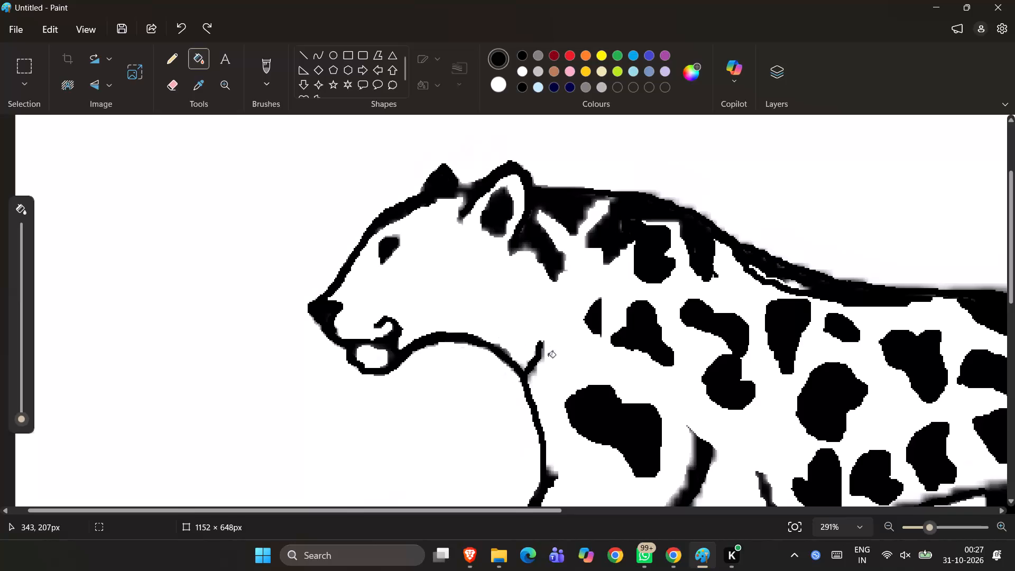
Erase the blurred grey pixels along the underside of the leopard's throat line, from the chin to the fork at the chest.
scroll(537, 374, "up", 7, "ctrl")
scroll(537, 374, "down", 1)
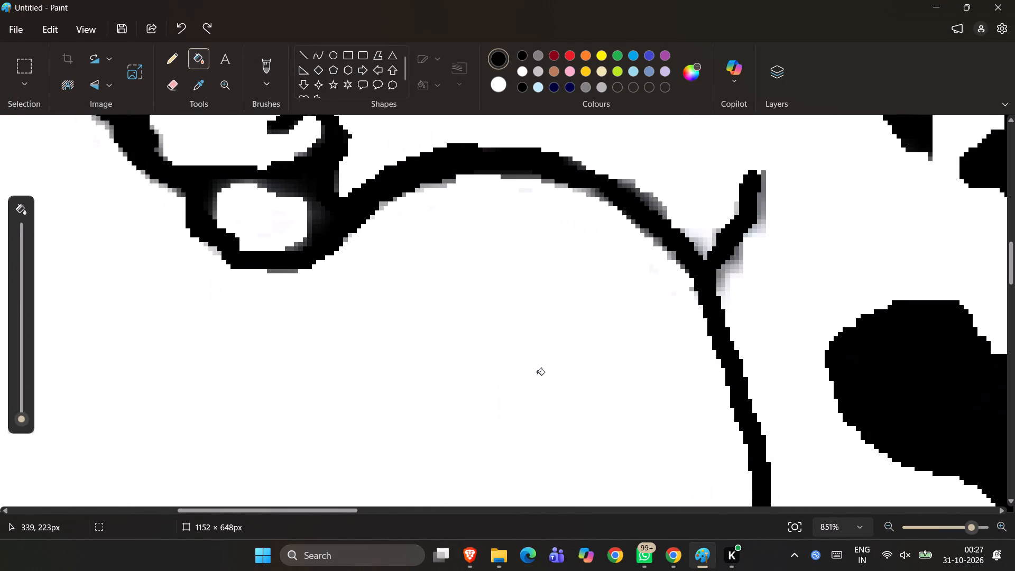
scroll(537, 374, "down", 1)
left_click(181, 87)
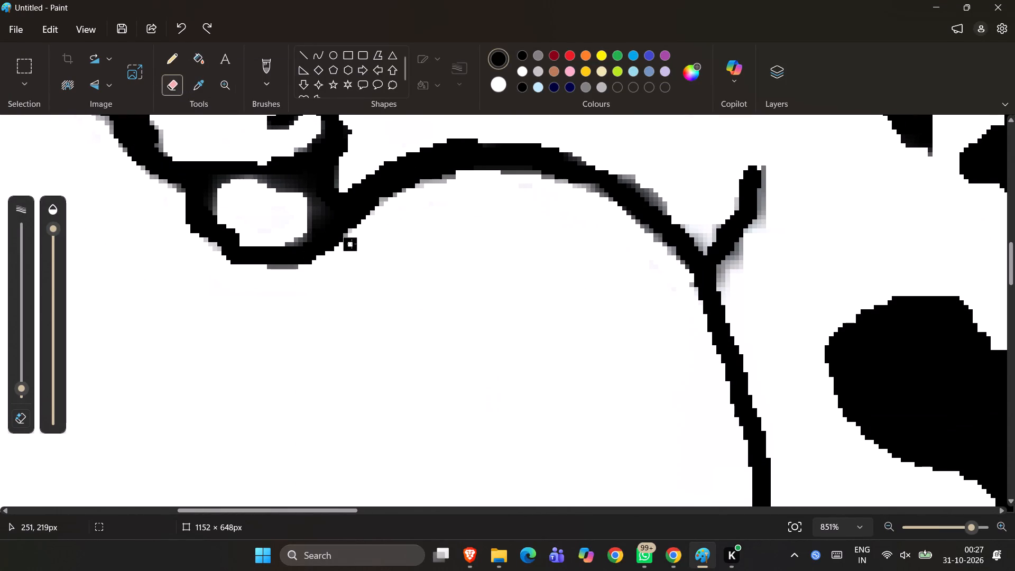
left_click_drag(352, 244, 392, 201)
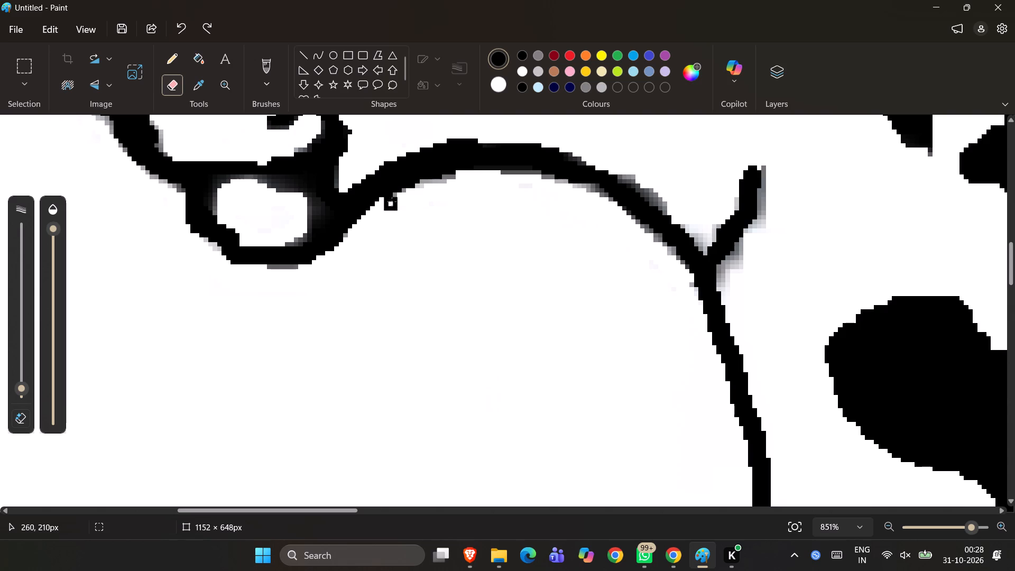
left_click_drag(392, 201, 463, 173)
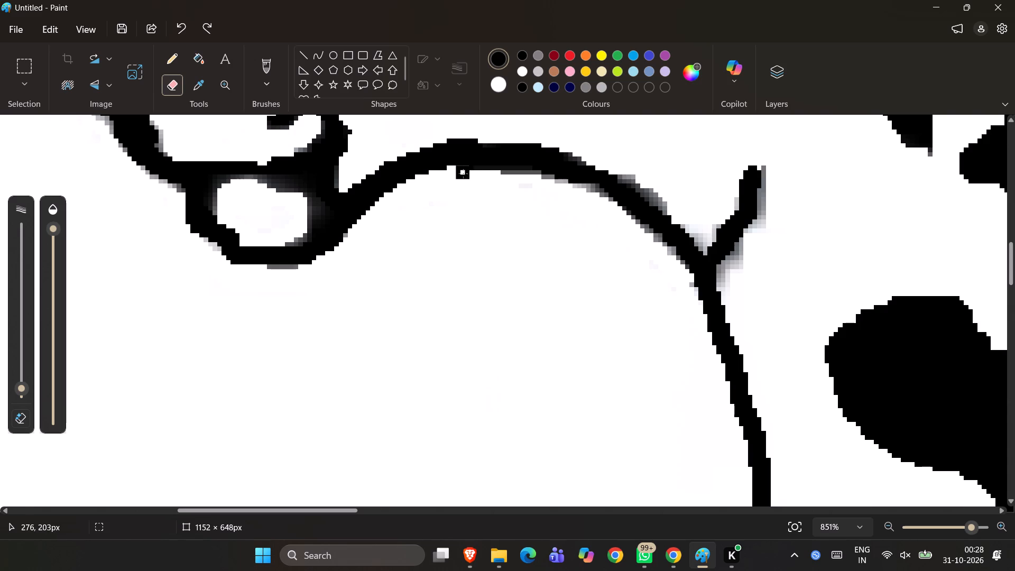
left_click_drag(463, 173, 537, 178)
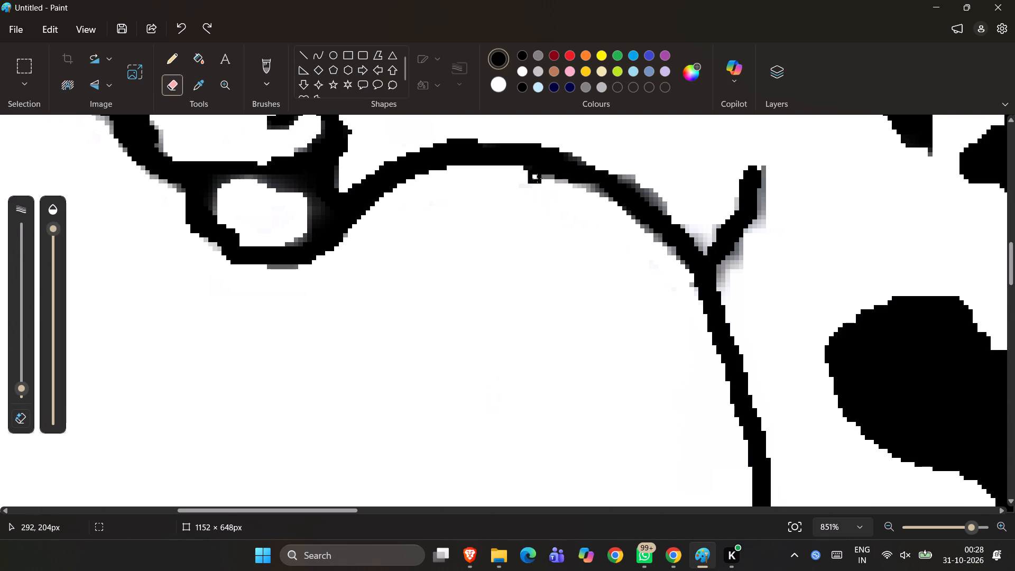
left_click_drag(537, 178, 545, 180)
left_click_drag(545, 180, 592, 188)
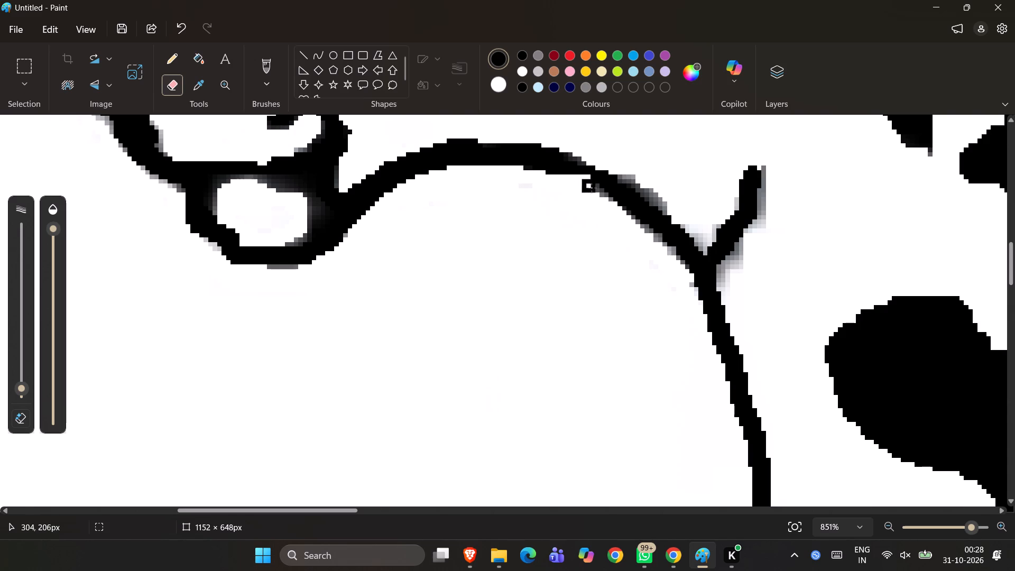
left_click_drag(592, 188, 643, 232)
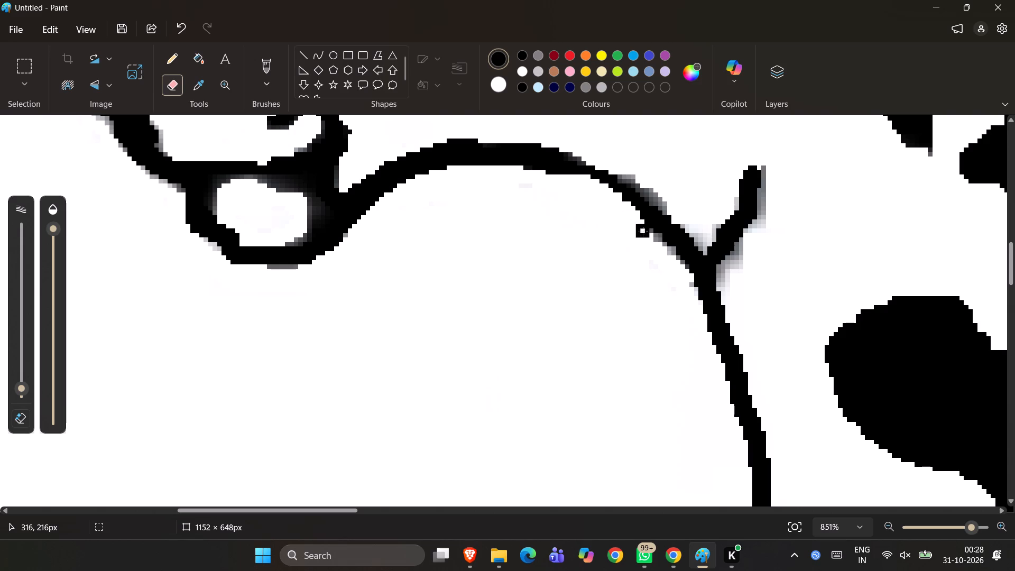
left_click_drag(643, 232, 684, 266)
scroll(667, 251, "up", 1)
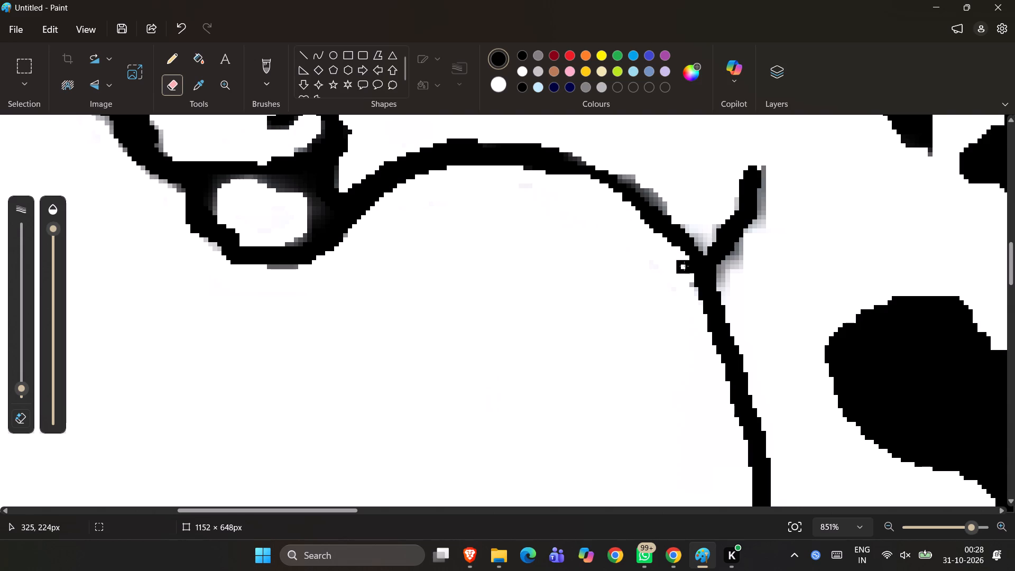
left_click_drag(684, 266, 693, 288)
scroll(684, 266, "up", 1)
Erase the grey fringe along the outer, body-facing side of the short stroke branching off the throat line.
left_click_drag(730, 291, 731, 265)
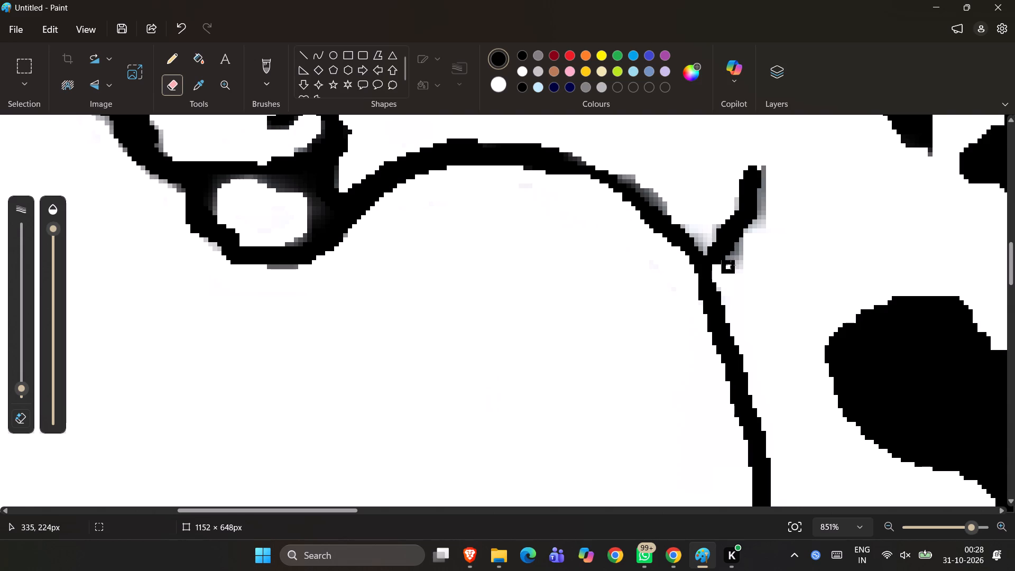
left_click_drag(731, 265, 768, 220)
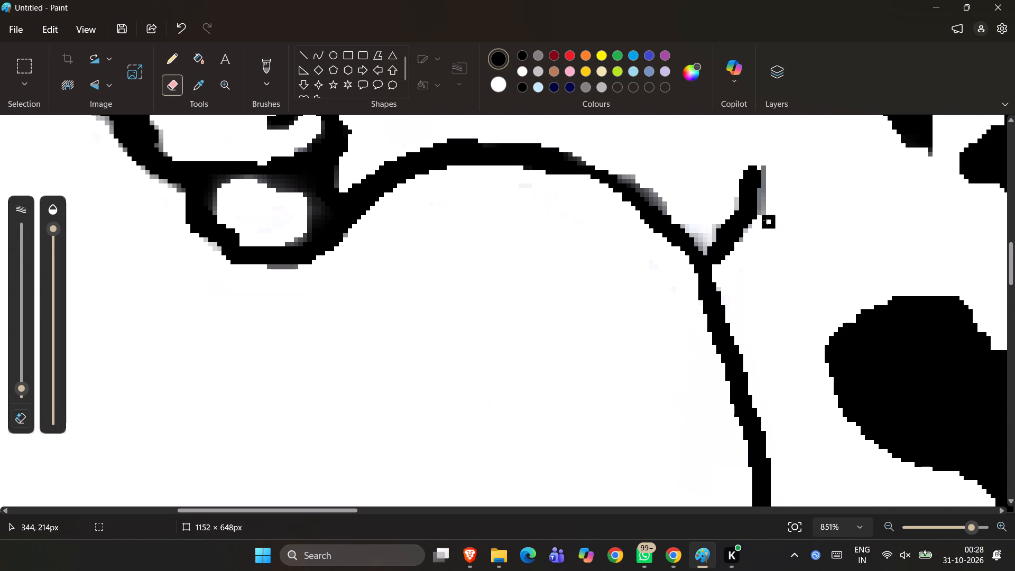
left_click_drag(768, 220, 767, 180)
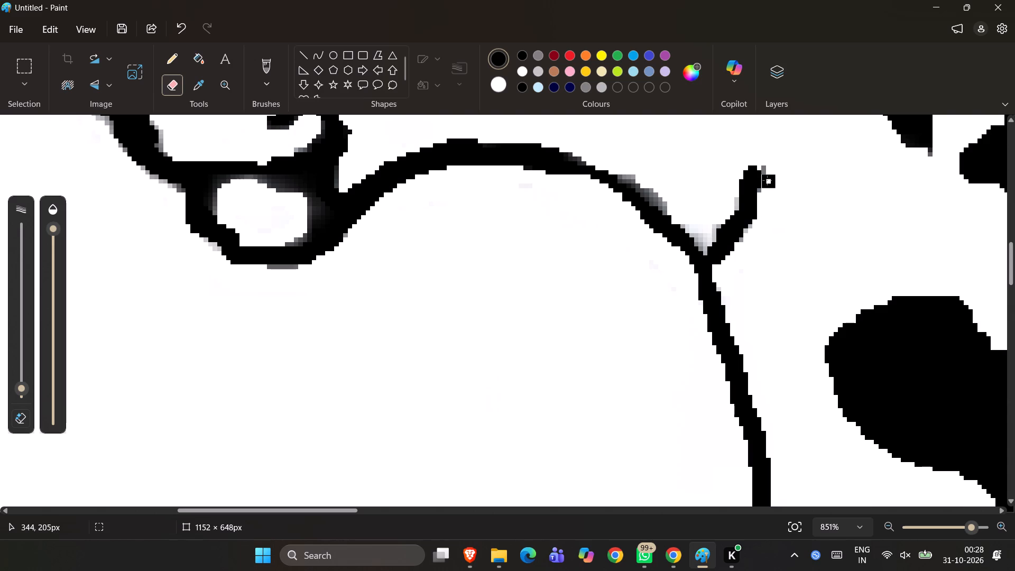
left_click_drag(767, 180, 764, 193)
left_click_drag(764, 193, 750, 240)
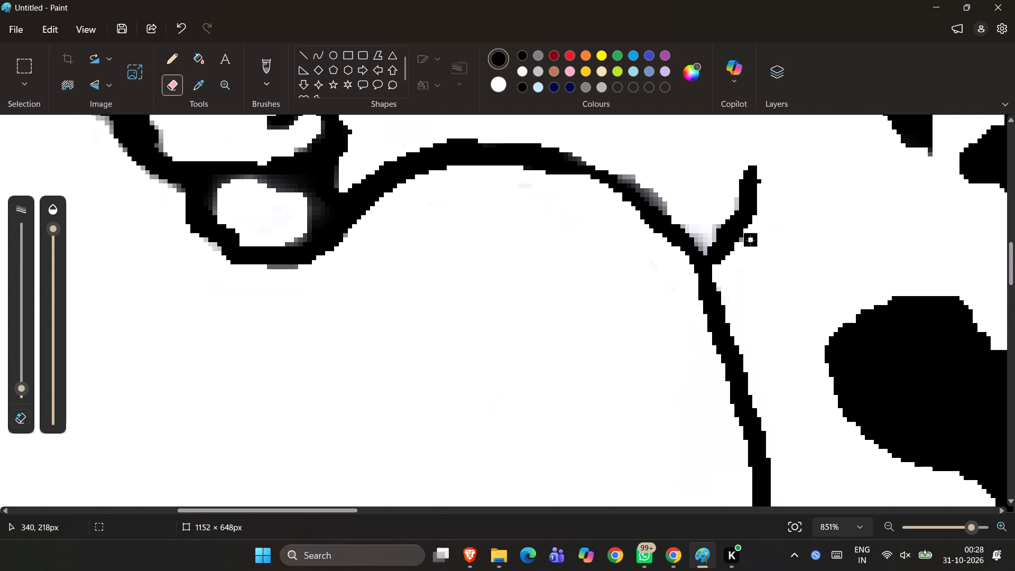
left_click_drag(750, 240, 746, 248)
Erase the grey smudges along the upper side of the throat line and inside the fork with the short stroke.
left_click_drag(604, 160, 637, 182)
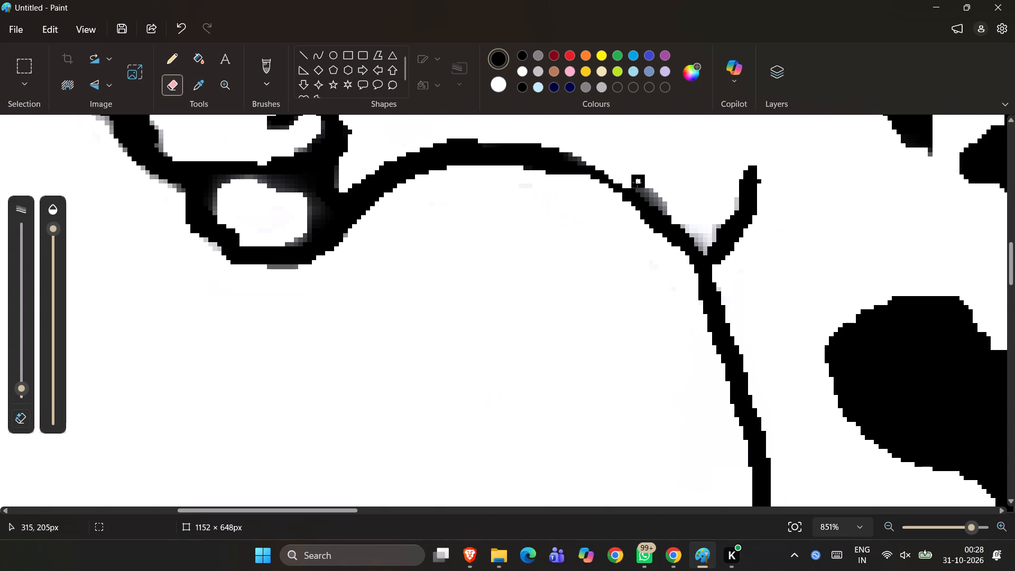
left_click_drag(637, 182, 687, 215)
left_click_drag(687, 215, 705, 245)
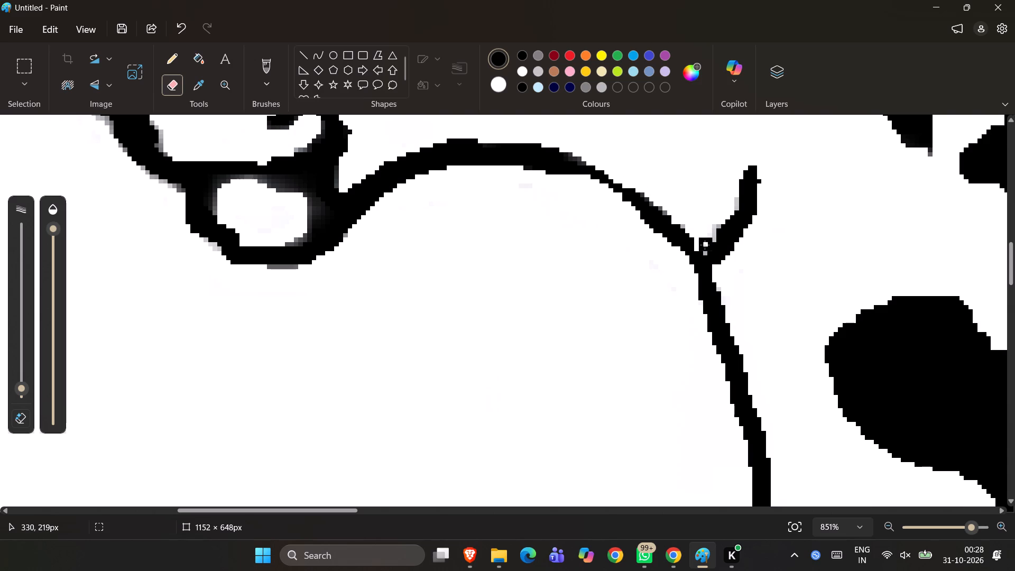
left_click_drag(705, 245, 733, 201)
Erase the blurred edges around the slanted black neck marking just behind the ear, sharpening its lower end and both sides.
scroll(785, 381, "down", 11, "ctrl")
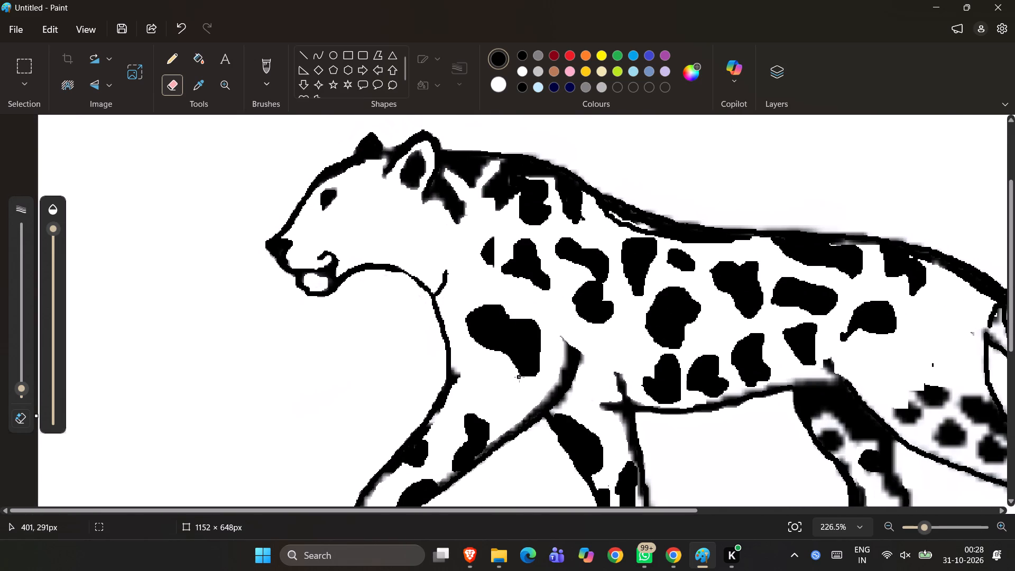
scroll(458, 184, "up", 9, "ctrl")
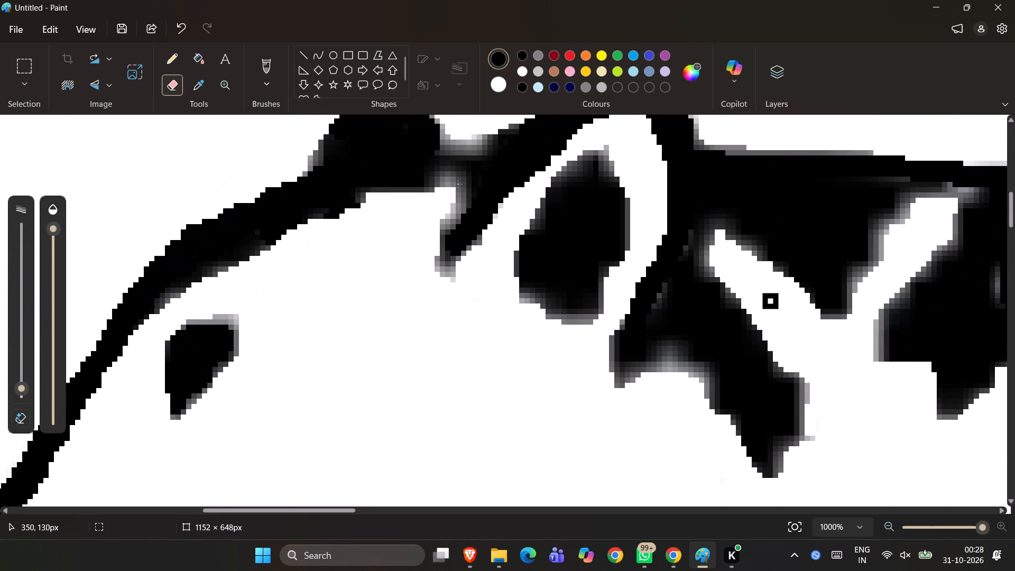
left_click_drag(612, 338, 619, 380)
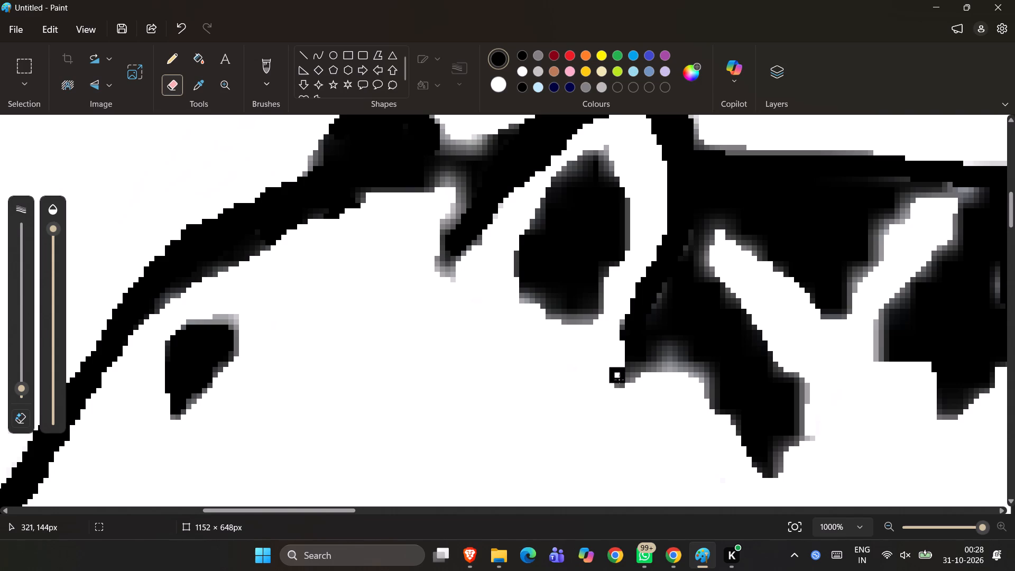
left_click_drag(619, 380, 687, 361)
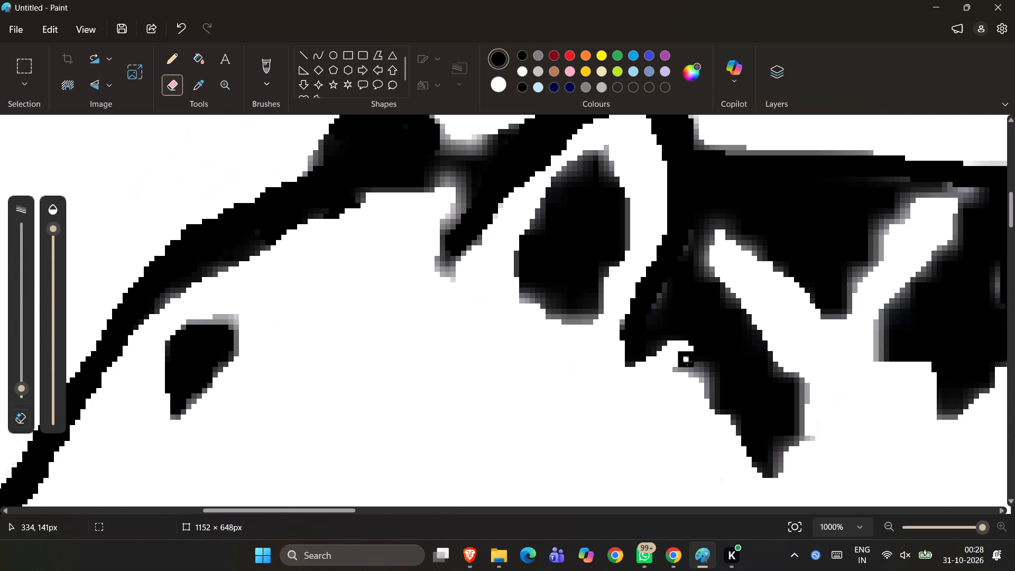
left_click_drag(687, 361, 762, 460)
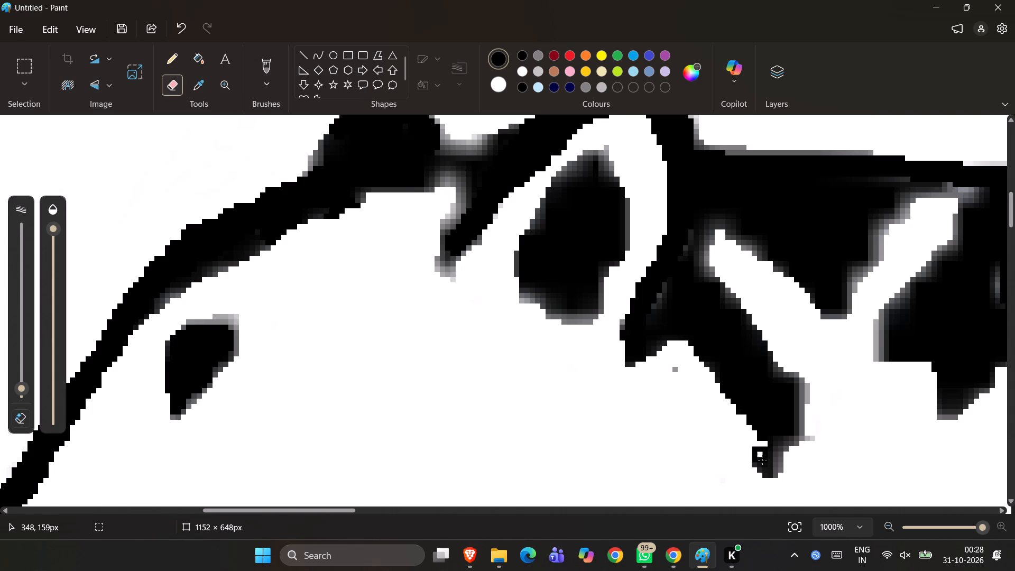
left_click_drag(762, 460, 807, 405)
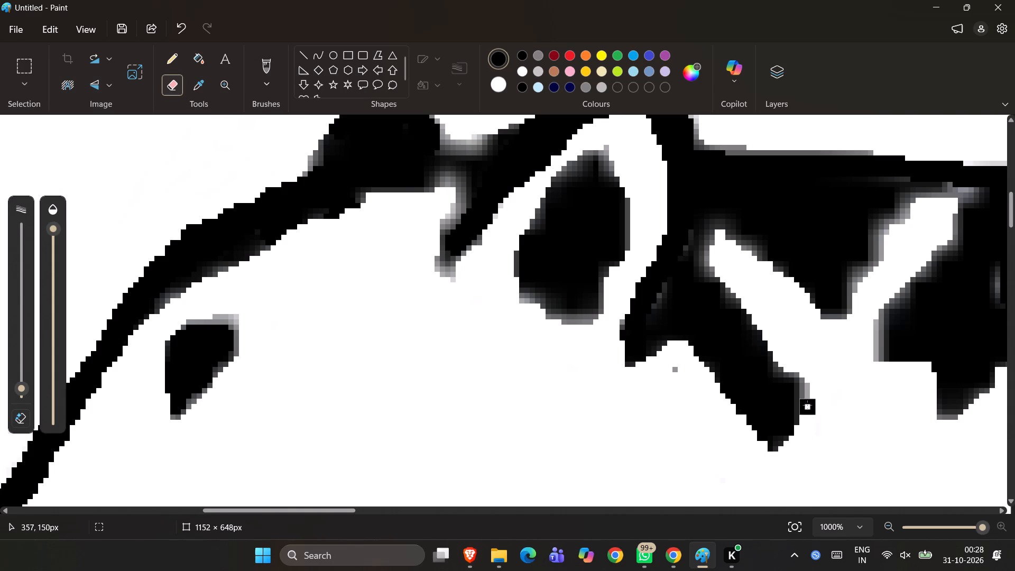
left_click_drag(807, 405, 725, 229)
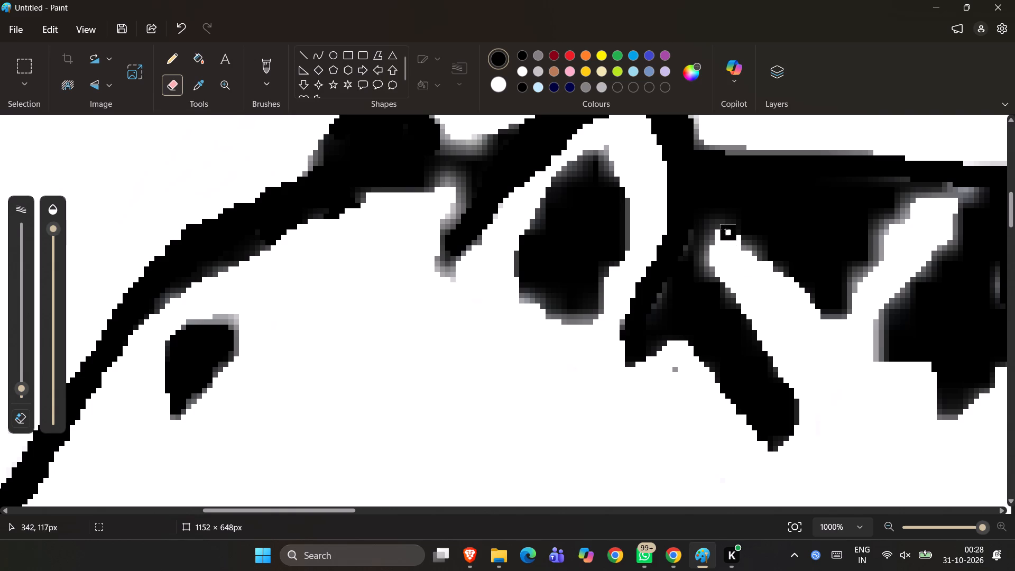
Erase the grey edges in the V-shaped white gaps around the triangular nape marking and the marking beside it.
left_click_drag(725, 229, 776, 319)
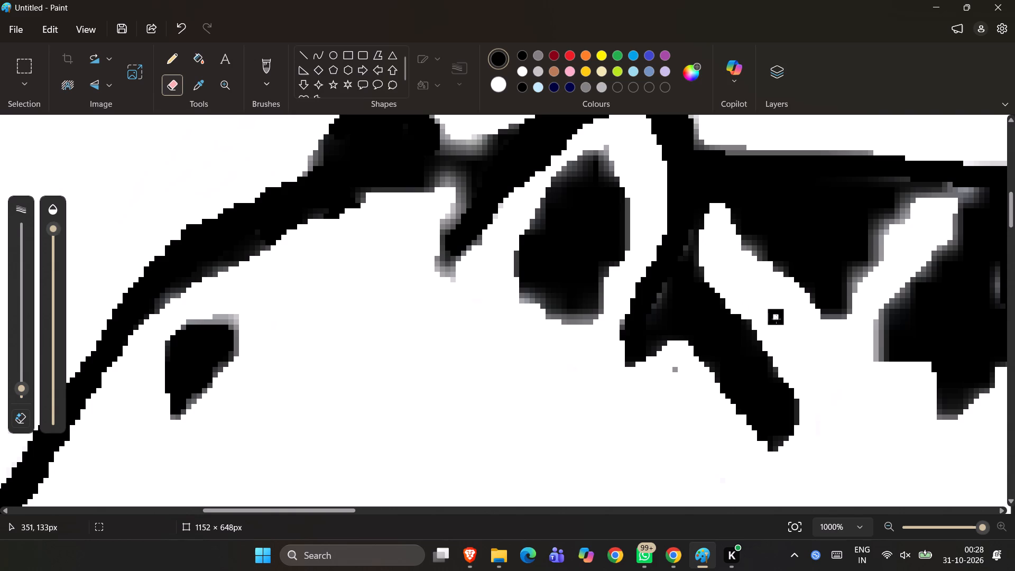
left_click_drag(776, 319, 816, 315)
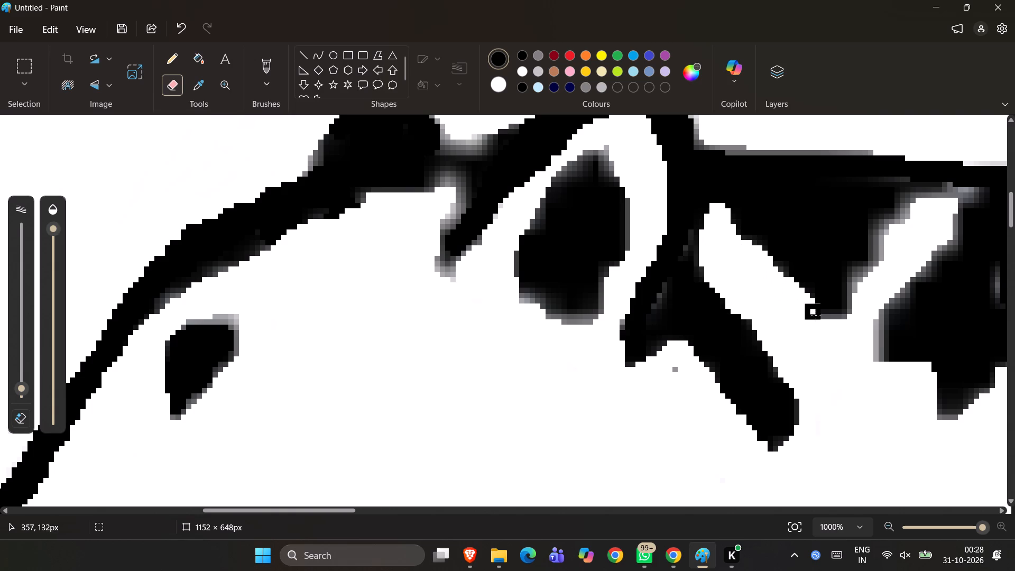
left_click_drag(816, 315, 874, 274)
left_click(874, 274)
left_click_drag(874, 274, 947, 202)
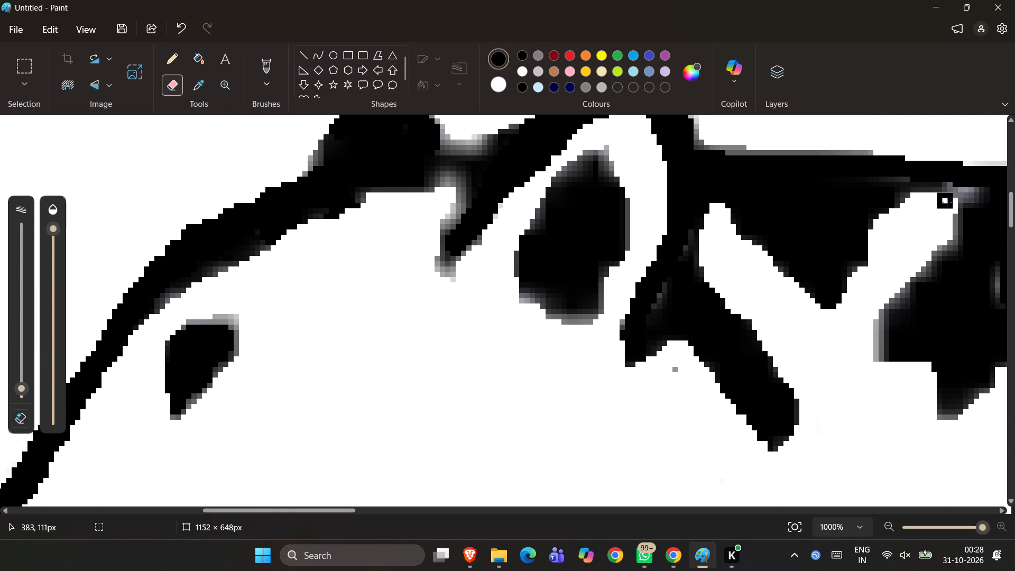
left_click_drag(947, 202, 868, 341)
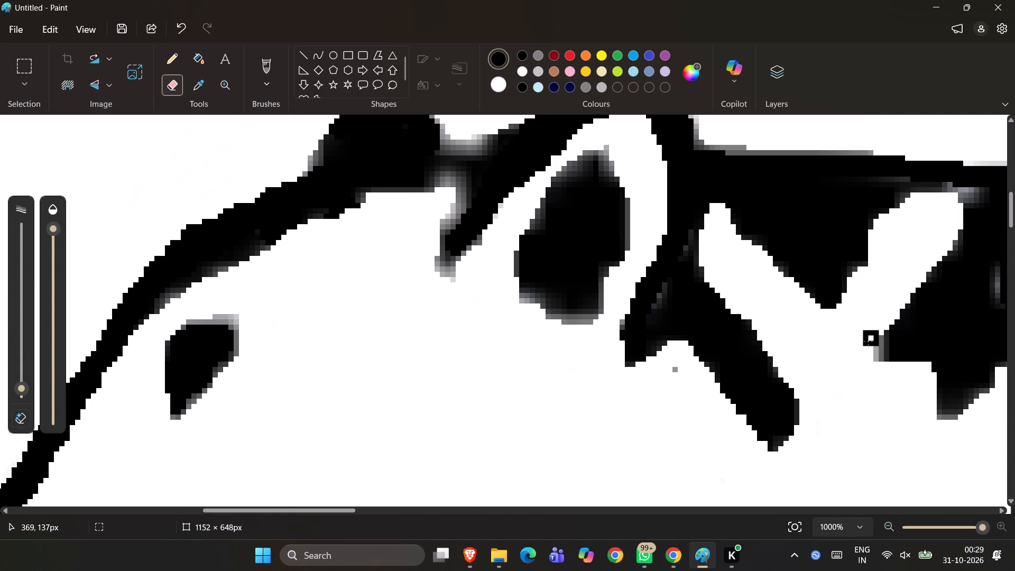
left_click_drag(868, 341, 880, 356)
Erase the blurred lower edge of the black spot inside the leopard's ear.
scroll(880, 356, "down", 5, "ctrl")
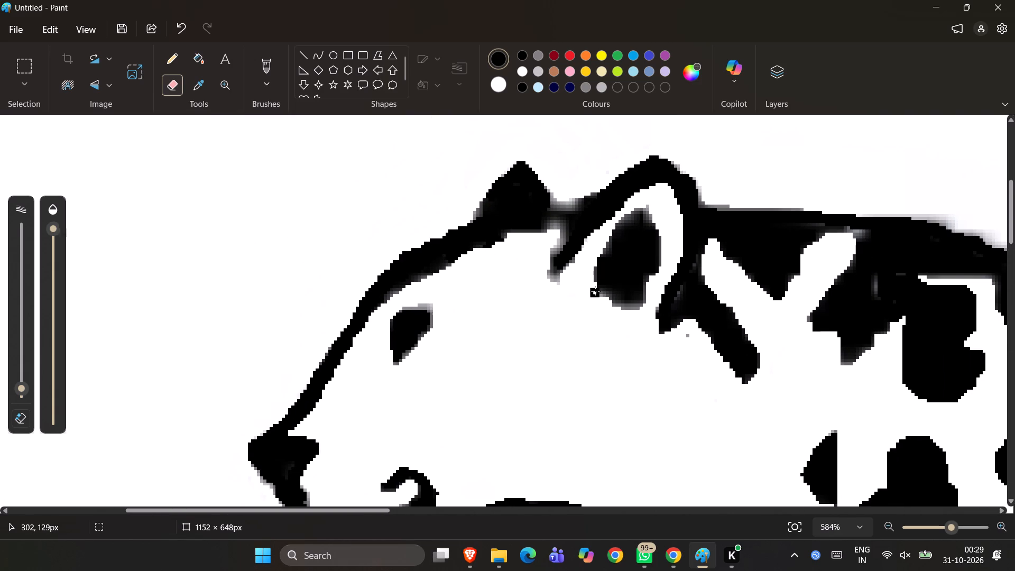
left_click_drag(595, 291, 640, 302)
Erase the blurred grey pixels along the inner side of the extended front leg's front outline, from above the paw to the upper spot.
scroll(640, 302, "down", 8, "ctrl")
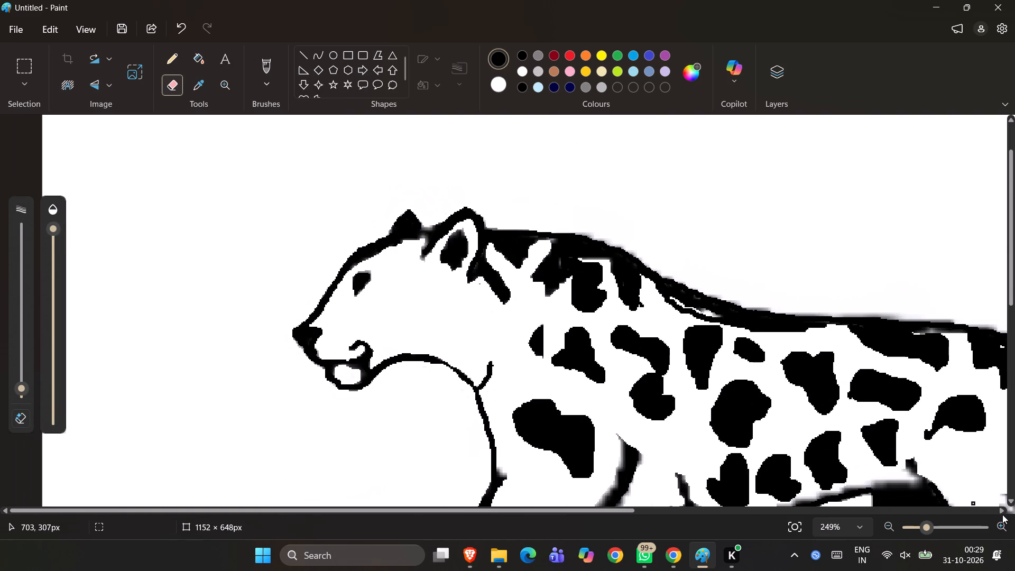
scroll(846, 428, "down", 8, "ctrl")
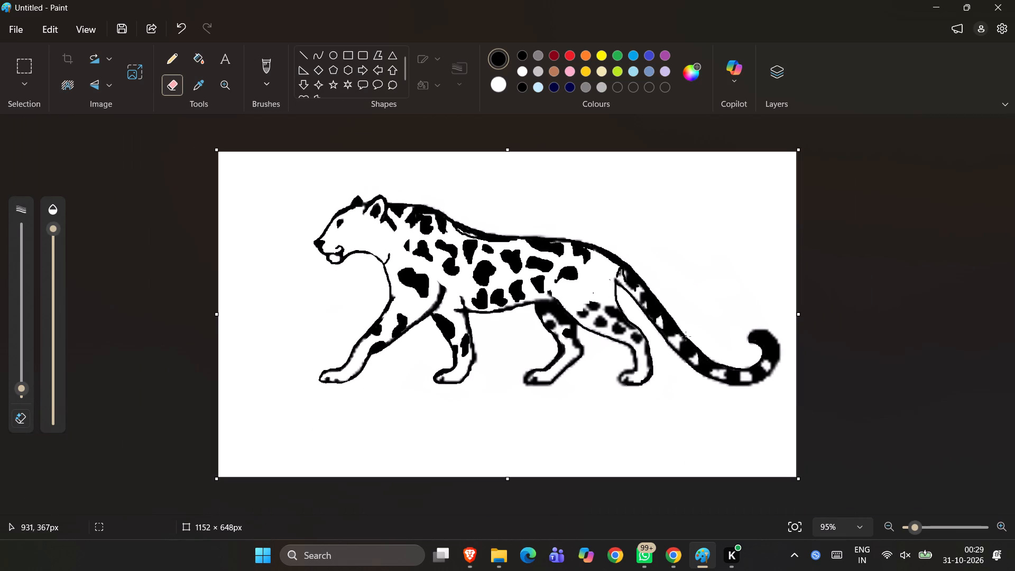
scroll(686, 336, "up", 8, "ctrl")
scroll(686, 336, "down", 3)
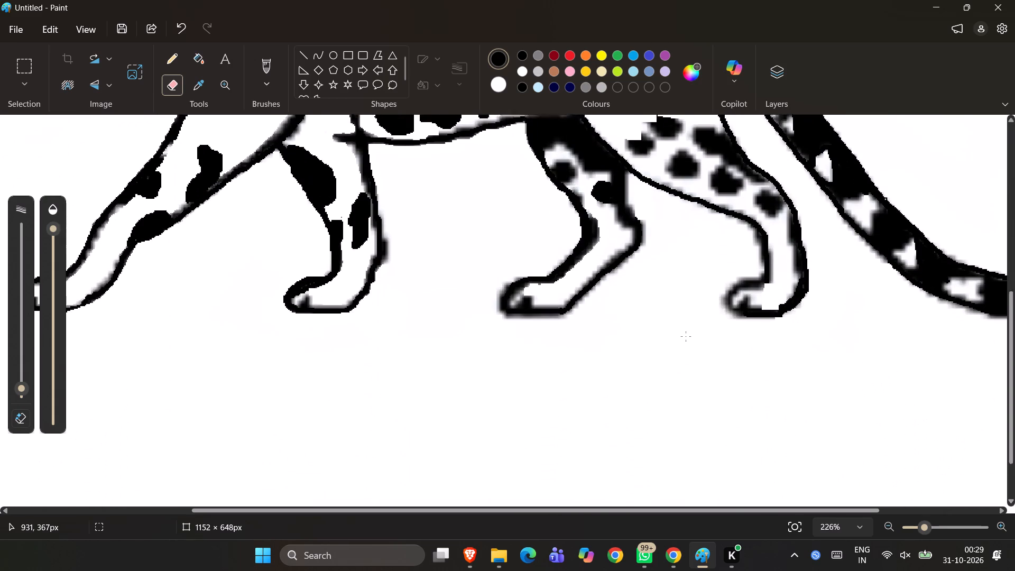
scroll(686, 336, "down", 1)
scroll(404, 338, "right", 1)
scroll(404, 338, "up", 2, "ctrl")
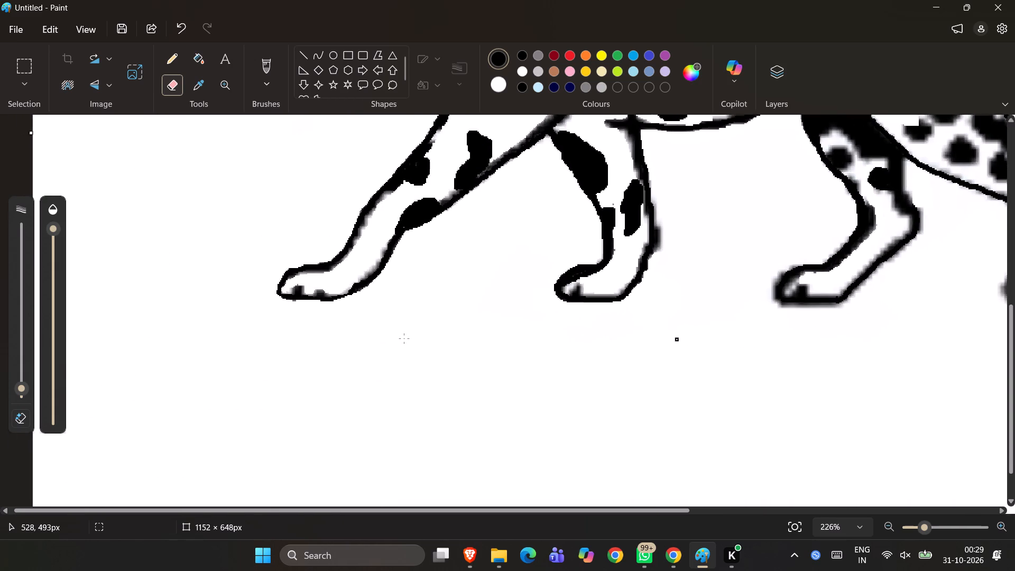
scroll(404, 338, "up", 7, "ctrl")
scroll(404, 338, "up", 2)
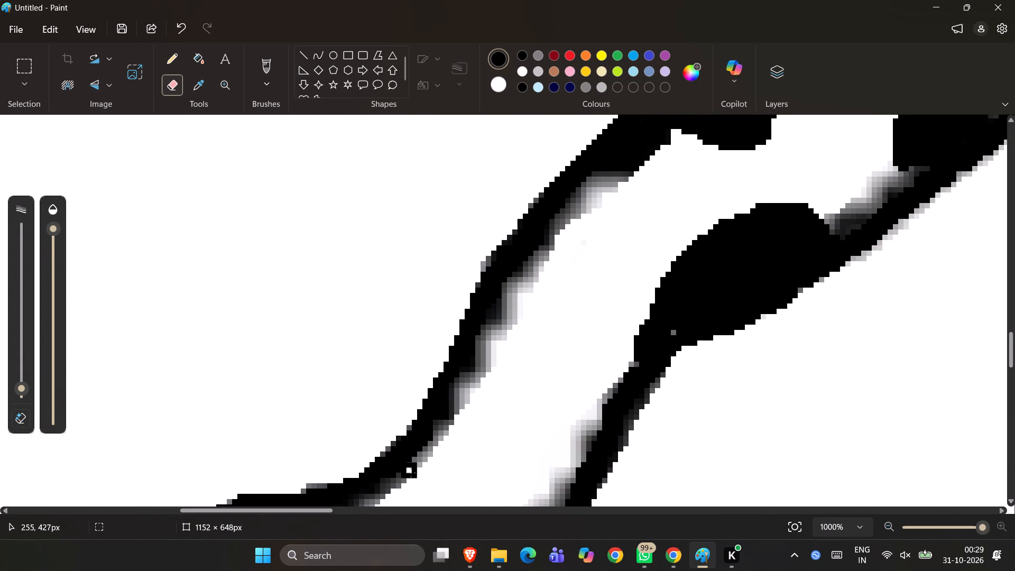
left_click_drag(411, 473, 508, 331)
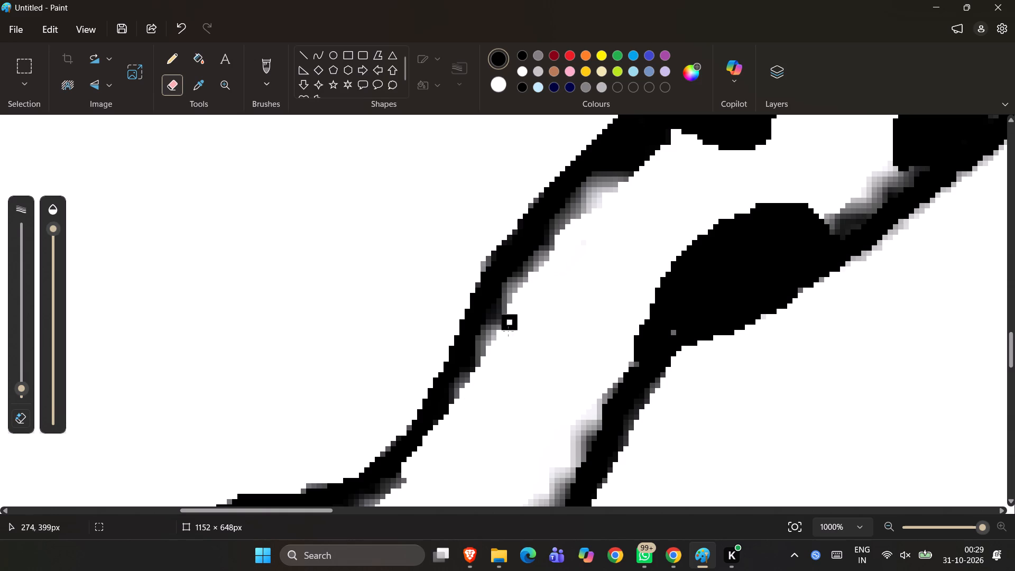
left_click_drag(508, 331, 526, 287)
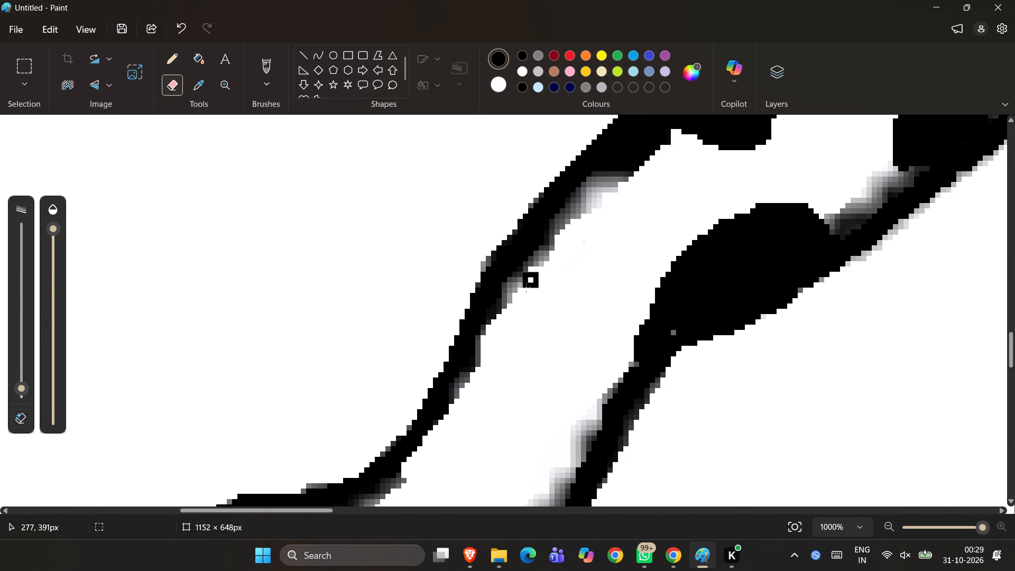
left_click_drag(526, 287, 569, 196)
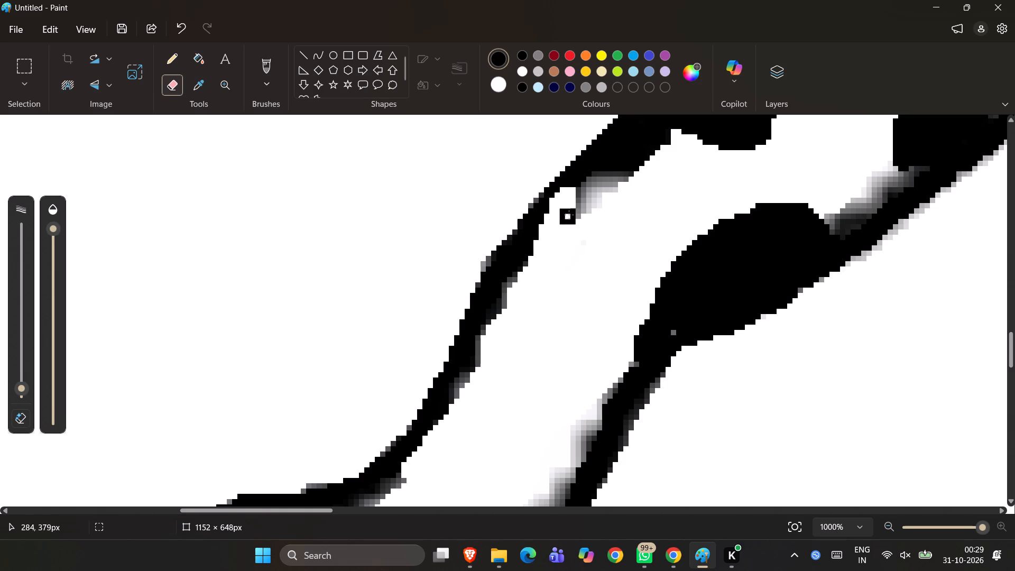
left_click_drag(569, 215, 656, 139)
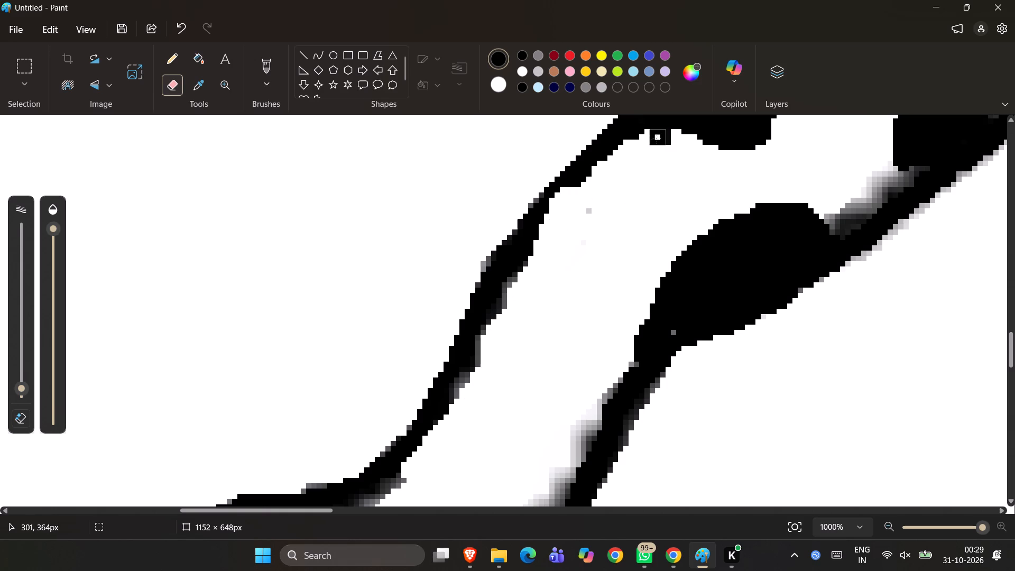
left_click_drag(656, 139, 656, 140)
Erase the grey smudges along the inner side of the same leg's rear outline, from the paw up to the lower black spot.
scroll(656, 140, "down", 8, "ctrl")
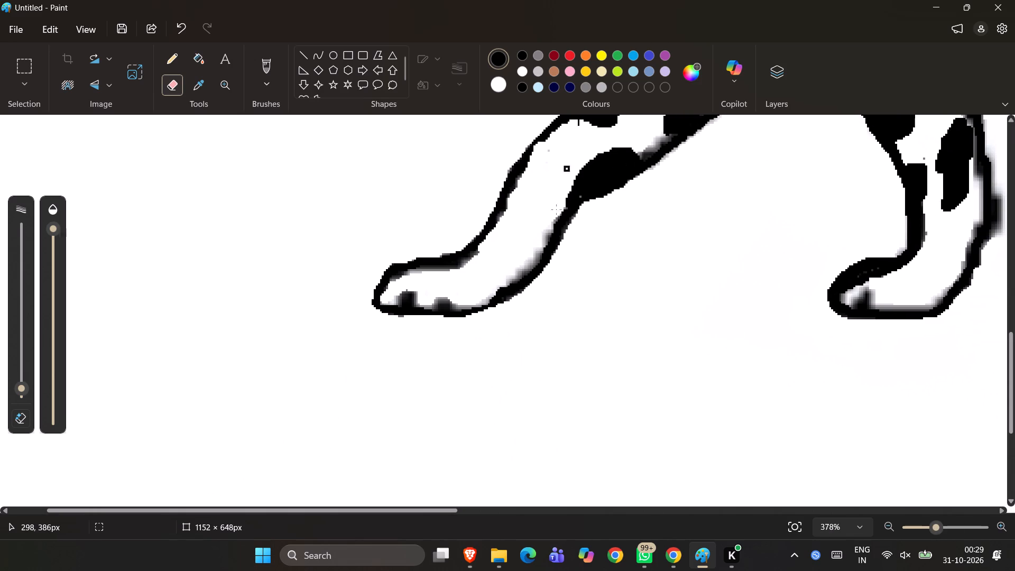
left_click_drag(472, 306, 489, 298)
left_click_drag(489, 298, 496, 290)
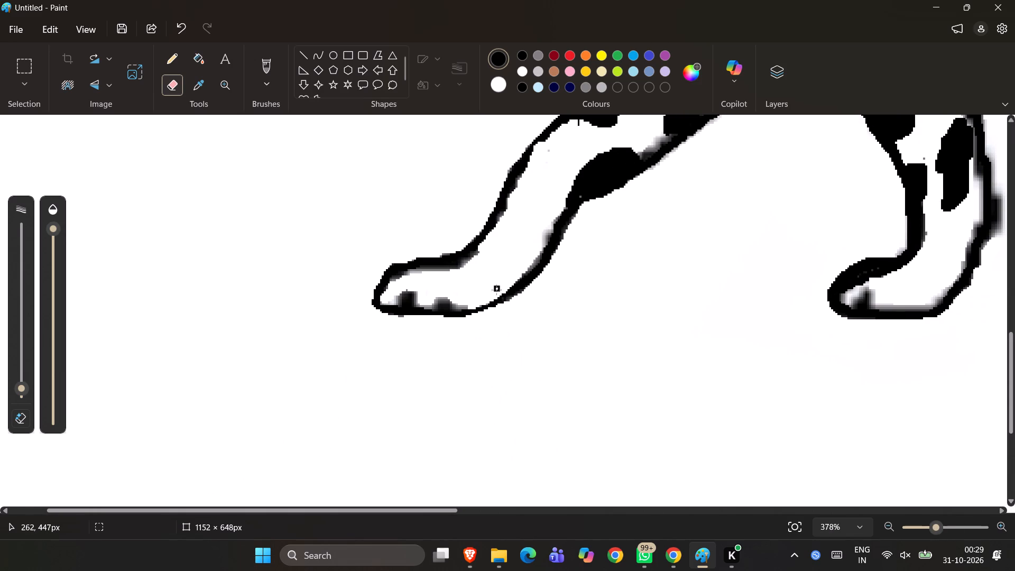
left_click_drag(496, 290, 550, 229)
left_click_drag(550, 229, 561, 208)
Examine the whole leopard and its back outline for remaining blurred edges.
scroll(656, 110, "down", 8, "ctrl")
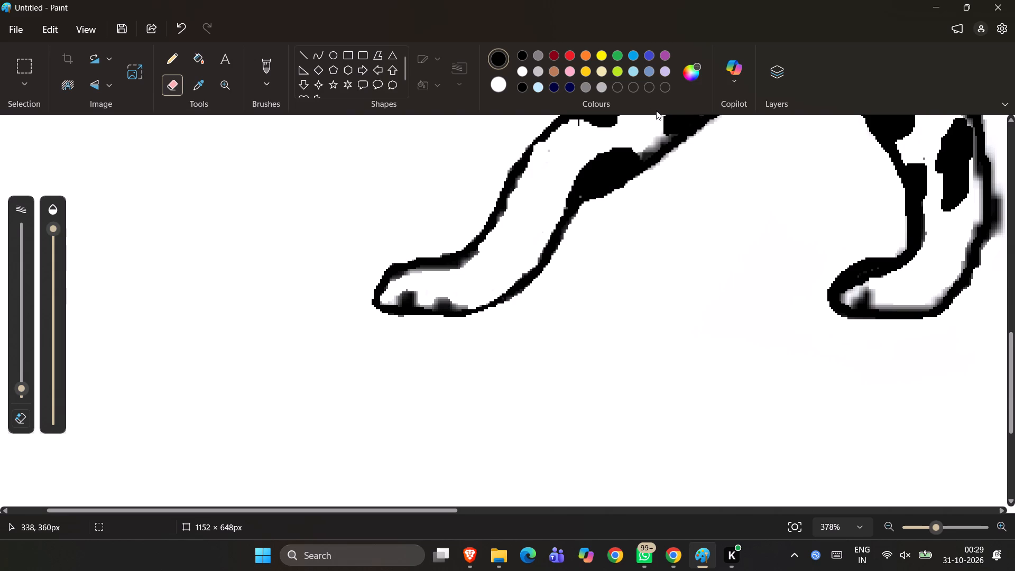
scroll(656, 110, "down", 5, "ctrl")
scroll(593, 216, "down", 7, "ctrl")
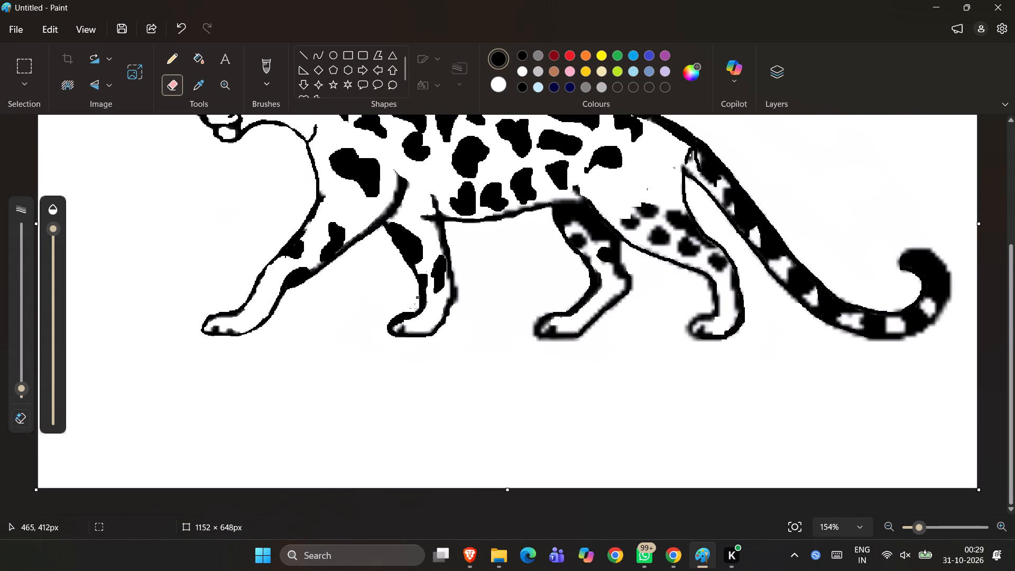
scroll(479, 292, "up", 1)
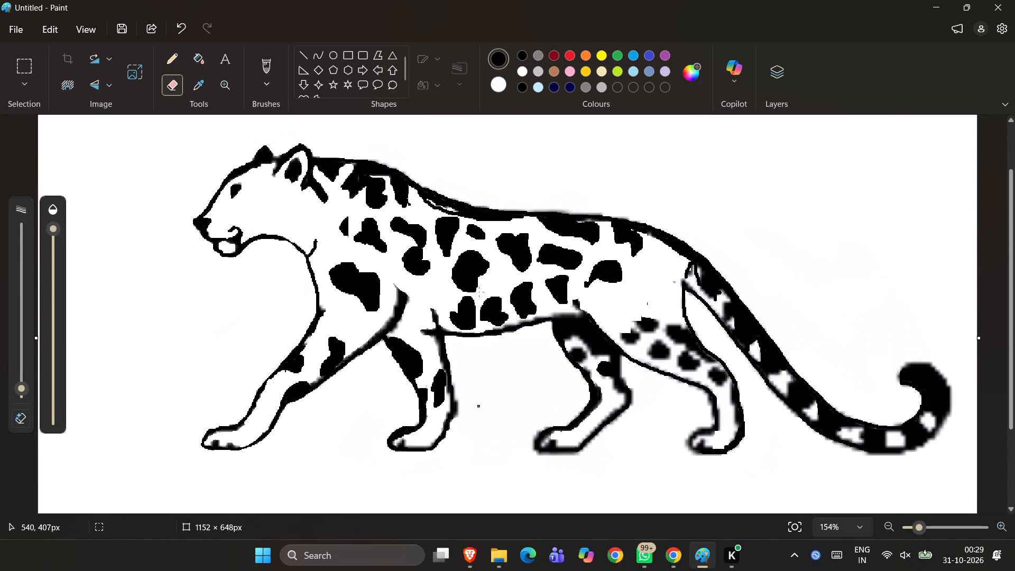
scroll(443, 180, "up", 4, "ctrl")
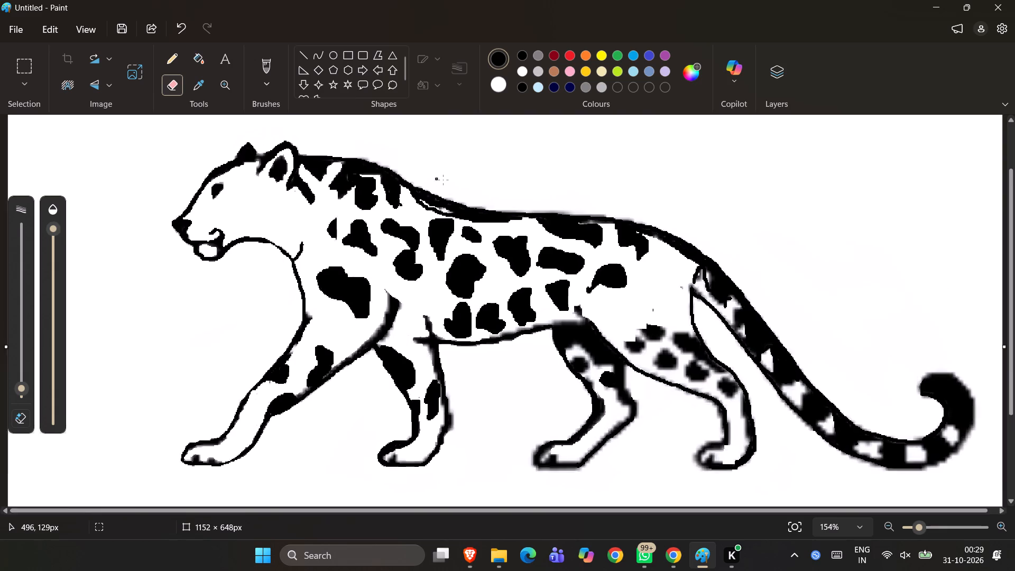
scroll(443, 180, "up", 5, "ctrl")
scroll(623, 333, "down", 1)
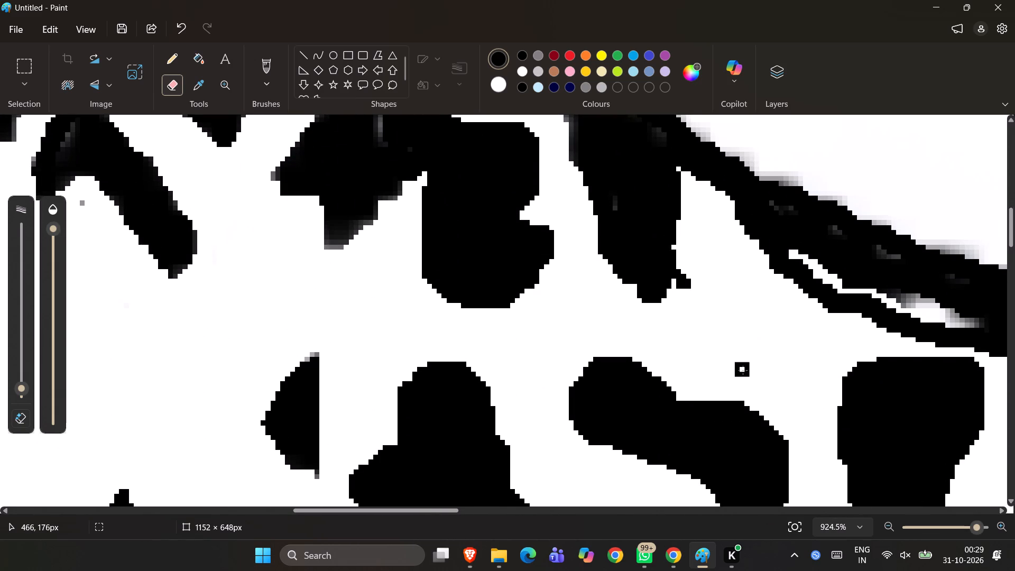
scroll(743, 370, "left", 1)
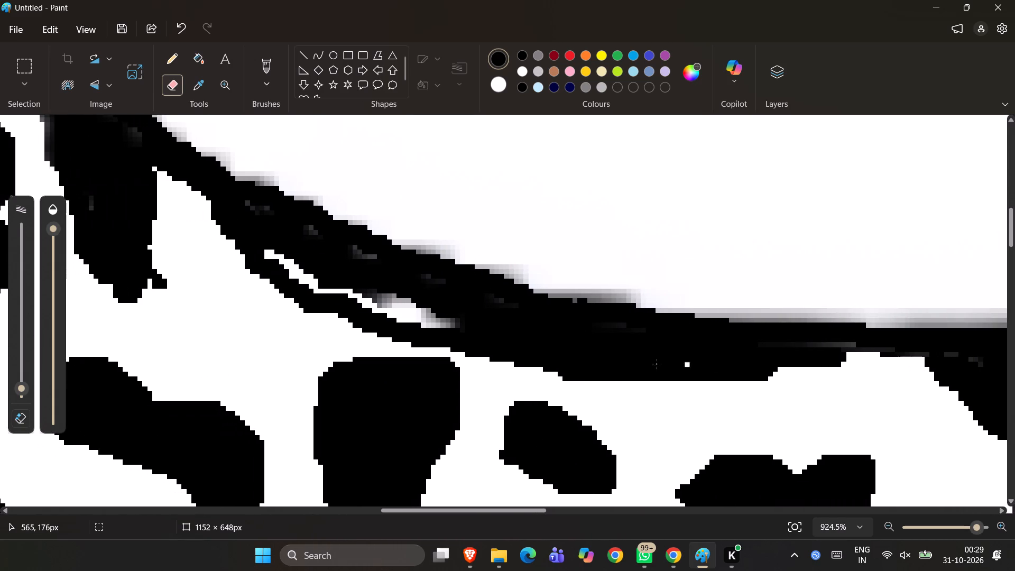
scroll(567, 356, "down", 14, "ctrl")
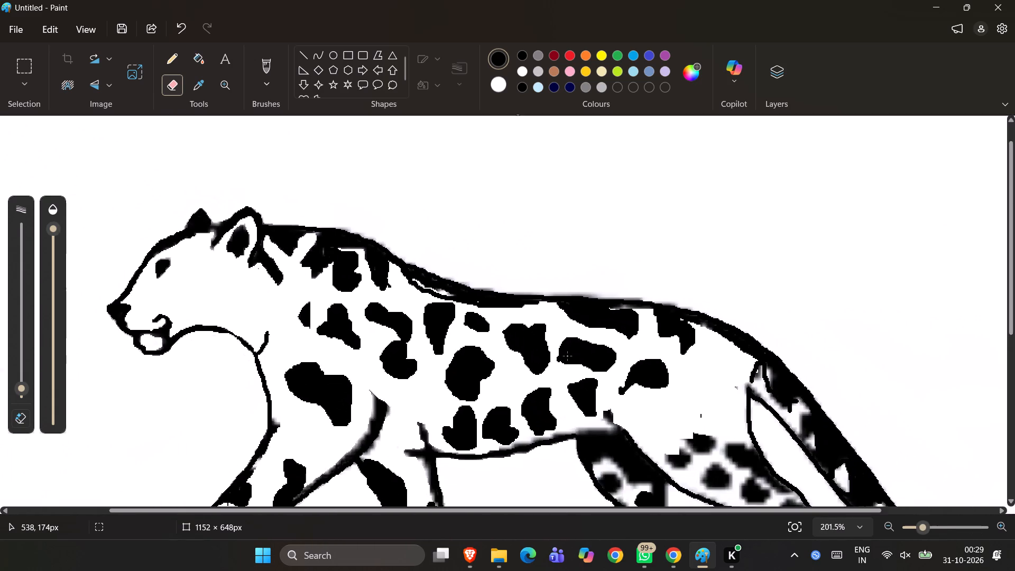
scroll(567, 356, "down", 7, "ctrl")
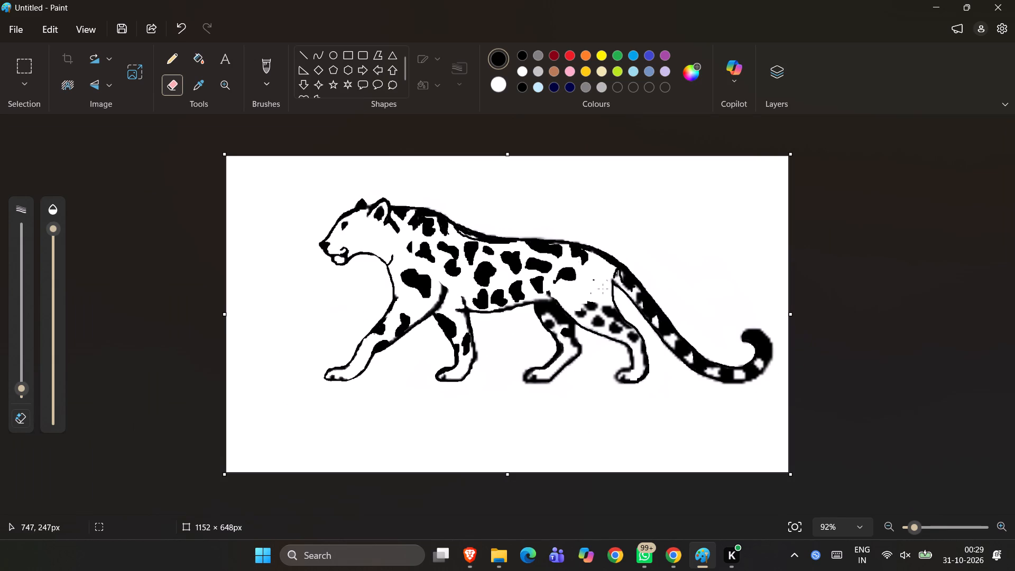
scroll(612, 315, "down", 1)
Erase the grey blur along the front side of the curved shoulder line and trim its thin pointed upper tip.
scroll(605, 305, "up", 5)
scroll(605, 305, "down", 1)
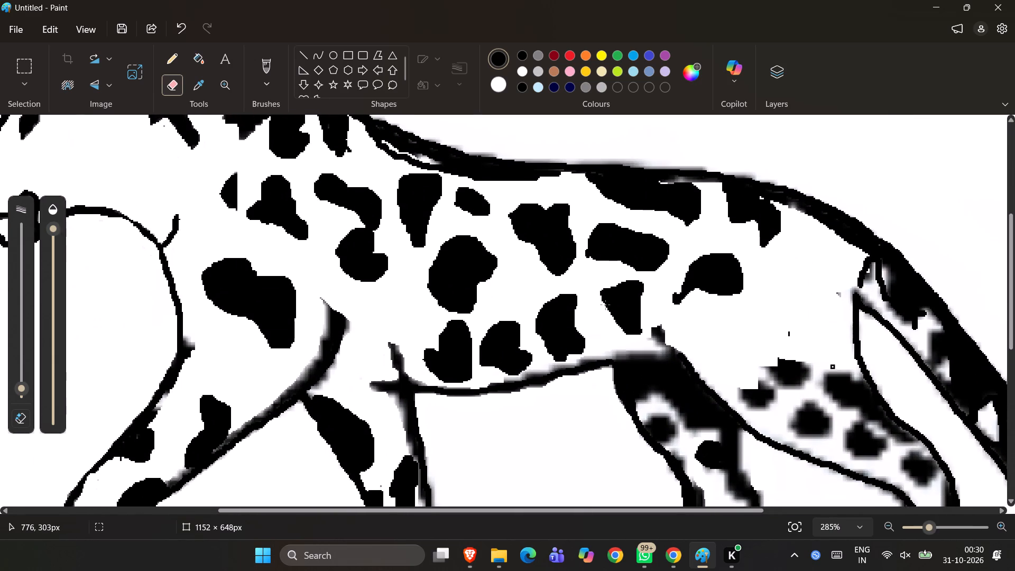
scroll(605, 305, "down", 1)
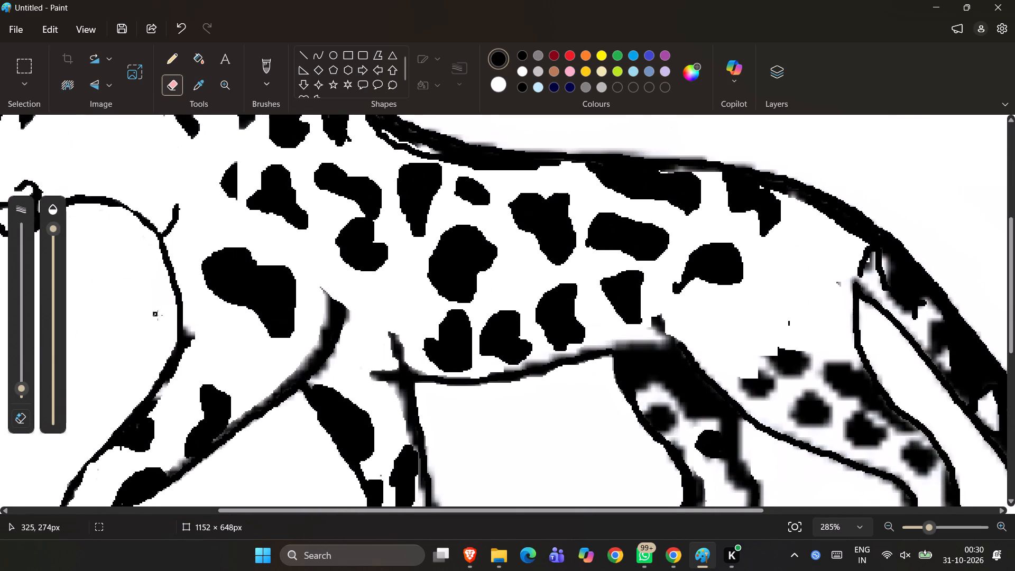
scroll(362, 401, "up", 9, "ctrl")
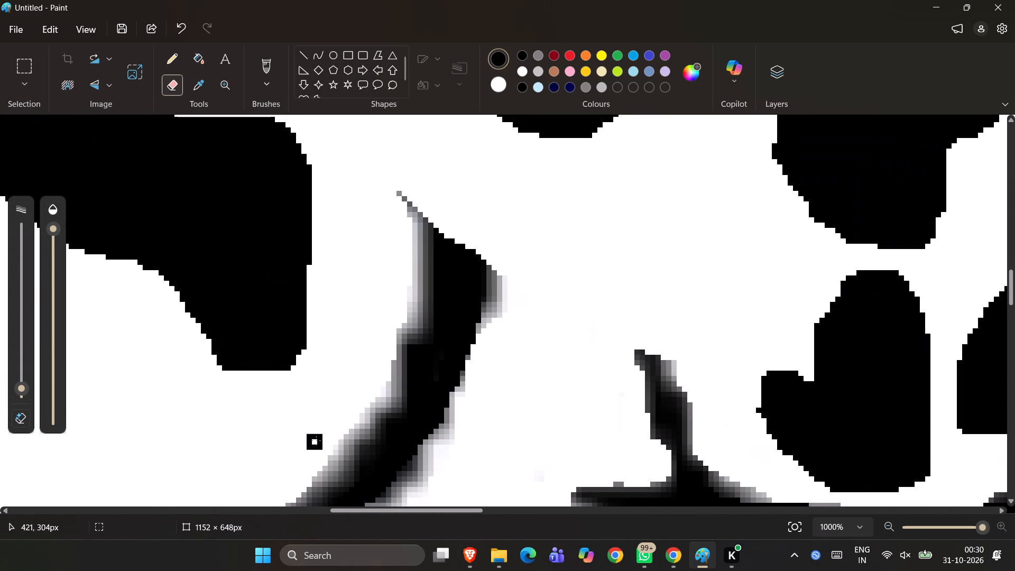
scroll(316, 440, "down", 1)
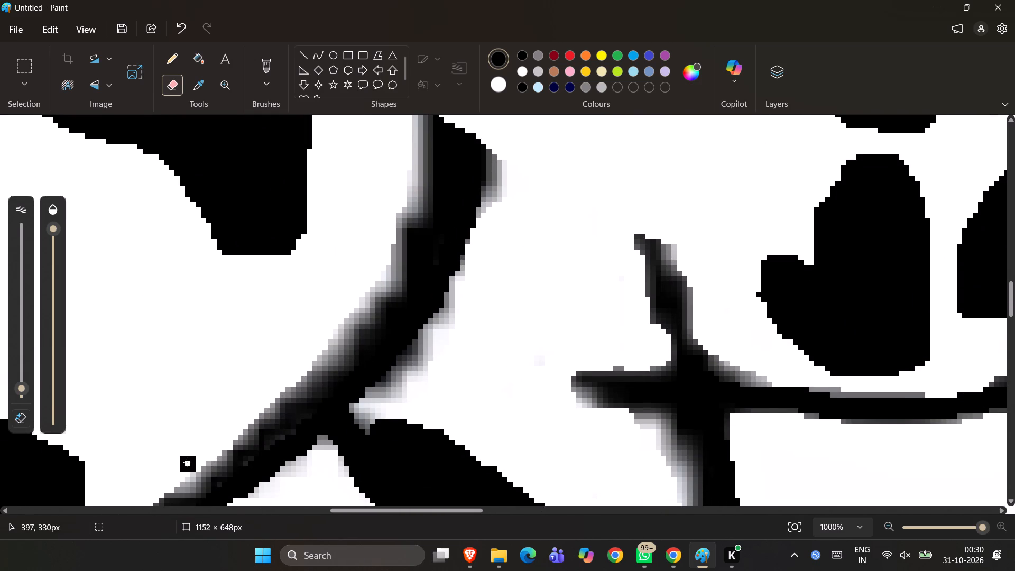
left_click_drag(176, 480, 342, 342)
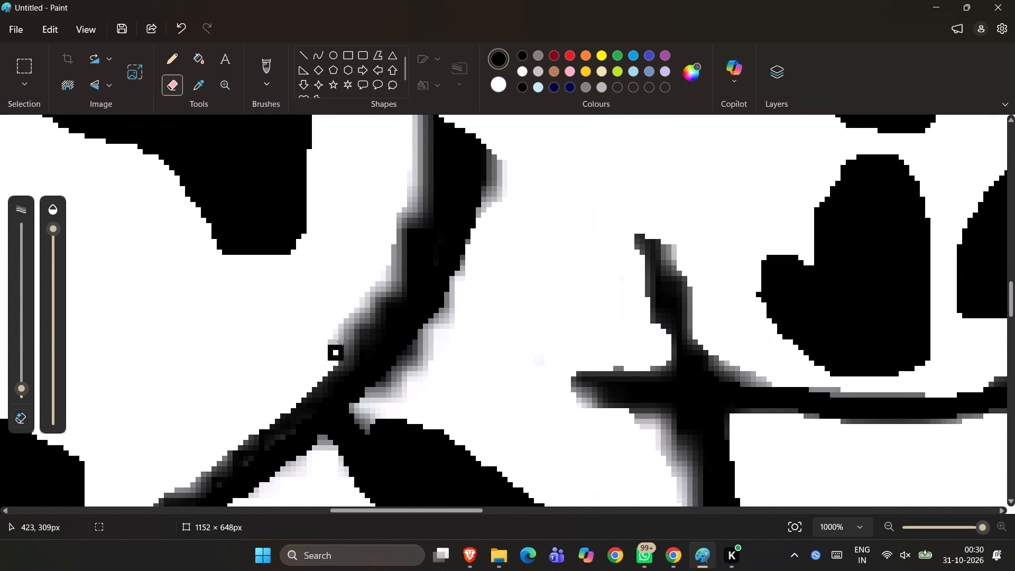
left_click_drag(342, 342, 391, 238)
left_click_drag(353, 309, 413, 121)
scroll(413, 121, "up", 1)
left_click_drag(412, 122, 402, 162)
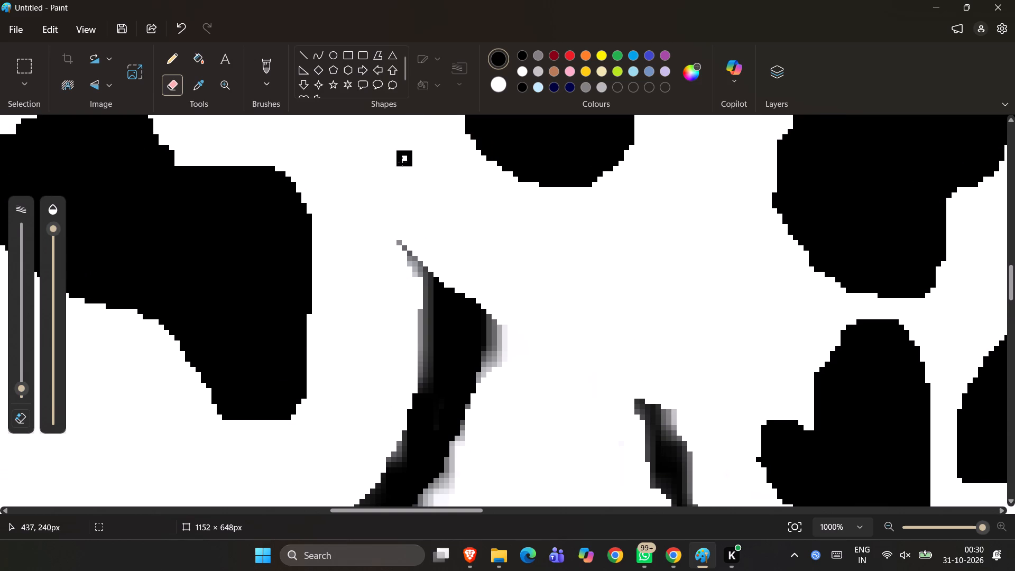
left_click_drag(402, 162, 399, 176)
left_click_drag(396, 228, 410, 293)
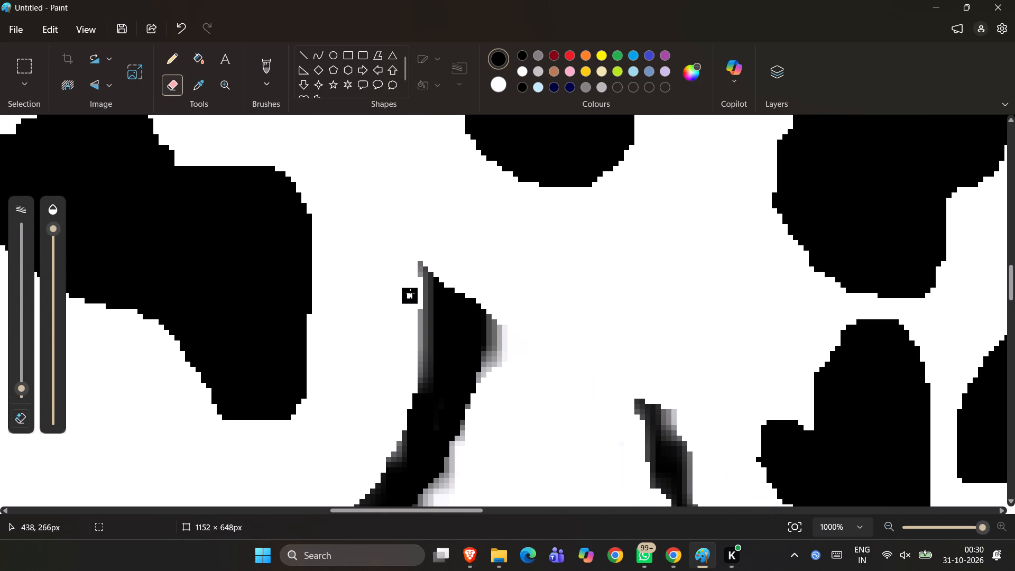
left_click_drag(410, 293, 427, 254)
Erase the blurred rear side of the curved shoulder line and the faint specks between it and the belly line.
scroll(427, 254, "down", 9, "ctrl")
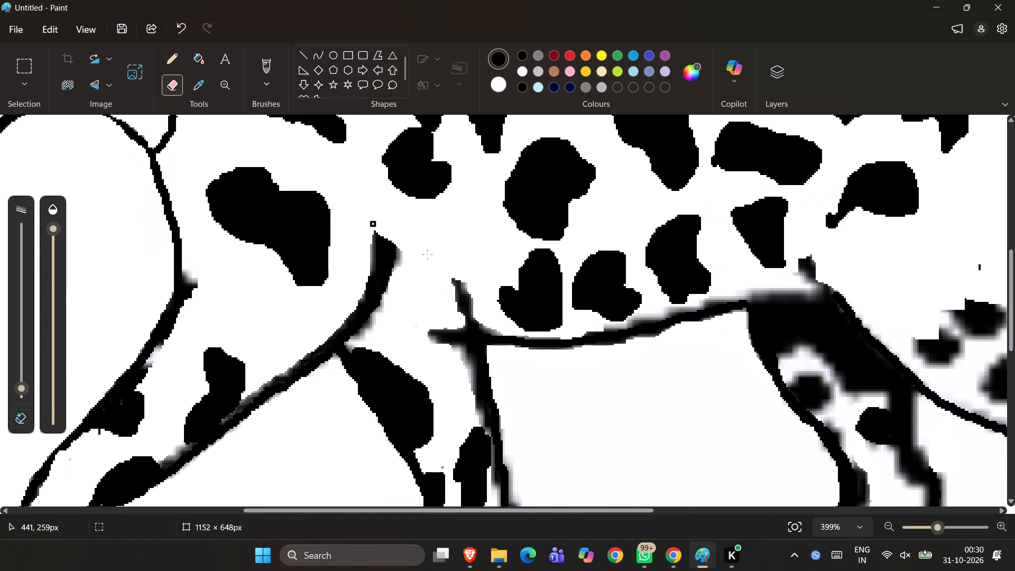
left_click_drag(351, 345, 386, 292)
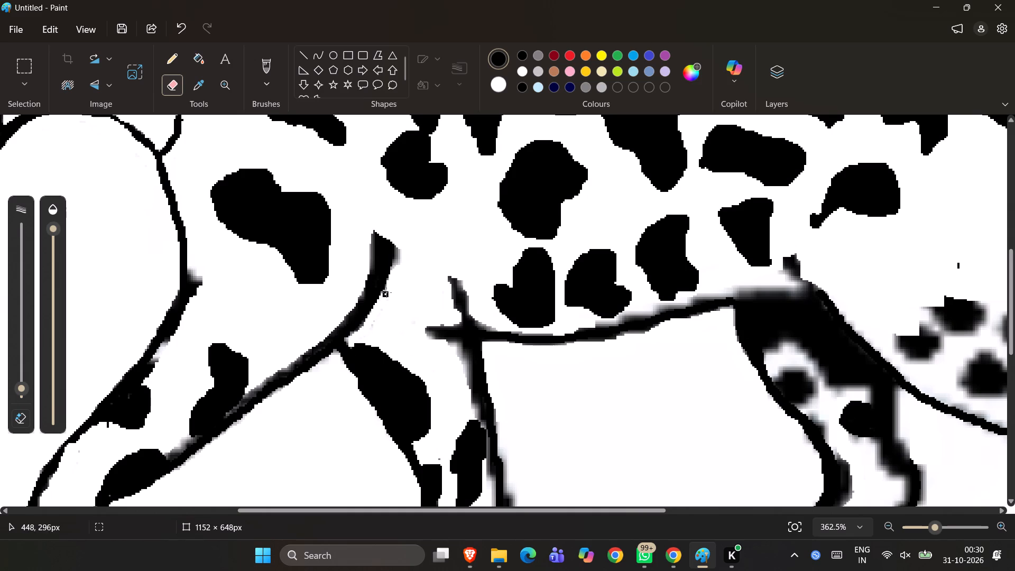
left_click_drag(386, 292, 398, 247)
left_click_drag(398, 247, 352, 337)
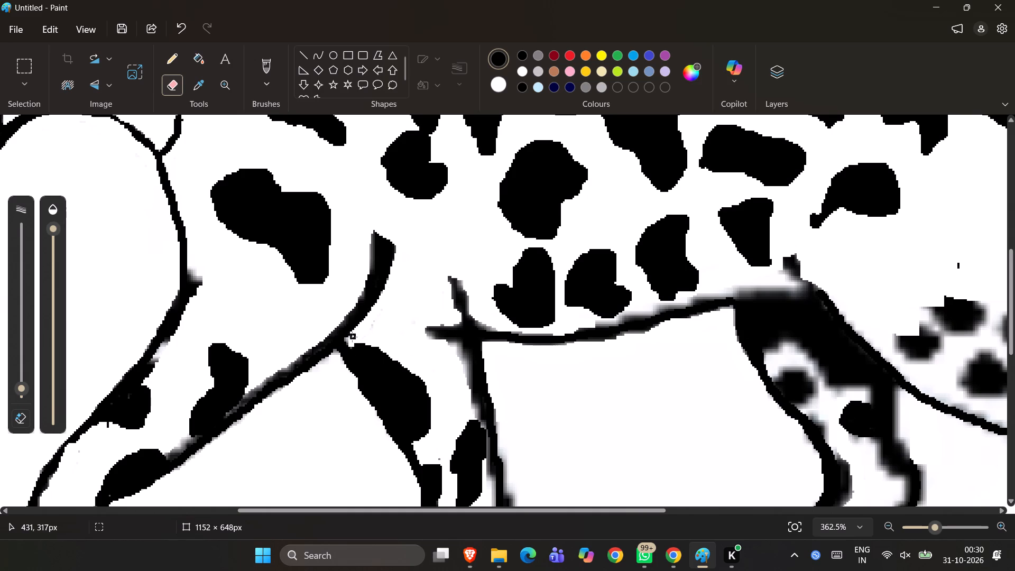
left_click_drag(352, 337, 413, 316)
left_click_drag(413, 316, 411, 325)
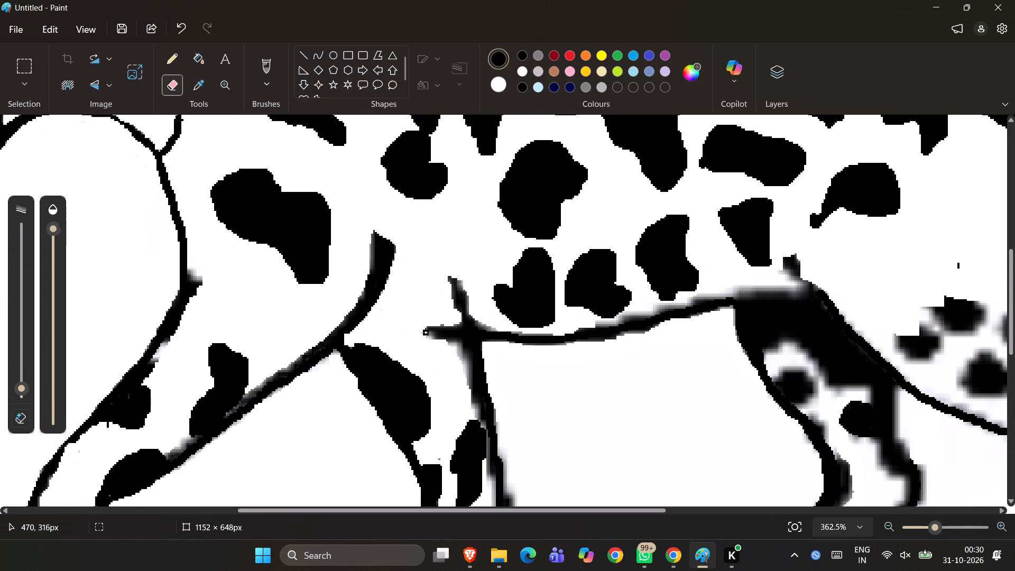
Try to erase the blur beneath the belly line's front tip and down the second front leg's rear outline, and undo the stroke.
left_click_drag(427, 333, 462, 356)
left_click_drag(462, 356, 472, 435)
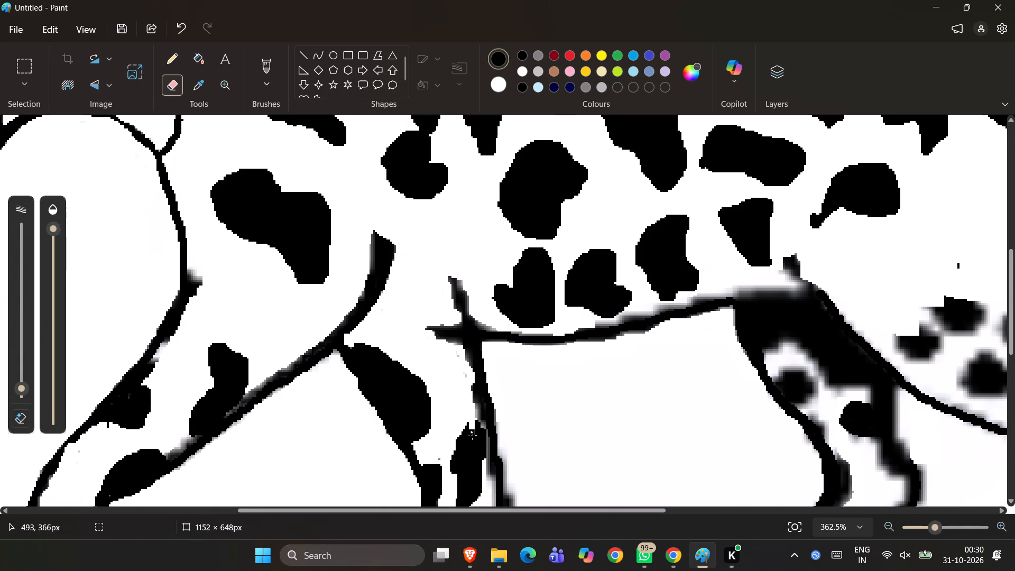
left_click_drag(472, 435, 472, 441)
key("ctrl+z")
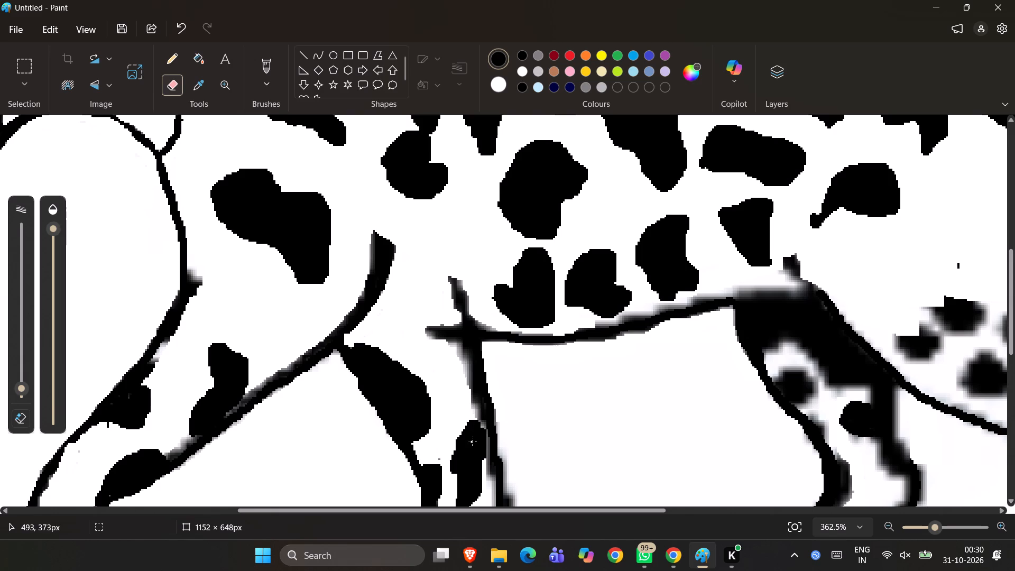
Erase the grey blur under the belly line's front tip and down the inner side of the second front leg's rear outline past the narrow spot.
left_click_drag(418, 330, 441, 342)
left_click_drag(441, 342, 468, 370)
left_click_drag(468, 370, 480, 417)
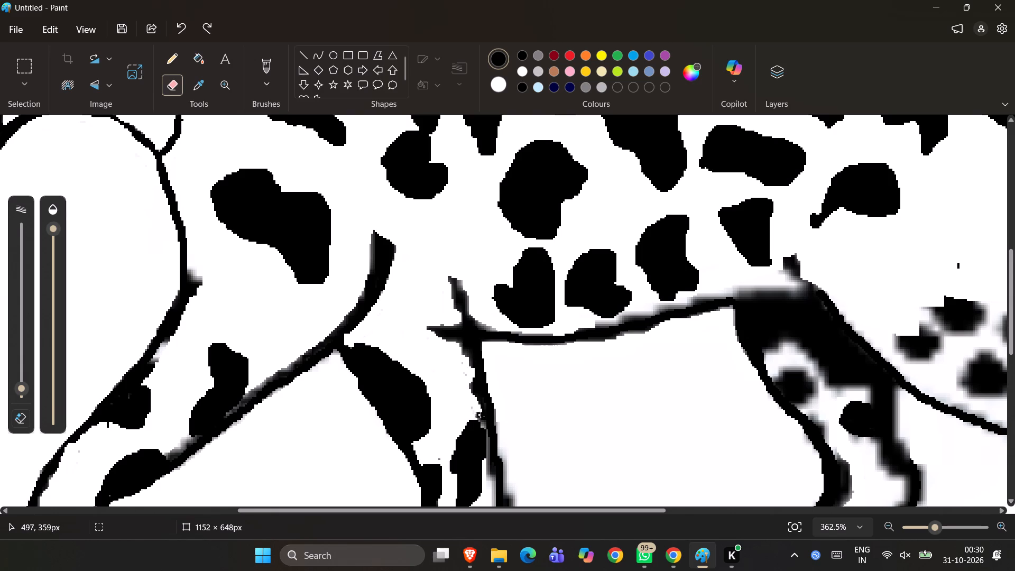
left_click_drag(480, 417, 485, 428)
left_click_drag(485, 428, 488, 448)
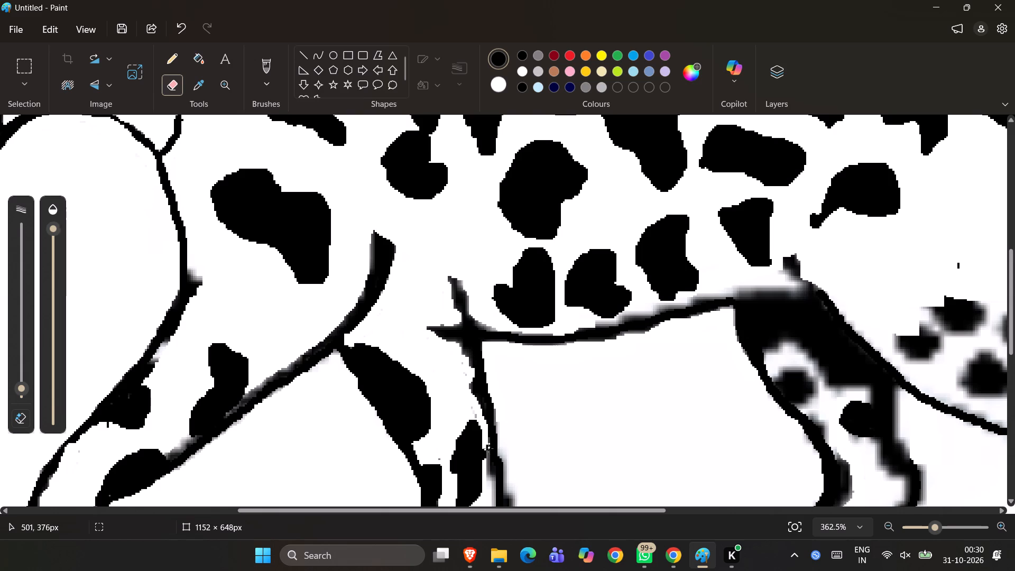
left_click_drag(488, 448, 491, 485)
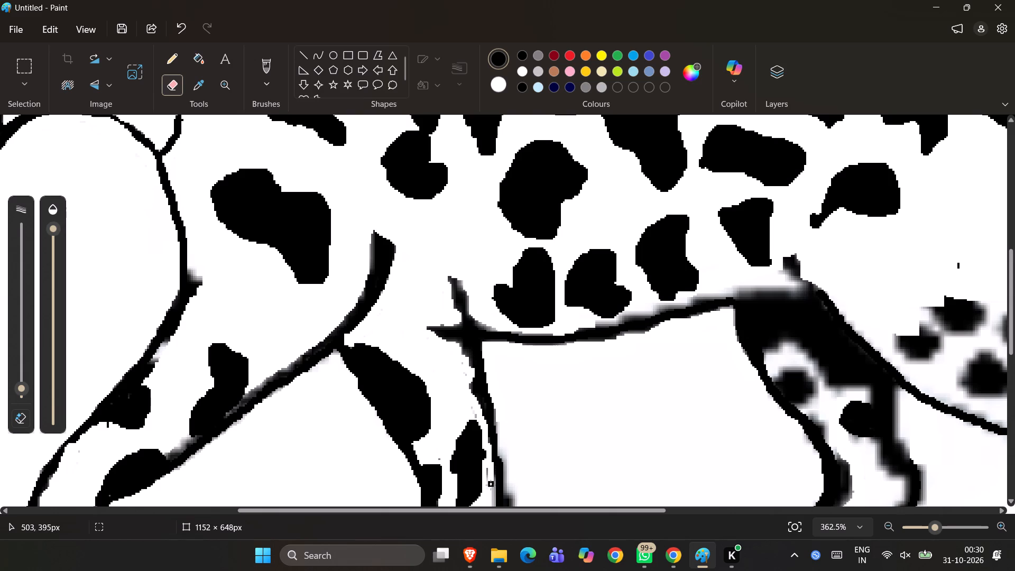
left_click_drag(488, 487, 487, 474)
left_click(487, 474)
Erase the grey pixels inside the second front leg's paw, around the toe mark, along the sole and up the inner heel.
scroll(487, 470, "down", 5, "ctrl")
scroll(487, 470, "down", 1)
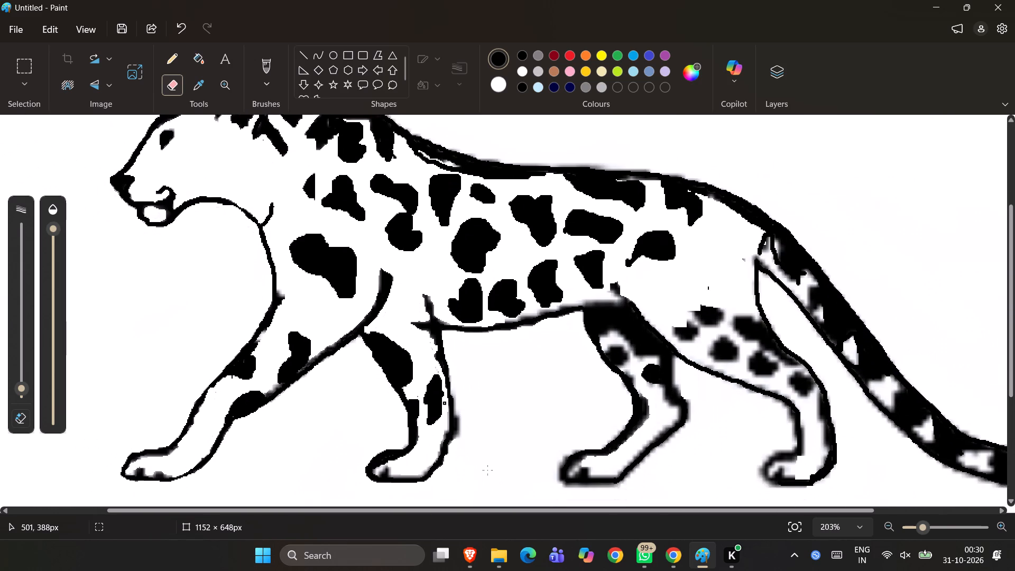
scroll(487, 470, "down", 1)
scroll(392, 492, "up", 11, "ctrl")
scroll(392, 492, "down", 2)
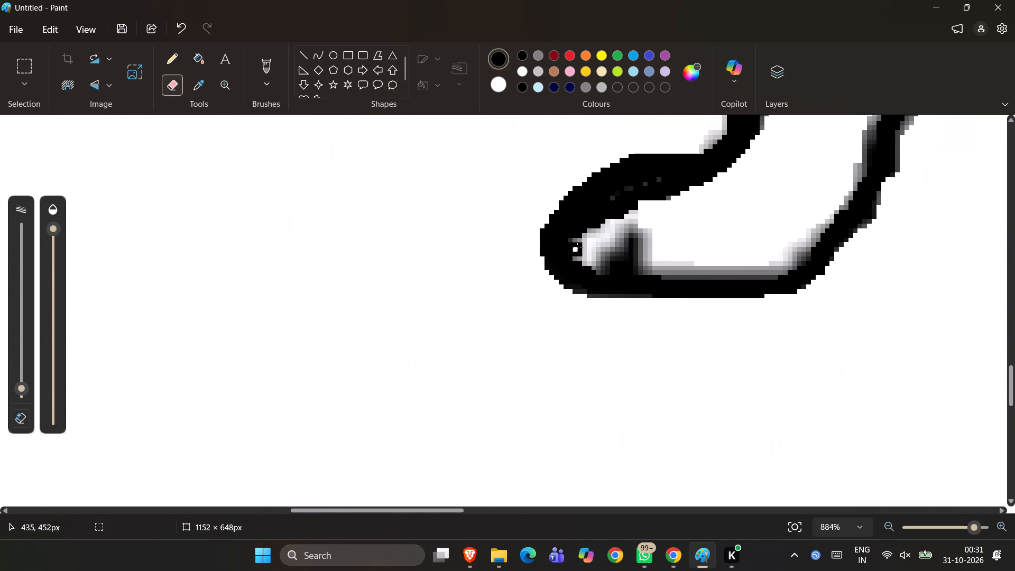
left_click_drag(578, 247, 611, 225)
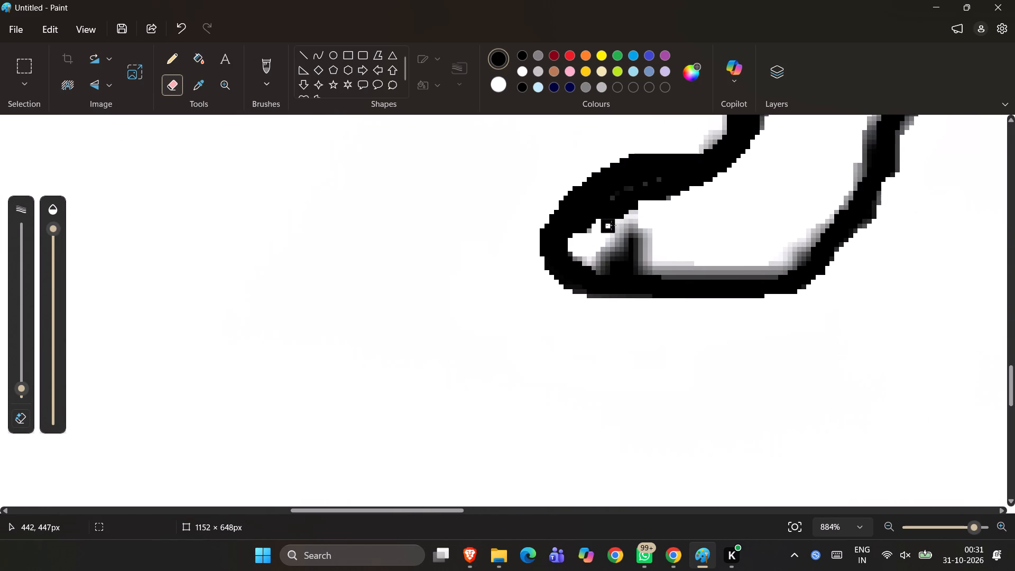
left_click_drag(611, 225, 660, 261)
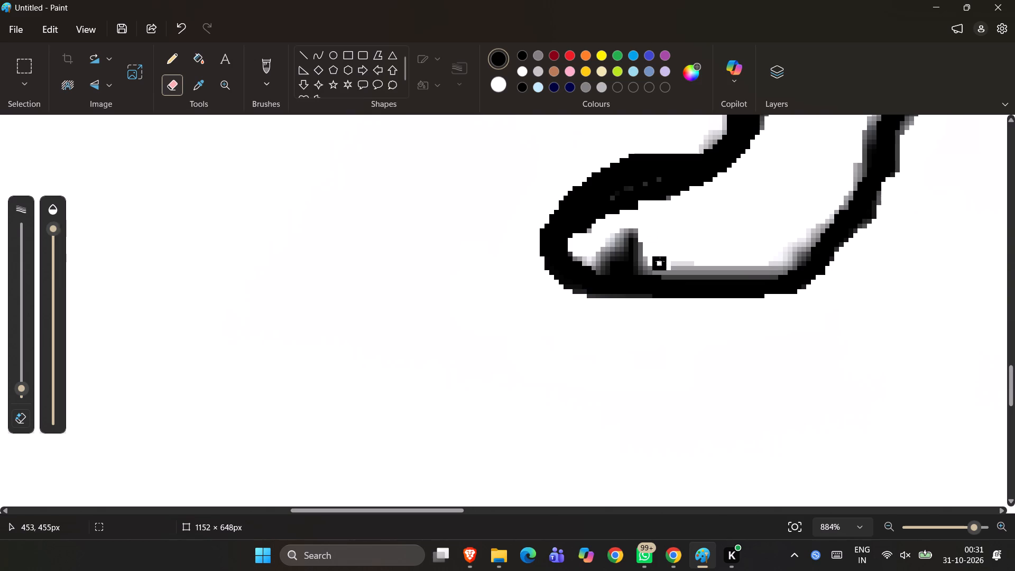
left_click_drag(660, 261, 598, 254)
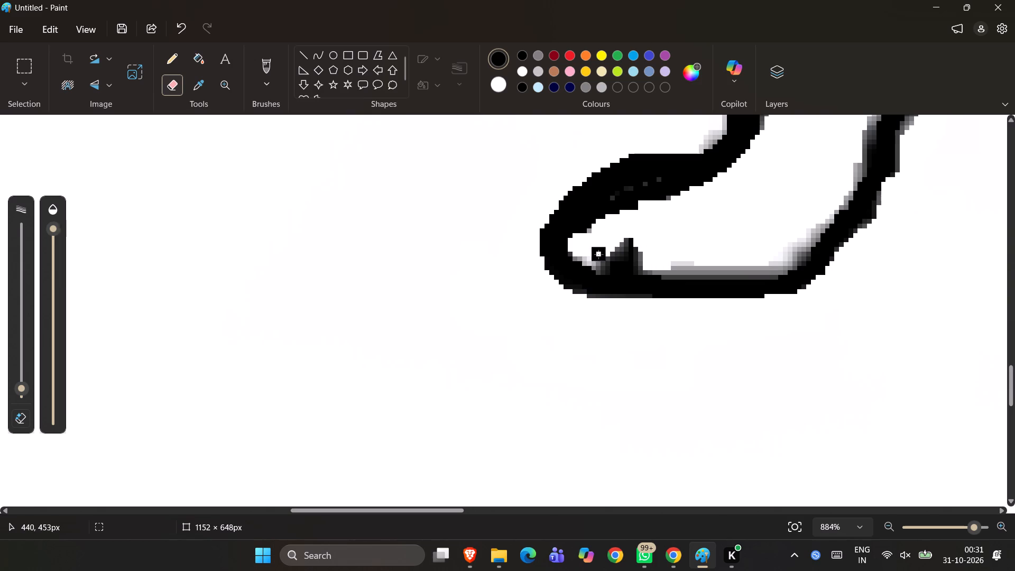
left_click_drag(598, 254, 673, 261)
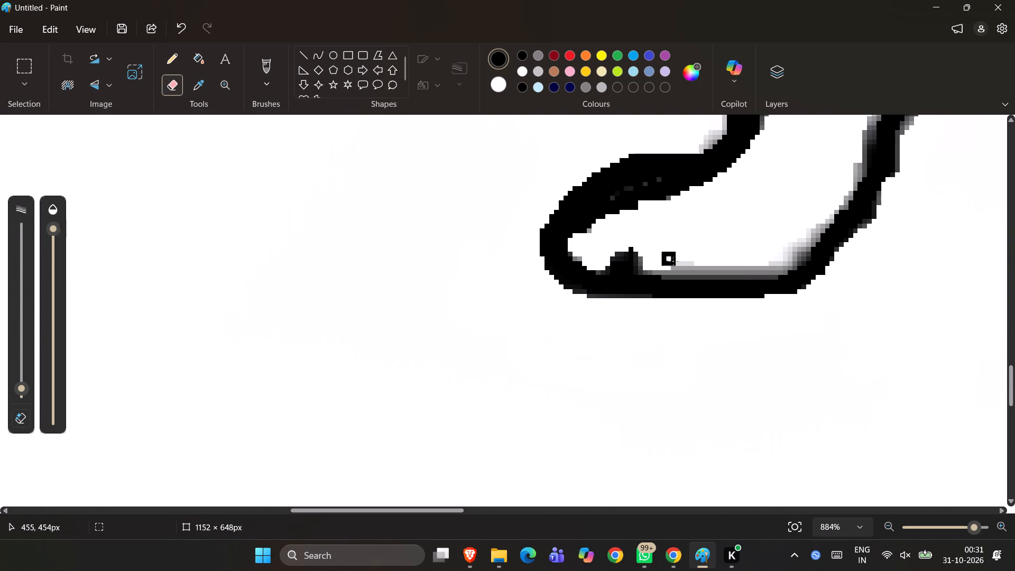
left_click_drag(673, 261, 742, 271)
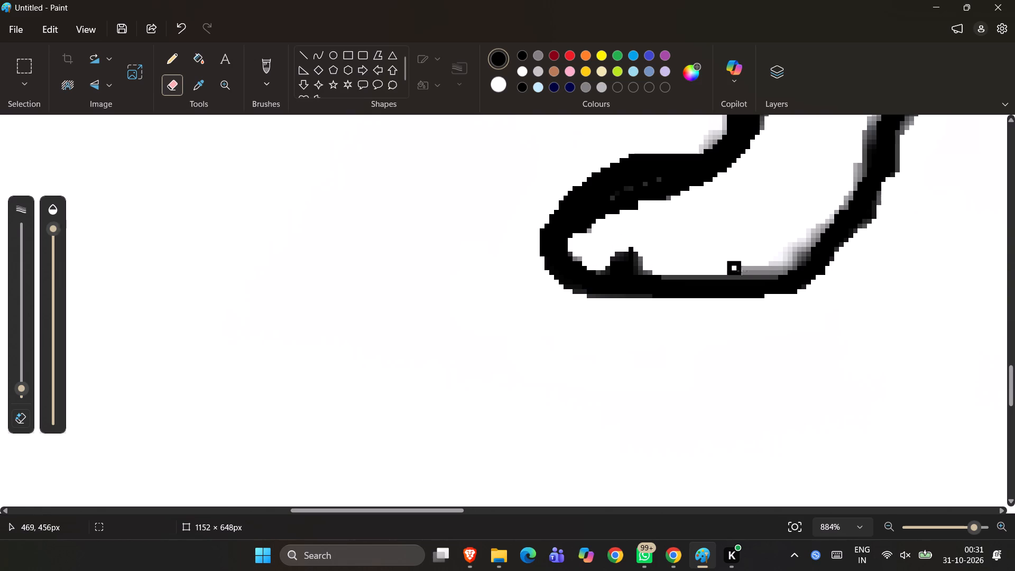
left_click_drag(742, 271, 745, 271)
left_click_drag(745, 271, 837, 204)
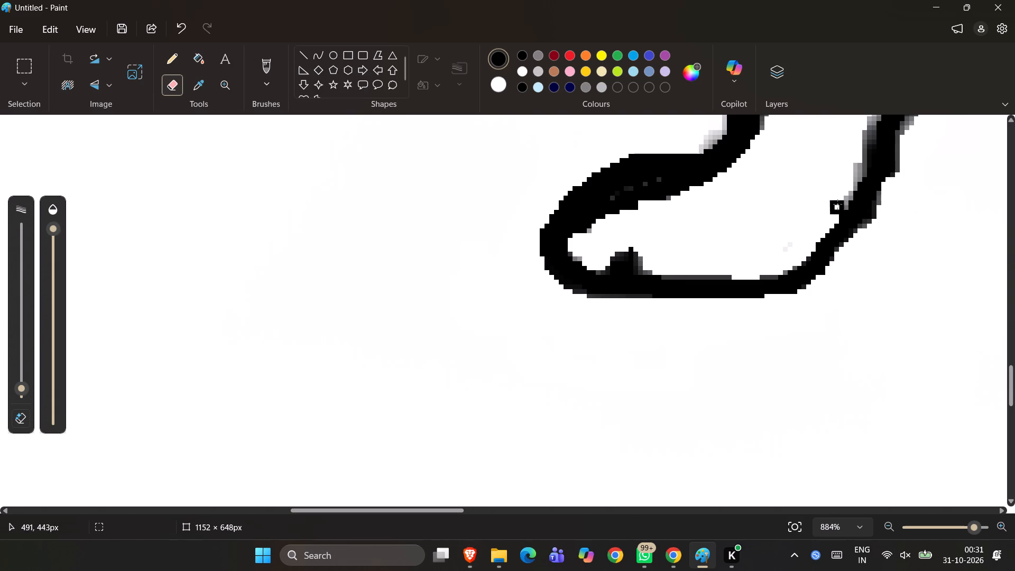
left_click_drag(837, 204, 859, 164)
Erase the grey fringe along the outer front edge of the second front leg, from the top of the paw upward.
scroll(859, 164, "up", 1)
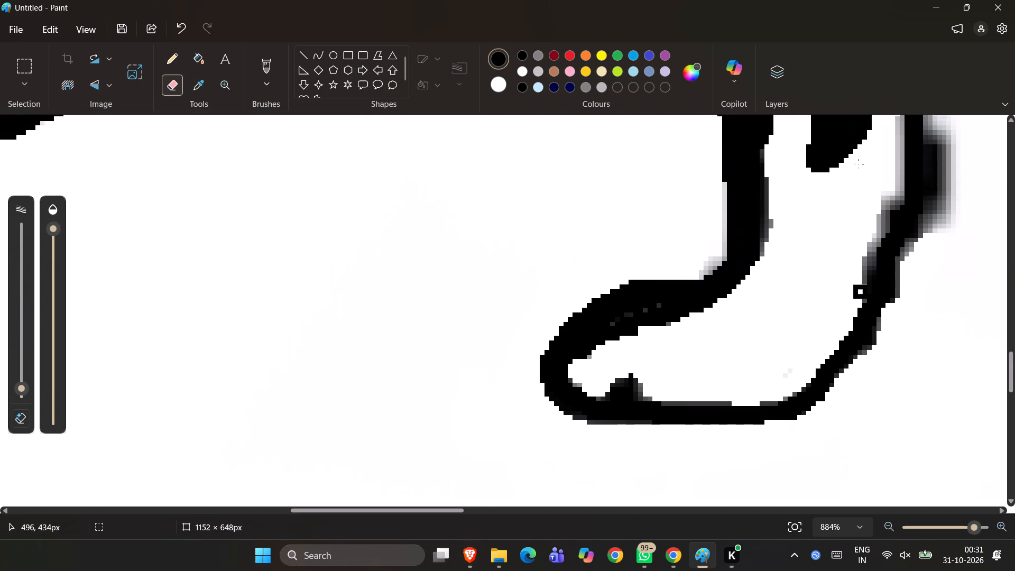
left_click_drag(696, 278, 697, 278)
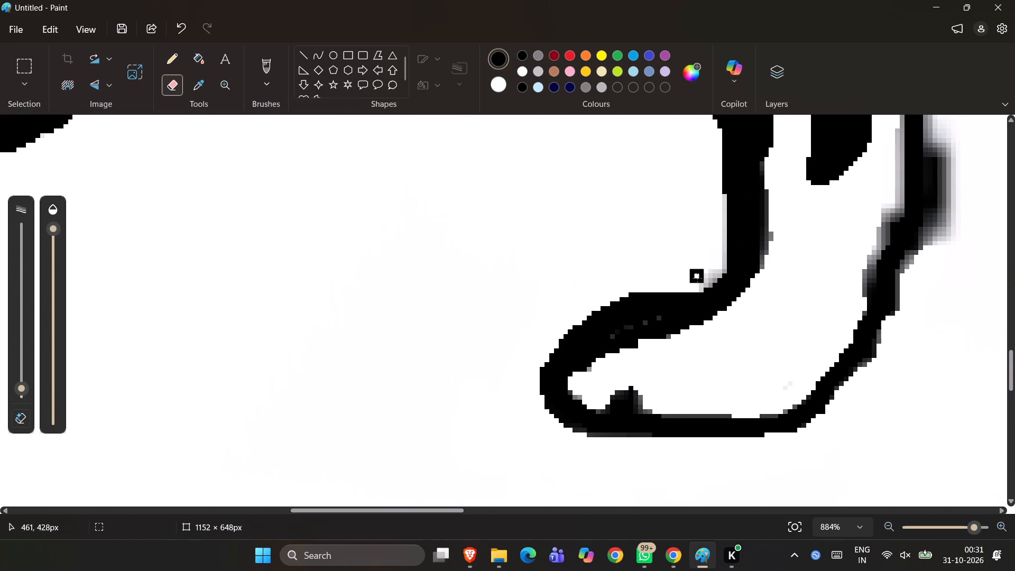
left_click_drag(697, 278, 703, 280)
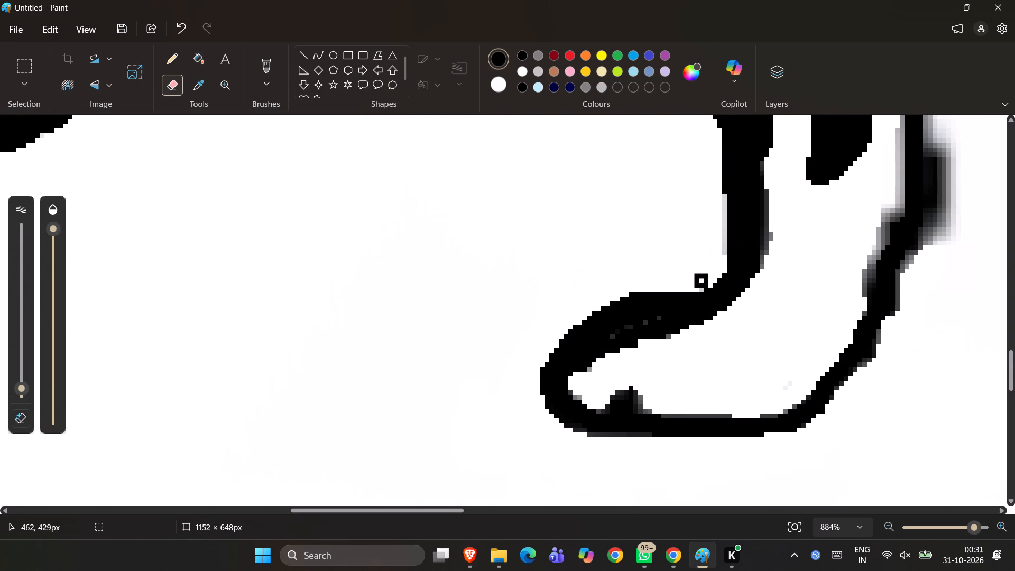
left_click_drag(703, 280, 723, 241)
left_click_drag(723, 241, 714, 170)
Erase the blur along the outer side of the second front leg's rear outline, from above the heel up toward the belly.
scroll(714, 170, "down", 7, "ctrl")
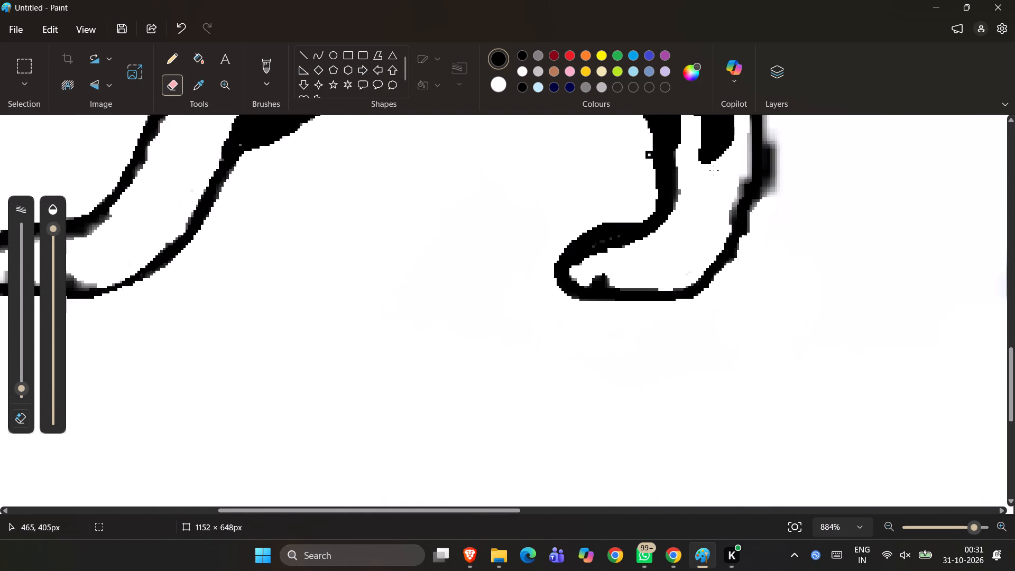
scroll(714, 170, "down", 6, "ctrl")
scroll(714, 170, "up", 2)
scroll(714, 170, "down", 6, "ctrl")
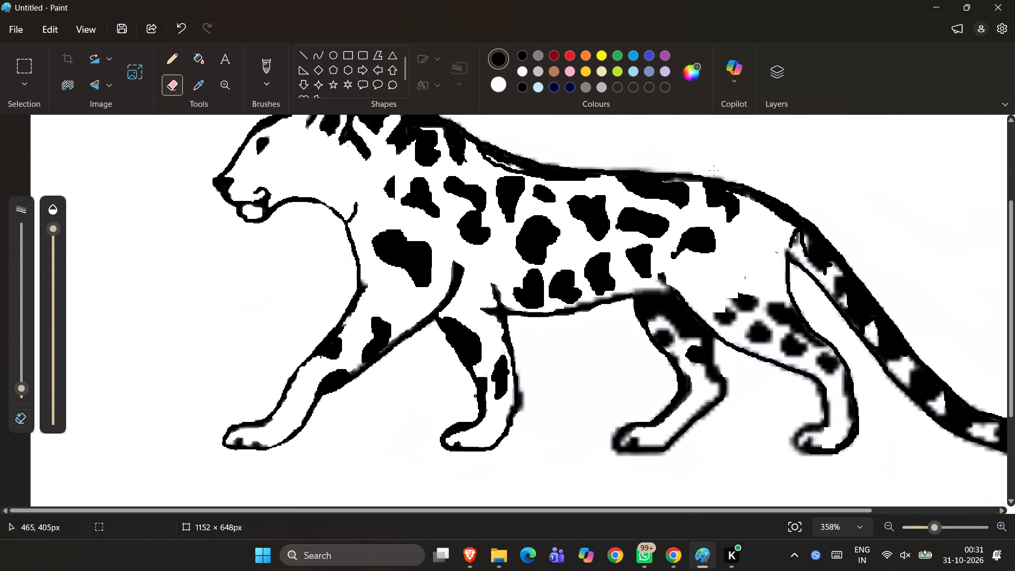
scroll(714, 170, "down", 5, "ctrl")
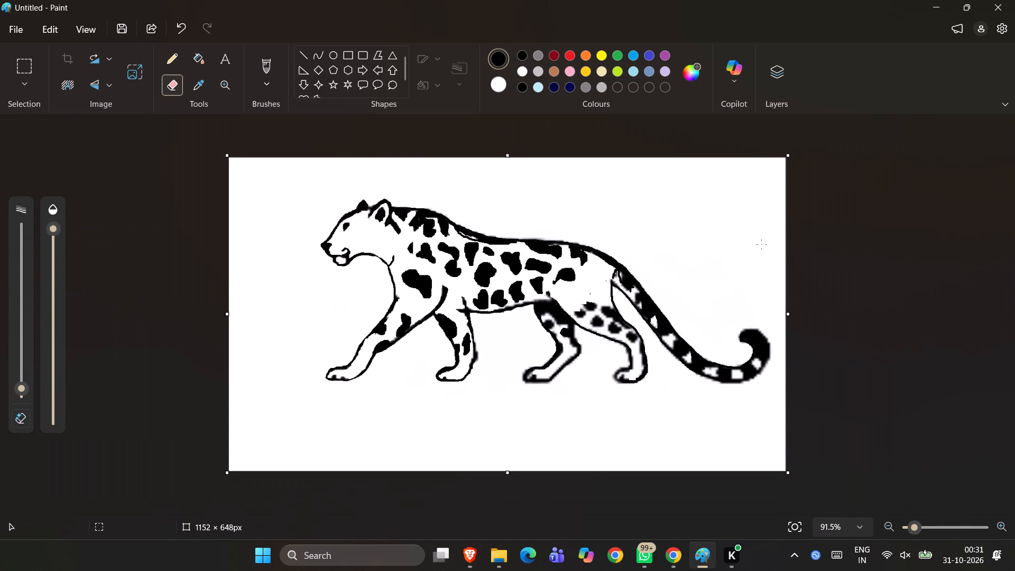
scroll(516, 360, "up", 5, "ctrl")
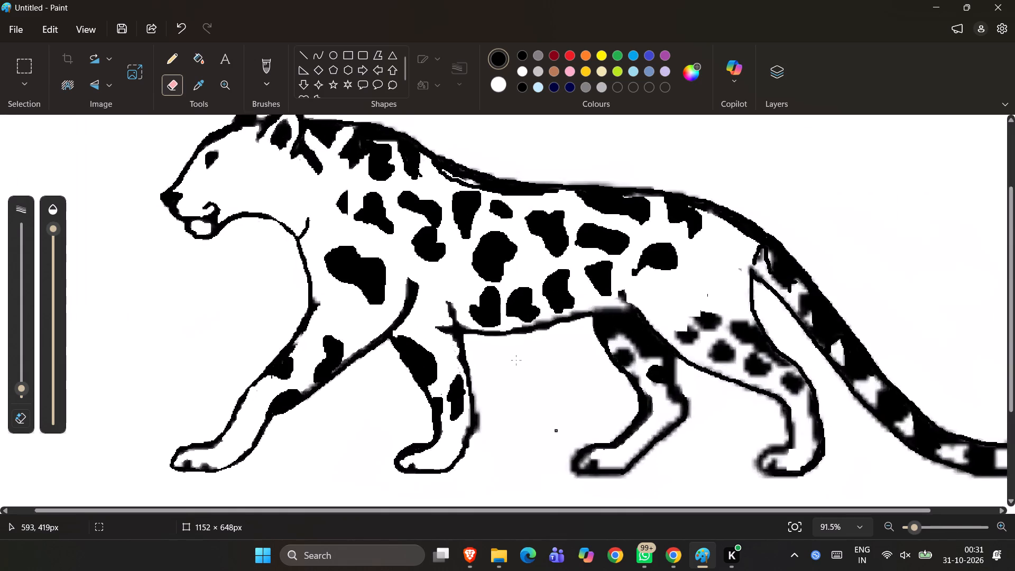
scroll(516, 360, "down", 1)
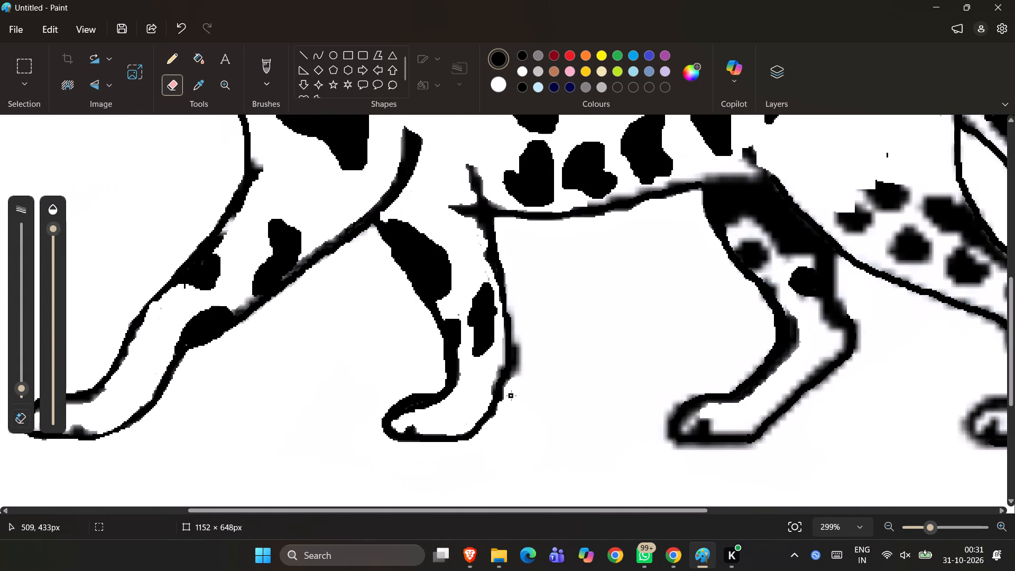
left_click_drag(508, 385, 518, 374)
left_click_drag(518, 374, 524, 378)
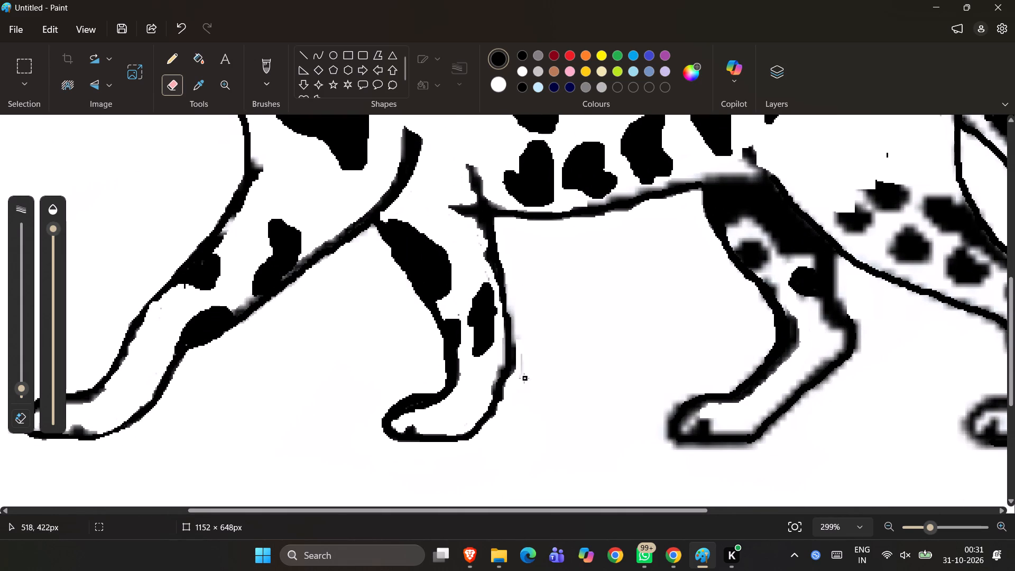
left_click_drag(524, 378, 516, 333)
left_click_drag(516, 333, 507, 271)
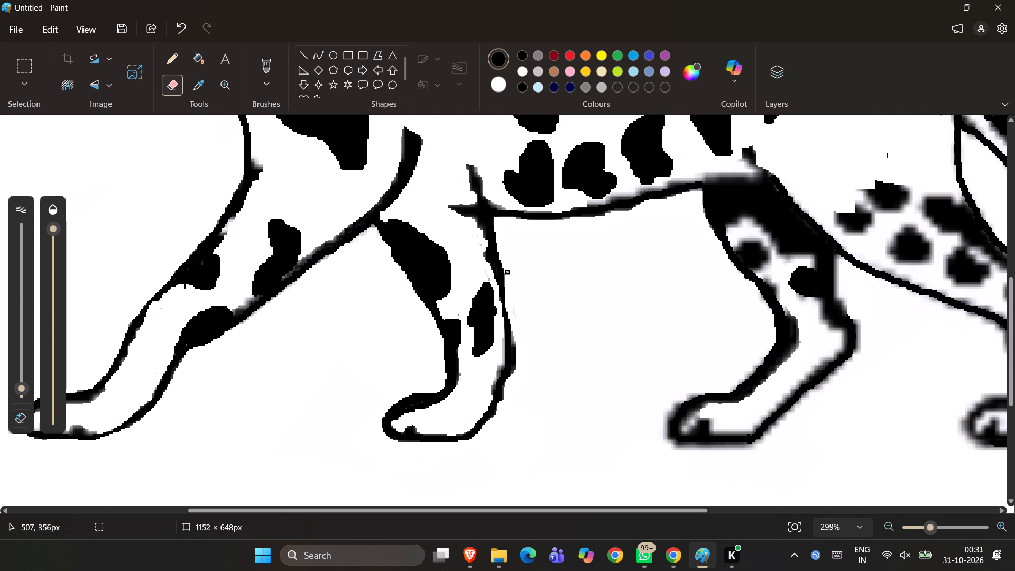
left_click_drag(507, 271, 525, 354)
Erase the faint off-white smudges in the open area under the belly, just behind the second front leg.
left_click_drag(525, 354, 597, 273)
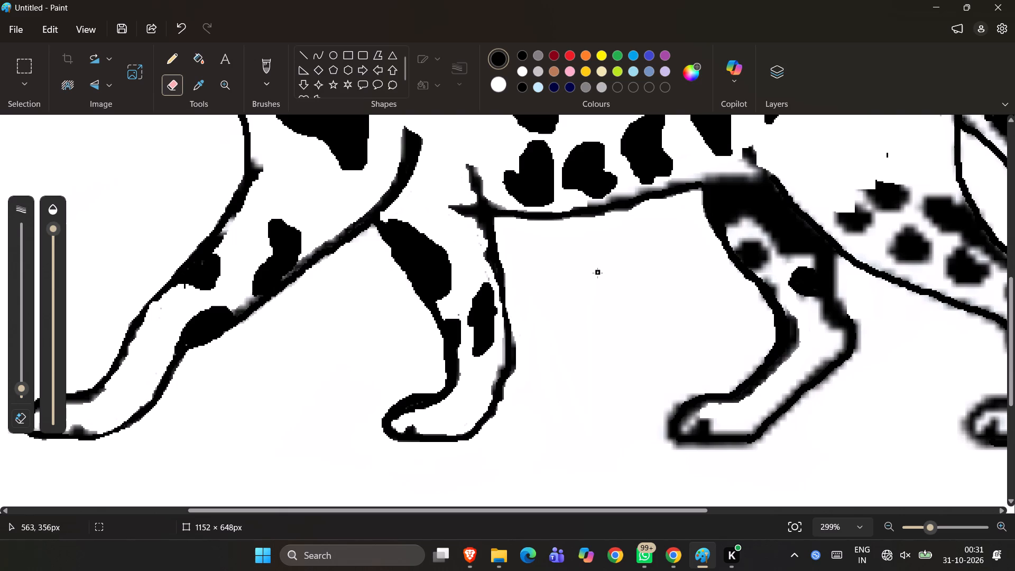
scroll(627, 360, "up", 8, "ctrl")
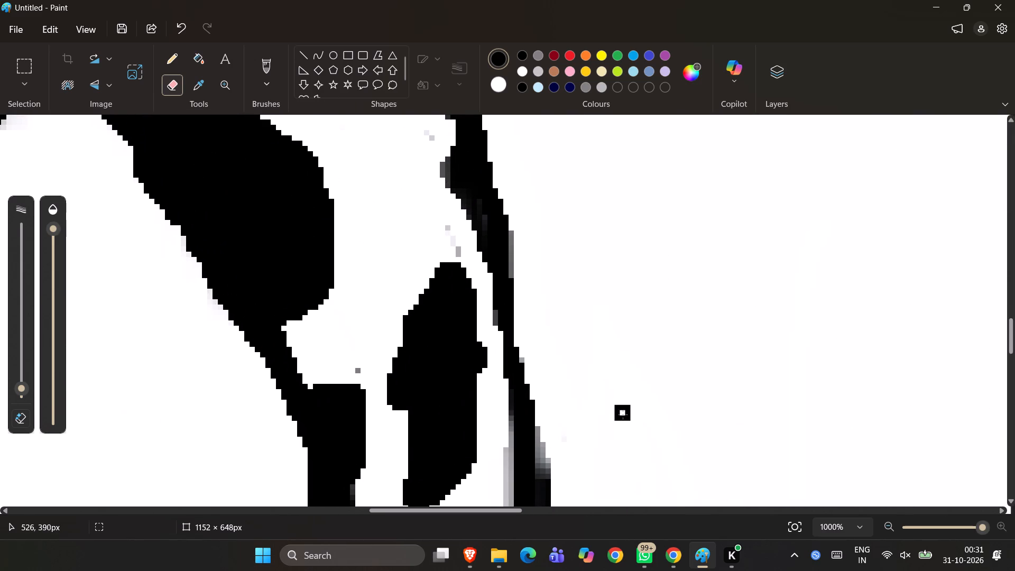
left_click_drag(623, 415, 605, 419)
left_click_drag(605, 419, 625, 330)
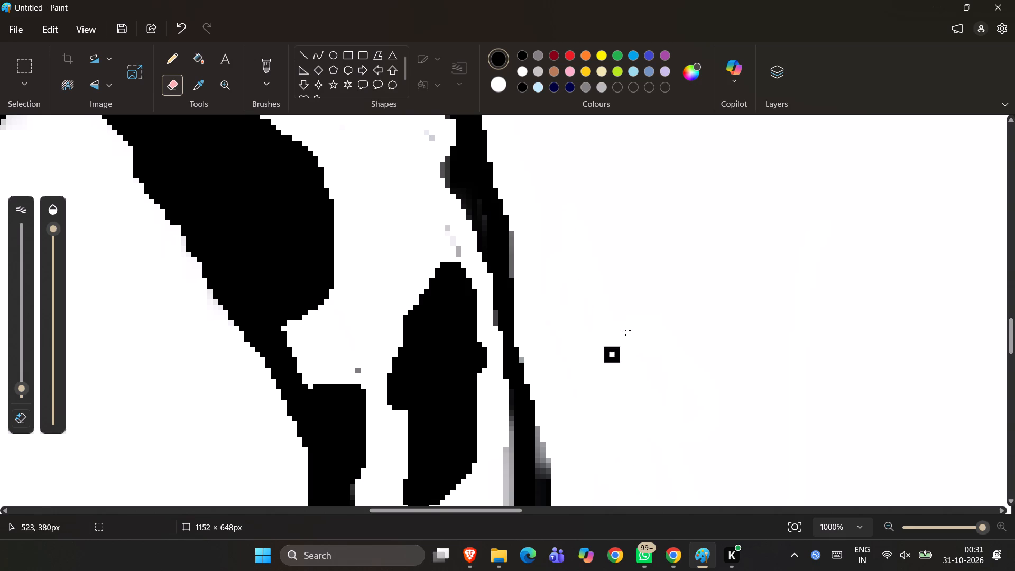
left_click_drag(625, 330, 722, 316)
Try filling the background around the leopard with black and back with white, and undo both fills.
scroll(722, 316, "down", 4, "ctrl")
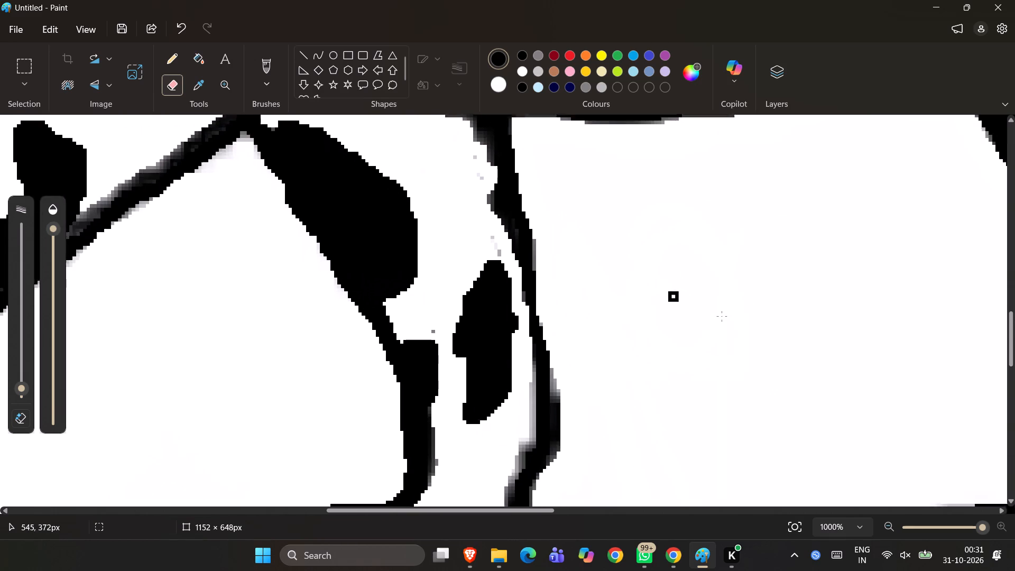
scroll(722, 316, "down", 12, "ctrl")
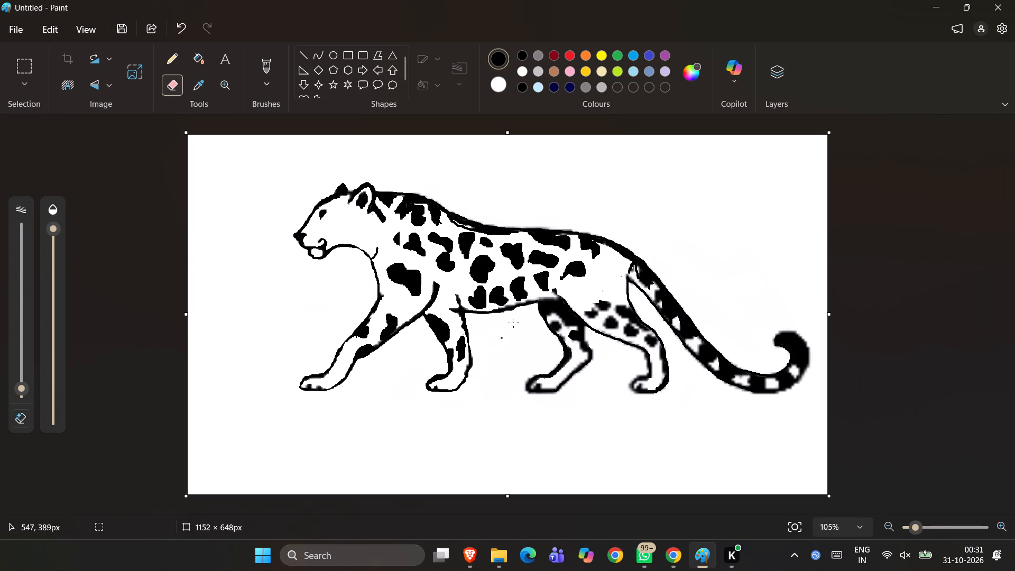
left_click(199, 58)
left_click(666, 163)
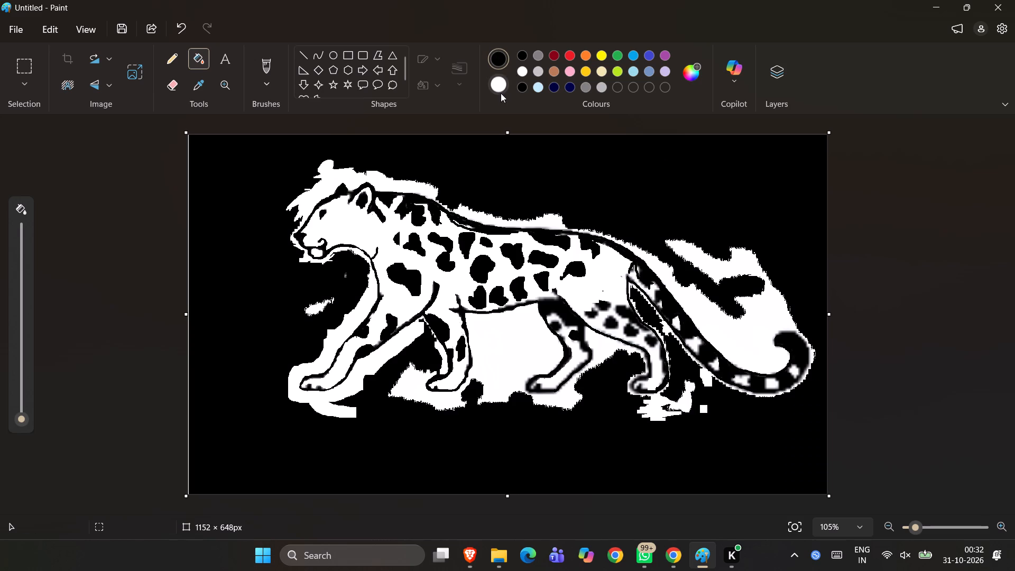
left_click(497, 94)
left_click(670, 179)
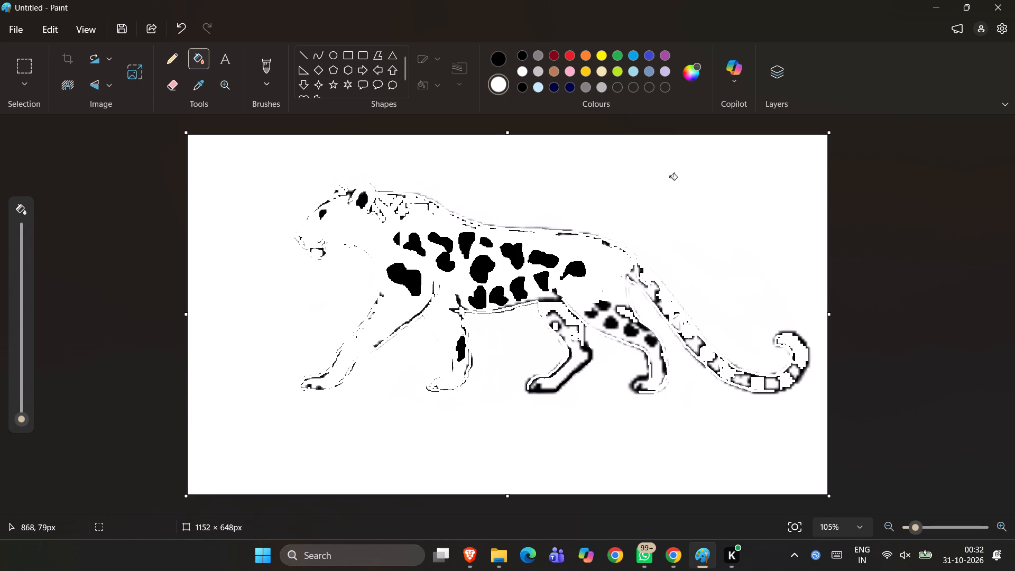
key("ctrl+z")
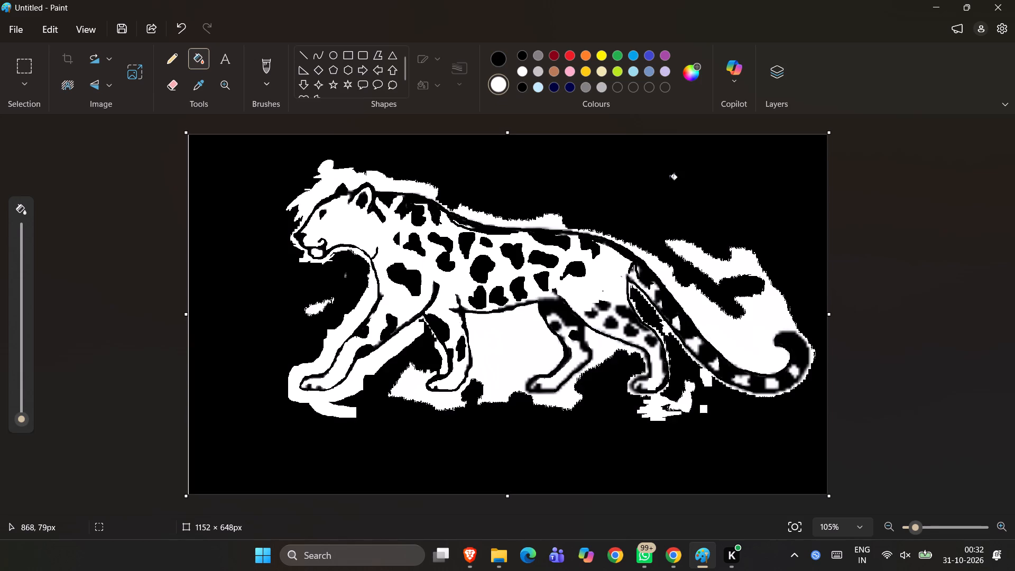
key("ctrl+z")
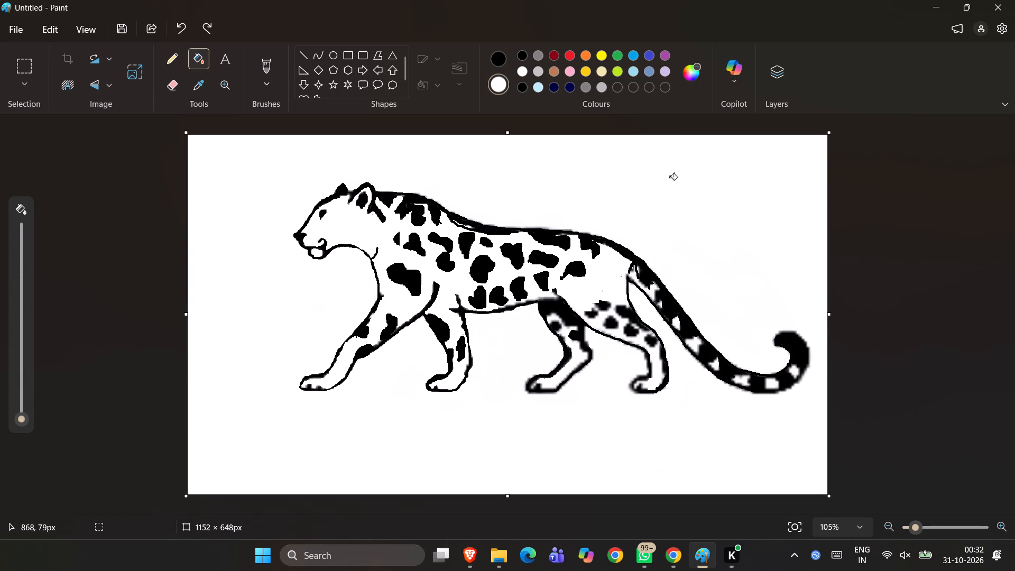
Fill the background with white above the back, beside the tail, under the belly and between the hind paws.
left_click(633, 192)
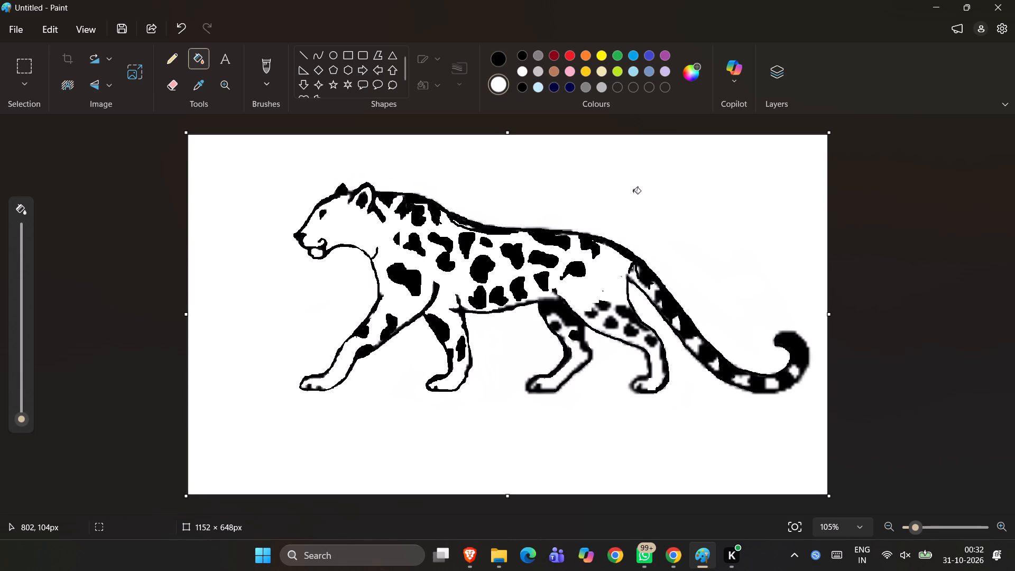
left_click(633, 192)
left_click(697, 209)
left_click(740, 298)
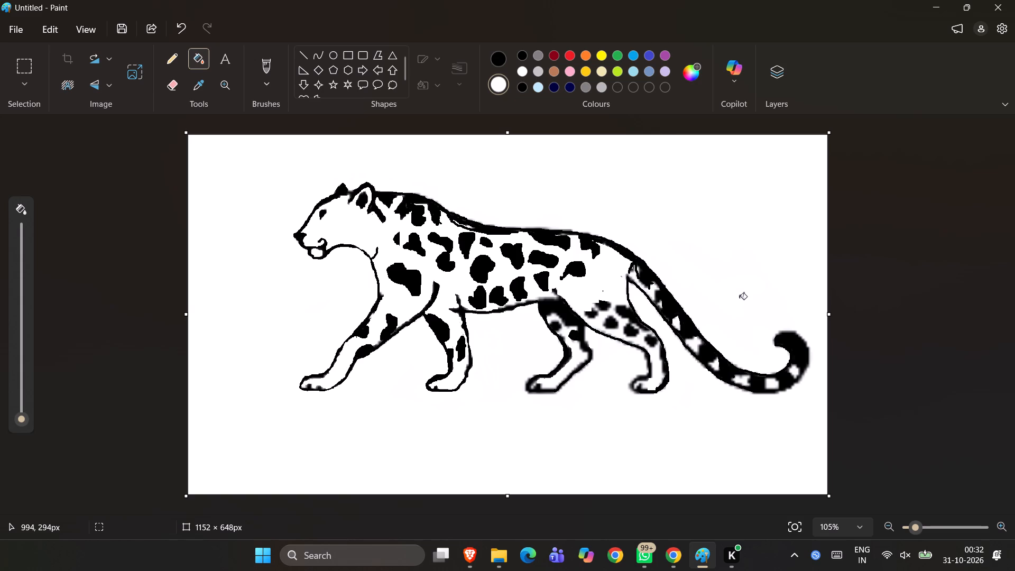
left_click(513, 341)
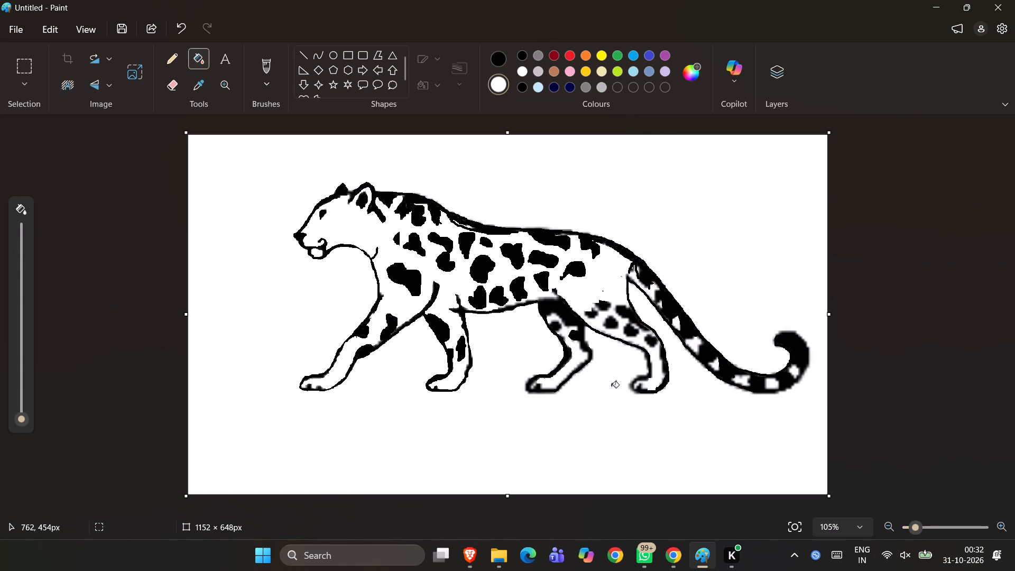
left_click(611, 385)
Fill the open area under the belly, between the second front leg and the first hind leg, with white.
scroll(605, 377, "up", 6, "ctrl")
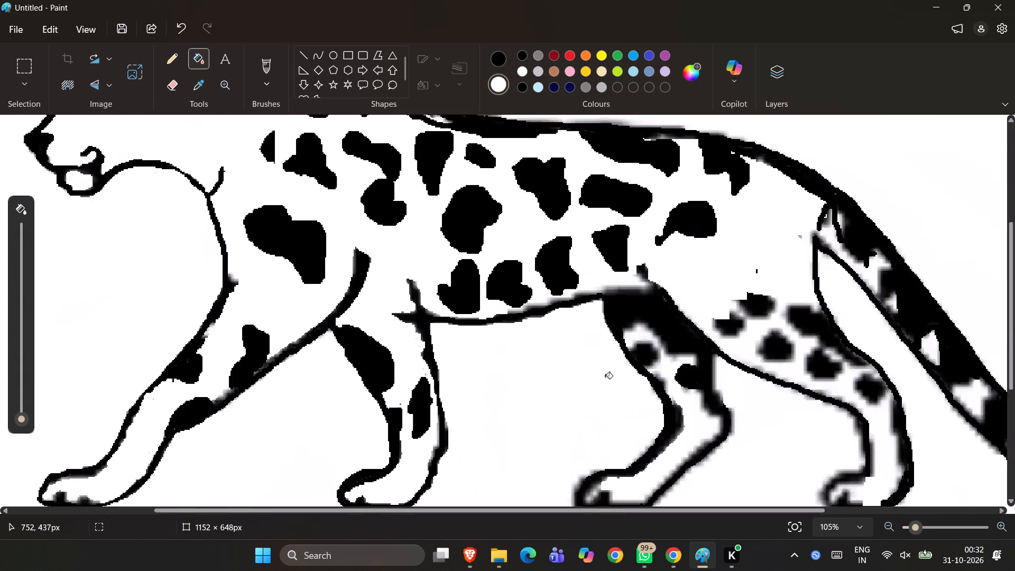
scroll(605, 377, "up", 3, "ctrl")
scroll(605, 377, "down", 7, "ctrl")
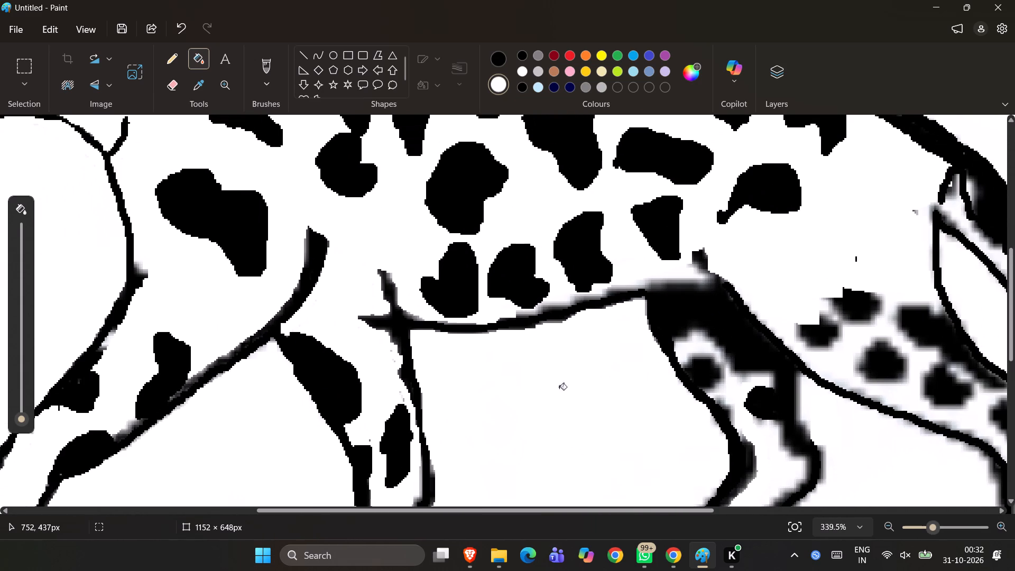
left_click(506, 408)
left_click(493, 387)
Fill the background around the leopard with black.
scroll(493, 387, "down", 6, "ctrl")
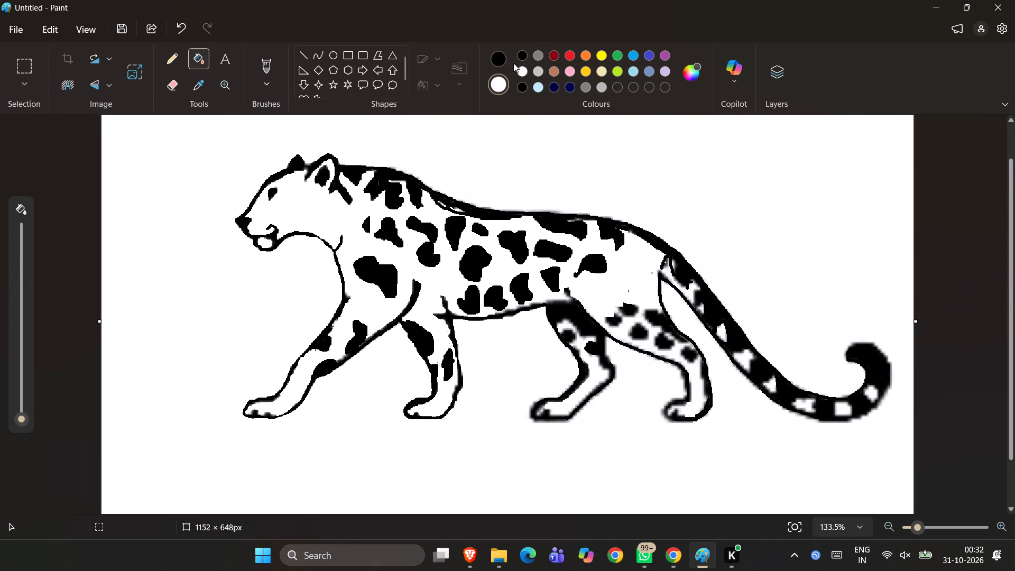
left_click(503, 56)
left_click(632, 134)
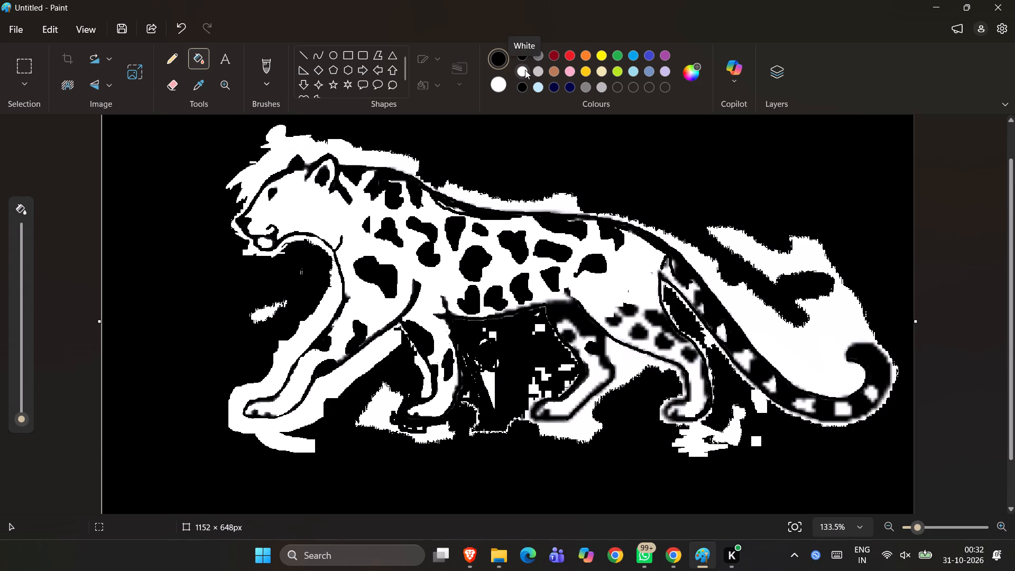
Fill the off-white patch above the leopard's head with white.
left_click(500, 87)
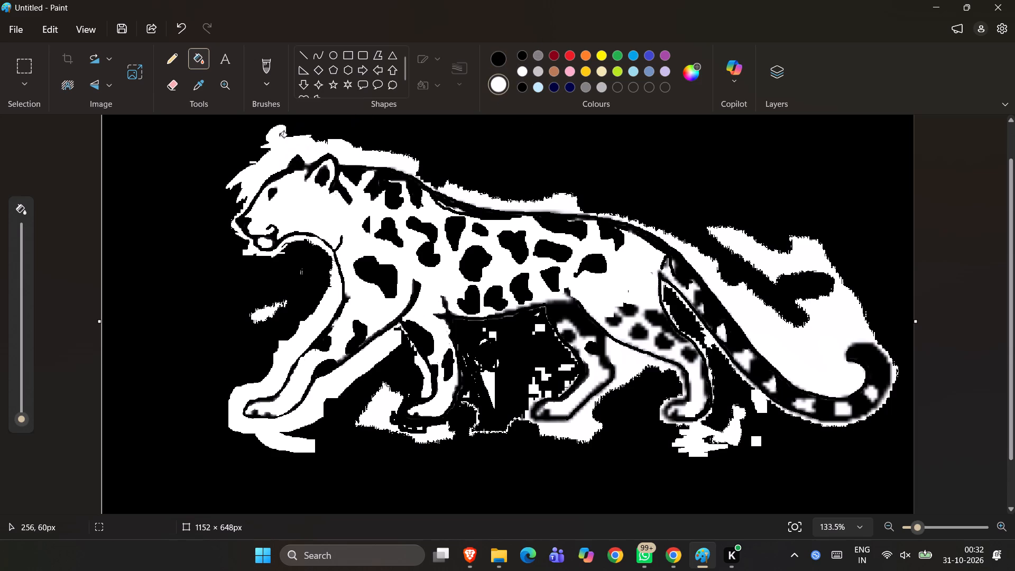
left_click(276, 136)
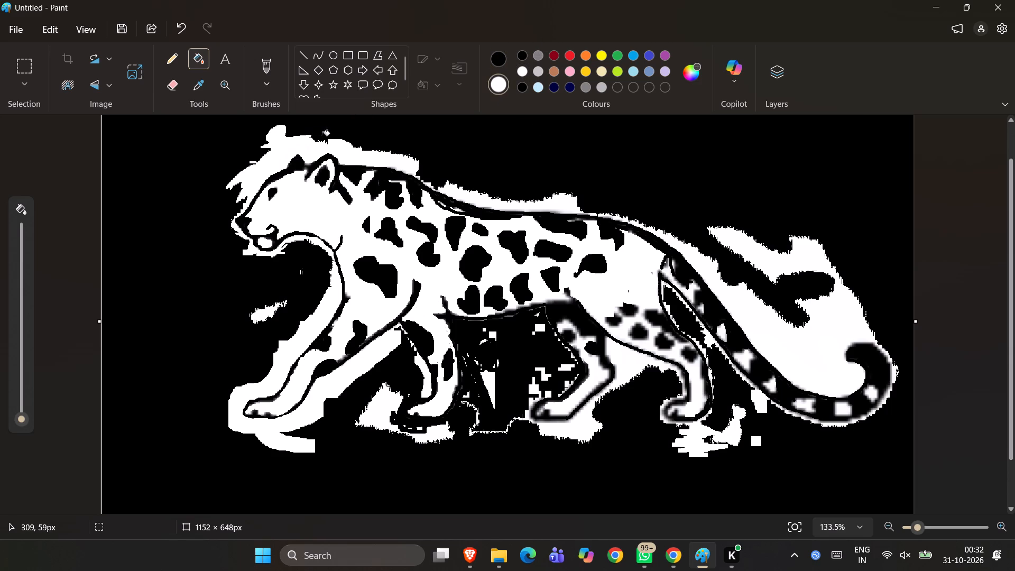
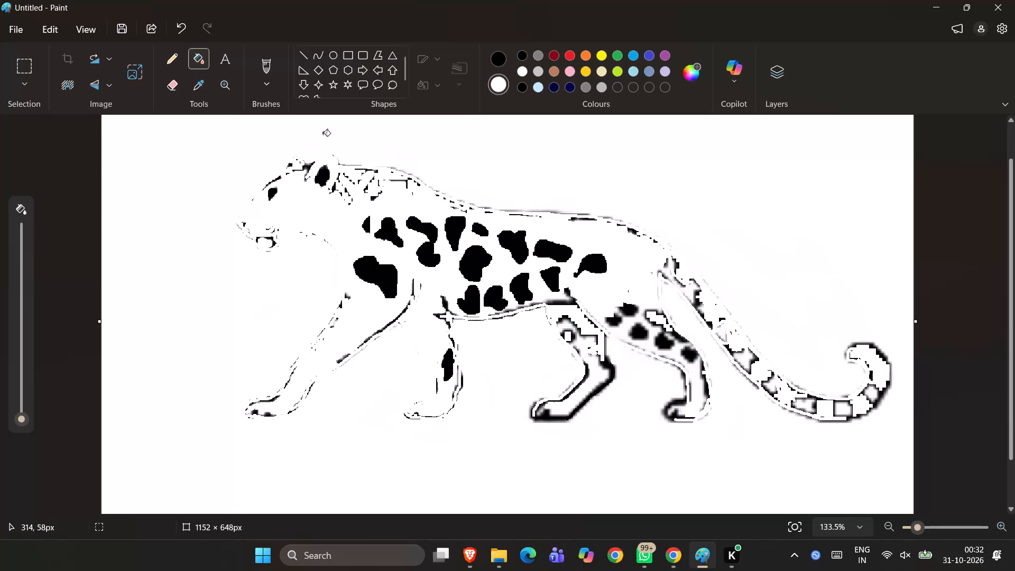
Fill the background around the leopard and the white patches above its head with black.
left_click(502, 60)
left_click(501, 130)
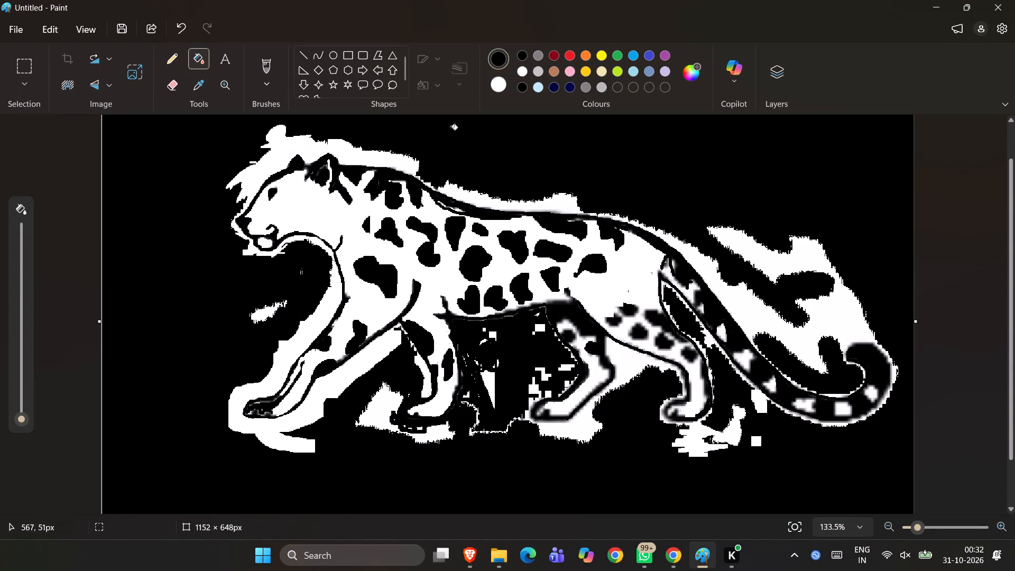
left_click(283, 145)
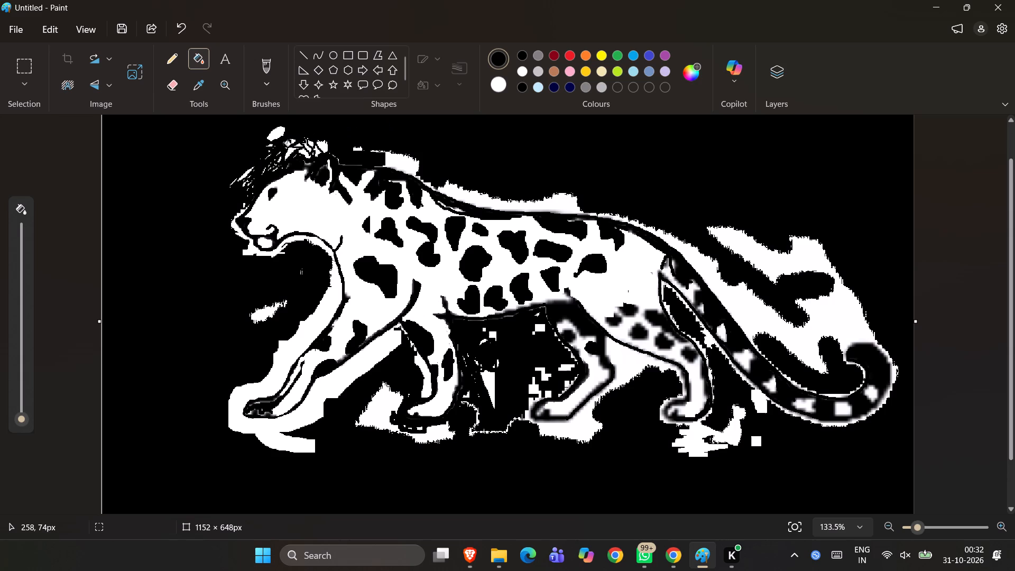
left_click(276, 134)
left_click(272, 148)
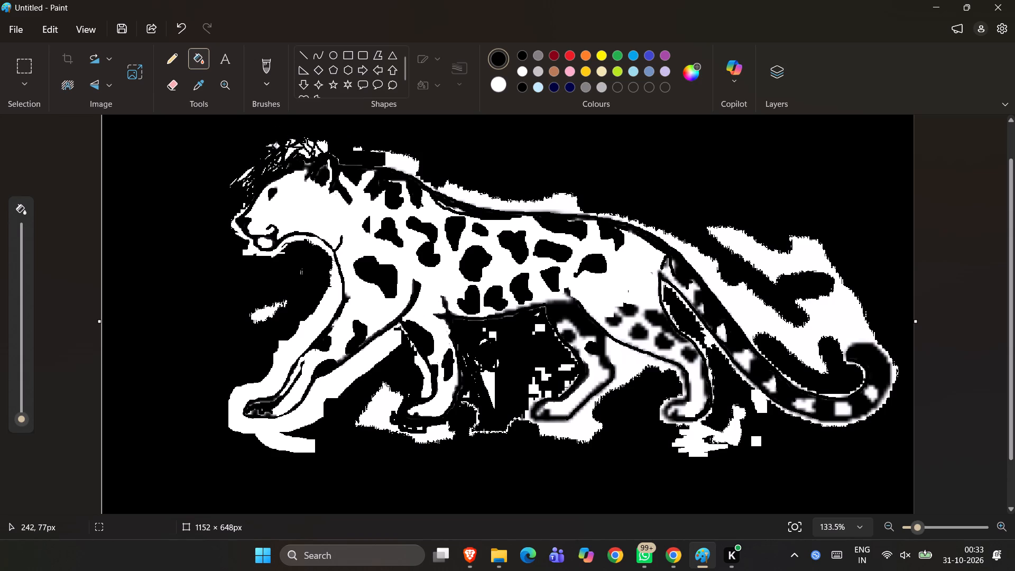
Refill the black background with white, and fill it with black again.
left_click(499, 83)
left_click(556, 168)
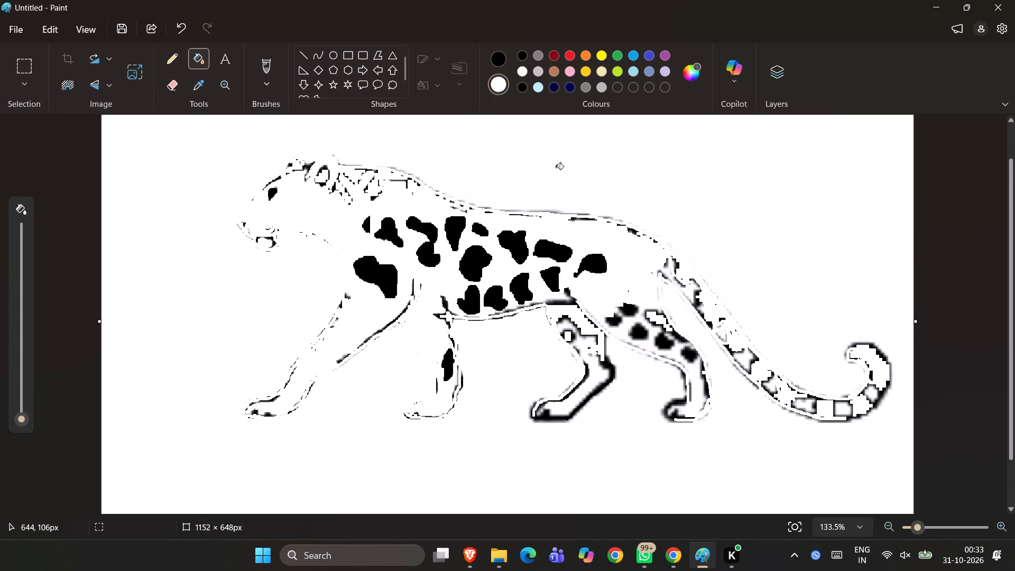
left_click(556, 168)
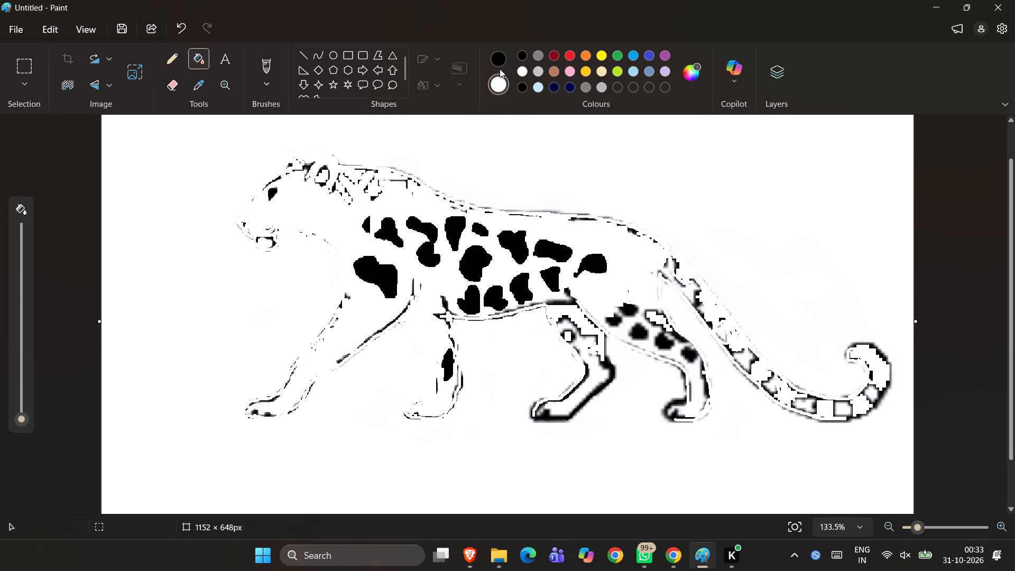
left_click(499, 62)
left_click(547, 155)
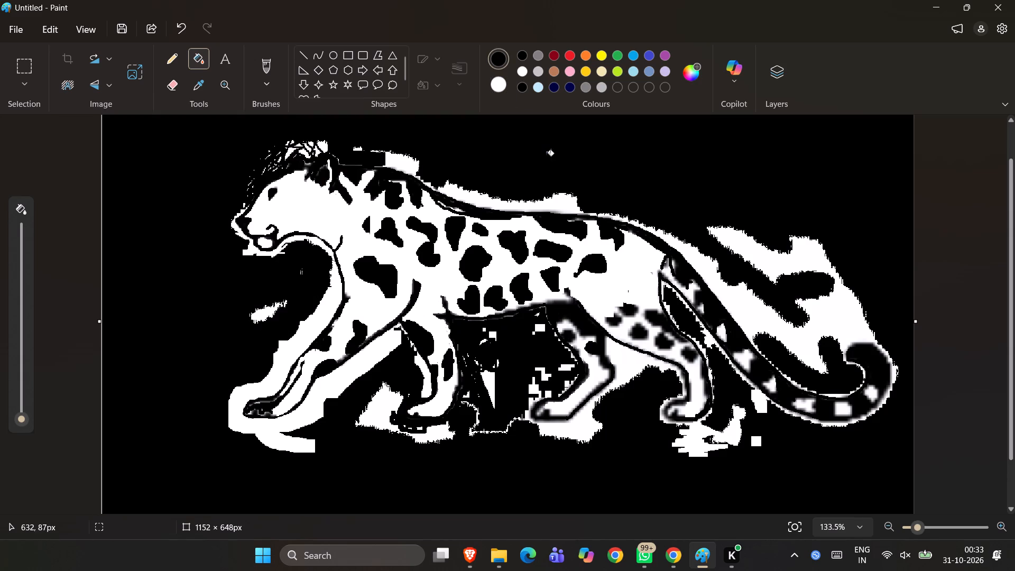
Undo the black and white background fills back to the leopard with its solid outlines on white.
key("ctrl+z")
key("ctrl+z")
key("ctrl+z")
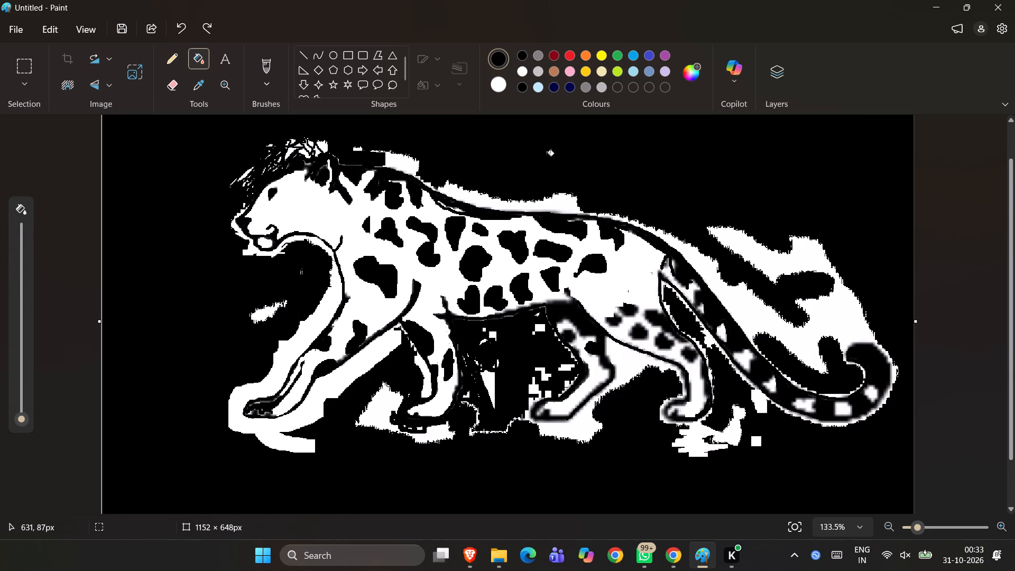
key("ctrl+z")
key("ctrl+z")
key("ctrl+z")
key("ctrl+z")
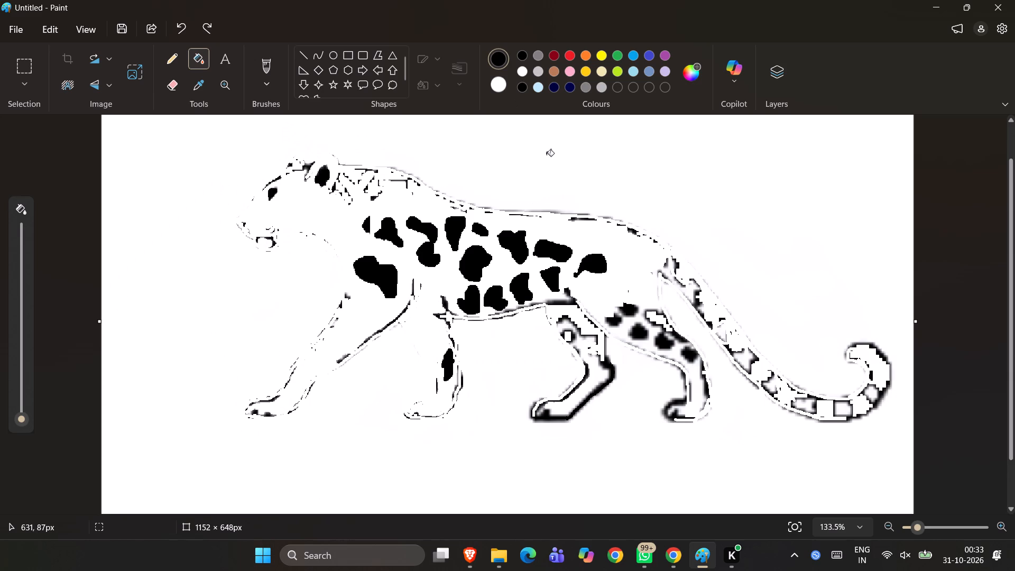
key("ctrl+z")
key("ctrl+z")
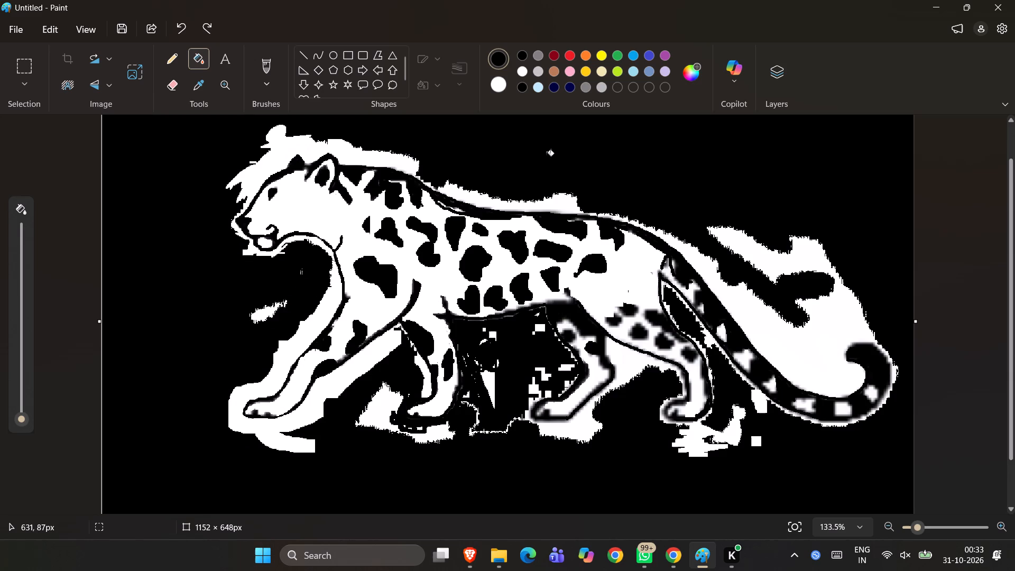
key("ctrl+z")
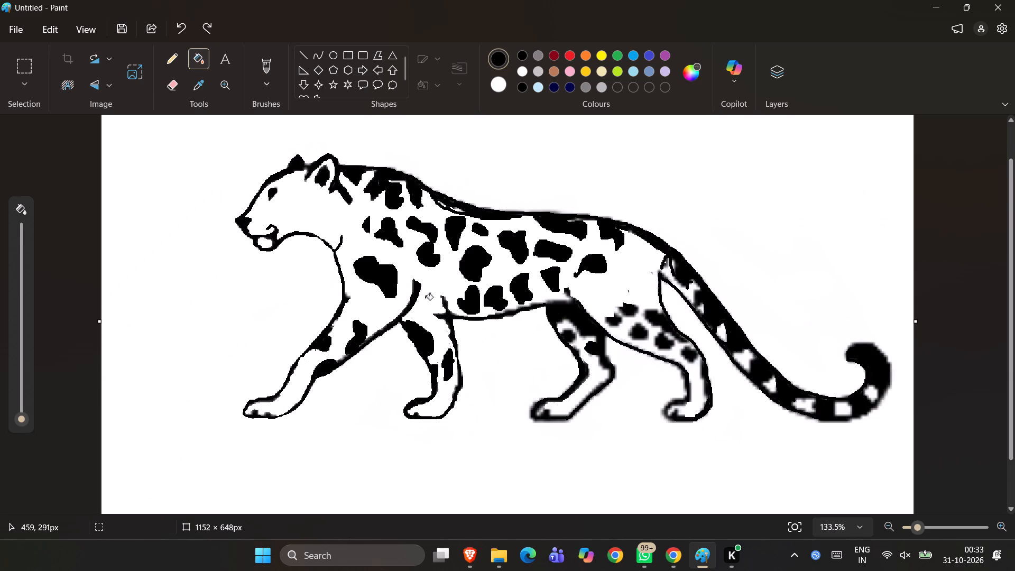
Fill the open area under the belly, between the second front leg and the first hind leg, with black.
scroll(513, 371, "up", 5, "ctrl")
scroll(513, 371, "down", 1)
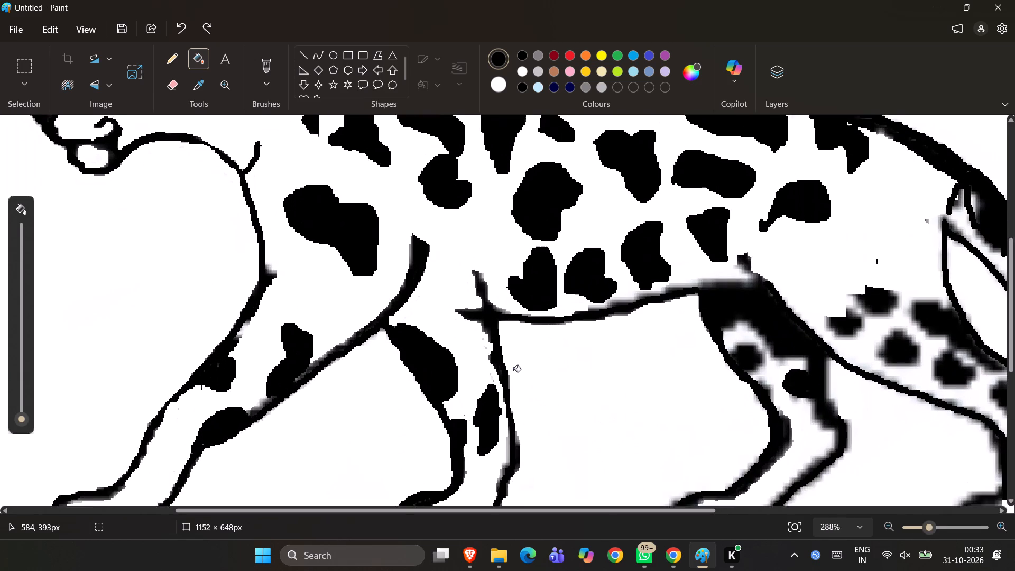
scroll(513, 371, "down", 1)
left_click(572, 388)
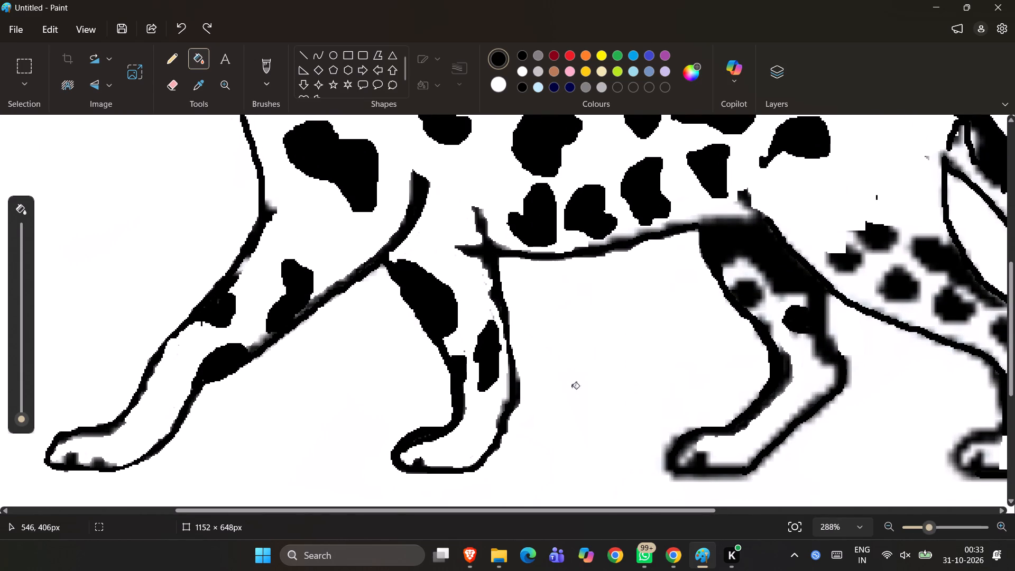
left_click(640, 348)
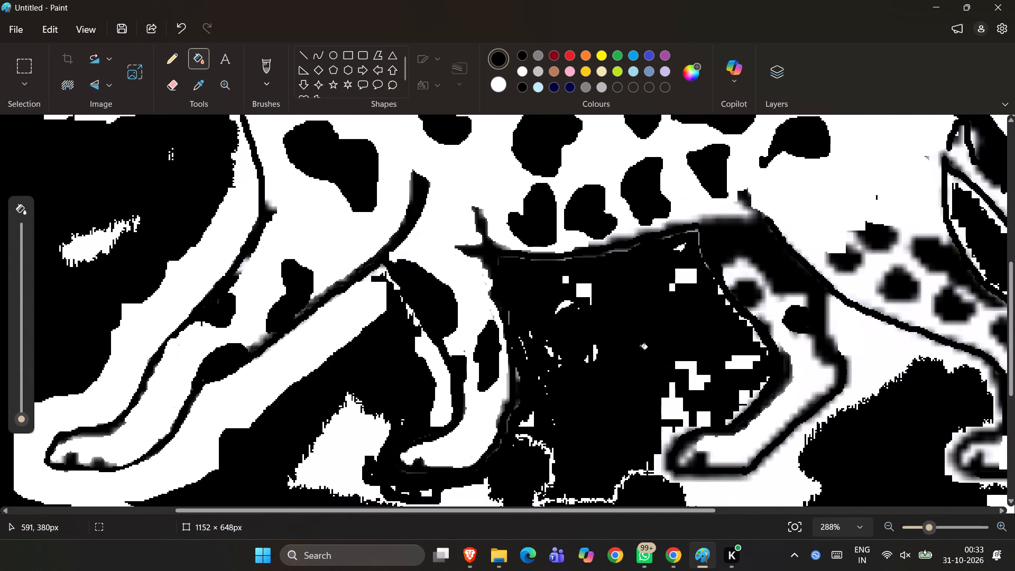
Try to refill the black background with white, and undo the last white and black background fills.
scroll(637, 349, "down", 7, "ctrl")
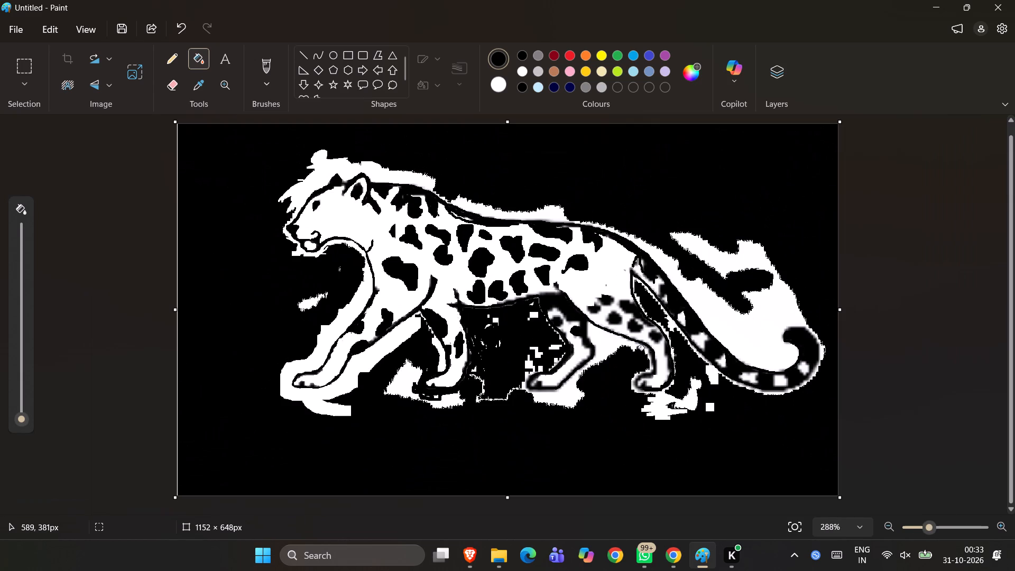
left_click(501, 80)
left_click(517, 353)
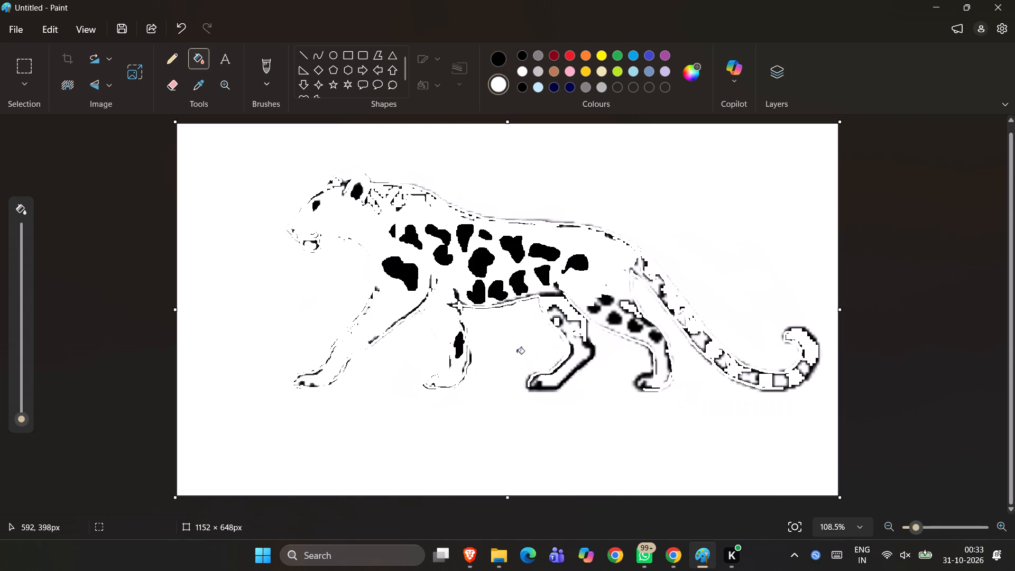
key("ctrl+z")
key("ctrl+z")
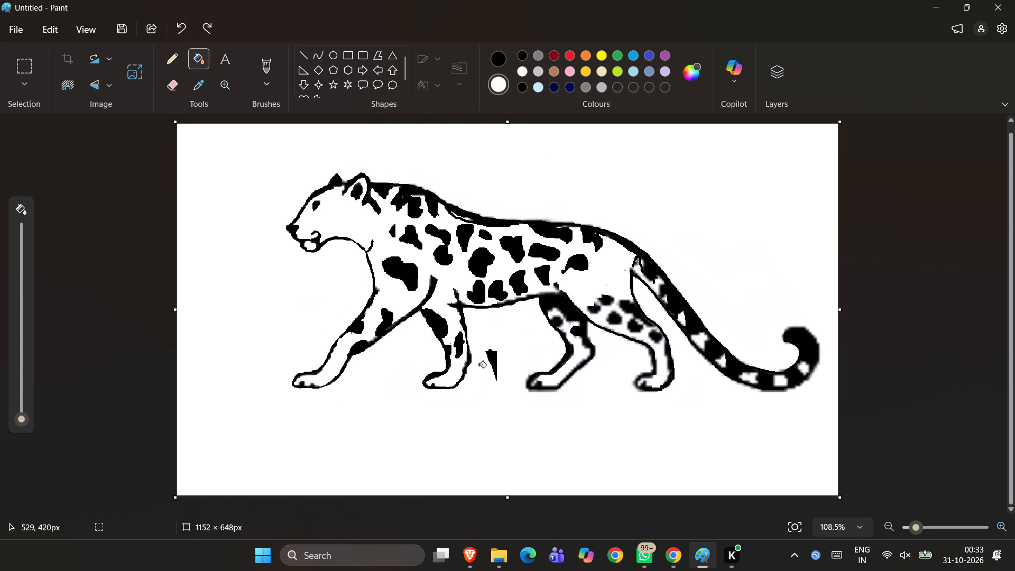
Fill the small black wedge beside the second front leg with white.
left_click(494, 363)
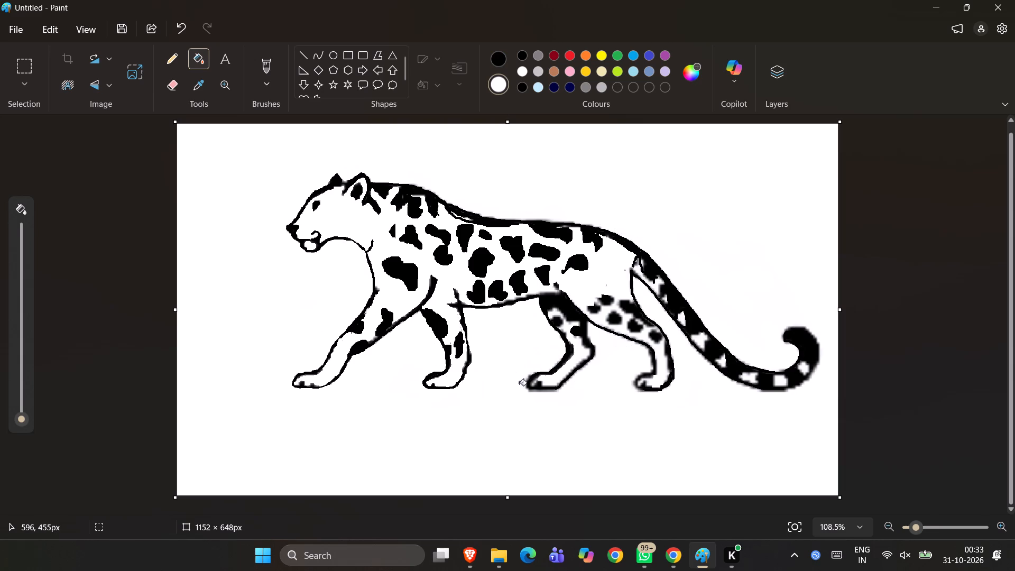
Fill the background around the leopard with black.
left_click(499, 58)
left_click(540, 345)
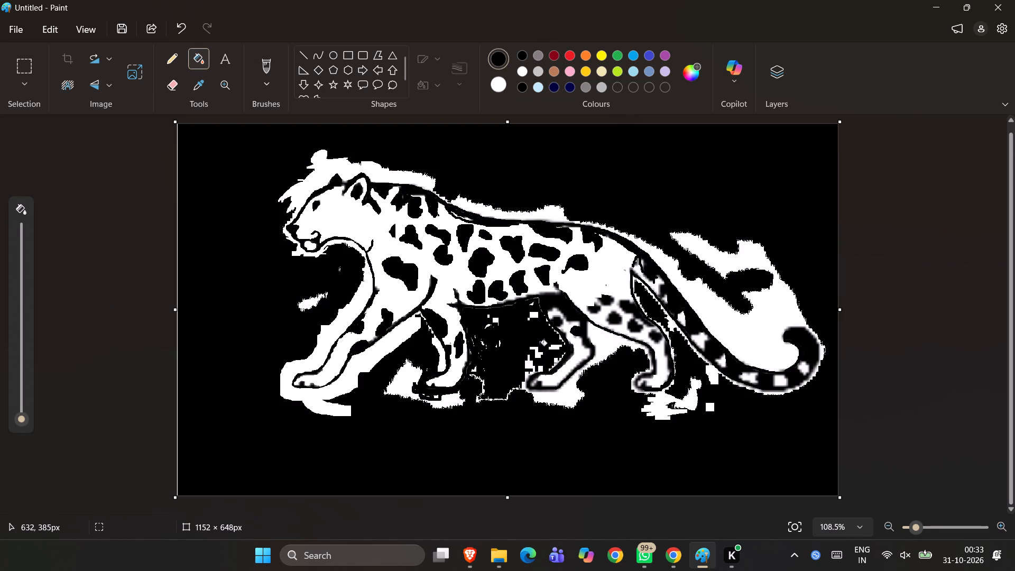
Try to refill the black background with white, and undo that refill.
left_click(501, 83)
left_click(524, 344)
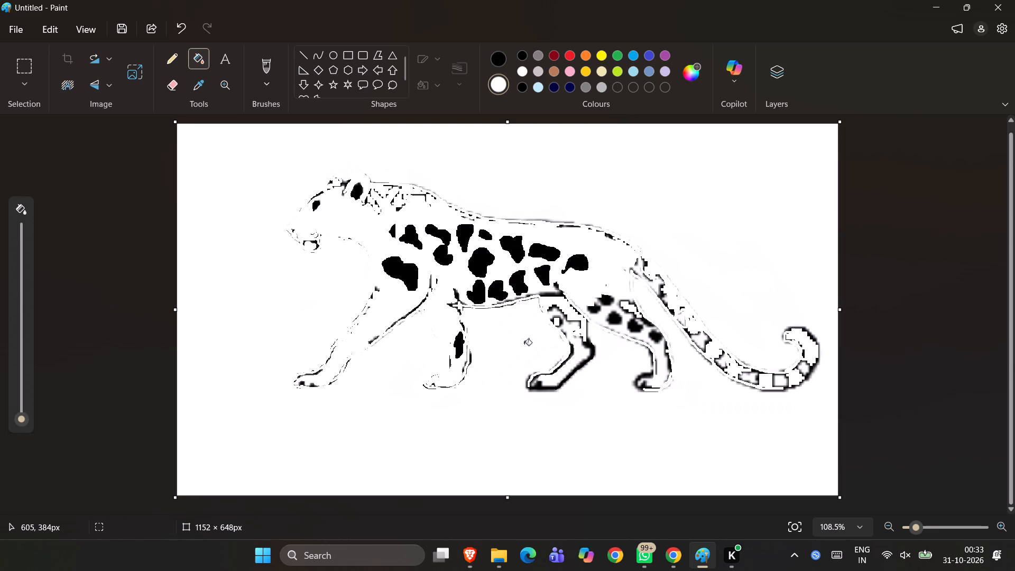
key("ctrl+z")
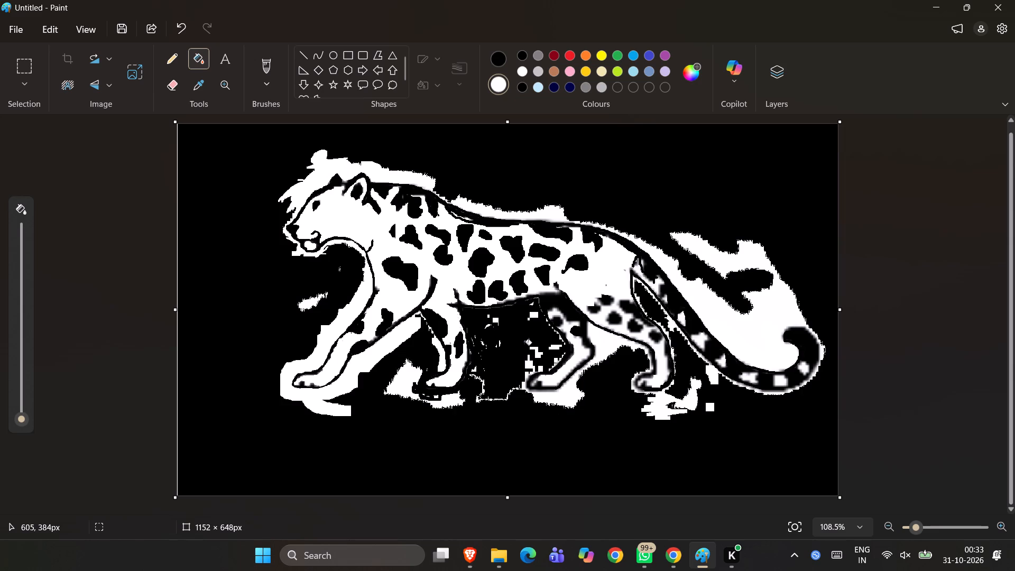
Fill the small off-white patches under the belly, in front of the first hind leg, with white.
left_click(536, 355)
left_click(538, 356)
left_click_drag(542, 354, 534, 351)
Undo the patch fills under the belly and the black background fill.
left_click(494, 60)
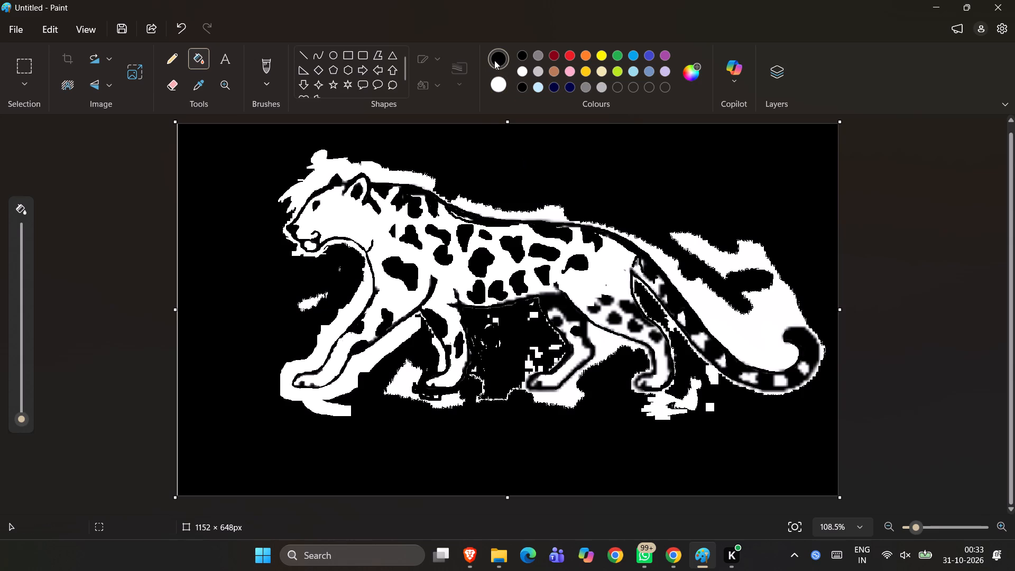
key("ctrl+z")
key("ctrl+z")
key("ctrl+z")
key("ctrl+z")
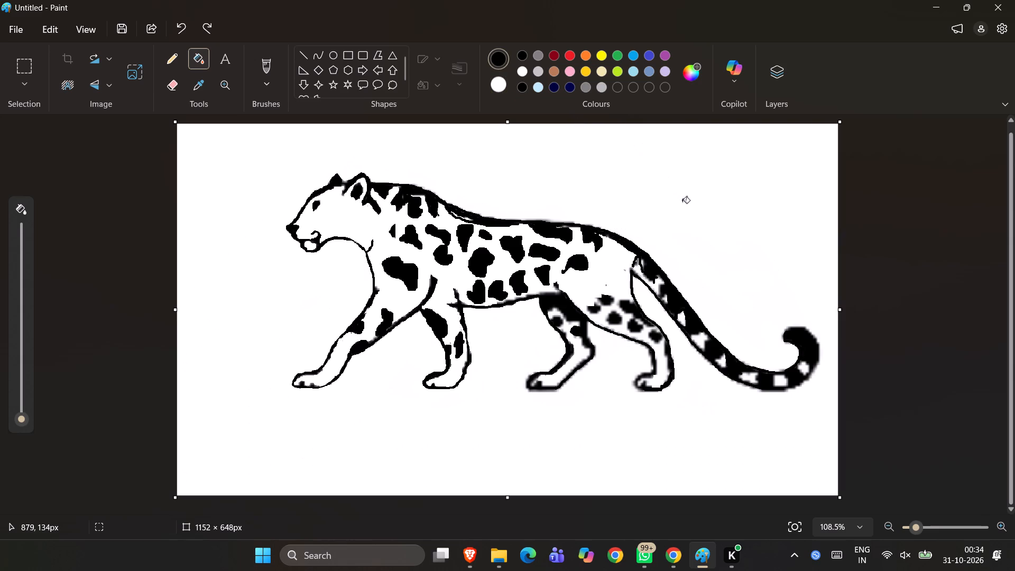
Fill the background above the leopard's tail with white at several spots.
scroll(771, 261, "up", 7, "ctrl")
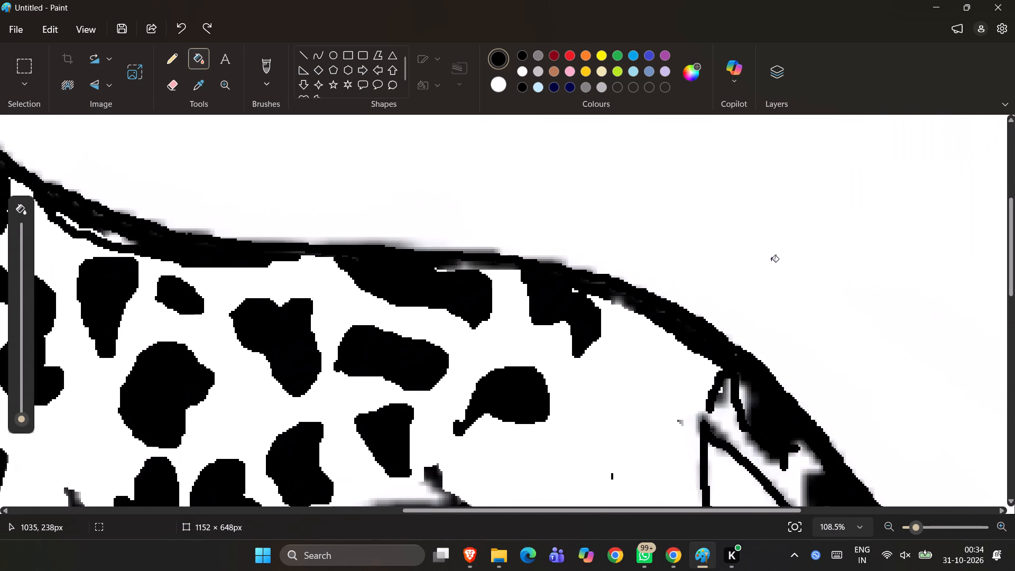
scroll(771, 261, "left", 2)
scroll(771, 261, "down", 7, "ctrl")
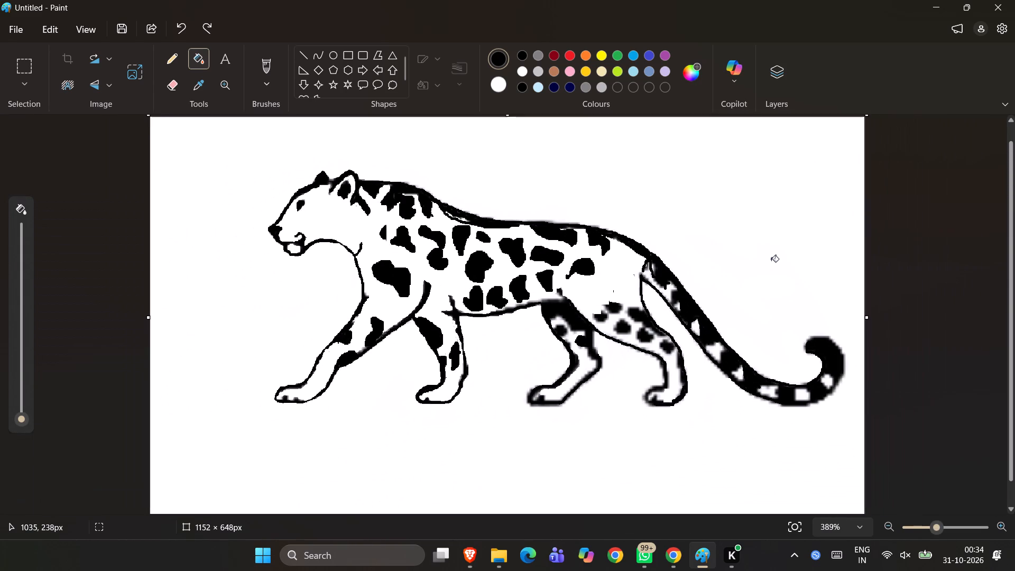
left_click(499, 89)
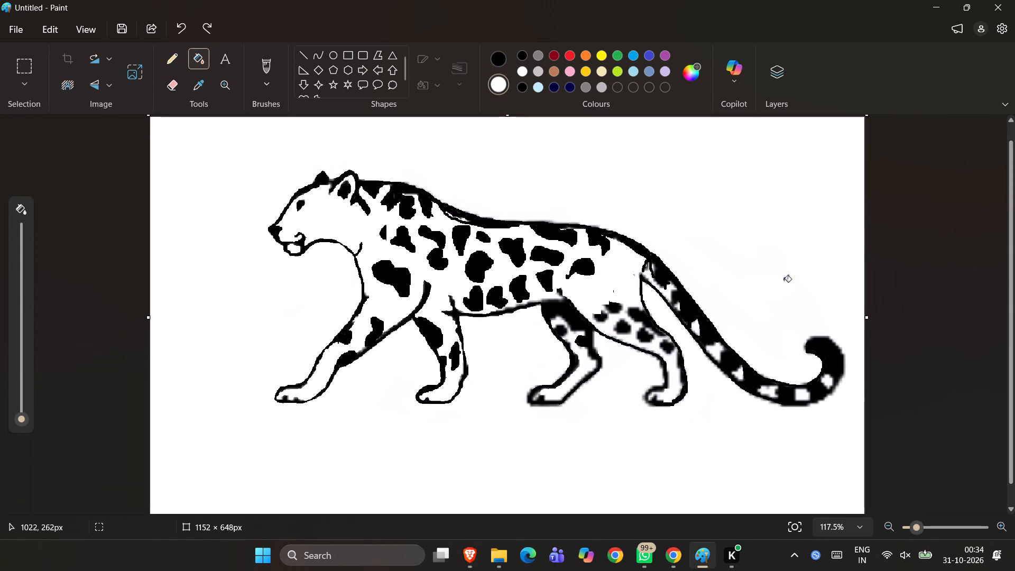
left_click(784, 281)
left_click(750, 271)
left_click(828, 260)
Fill the background above the leopard's back and head and in front of its face with white.
left_click(789, 140)
left_click(645, 148)
left_click(541, 130)
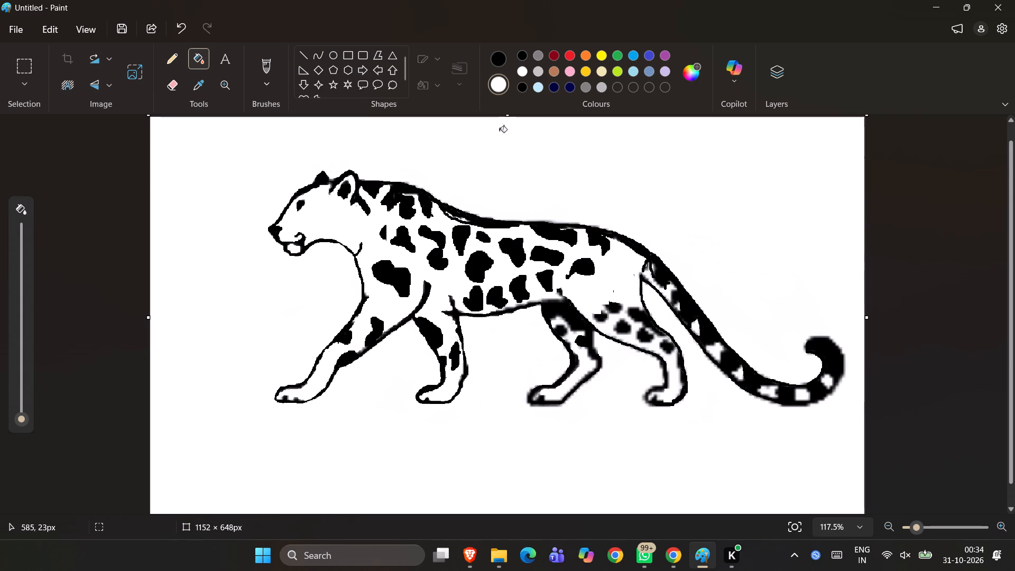
left_click(496, 131)
left_click(397, 135)
left_click(310, 127)
left_click(223, 158)
Fill the background in front of the leopard and along the lower part of the canvas with white at several spots.
left_click(203, 321)
left_click(197, 384)
left_click(192, 429)
left_click(234, 466)
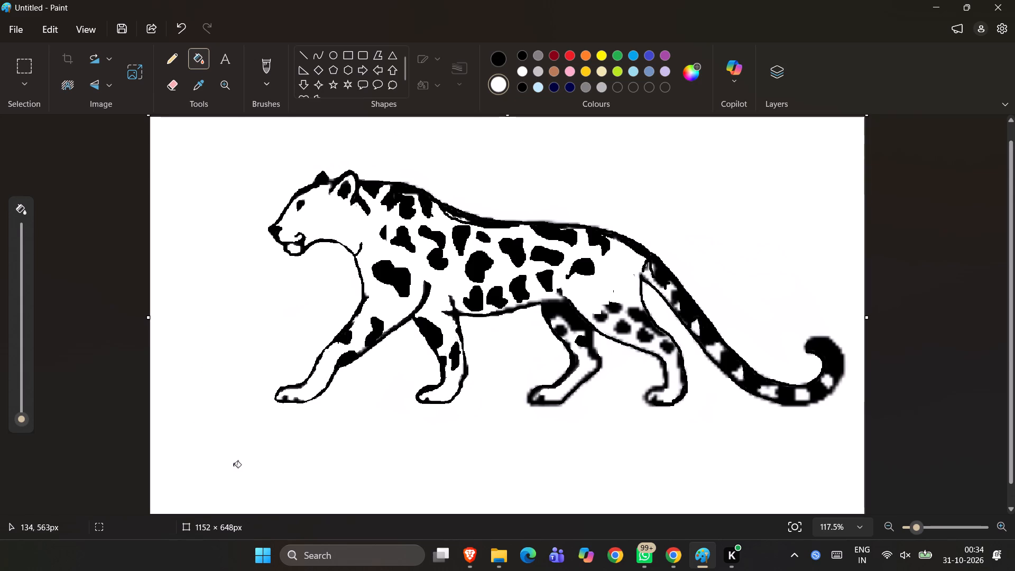
left_click(352, 462)
left_click(393, 476)
left_click(457, 512)
left_click(480, 509)
Fill the background under the belly with white at several spots, from the second front leg to the first hind leg.
left_click(466, 410)
left_click(495, 379)
left_click(485, 362)
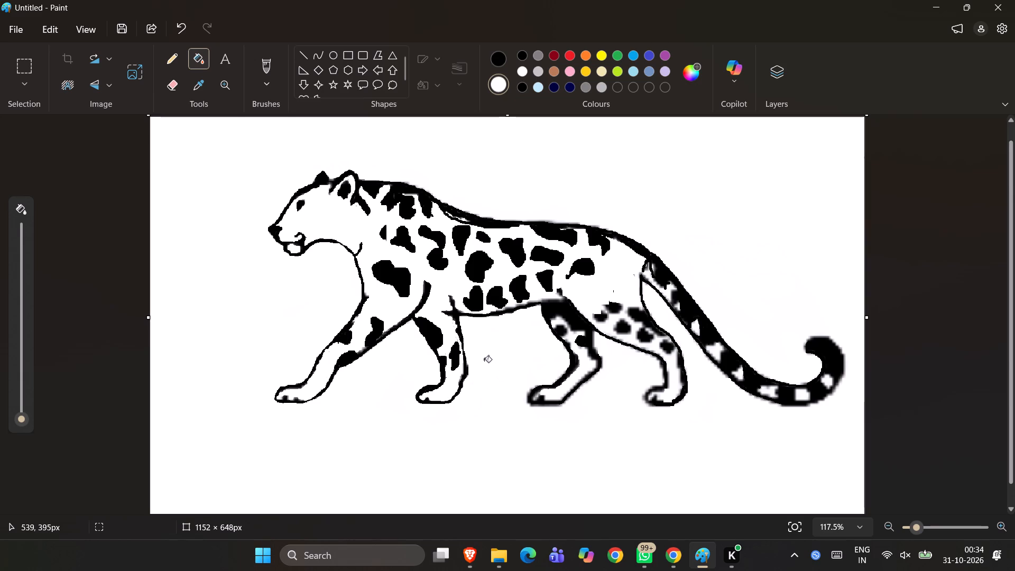
left_click(479, 355)
left_click(471, 337)
left_click(475, 334)
left_click(504, 321)
left_click(528, 317)
left_click(538, 331)
left_click(546, 348)
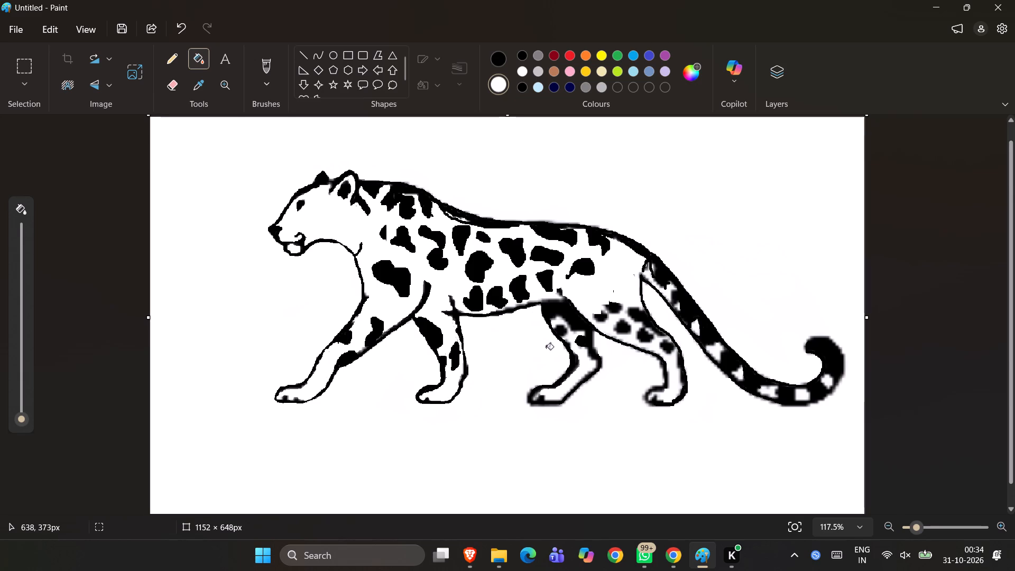
left_click(557, 361)
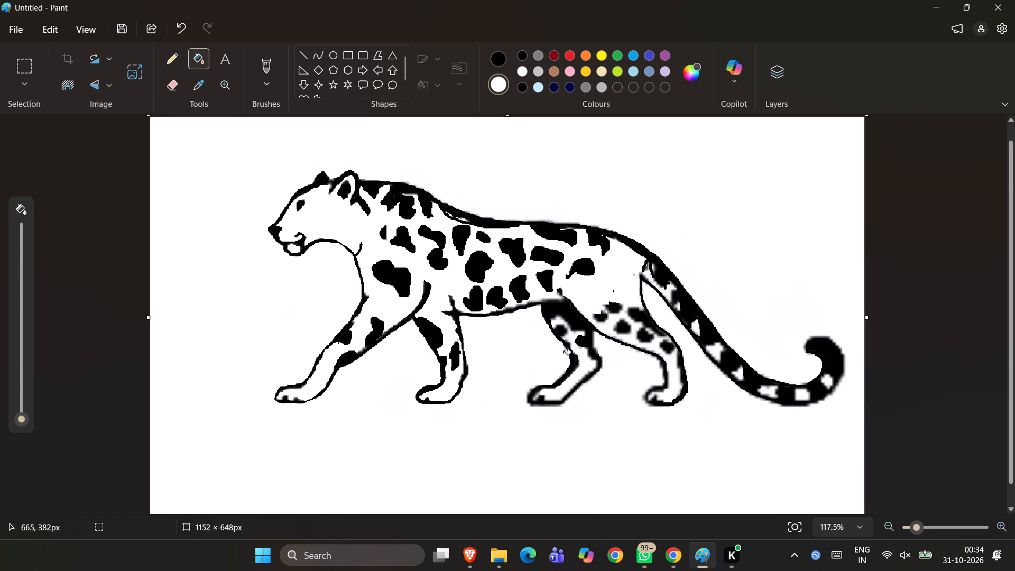
left_click(564, 352)
left_click(564, 368)
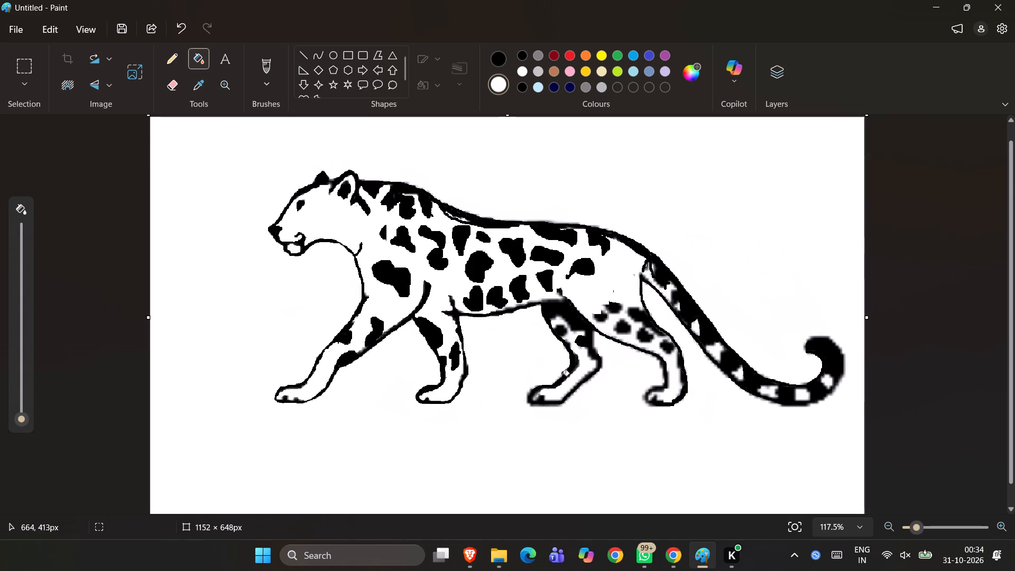
left_click(559, 375)
Fill the background between the two front legs and around the second front paw with white.
left_click(372, 360)
left_click(400, 342)
left_click(346, 388)
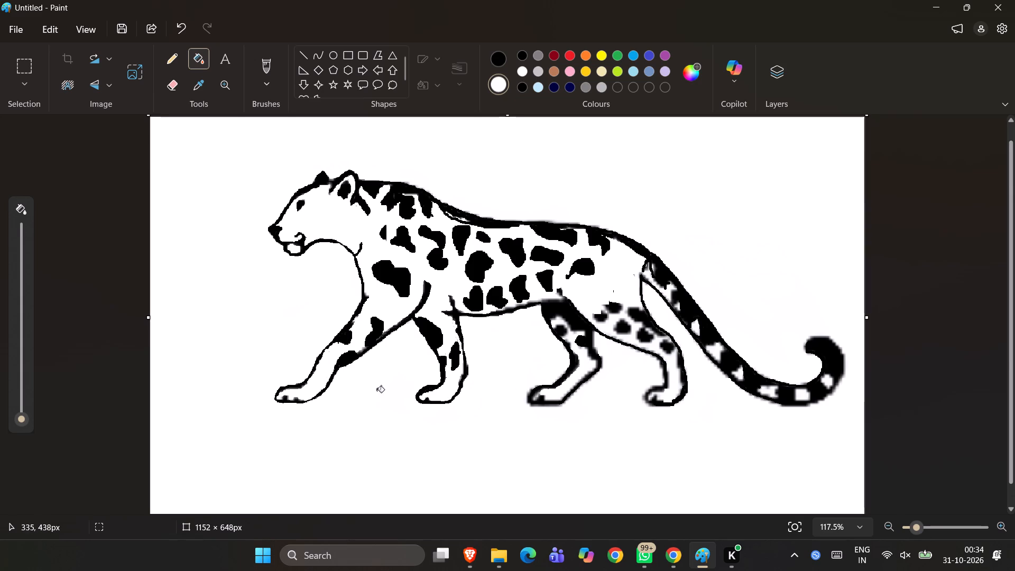
left_click(383, 393)
left_click(395, 398)
left_click(412, 409)
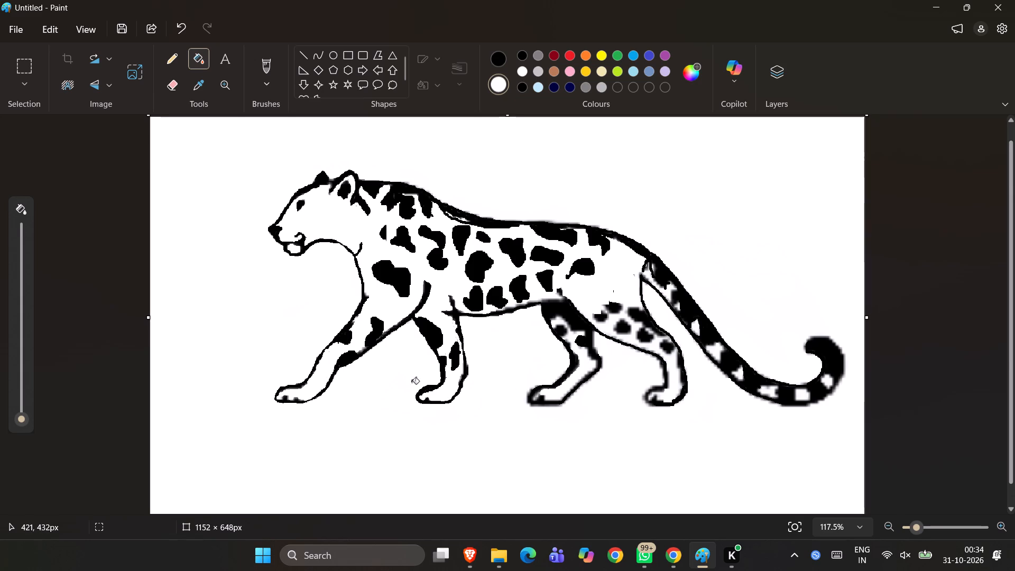
left_click(411, 382)
left_click(405, 403)
Fill the background below the tail, between the hind leg and tail, and above the tail with white.
left_click(822, 435)
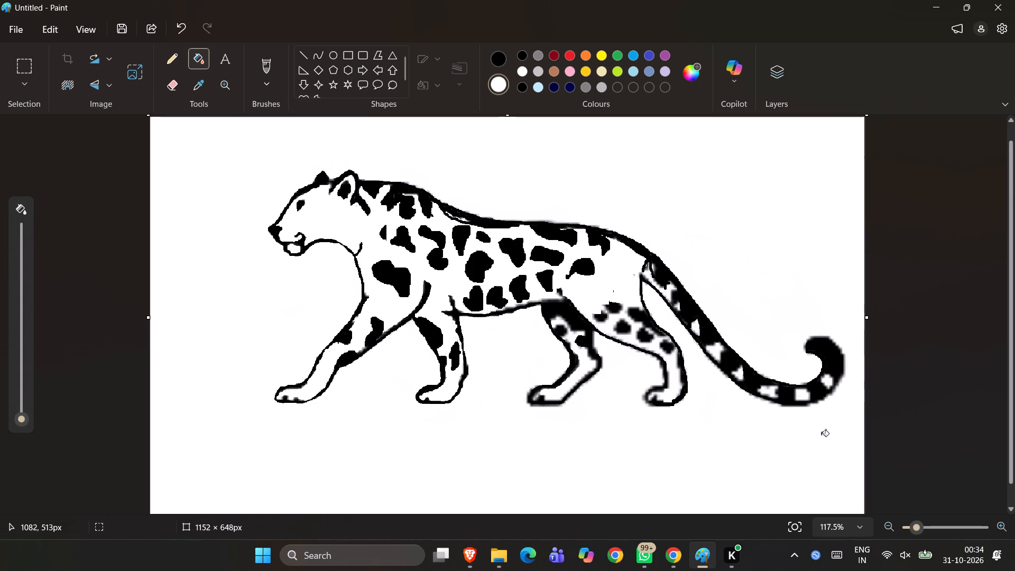
left_click(758, 415)
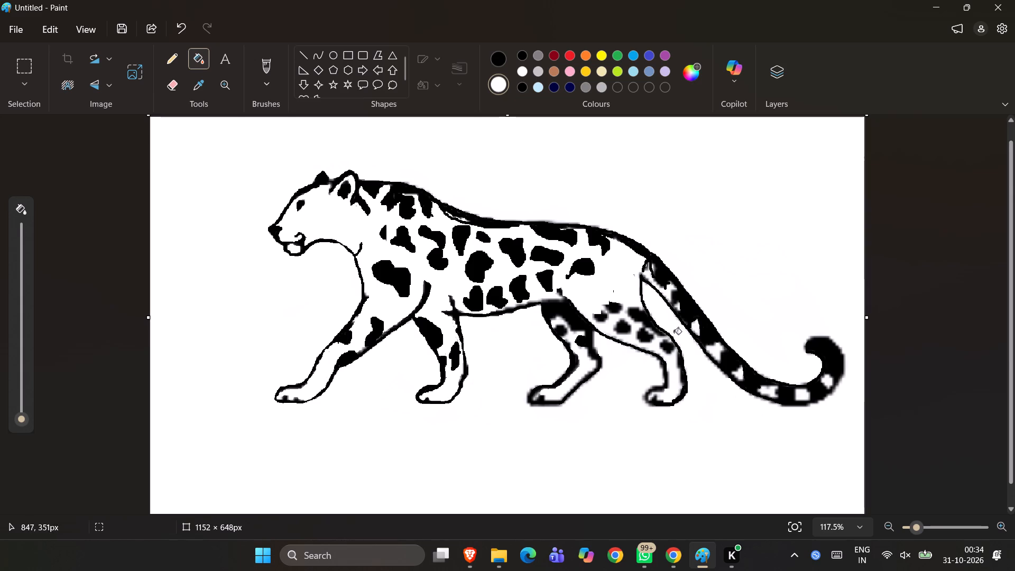
left_click(672, 330)
left_click(788, 328)
Fill the background above the leopard's hindquarters and along its back with white at close zoom.
scroll(781, 267, "up", 13, "ctrl")
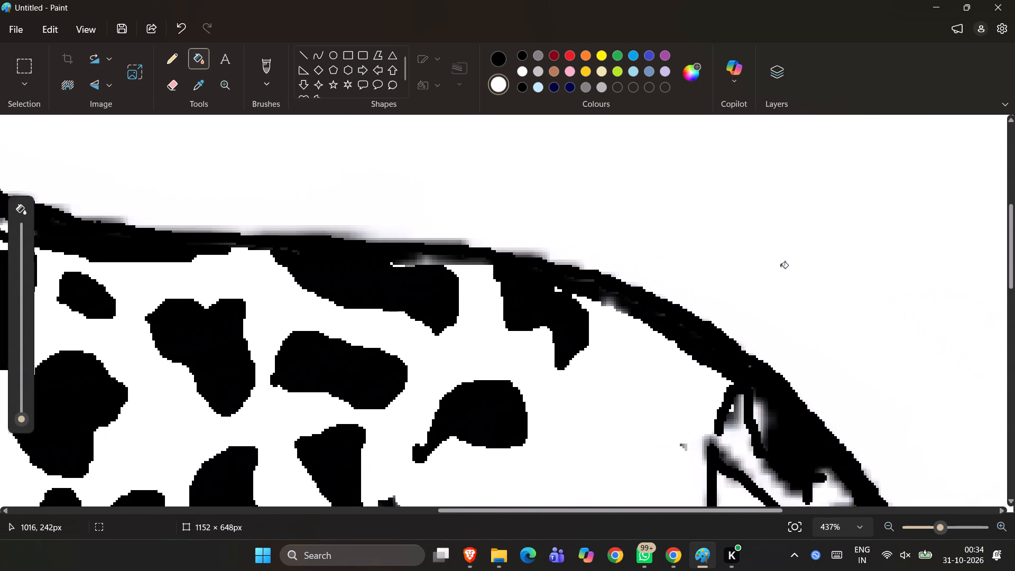
left_click(730, 287)
scroll(730, 287, "down", 9, "ctrl")
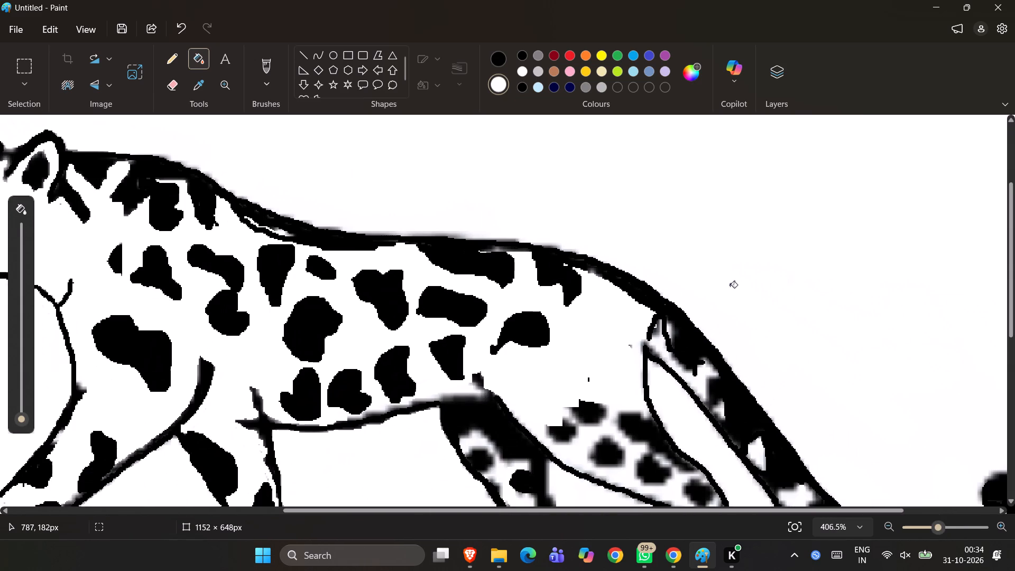
left_click(490, 218)
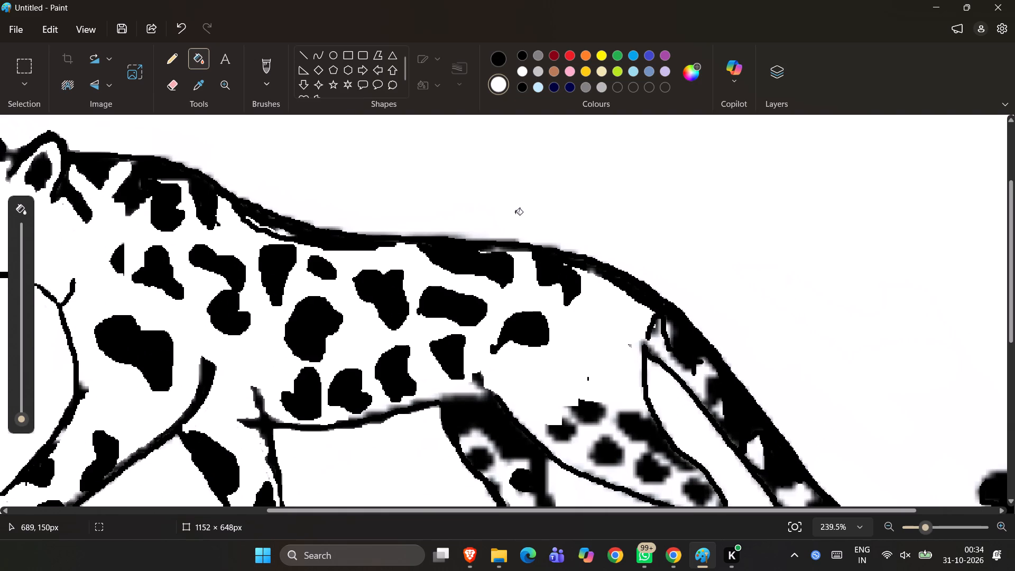
left_click(471, 210)
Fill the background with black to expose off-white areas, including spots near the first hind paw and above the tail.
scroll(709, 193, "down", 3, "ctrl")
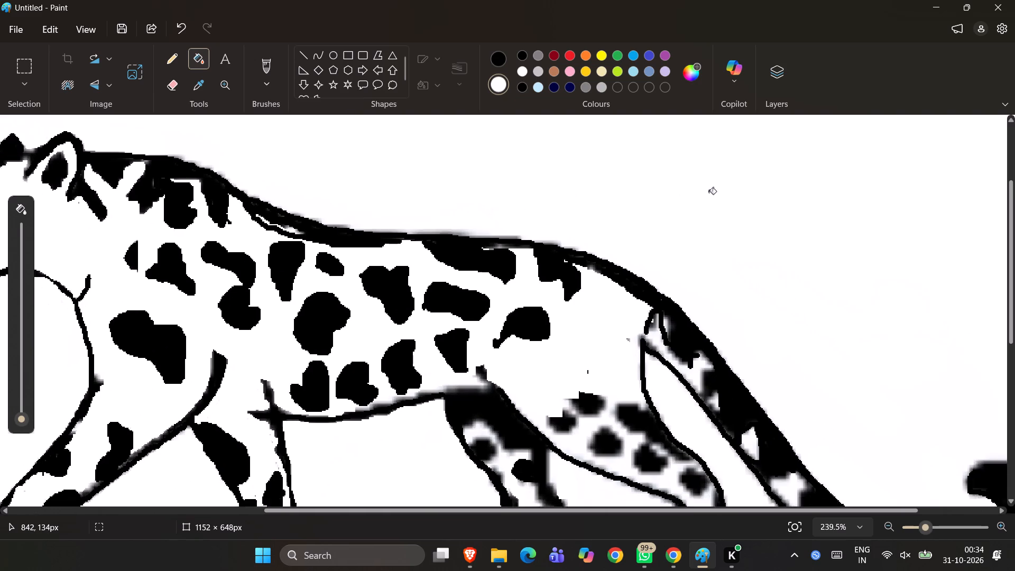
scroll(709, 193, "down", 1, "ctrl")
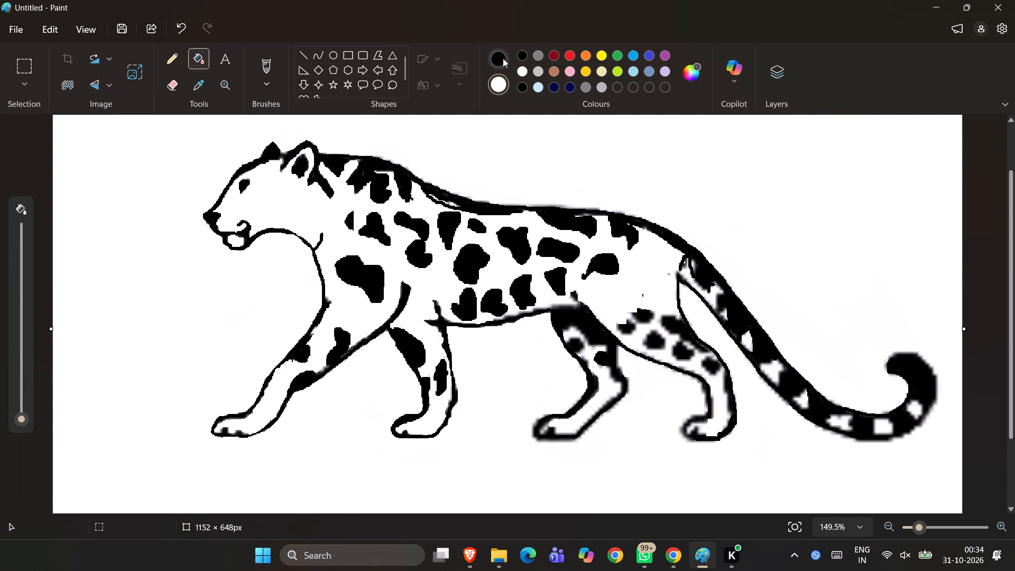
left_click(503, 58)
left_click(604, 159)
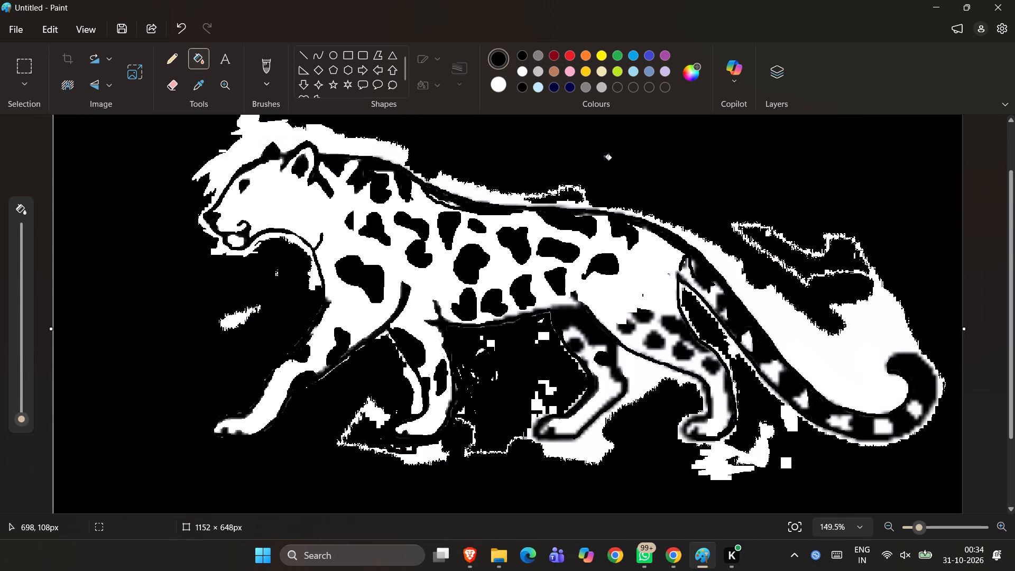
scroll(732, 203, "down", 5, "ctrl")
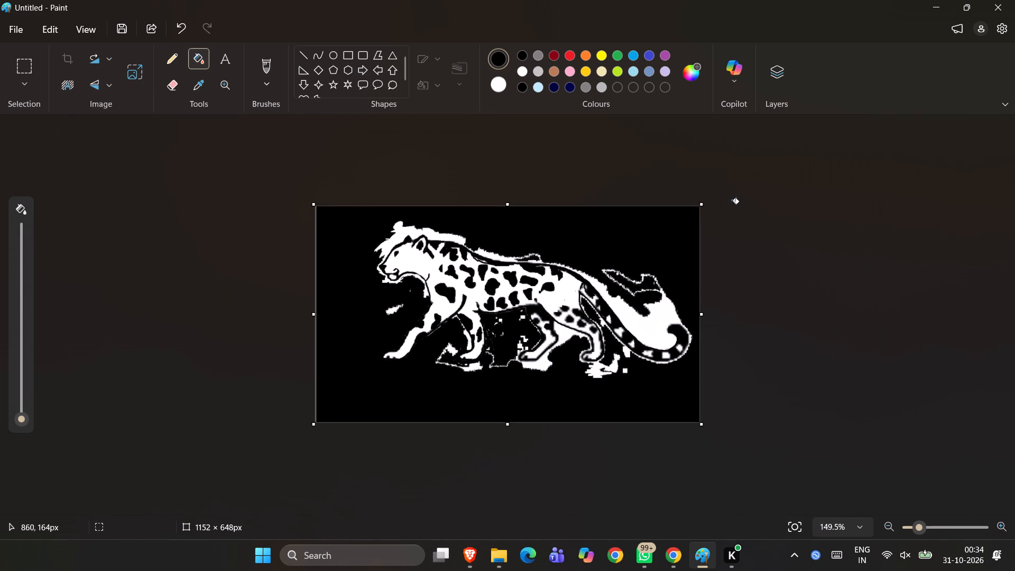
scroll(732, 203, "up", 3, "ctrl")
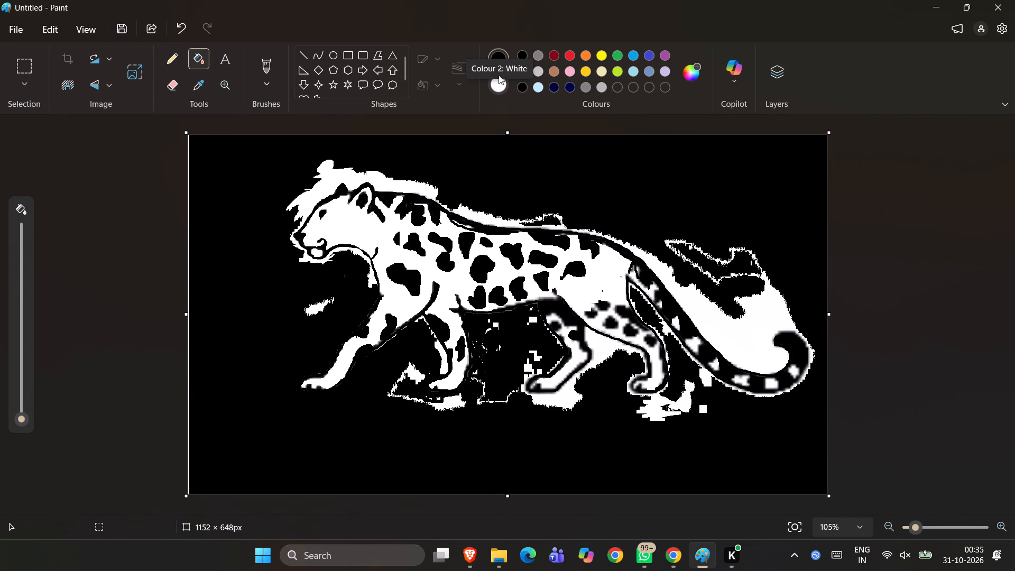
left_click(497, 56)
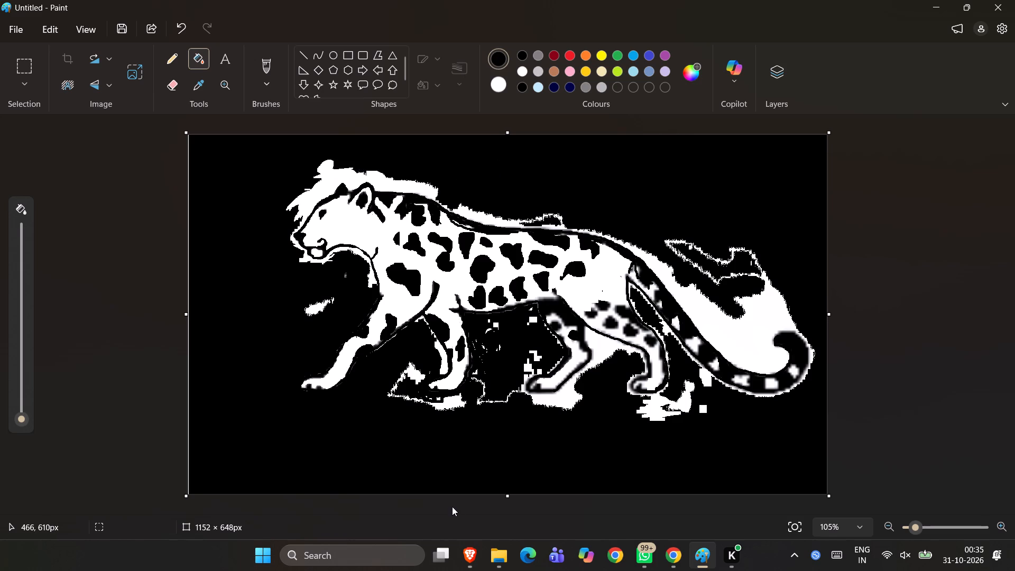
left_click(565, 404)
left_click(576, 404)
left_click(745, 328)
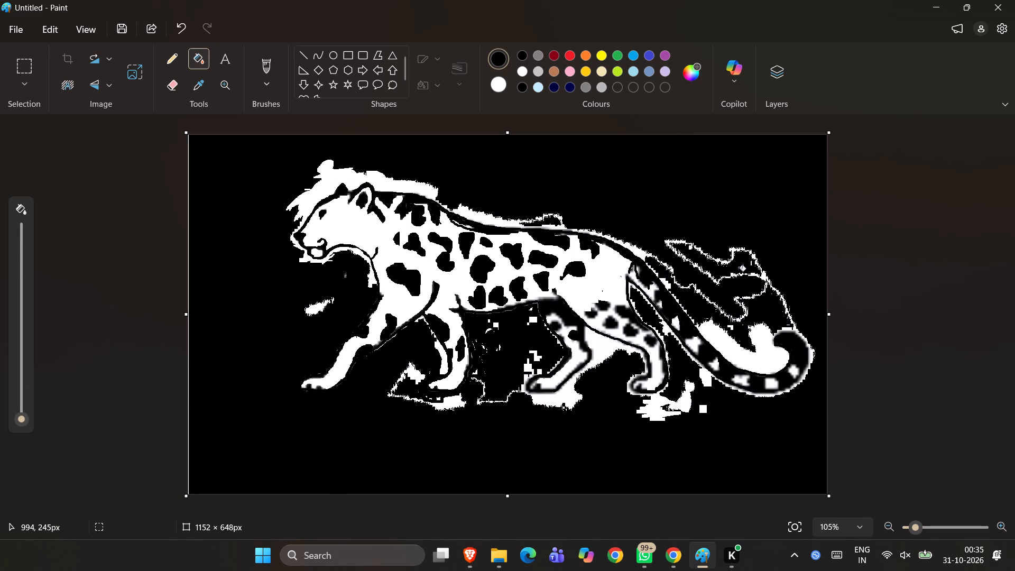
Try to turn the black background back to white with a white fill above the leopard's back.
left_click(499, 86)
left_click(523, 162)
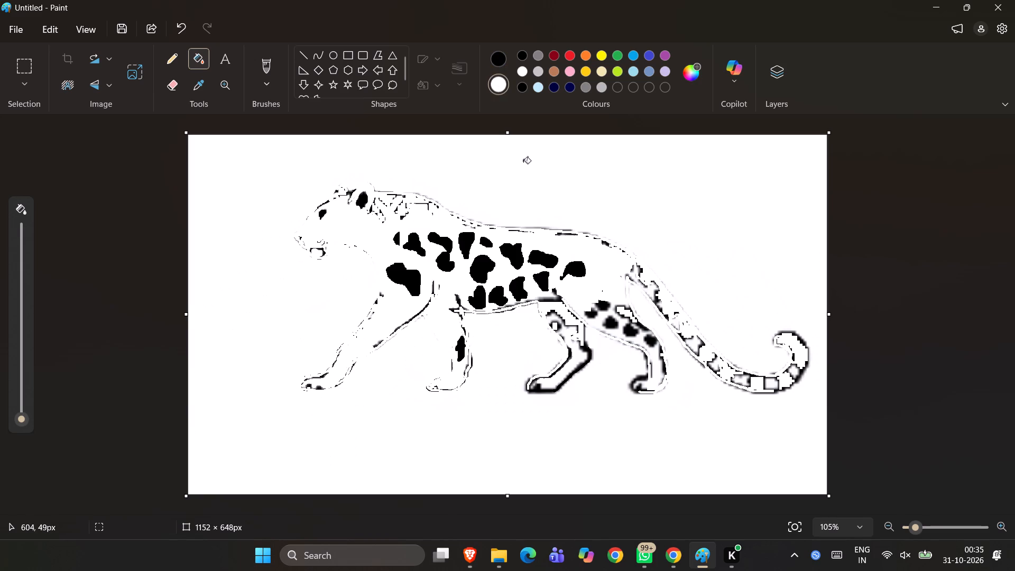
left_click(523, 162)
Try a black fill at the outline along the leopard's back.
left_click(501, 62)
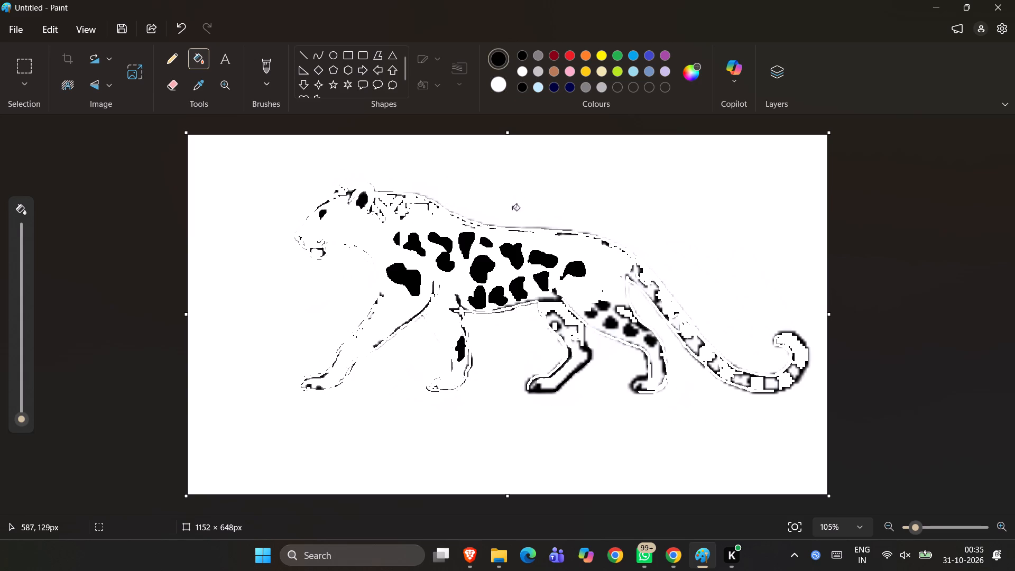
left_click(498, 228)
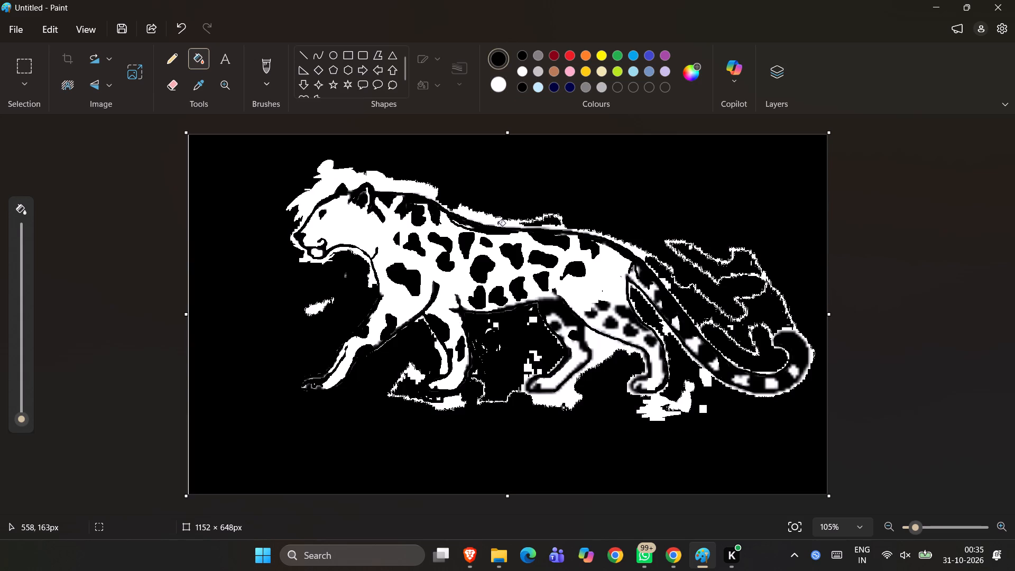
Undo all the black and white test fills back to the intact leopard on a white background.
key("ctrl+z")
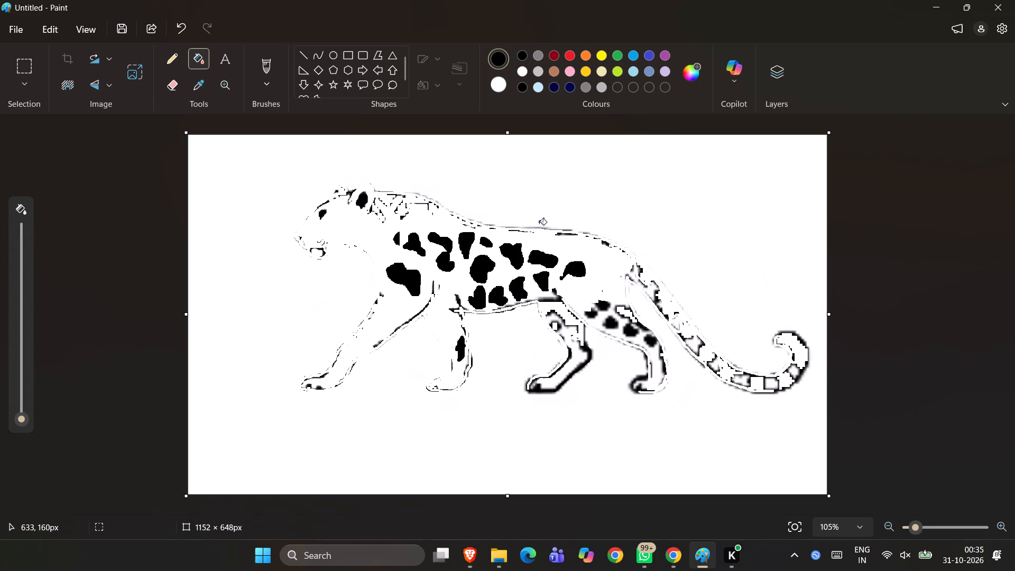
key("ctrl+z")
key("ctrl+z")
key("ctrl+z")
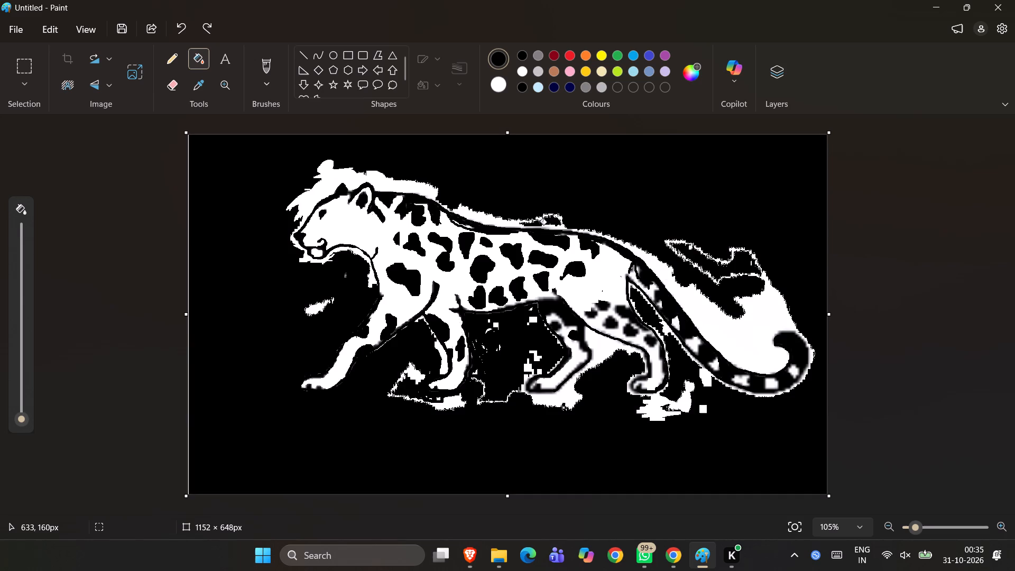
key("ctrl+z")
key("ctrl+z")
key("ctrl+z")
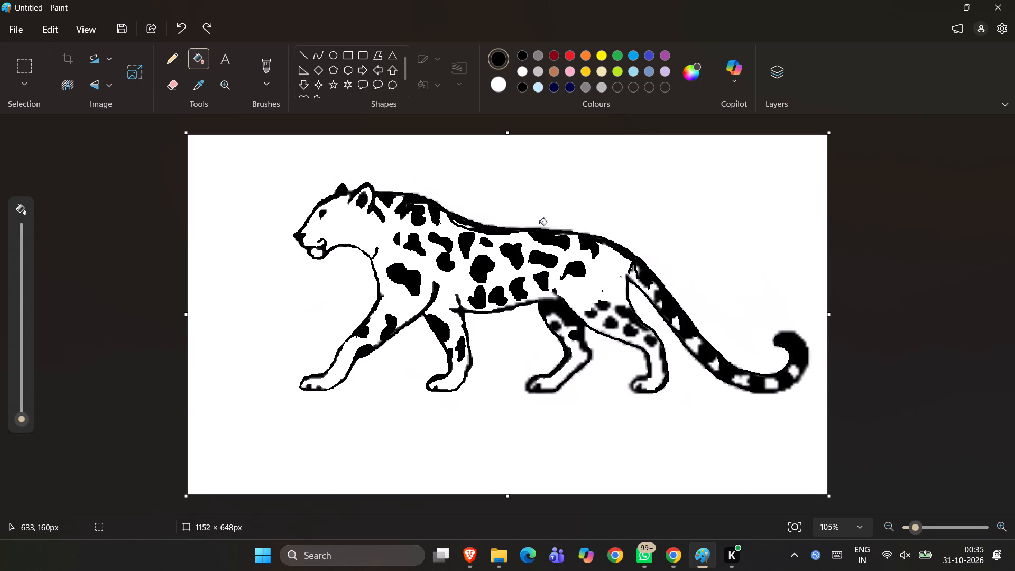
Fill the off-white background above the tail and its curled tip with white.
left_click(501, 87)
left_click(744, 329)
left_click(791, 308)
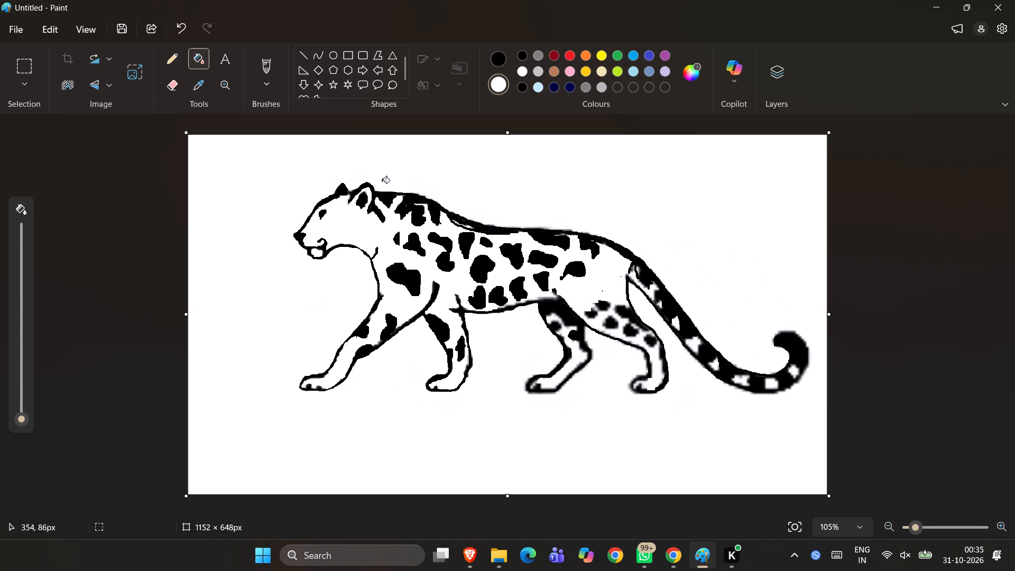
Fill the background around the leopard's forehead, in front of its face and below its chin with white.
left_click(322, 192)
left_click(307, 199)
left_click(298, 213)
left_click(300, 265)
Fill the background below the neck, in front of the leading foreleg and between the two front legs with white.
left_click(350, 273)
left_click(334, 324)
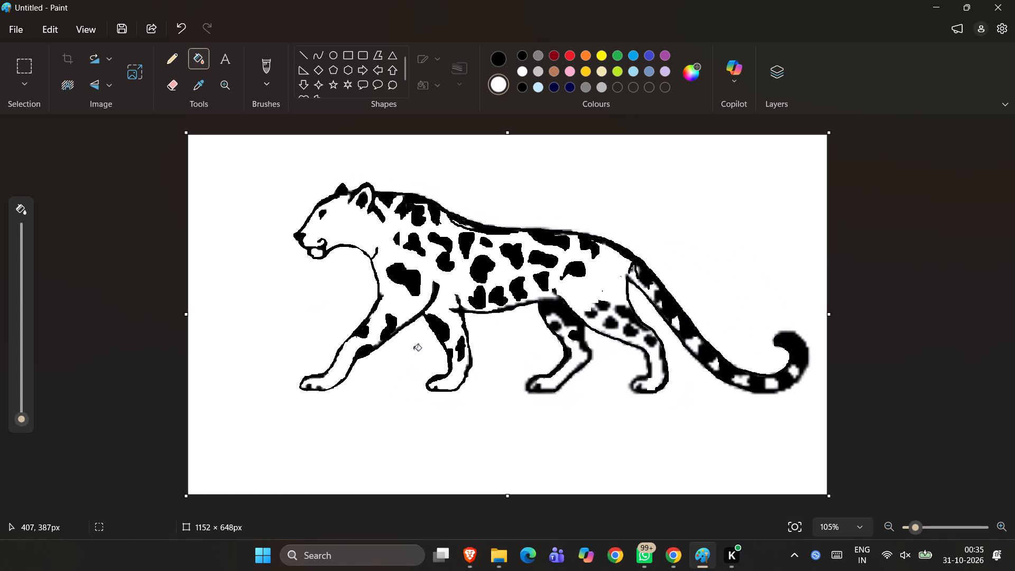
left_click(414, 349)
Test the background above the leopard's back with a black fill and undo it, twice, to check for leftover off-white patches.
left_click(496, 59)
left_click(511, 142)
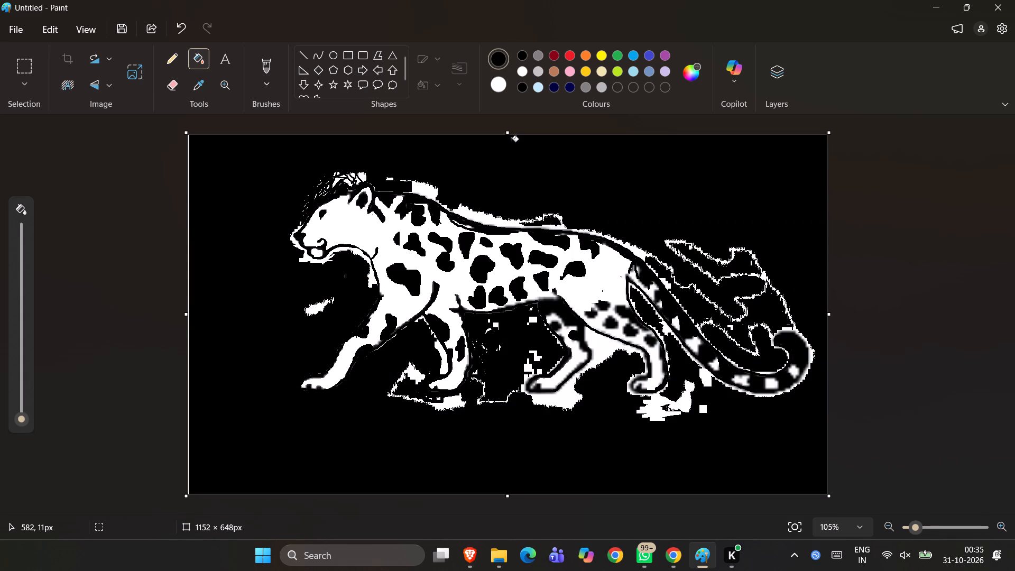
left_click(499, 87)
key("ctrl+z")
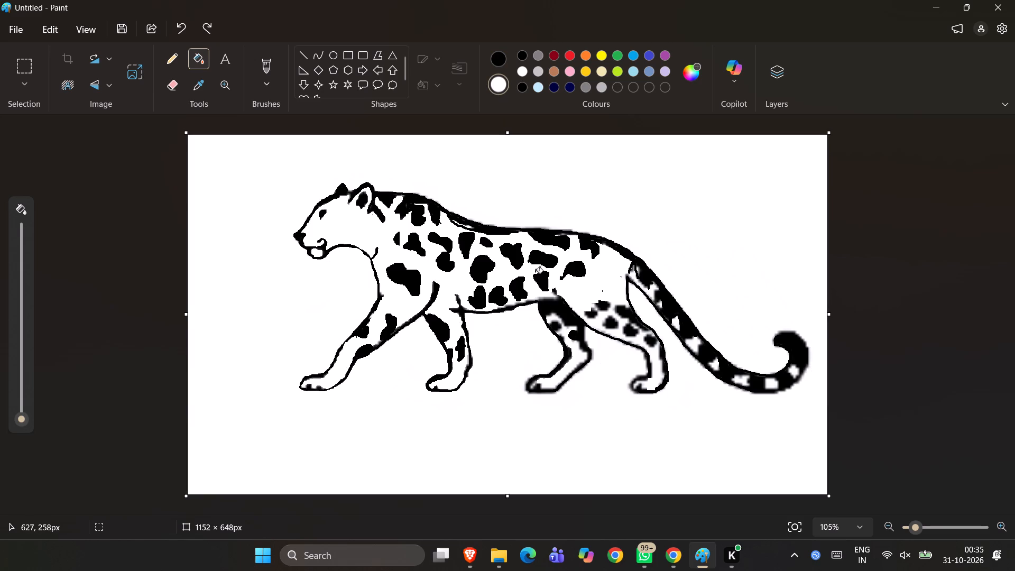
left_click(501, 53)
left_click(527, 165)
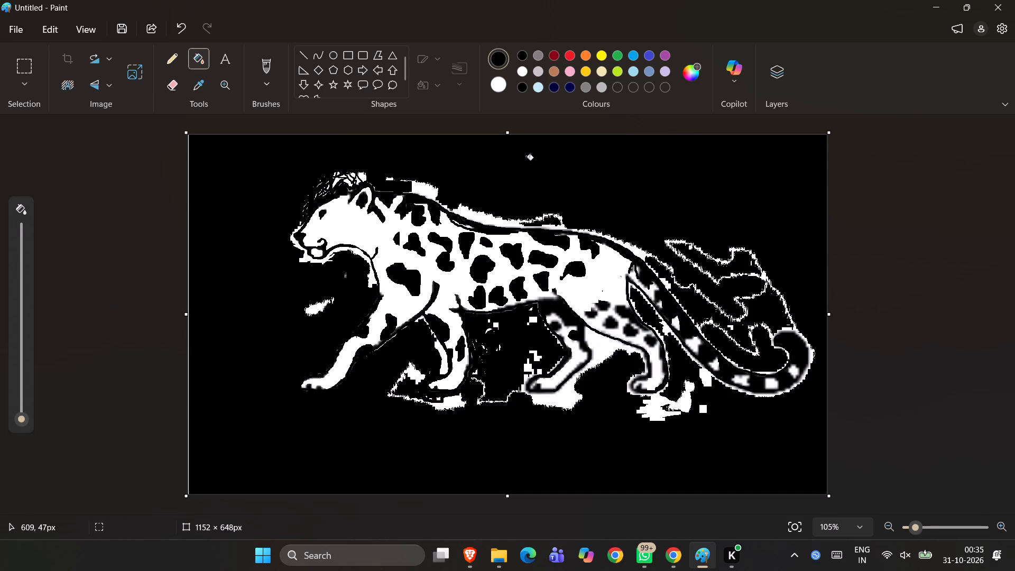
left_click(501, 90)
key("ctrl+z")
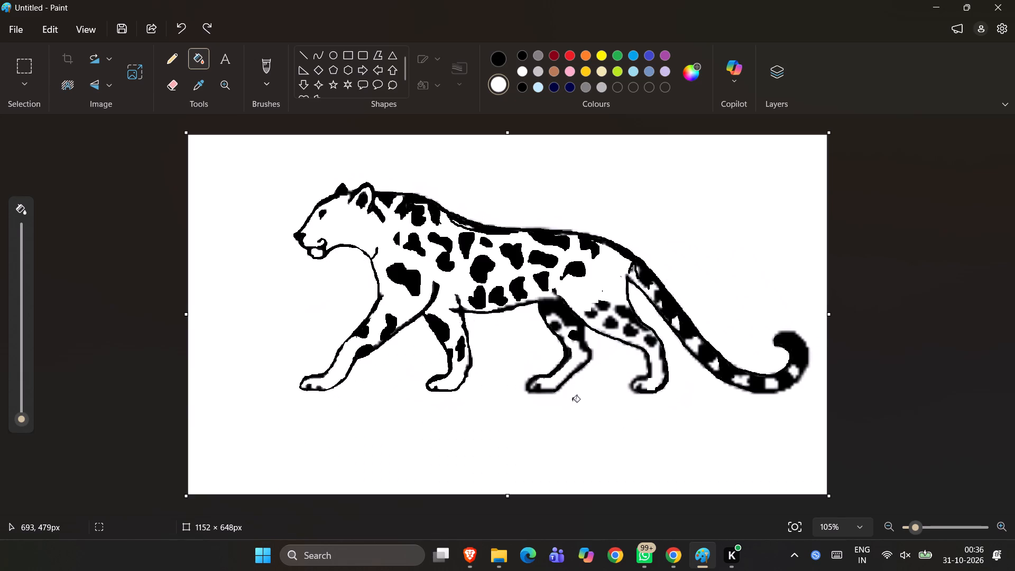
Fill the off-white background just below the forward hind paw with white.
left_click(573, 401)
left_click(567, 399)
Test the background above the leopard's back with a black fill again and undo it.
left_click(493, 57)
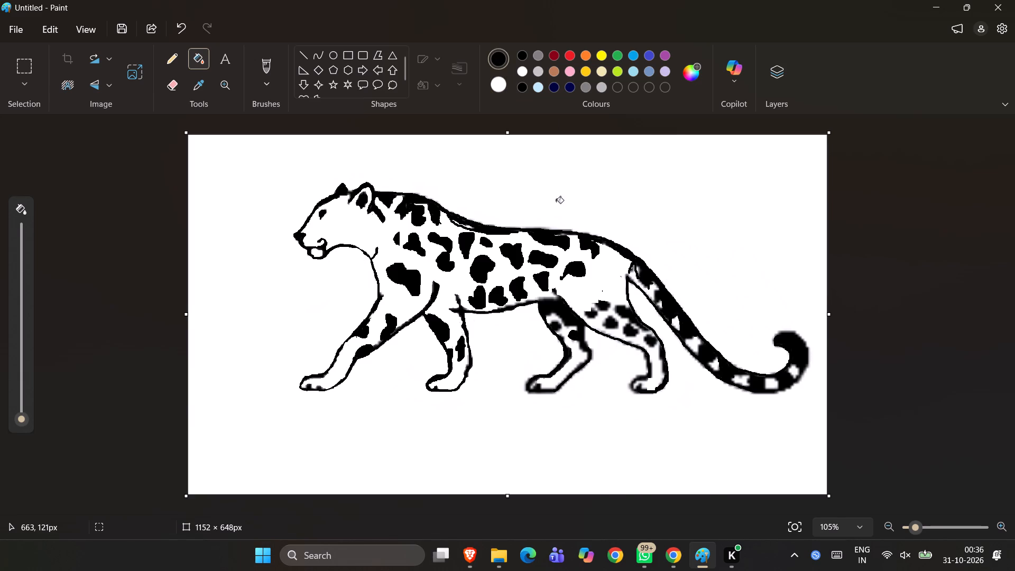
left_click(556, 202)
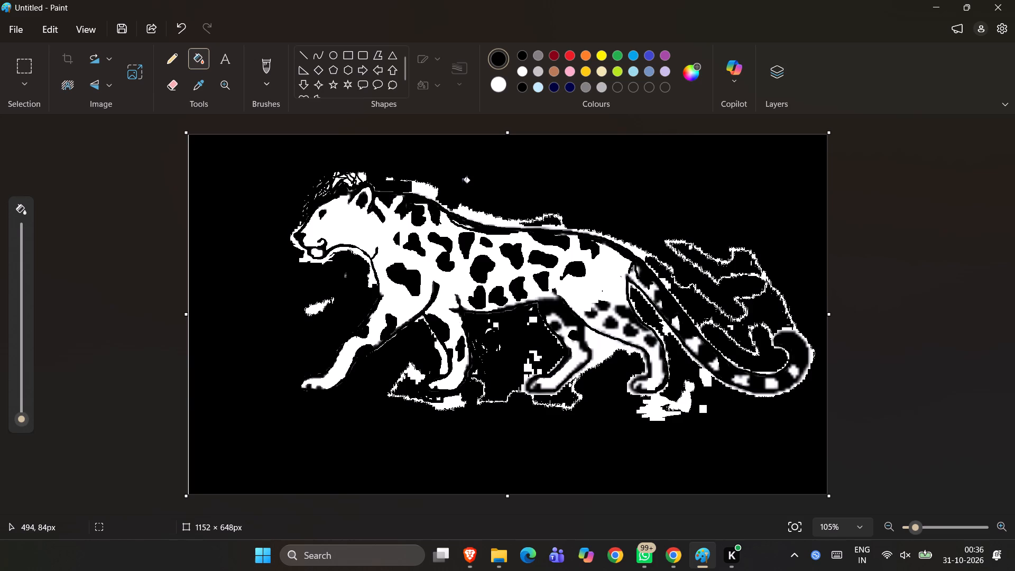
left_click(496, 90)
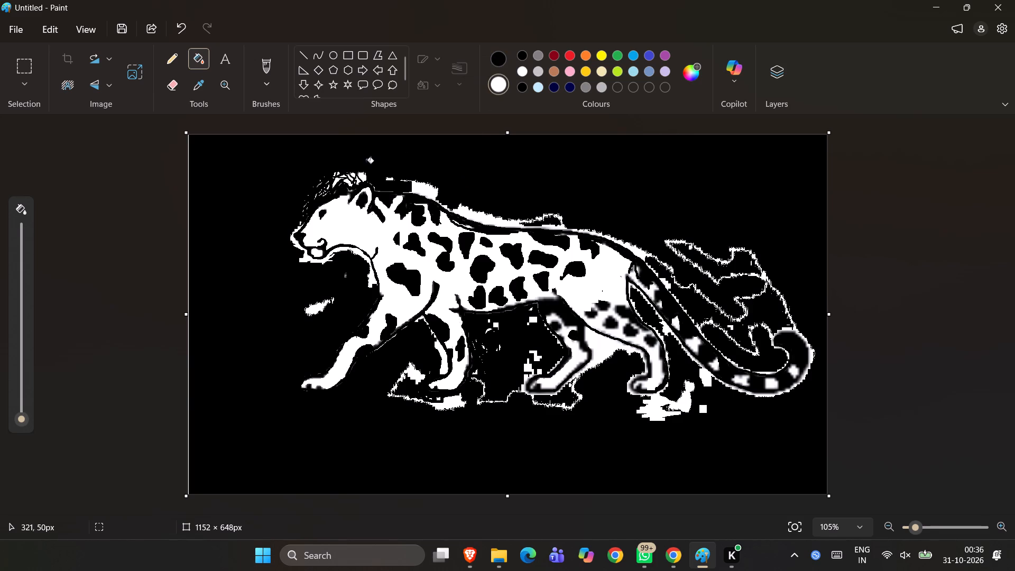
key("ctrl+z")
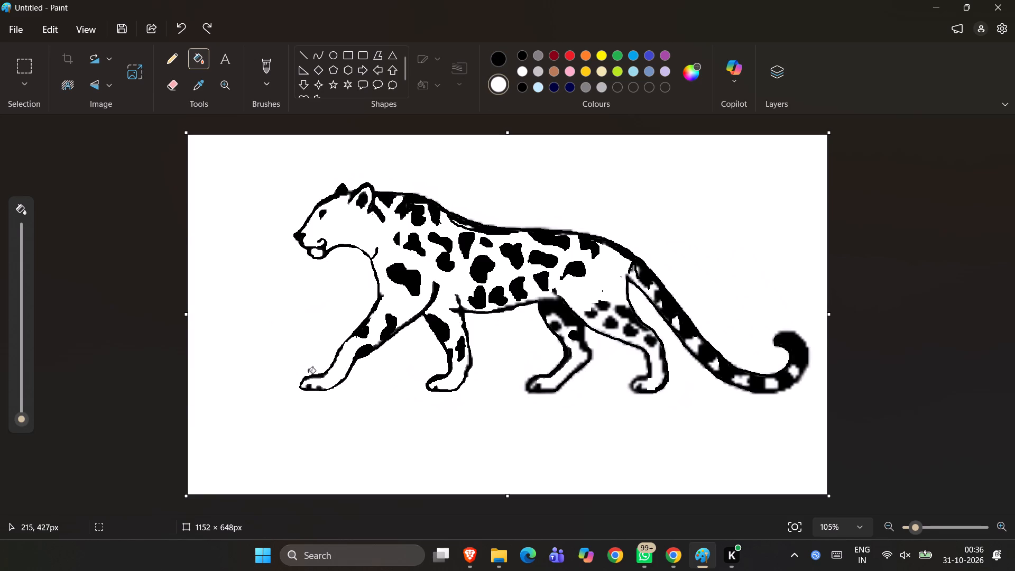
Fill the faint off-white patch directly beneath the second front paw with white.
scroll(407, 435, "up", 8, "ctrl")
scroll(407, 435, "down", 1)
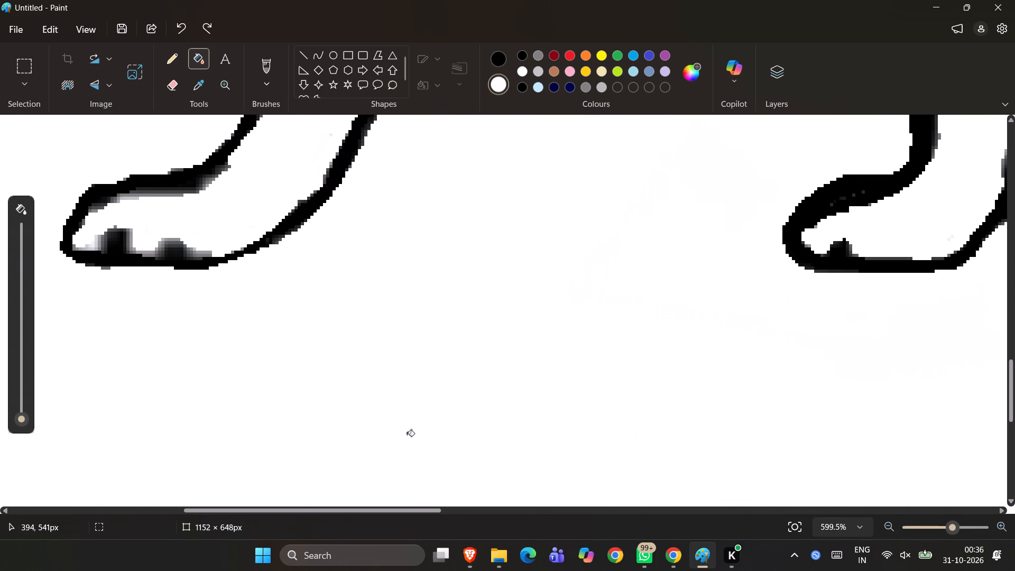
scroll(407, 435, "left", 1)
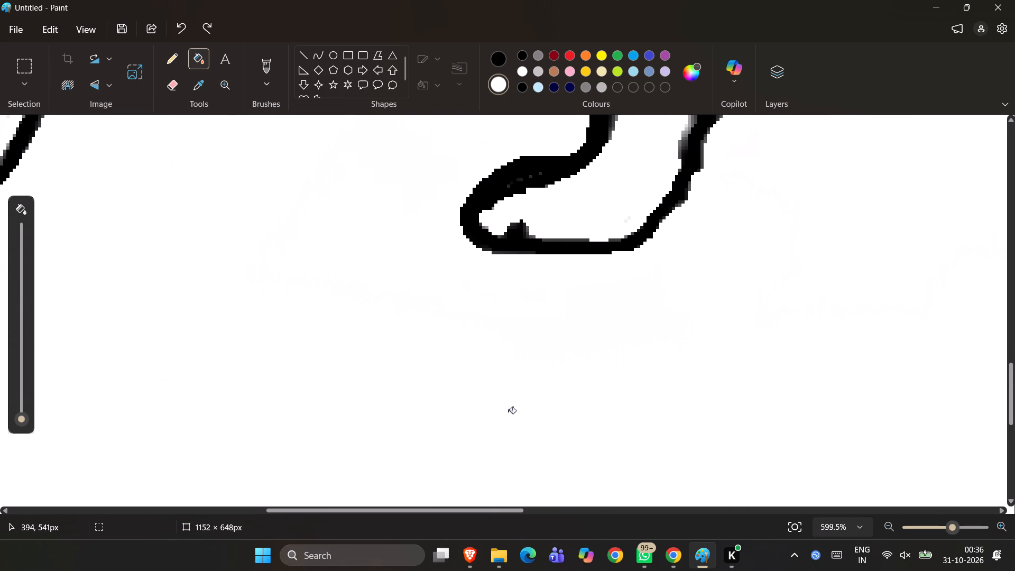
left_click(608, 295)
Erase the background in front of the leopard's neck and chest with the Eraser.
scroll(718, 374, "down", 13, "ctrl")
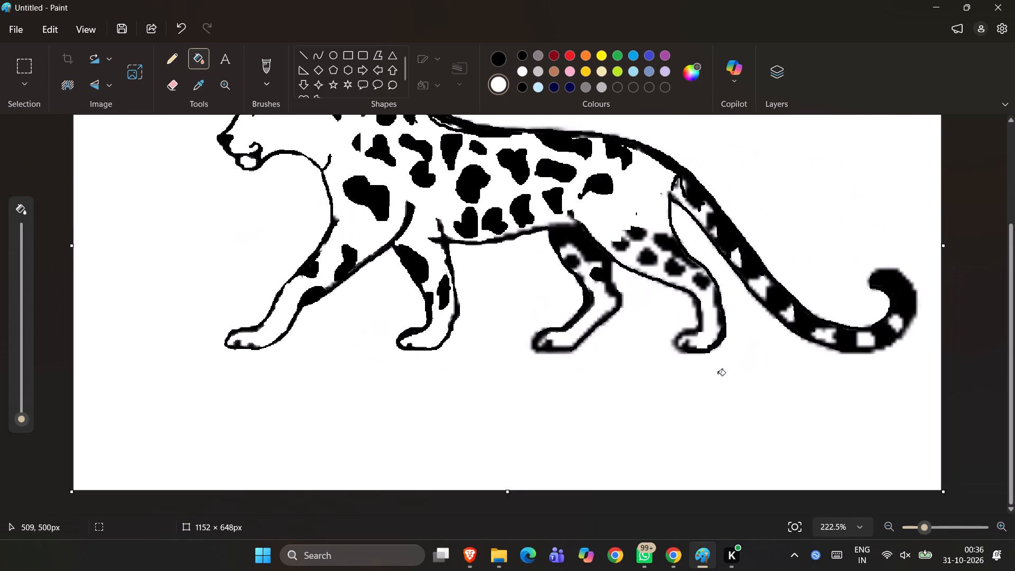
scroll(718, 374, "down", 3, "ctrl")
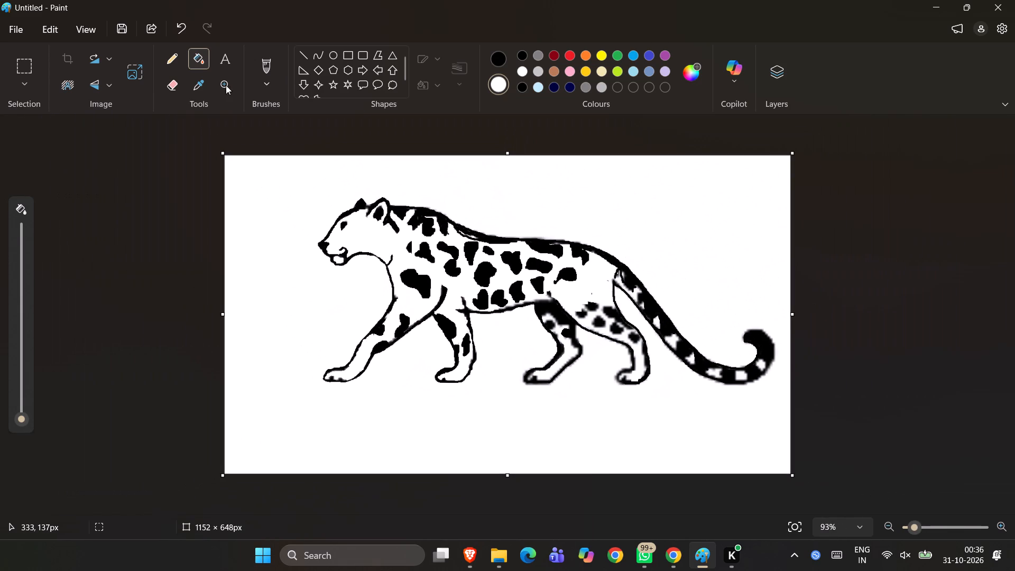
left_click(173, 83)
left_click_drag(280, 262, 301, 279)
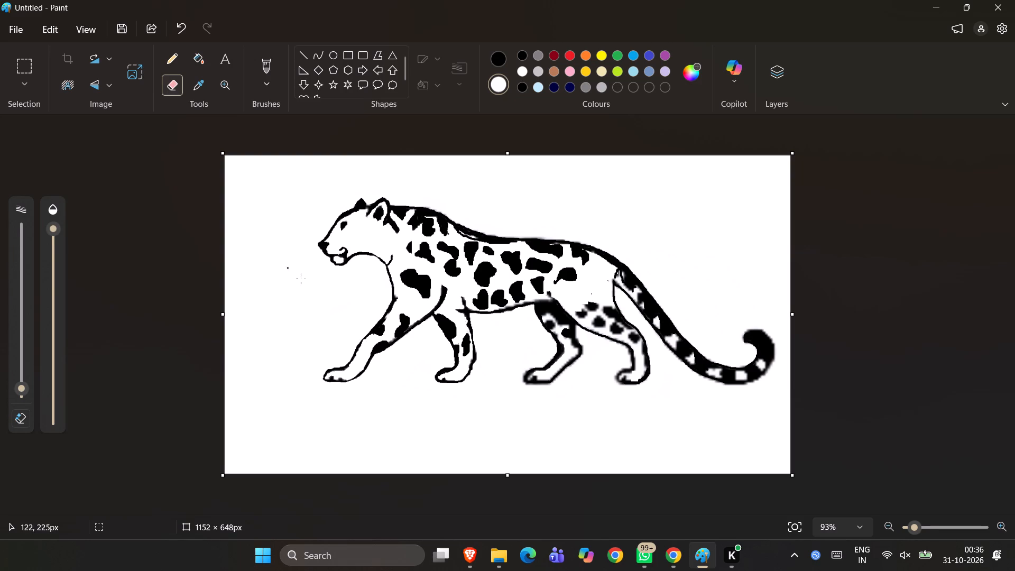
left_click_drag(301, 279, 320, 305)
Enlarge the eraser and erase the background below the front paws, between the front legs and under the belly.
left_click(21, 328)
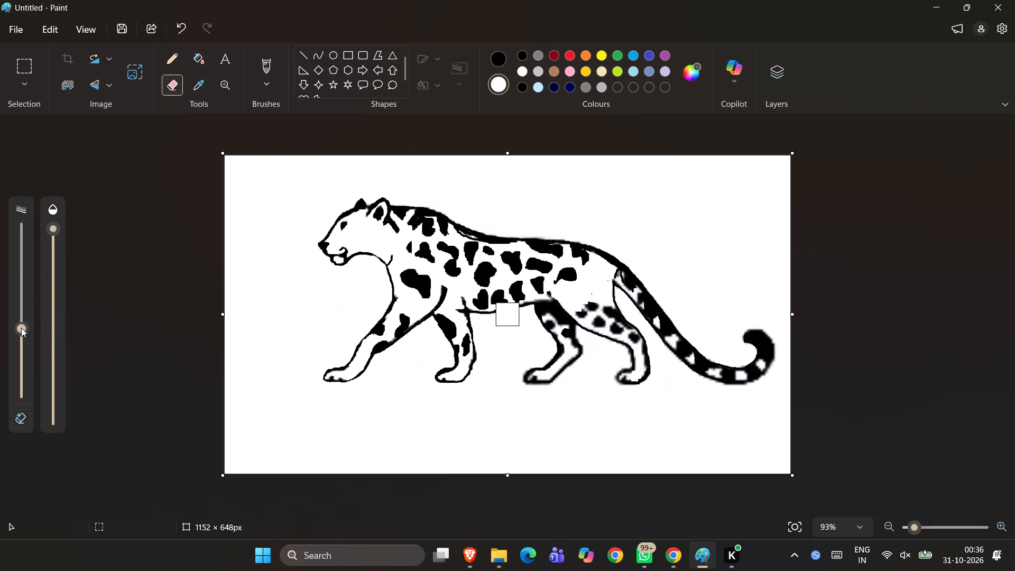
left_click_drag(279, 420, 330, 409)
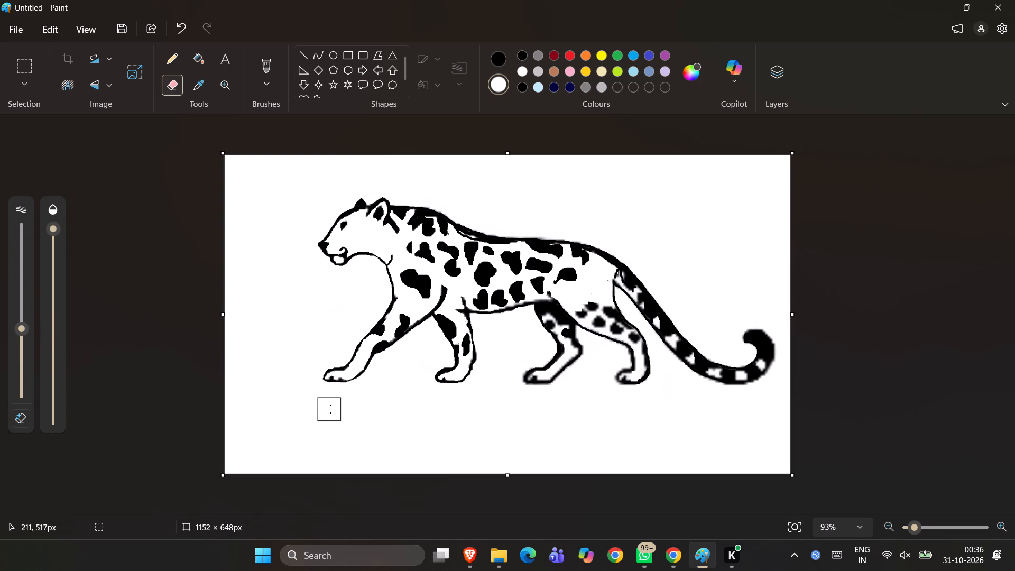
left_click_drag(330, 409, 361, 395)
left_click_drag(361, 395, 396, 369)
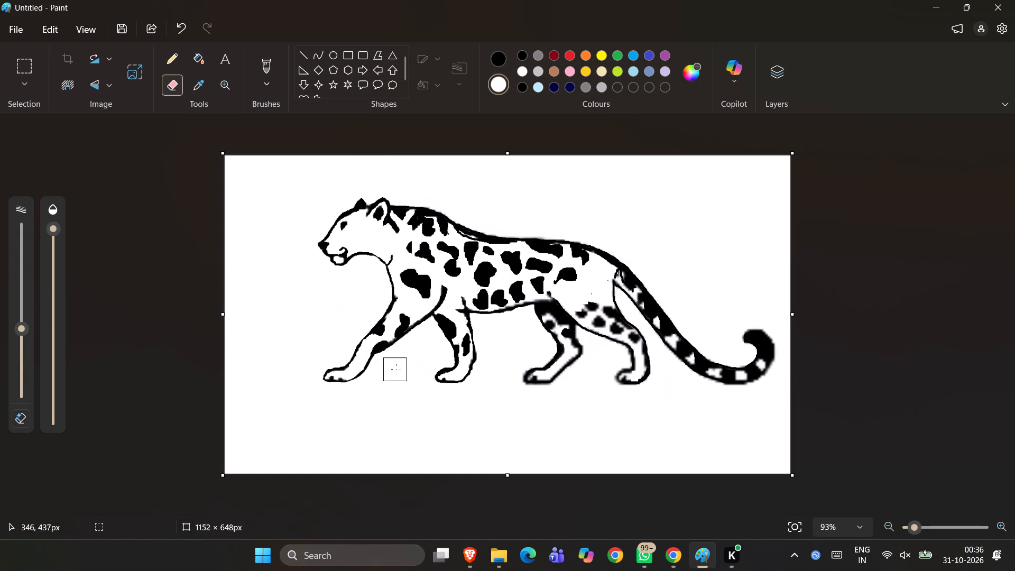
left_click_drag(396, 369, 429, 351)
left_click_drag(429, 351, 444, 399)
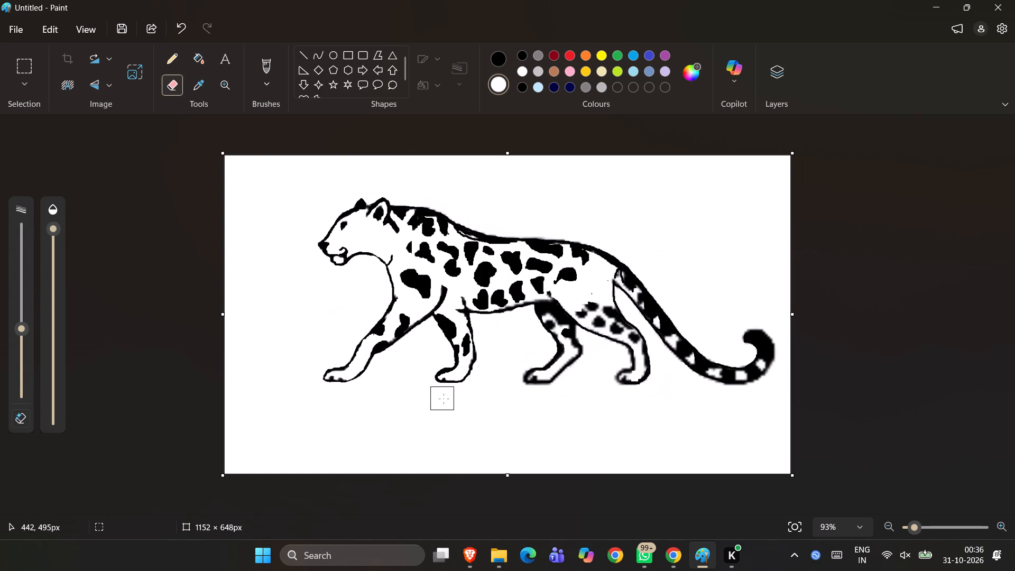
left_click_drag(444, 399, 479, 391)
left_click_drag(479, 391, 512, 345)
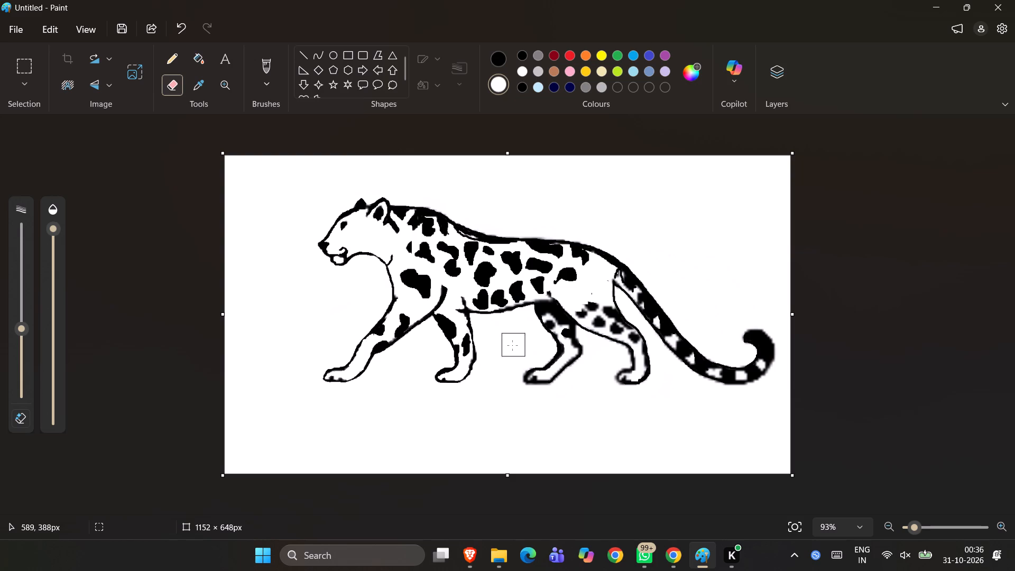
left_click_drag(512, 345, 510, 336)
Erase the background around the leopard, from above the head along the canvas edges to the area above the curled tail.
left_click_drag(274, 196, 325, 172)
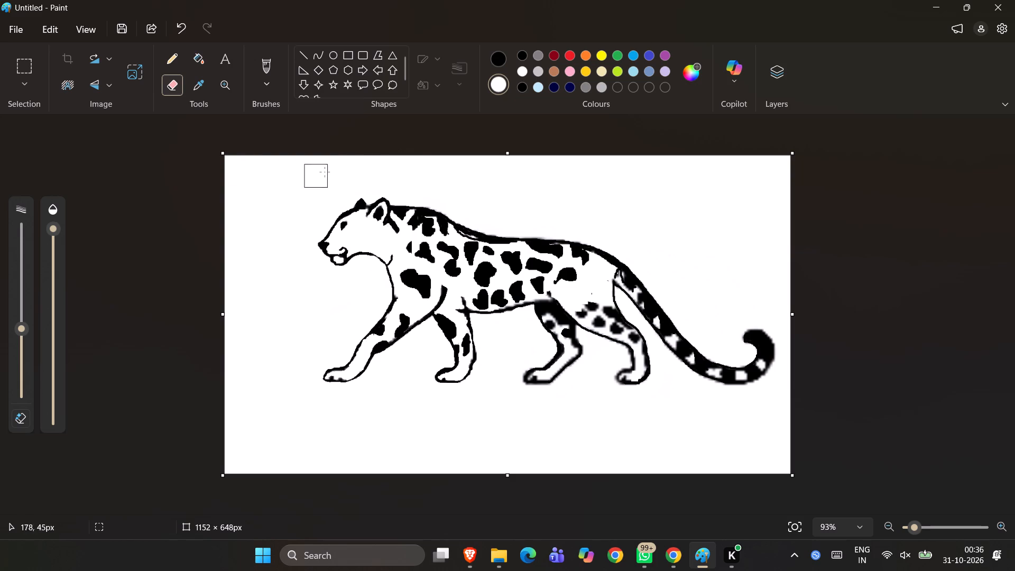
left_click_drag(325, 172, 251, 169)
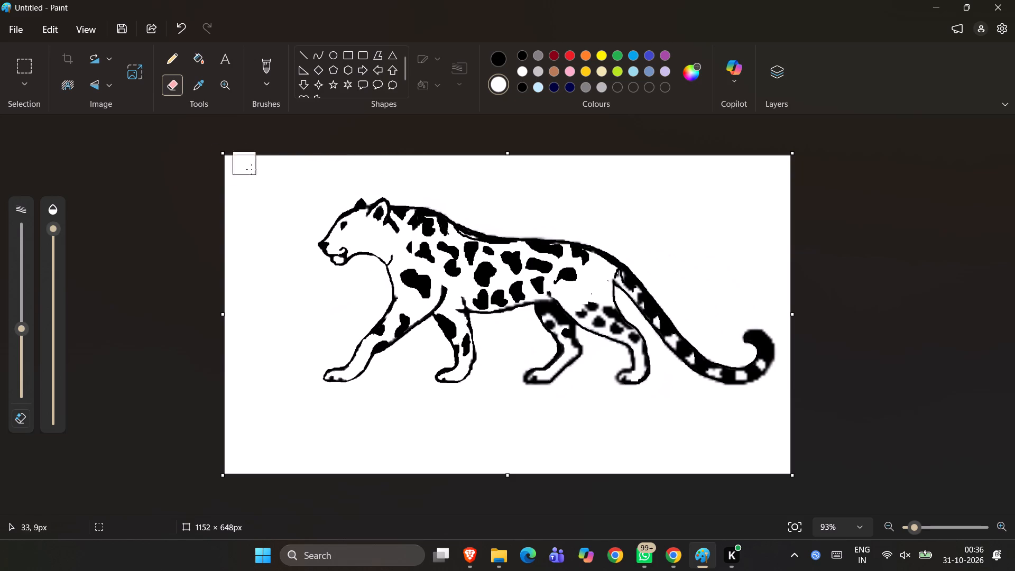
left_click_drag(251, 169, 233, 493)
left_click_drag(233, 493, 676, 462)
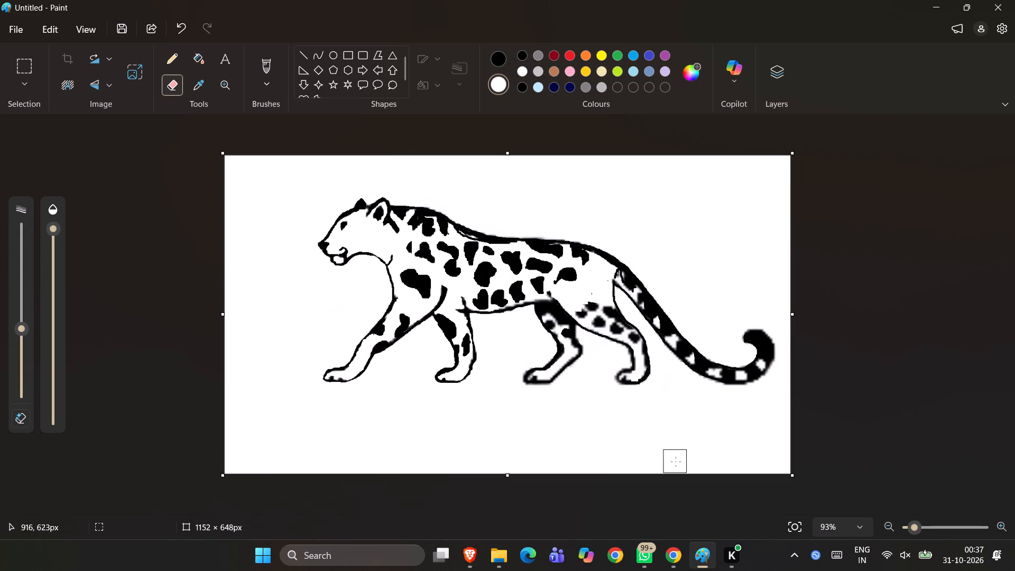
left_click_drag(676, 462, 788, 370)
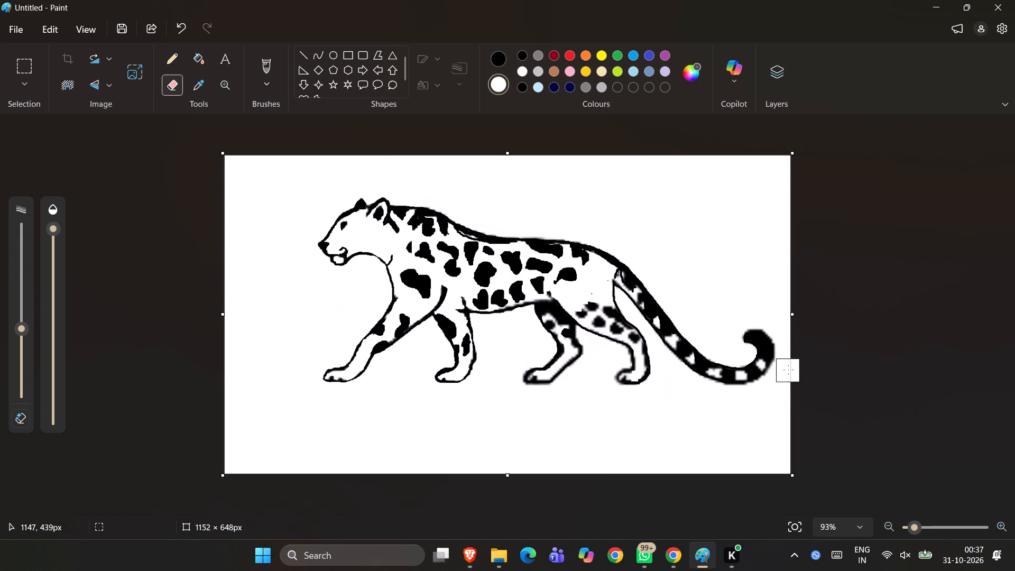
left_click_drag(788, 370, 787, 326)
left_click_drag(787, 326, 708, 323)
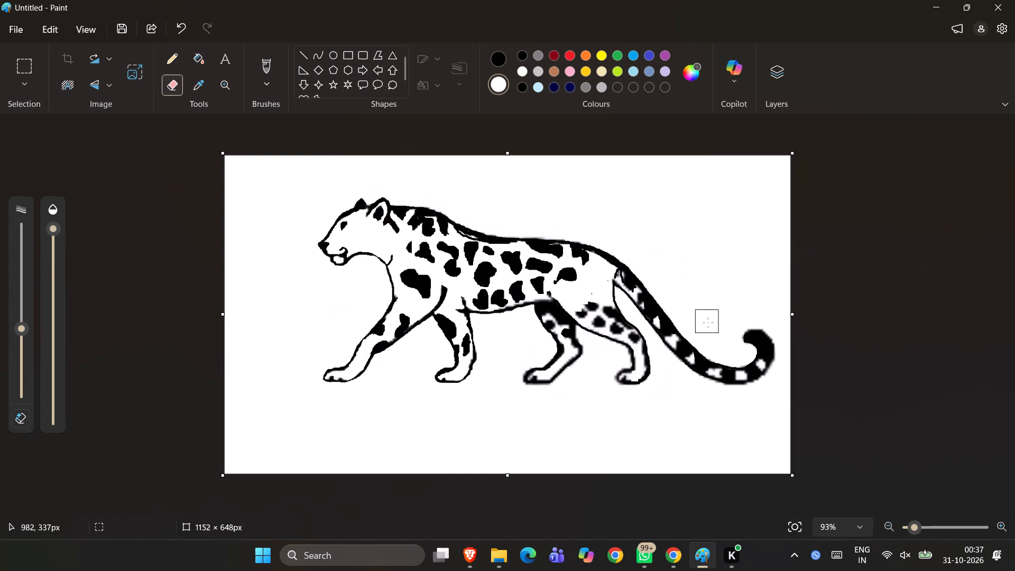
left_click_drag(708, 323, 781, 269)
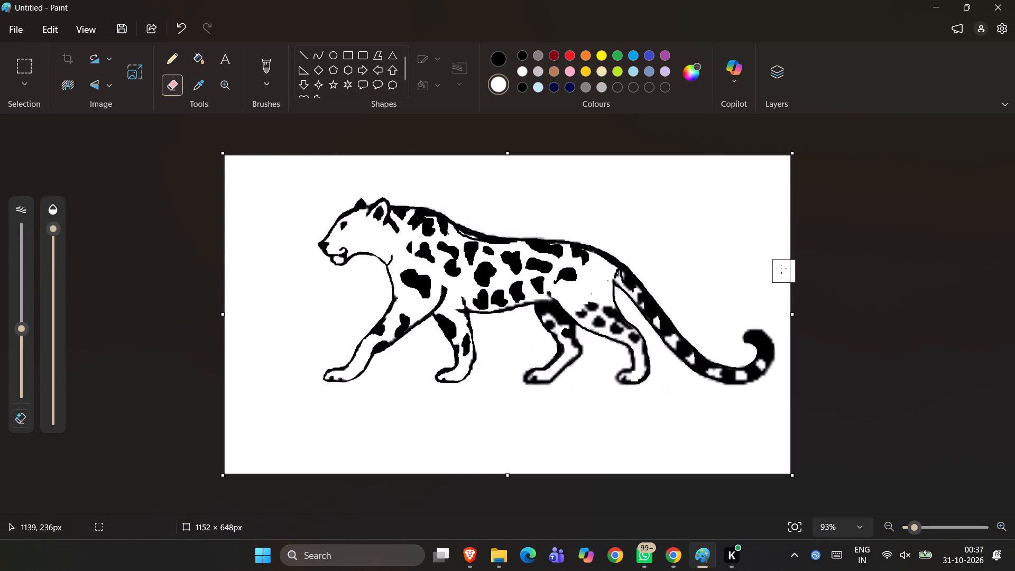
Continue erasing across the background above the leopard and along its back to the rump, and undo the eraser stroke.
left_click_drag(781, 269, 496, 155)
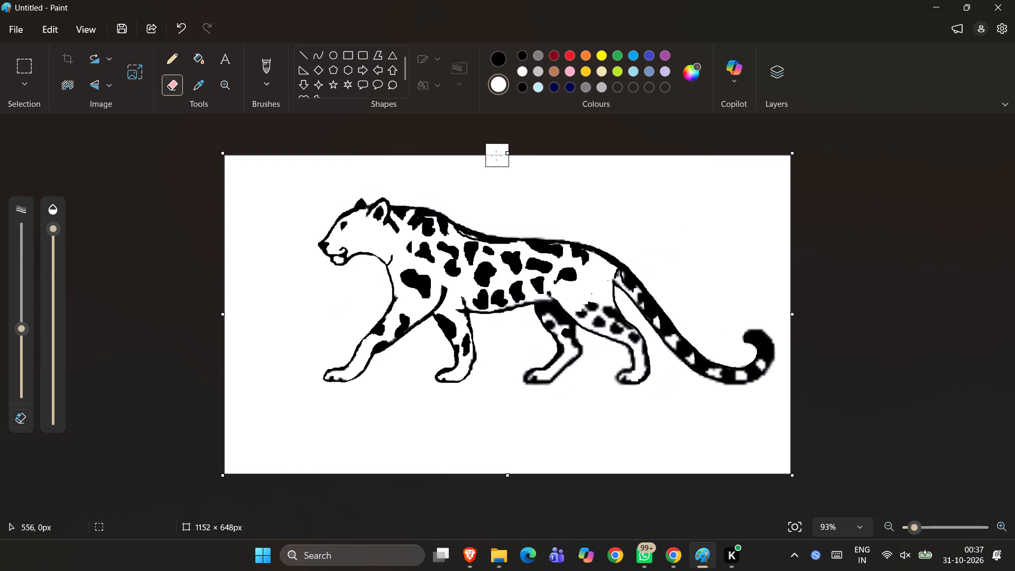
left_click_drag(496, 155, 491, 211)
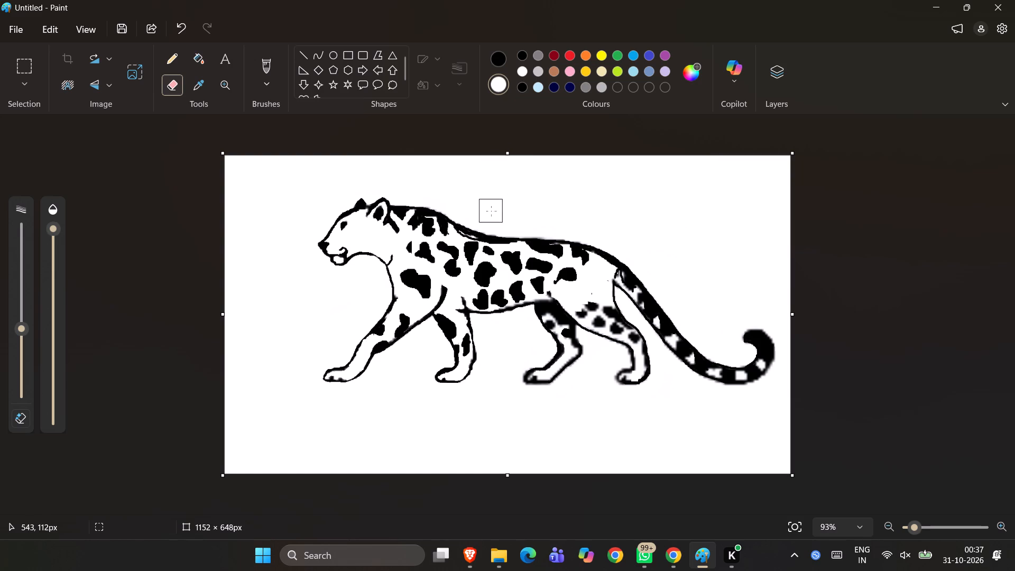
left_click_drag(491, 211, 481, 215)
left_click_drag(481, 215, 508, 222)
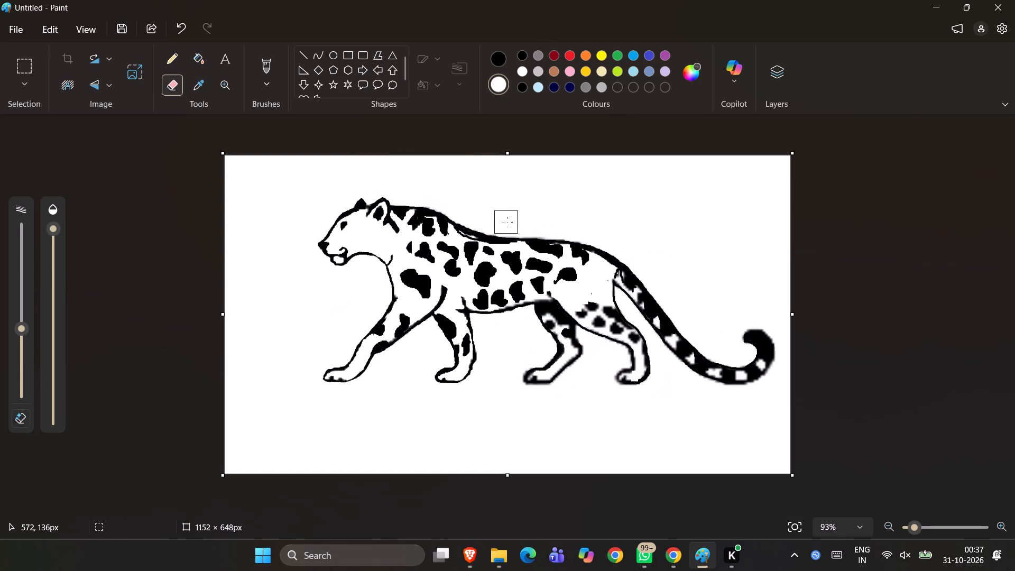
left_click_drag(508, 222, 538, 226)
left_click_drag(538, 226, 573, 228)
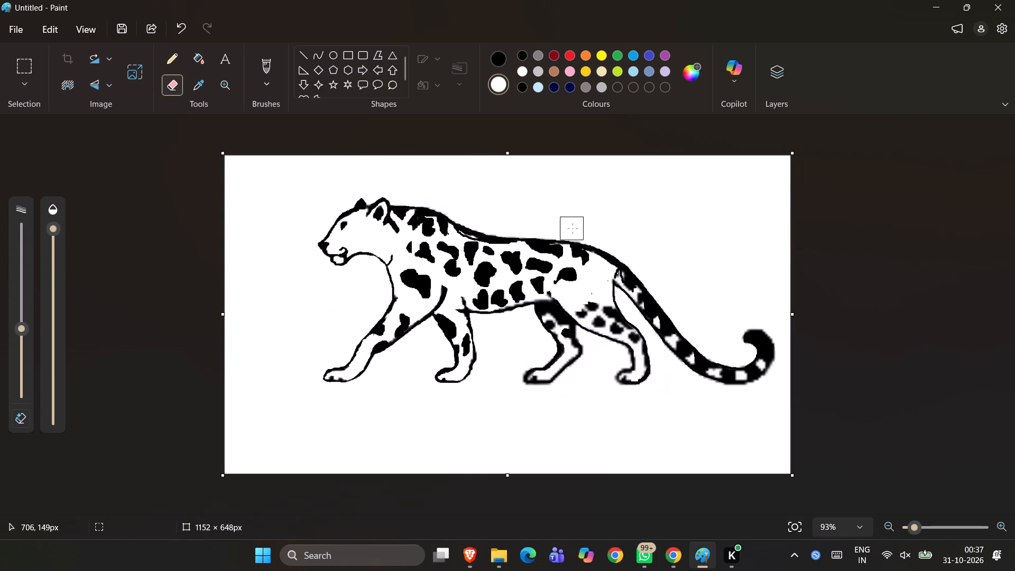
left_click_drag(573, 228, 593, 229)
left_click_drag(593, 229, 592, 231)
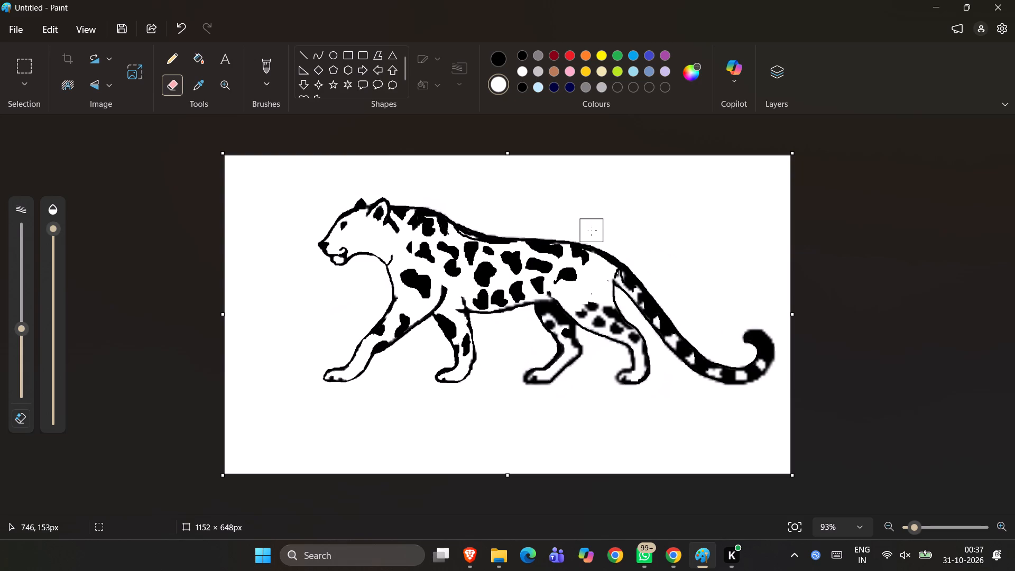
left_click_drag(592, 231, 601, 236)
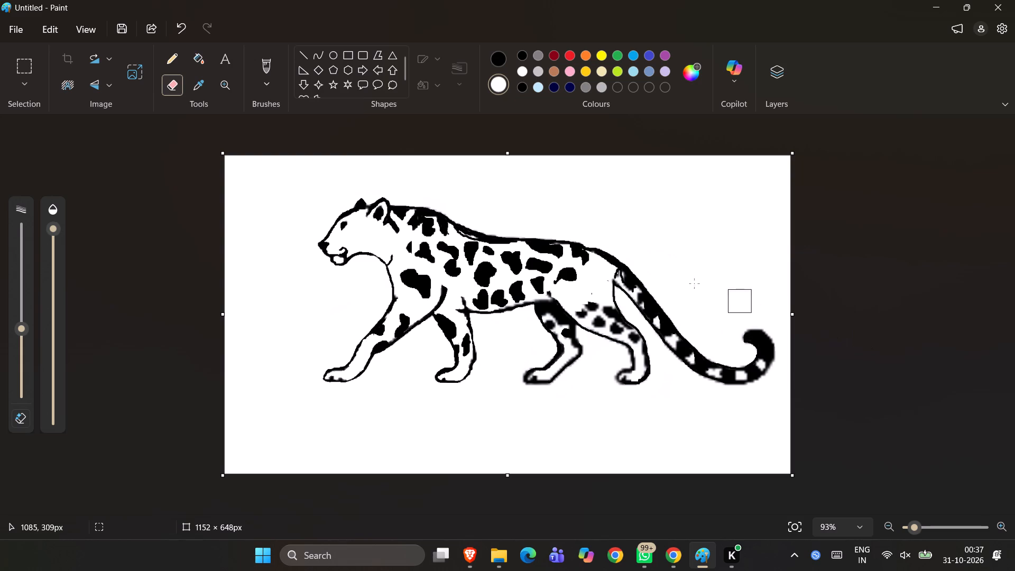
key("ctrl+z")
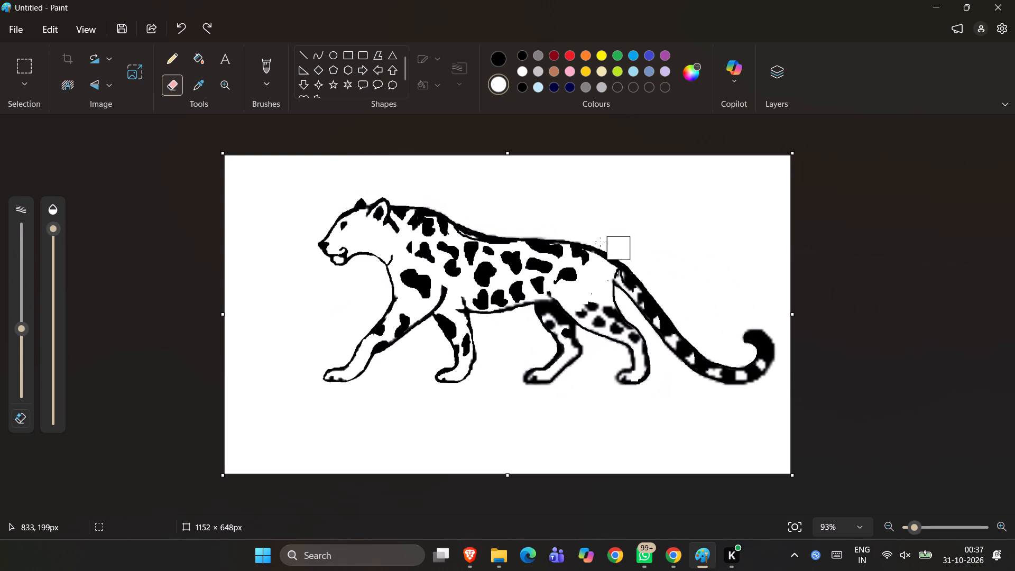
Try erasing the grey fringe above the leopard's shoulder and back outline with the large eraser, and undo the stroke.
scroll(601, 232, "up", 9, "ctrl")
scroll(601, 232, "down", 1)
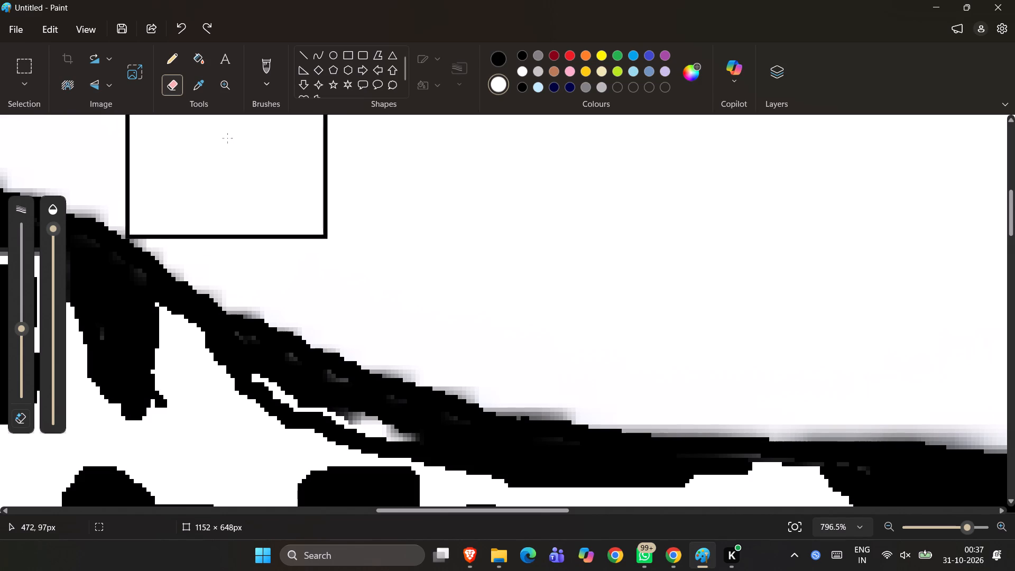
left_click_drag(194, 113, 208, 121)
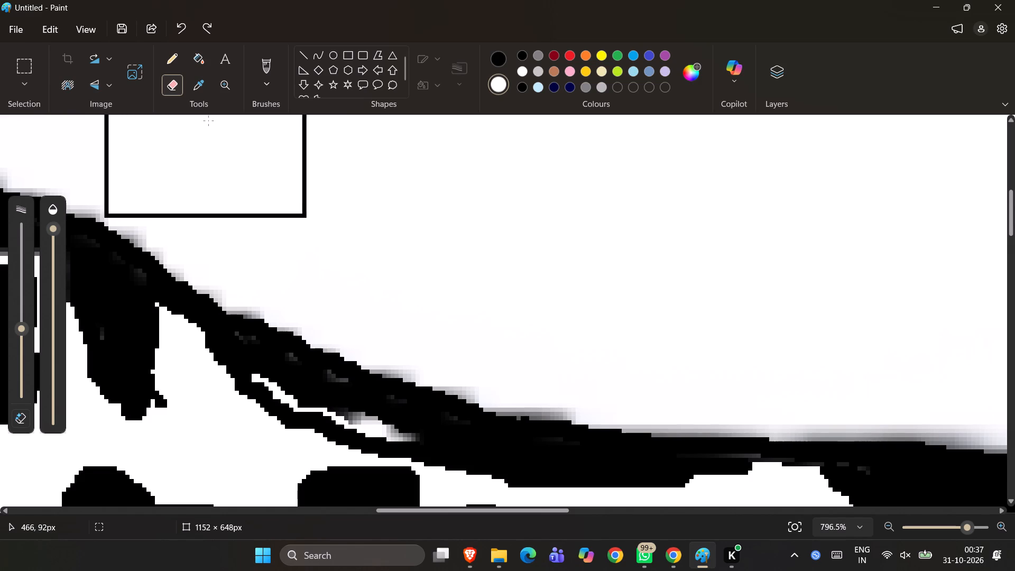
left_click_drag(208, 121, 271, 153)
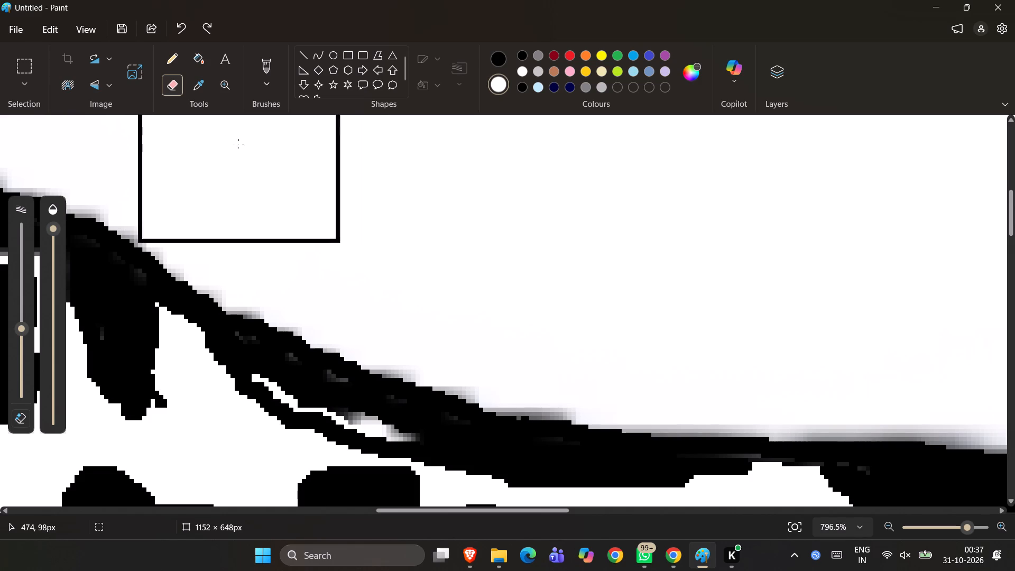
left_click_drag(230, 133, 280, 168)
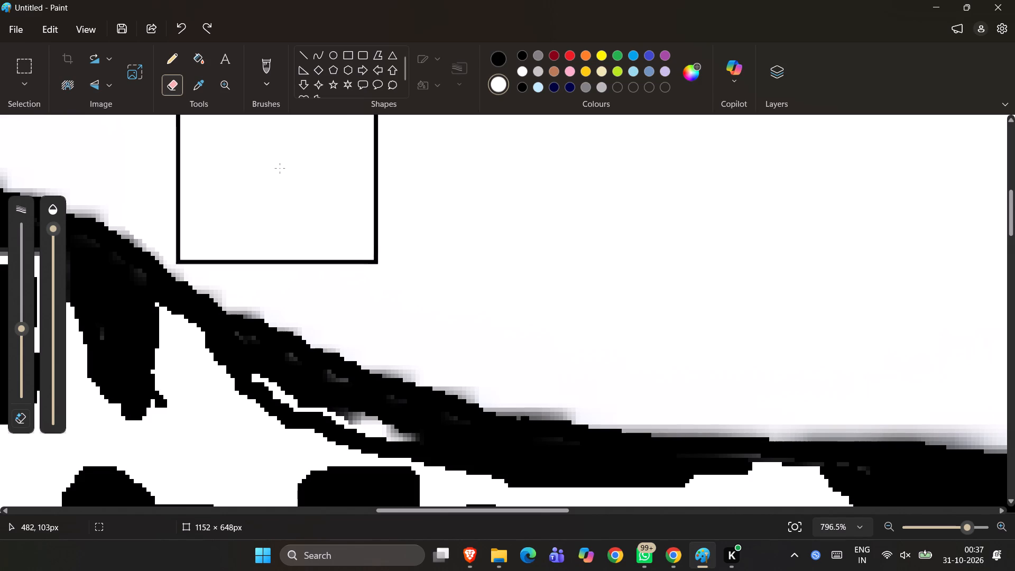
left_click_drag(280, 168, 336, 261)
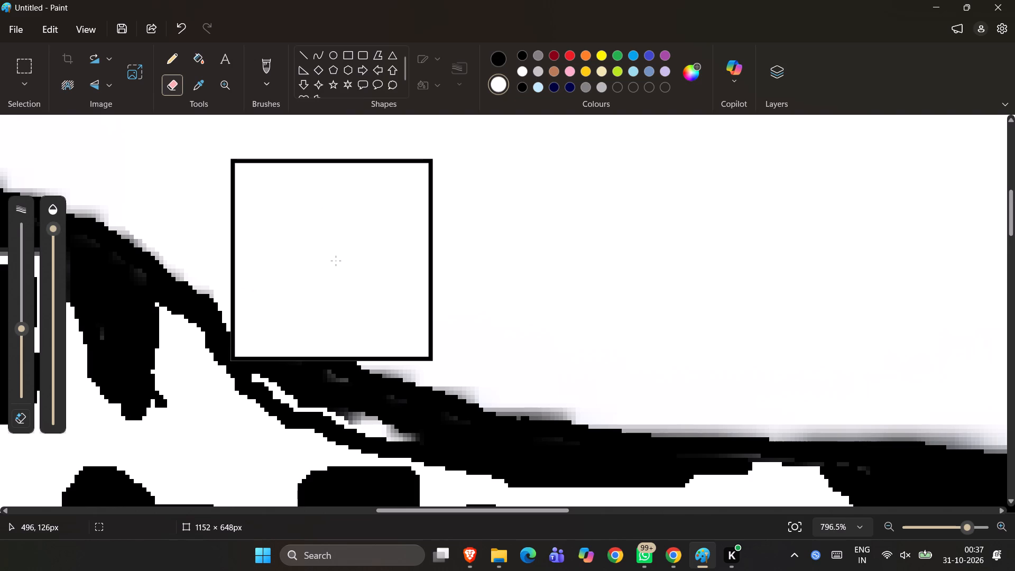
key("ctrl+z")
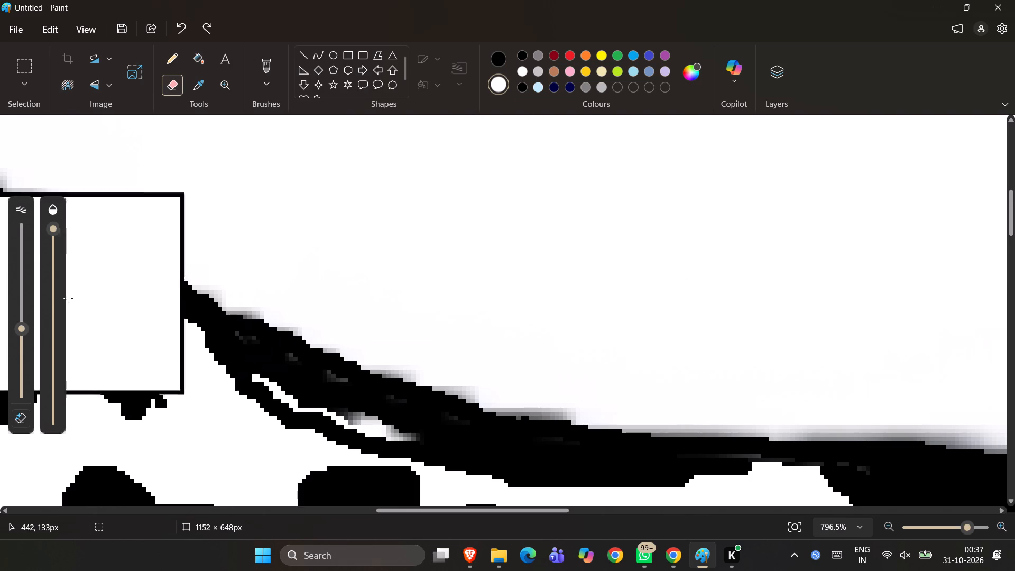
Reduce the eraser to a small size for working along the back outline.
left_click_drag(17, 338, 22, 384)
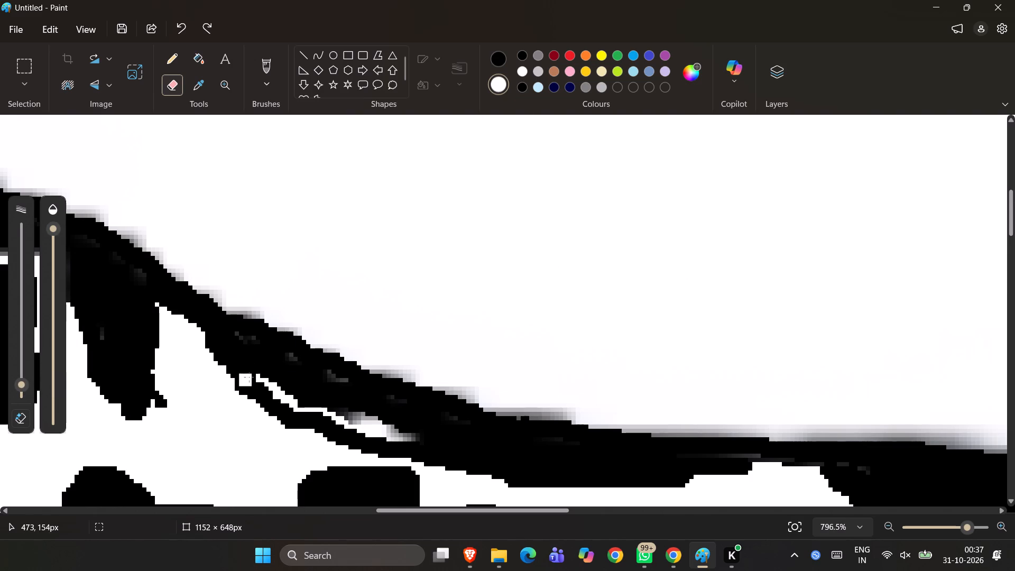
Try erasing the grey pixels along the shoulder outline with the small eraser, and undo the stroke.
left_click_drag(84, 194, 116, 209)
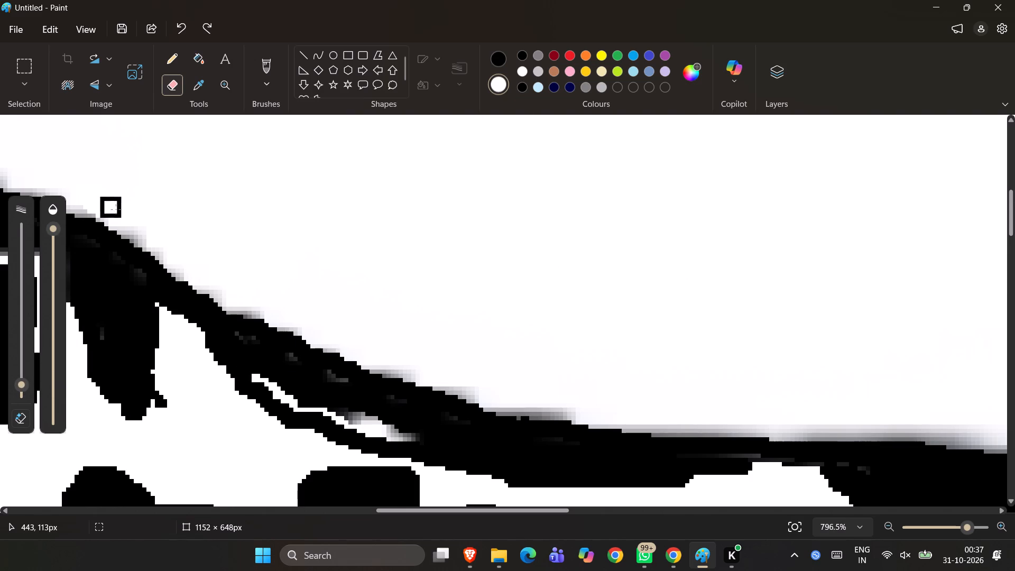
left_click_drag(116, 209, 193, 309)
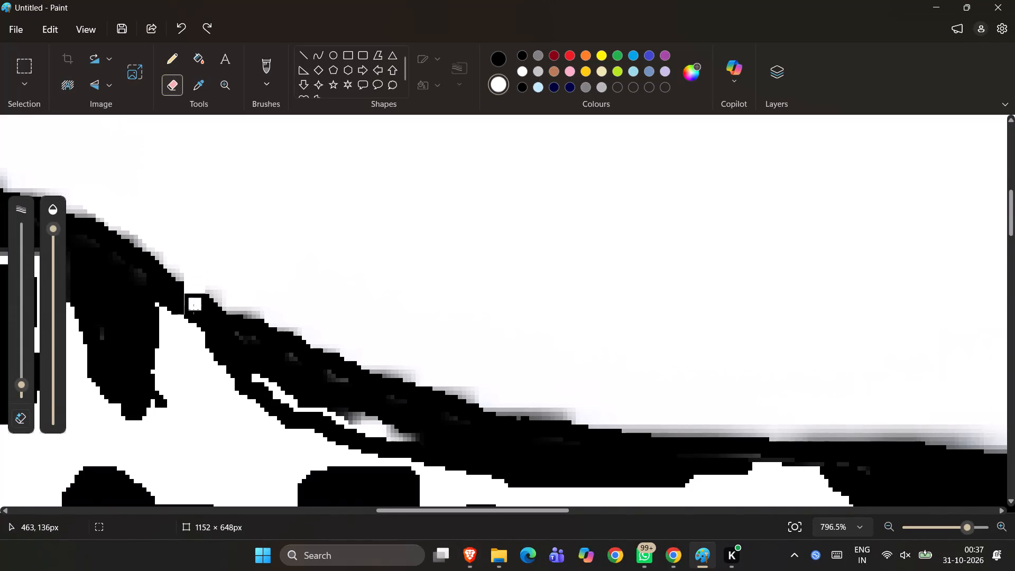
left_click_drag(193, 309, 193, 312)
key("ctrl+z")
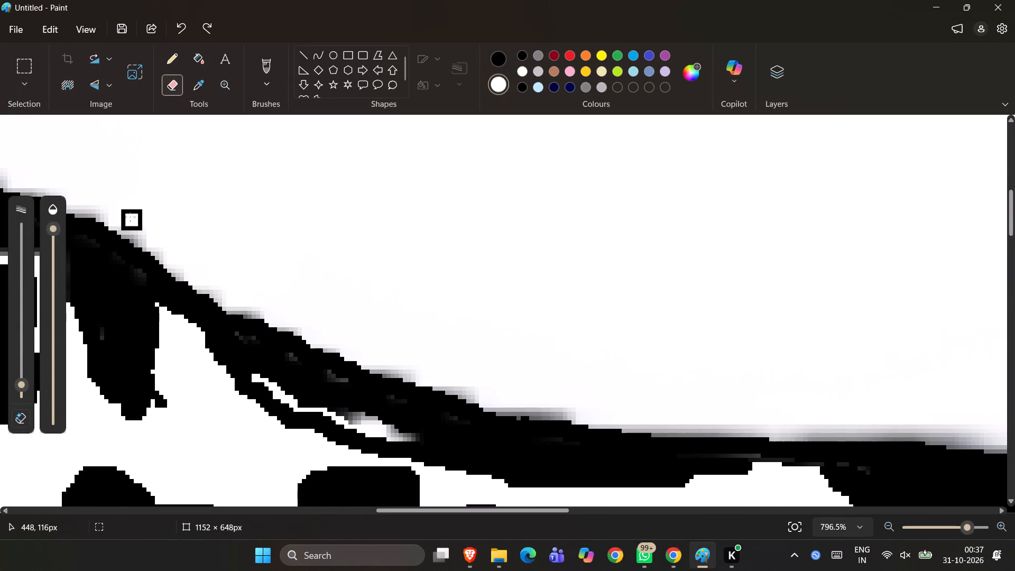
Erase the grey fringe pixels along the upper edge of the leopard's outline from the shoulder down to the mid-back.
scroll(130, 216, "down", 4, "ctrl")
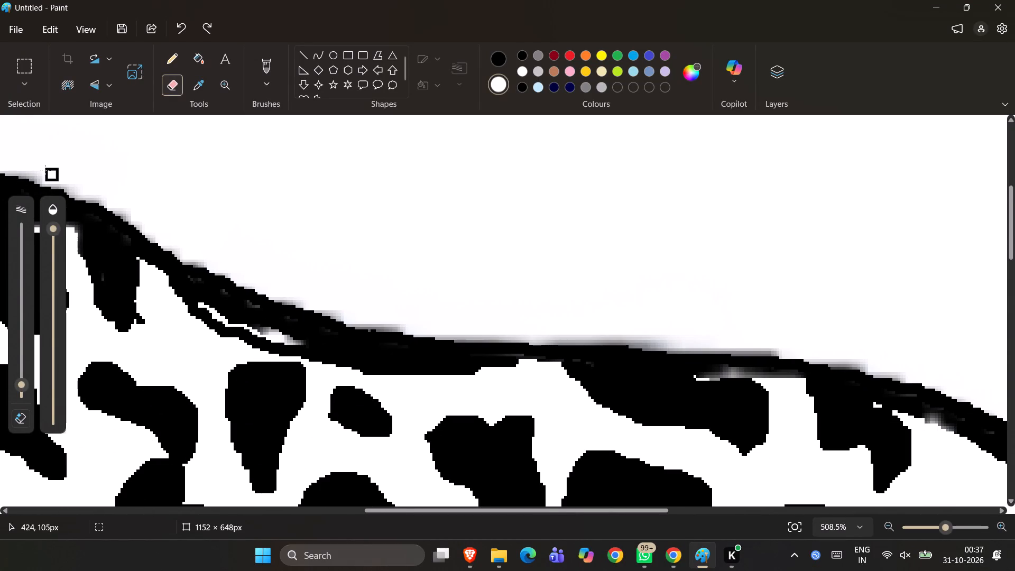
left_click_drag(22, 168, 64, 180)
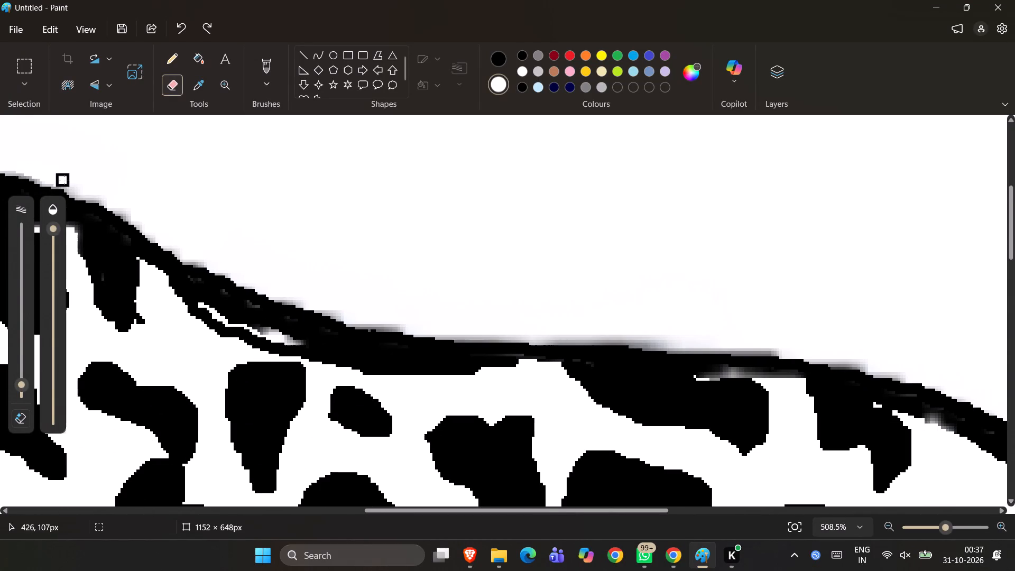
left_click_drag(64, 180, 130, 205)
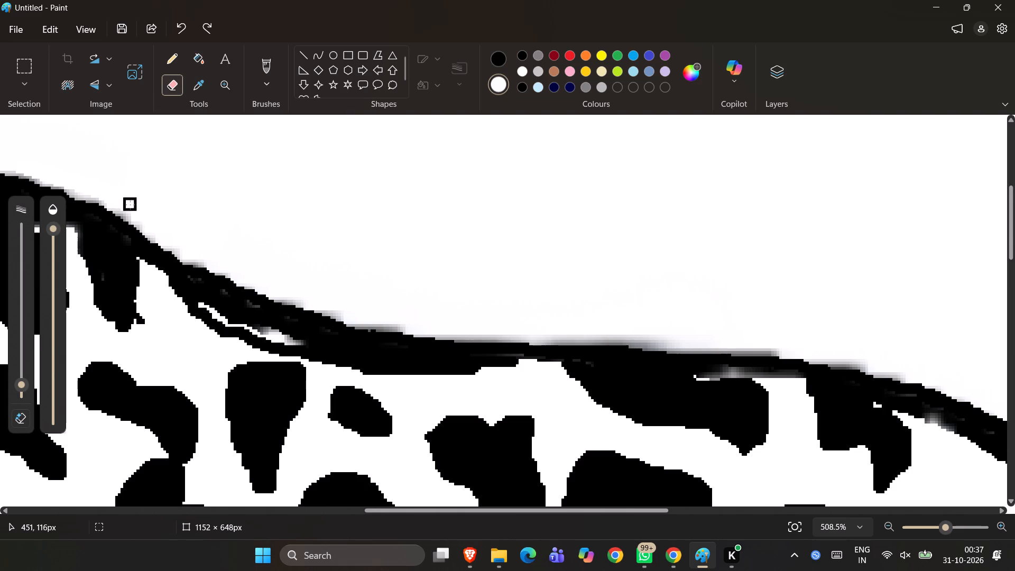
left_click_drag(130, 205, 168, 237)
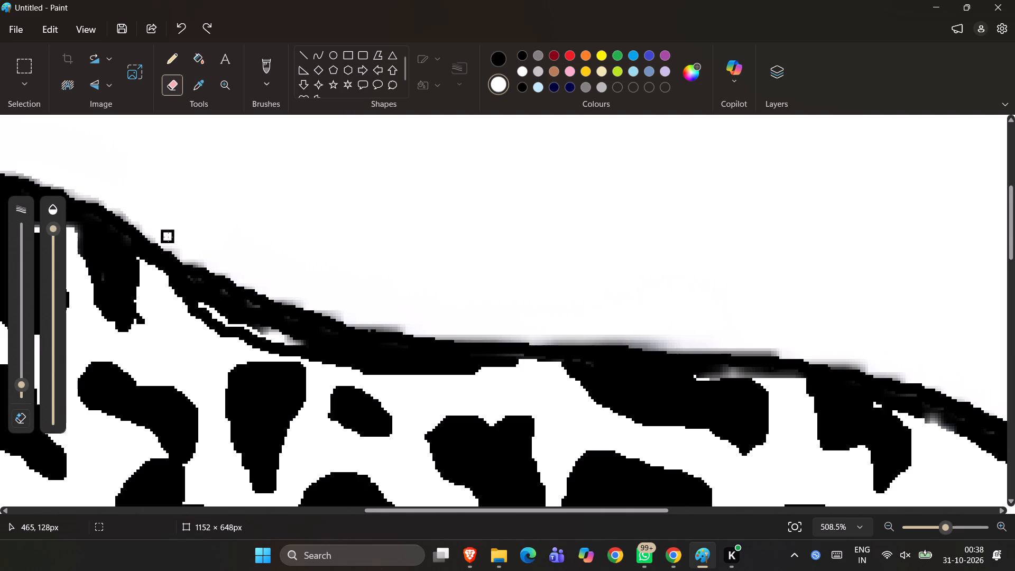
left_click_drag(168, 237, 180, 244)
left_click_drag(180, 244, 222, 270)
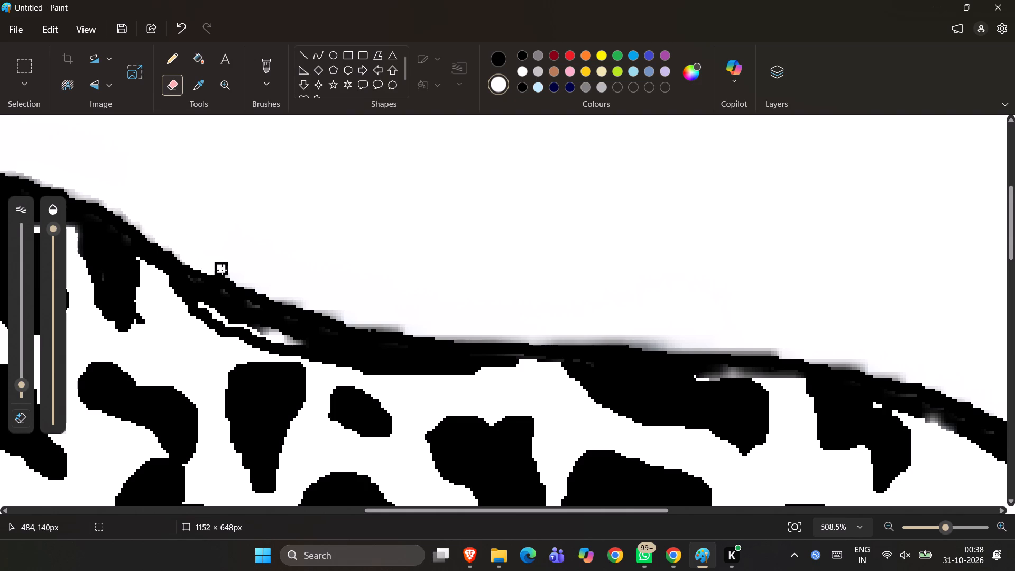
left_click_drag(222, 270, 301, 297)
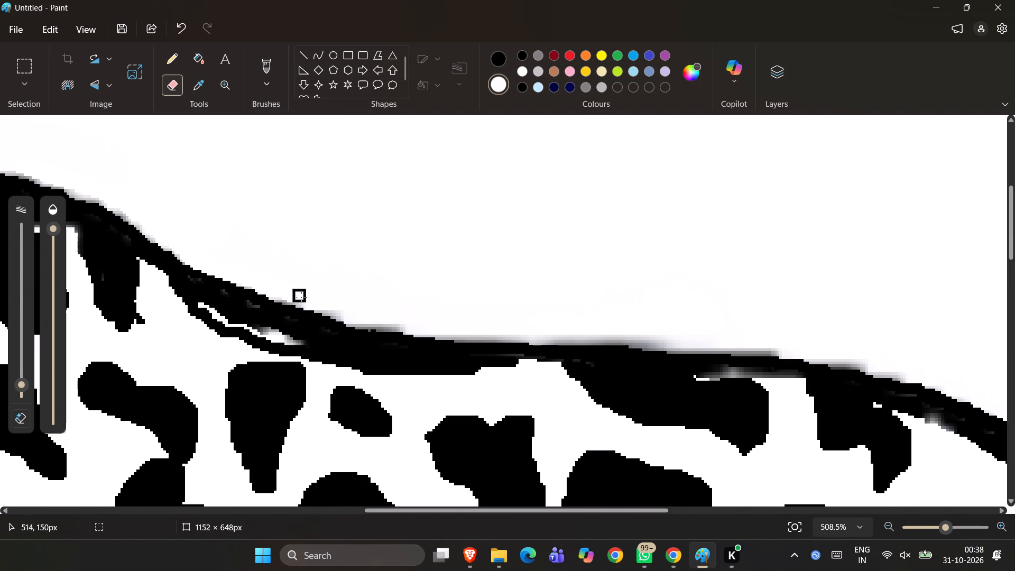
left_click_drag(301, 297, 334, 339)
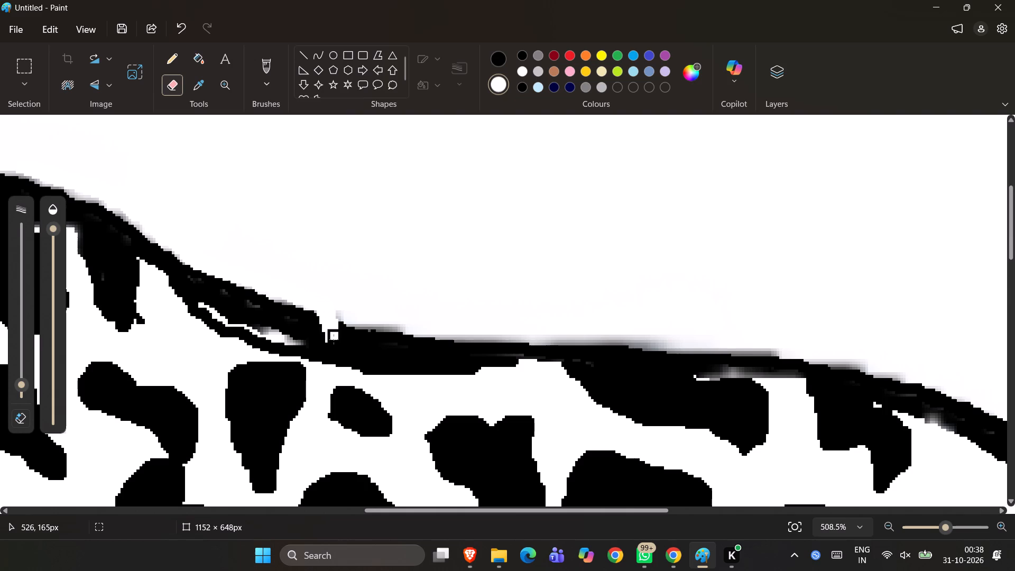
Redraw the gap cut into the mid-back outline with the Pencil in black, filling it solid.
left_click(161, 54)
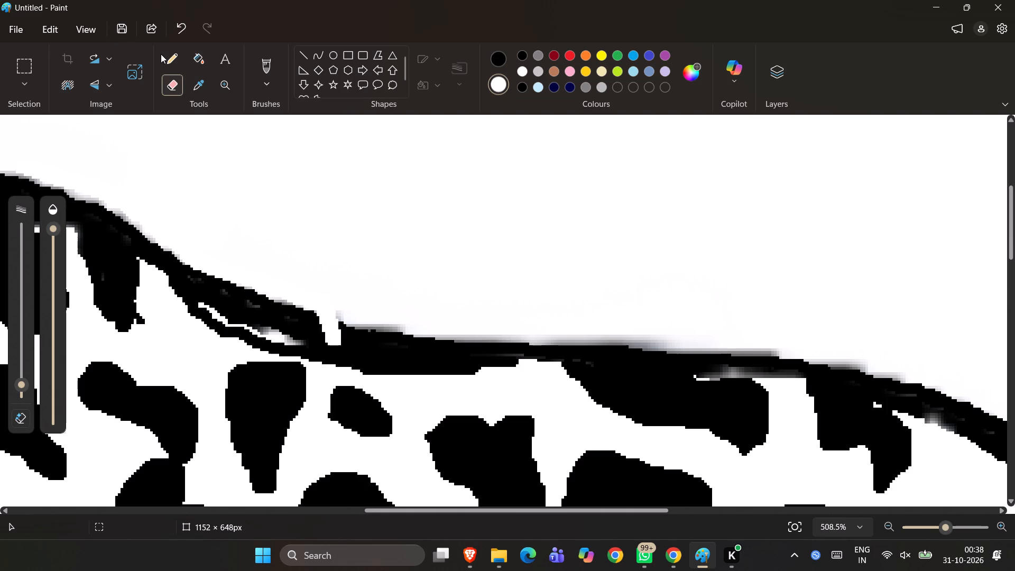
left_click(167, 60)
left_click_drag(323, 326, 353, 345)
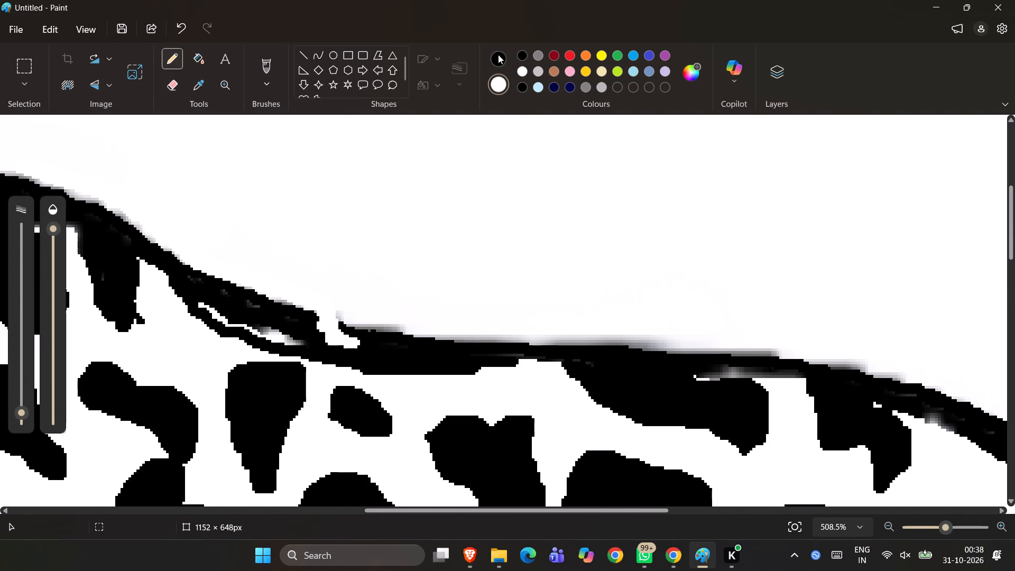
left_click(496, 66)
left_click_drag(312, 323, 337, 338)
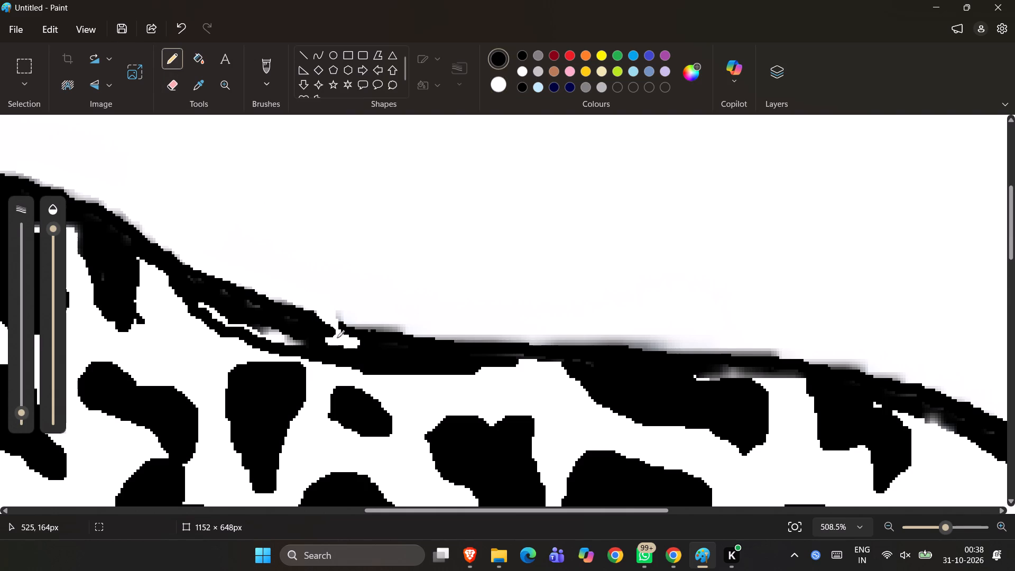
left_click_drag(337, 338, 359, 338)
left_click_drag(359, 338, 310, 317)
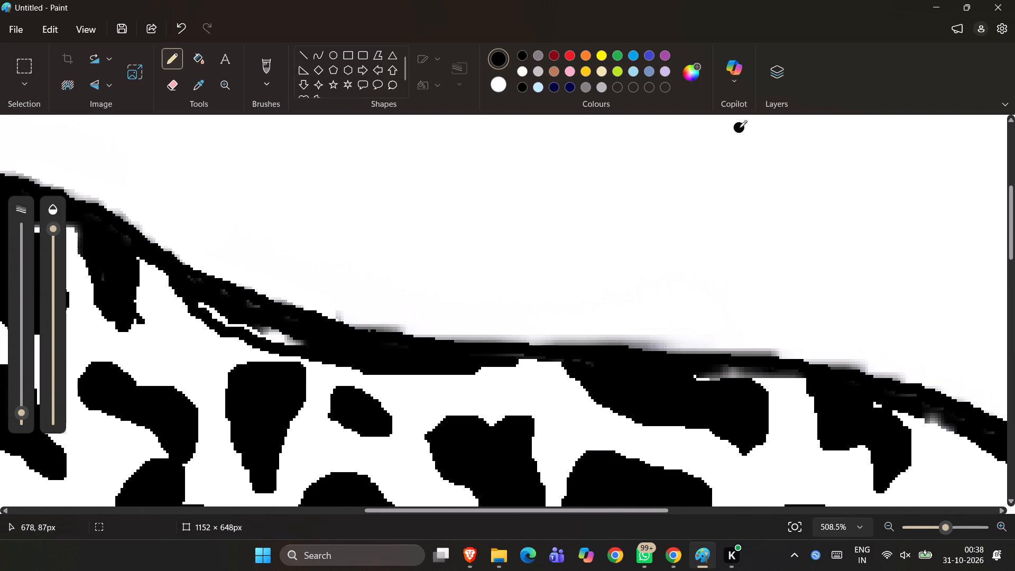
Erase the grey fringe above the back outline from the repaired section along the flat mid-back toward the rump.
left_click(182, 87)
left_click_drag(325, 305, 373, 321)
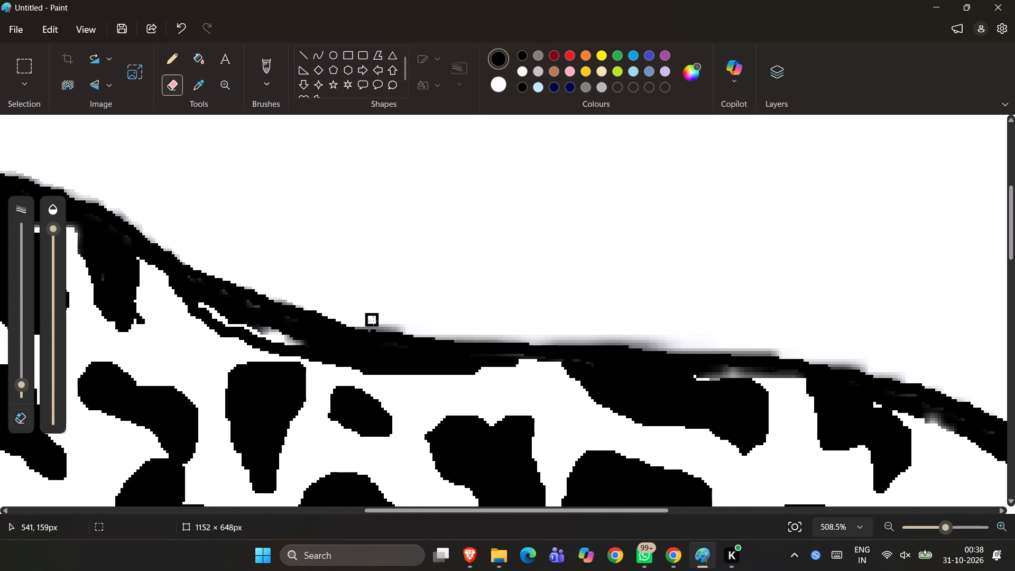
left_click_drag(373, 321, 435, 332)
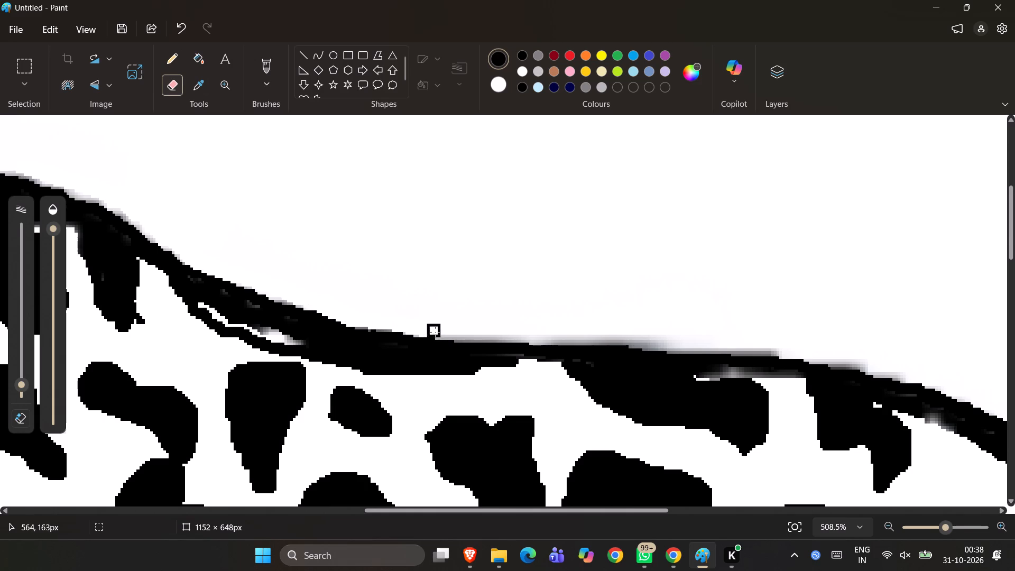
left_click_drag(435, 332, 469, 334)
left_click_drag(469, 334, 491, 335)
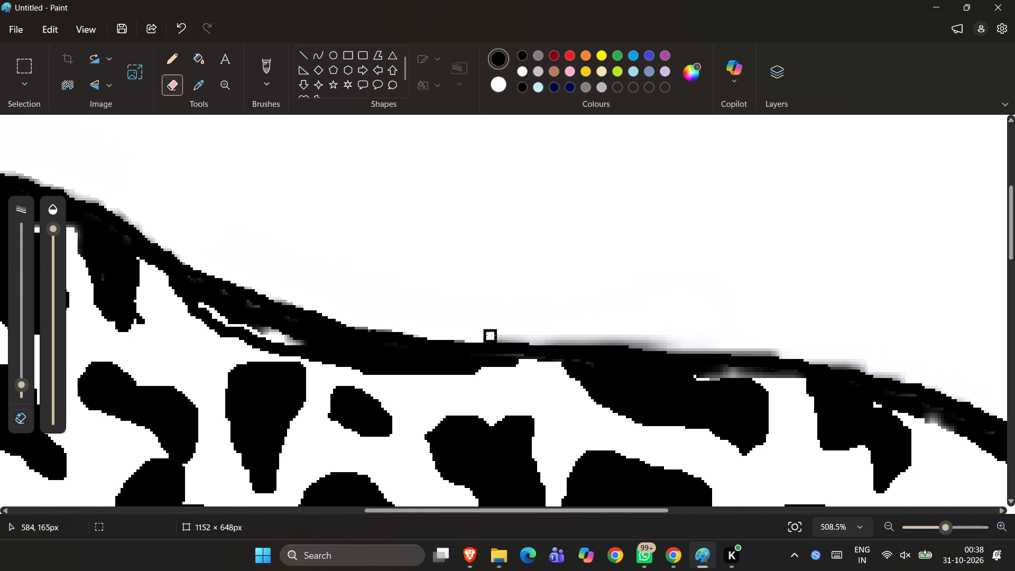
left_click_drag(491, 335, 525, 335)
left_click_drag(525, 335, 579, 337)
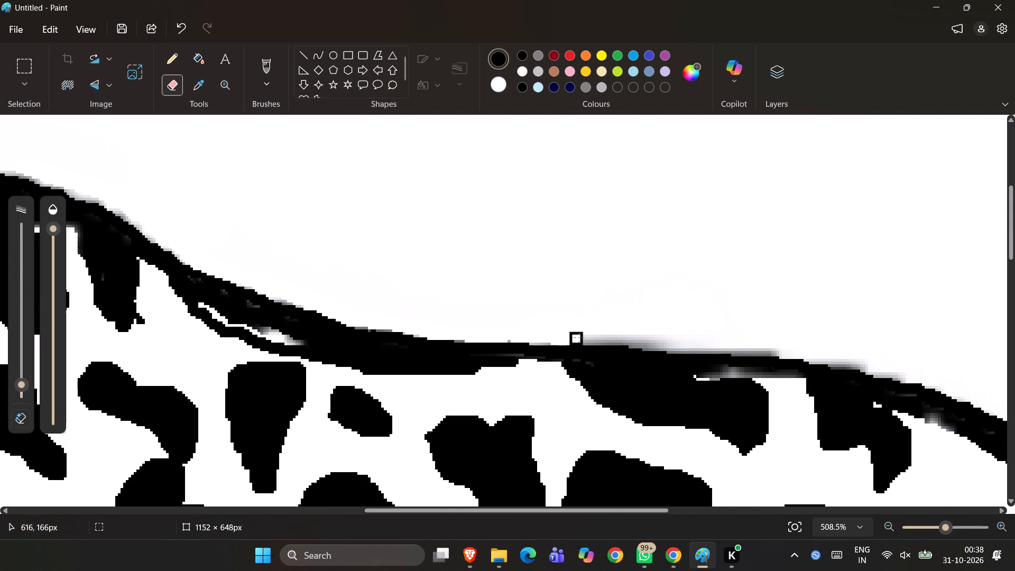
left_click_drag(579, 337, 623, 338)
left_click_drag(623, 338, 653, 339)
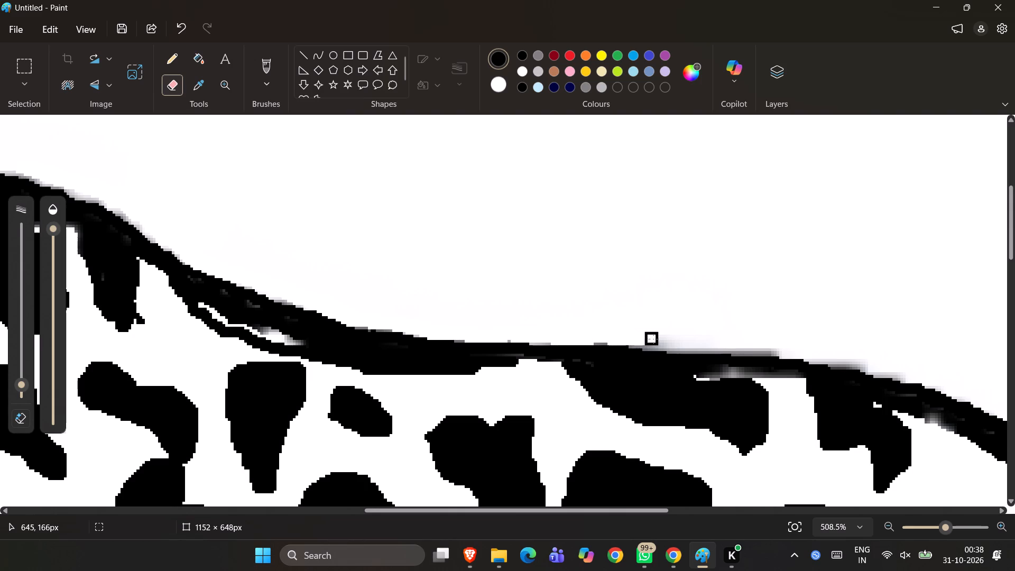
left_click_drag(653, 339, 722, 282)
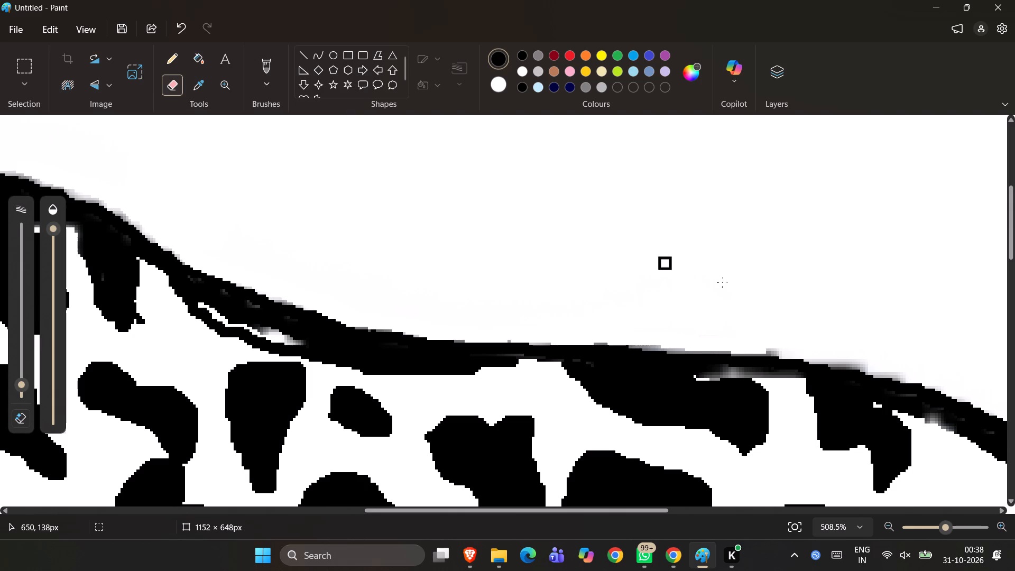
Sweep the eraser across the off-white background above the leopard's back.
left_click_drag(722, 282, 250, 104)
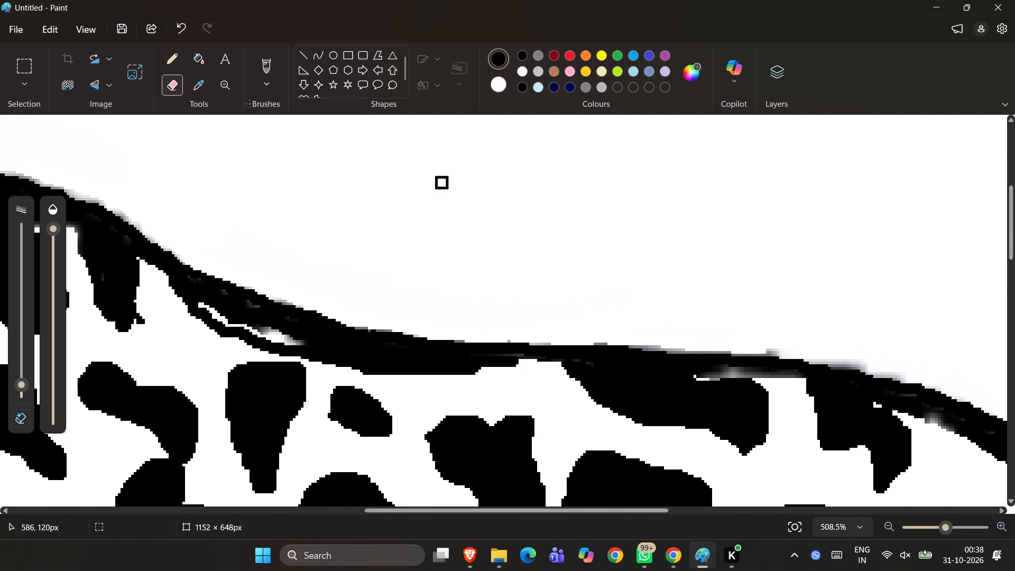
left_click_drag(250, 104, 411, 203)
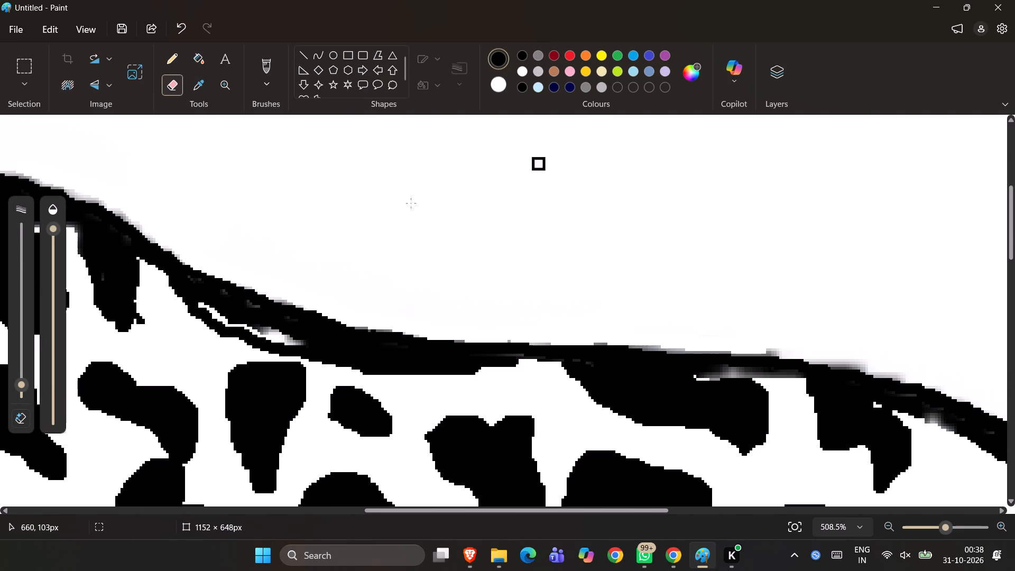
left_click_drag(411, 203, 845, 305)
Erase the blurred grey patch between the back outline and the elongated spot just below it, near the hip.
scroll(845, 305, "down", 6, "ctrl")
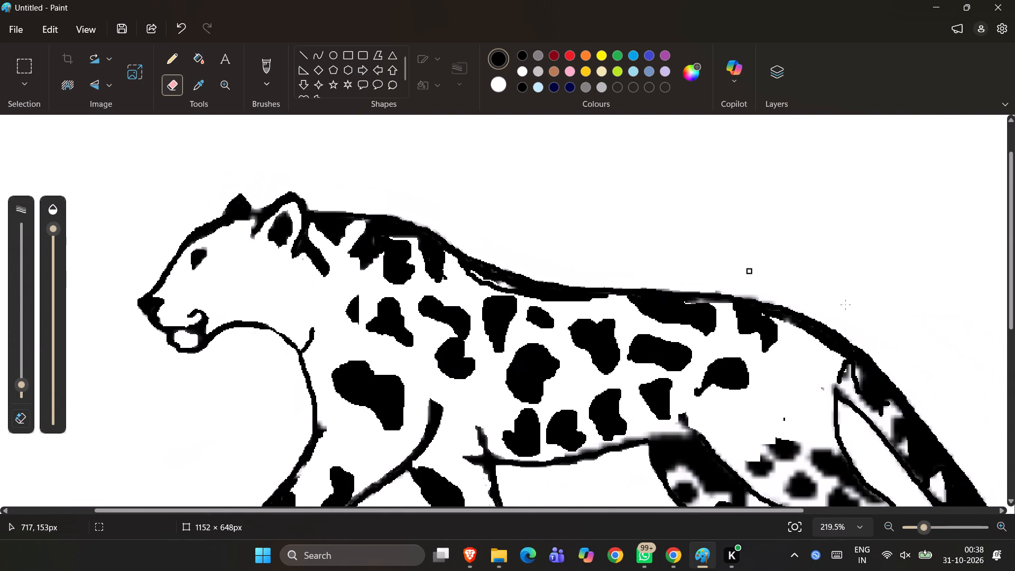
scroll(866, 364, "up", 7, "ctrl")
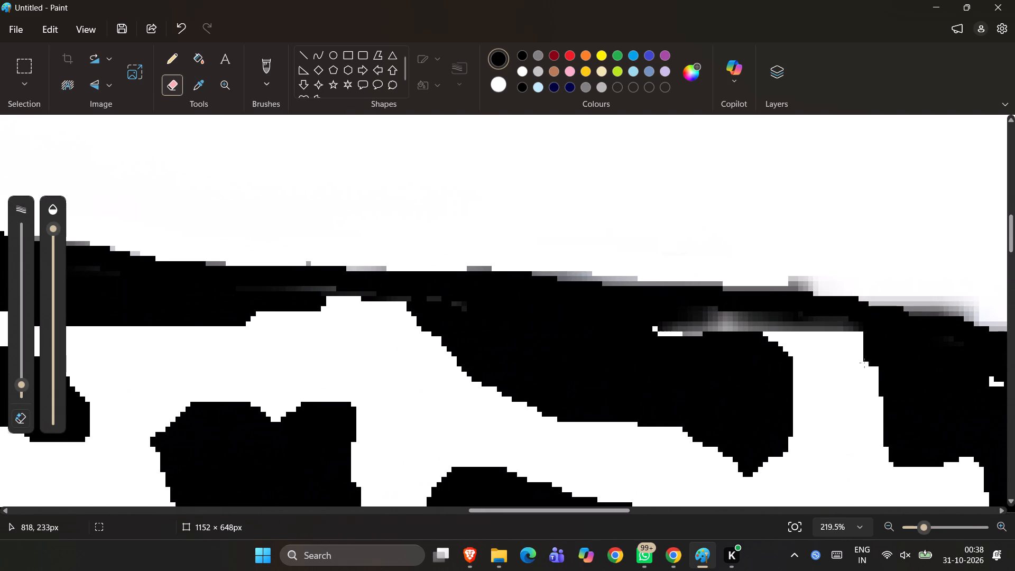
scroll(760, 343, "up", 16, "ctrl")
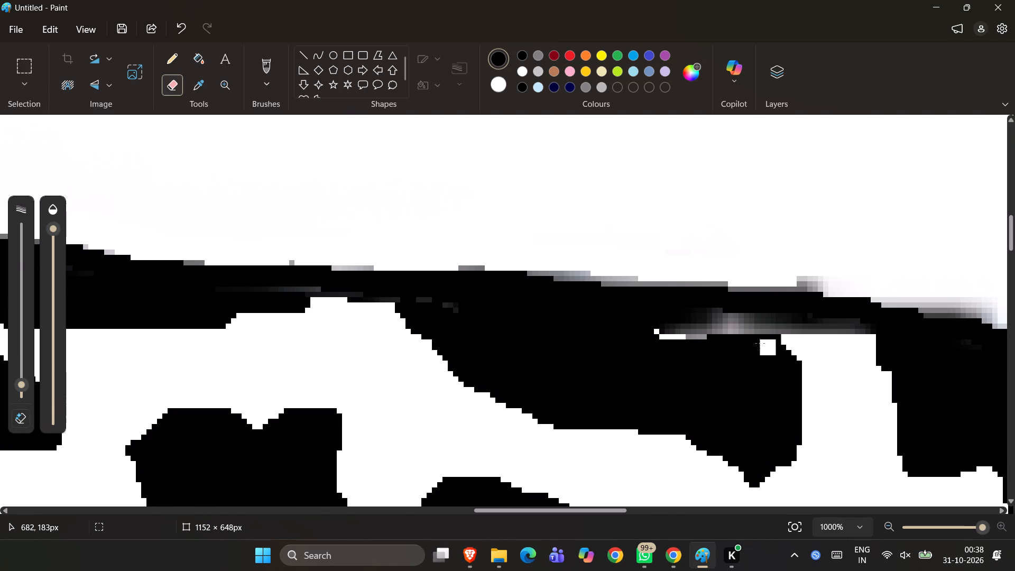
scroll(760, 343, "up", 3, "ctrl")
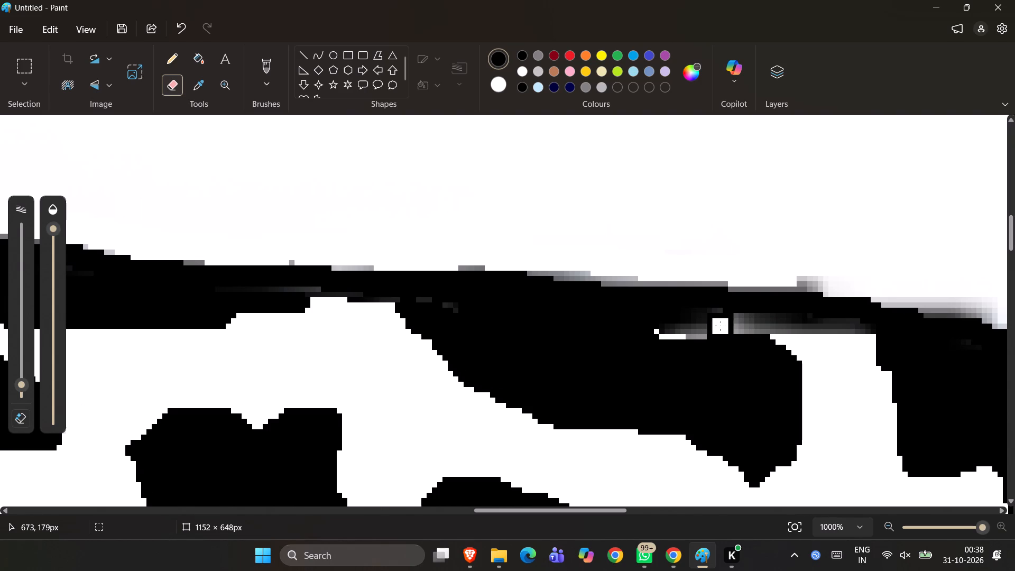
left_click_drag(720, 325, 763, 325)
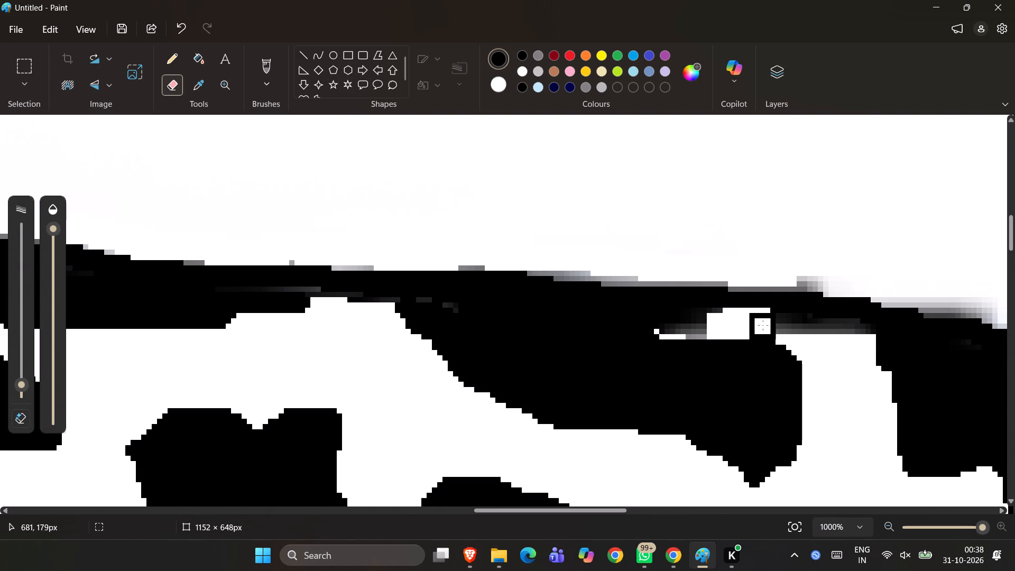
left_click_drag(763, 325, 850, 338)
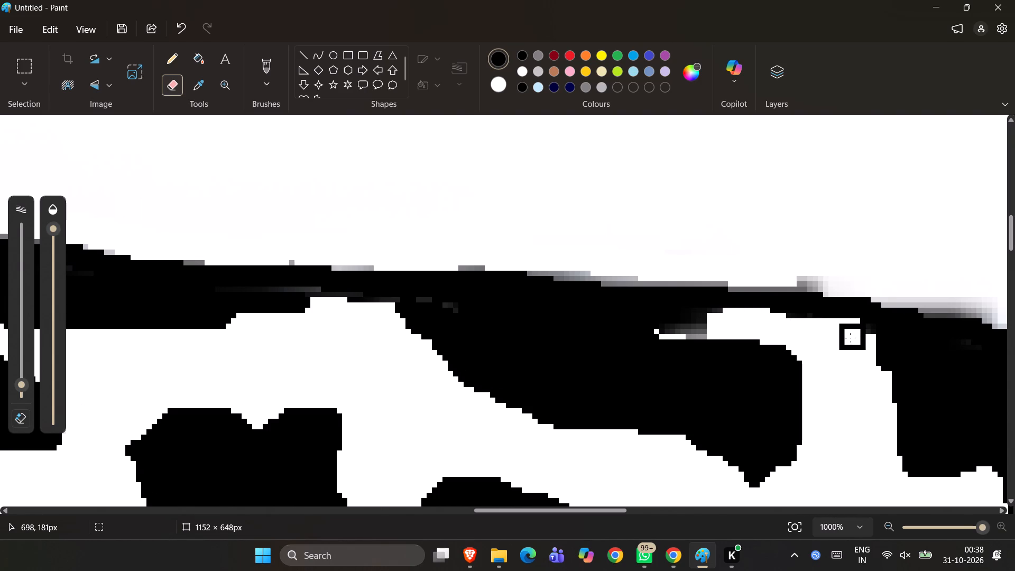
left_click_drag(850, 338, 849, 338)
scroll(849, 338, "down", 6, "ctrl")
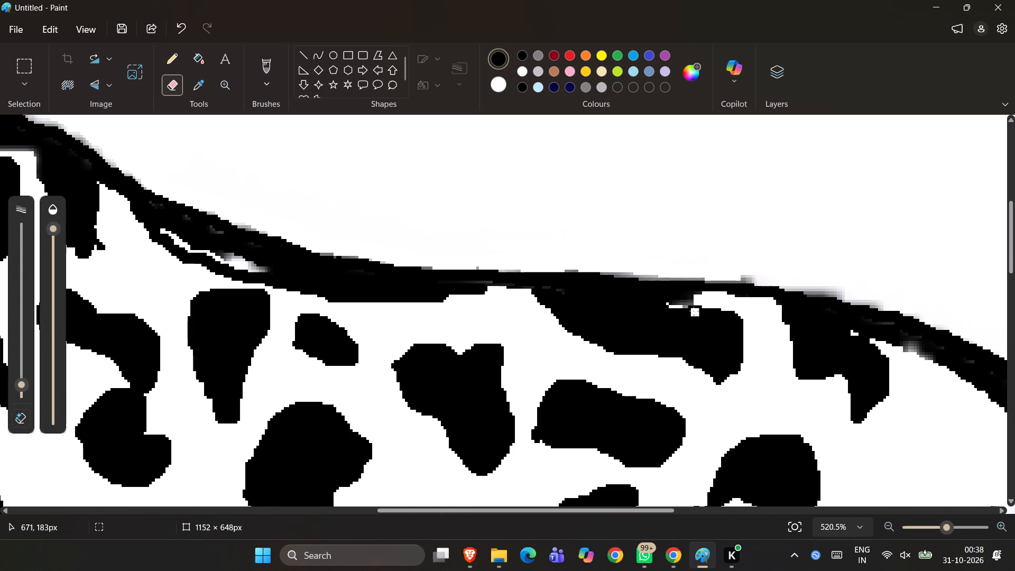
left_click_drag(681, 307, 715, 308)
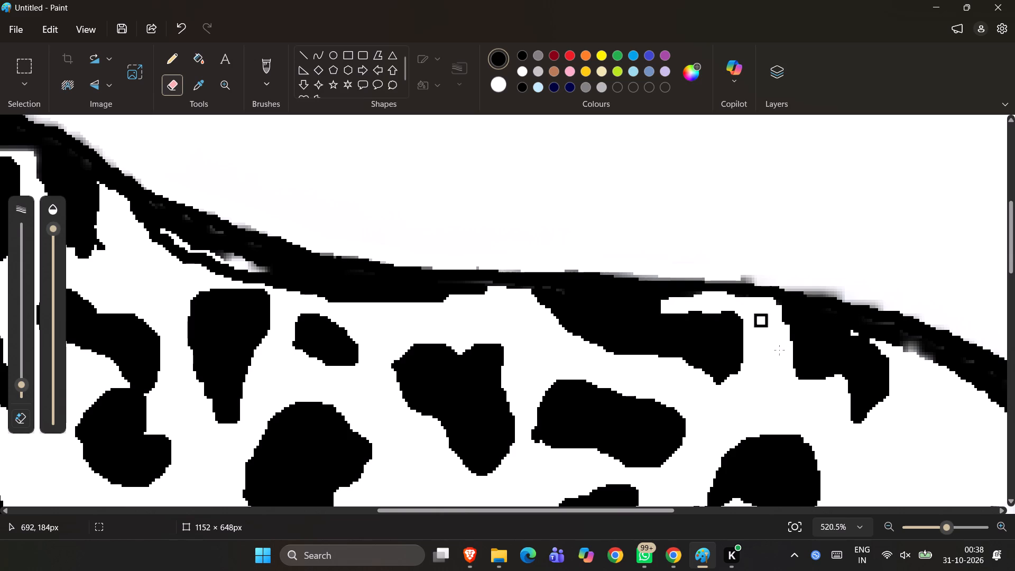
Erase the grey fringe above the shoulder outline, from behind the neck down the slope toward the back.
scroll(779, 350, "down", 7, "ctrl")
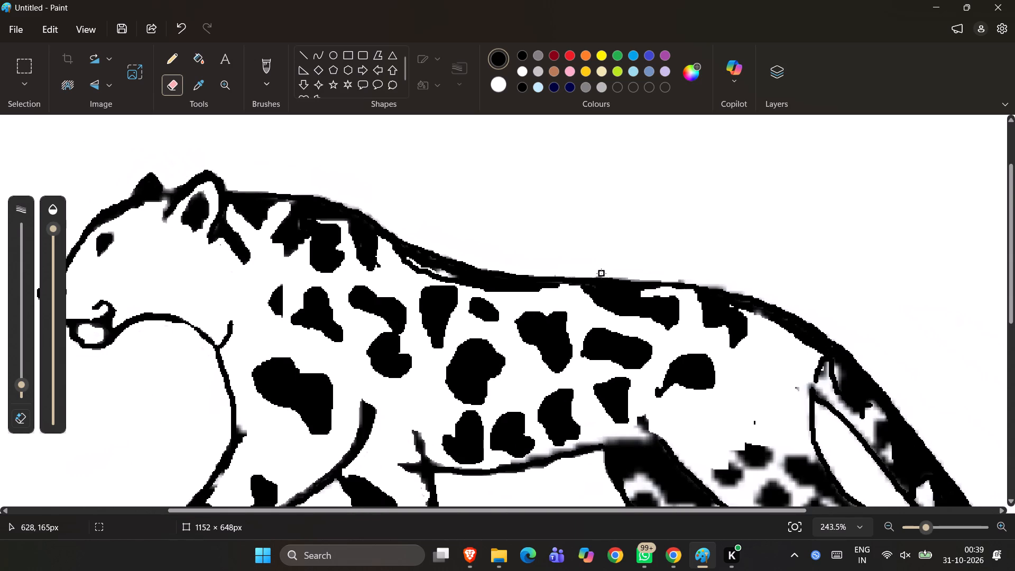
scroll(384, 189, "up", 10, "ctrl")
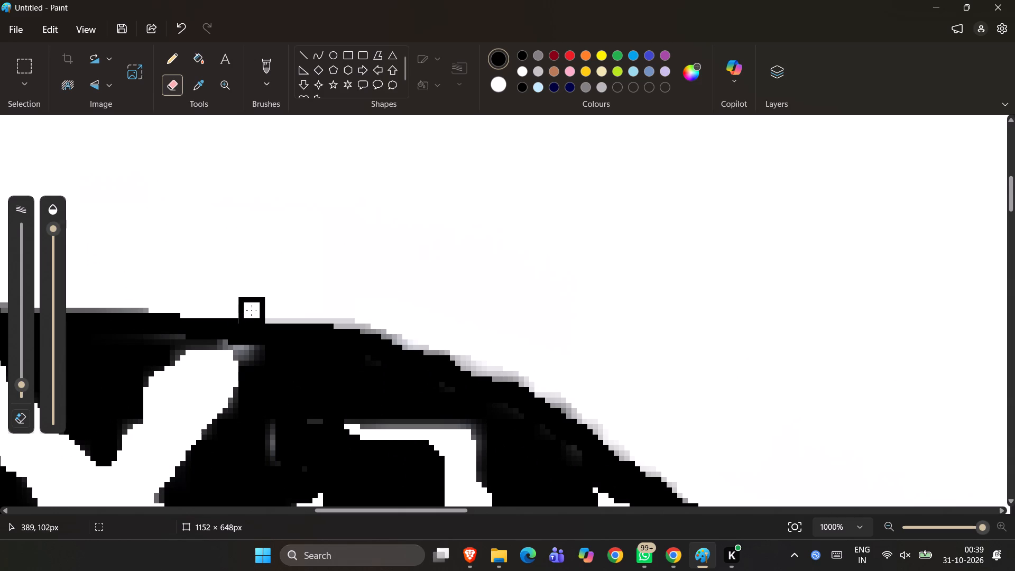
left_click_drag(251, 310, 299, 306)
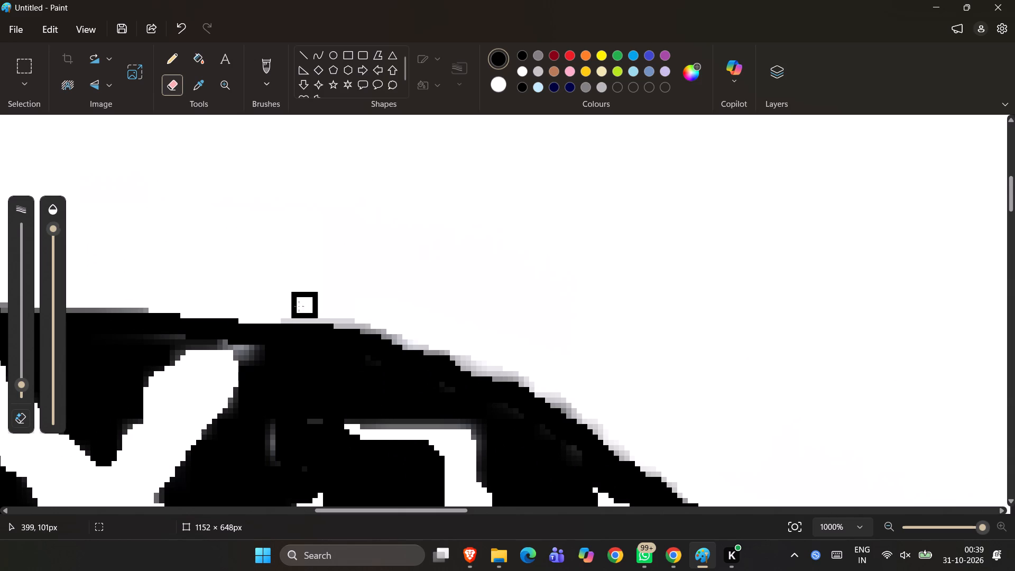
left_click_drag(299, 306, 336, 310)
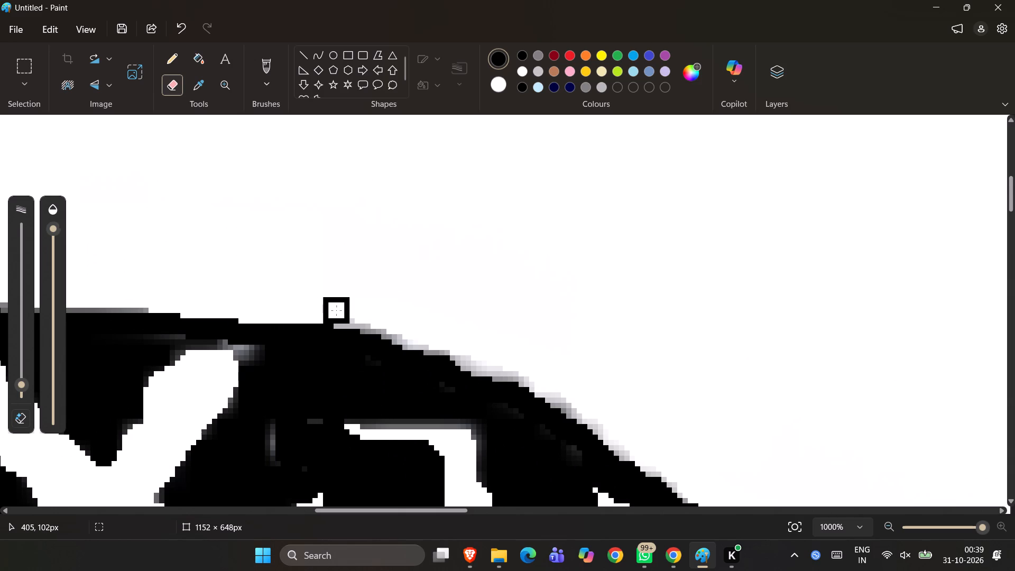
left_click_drag(336, 310, 374, 320)
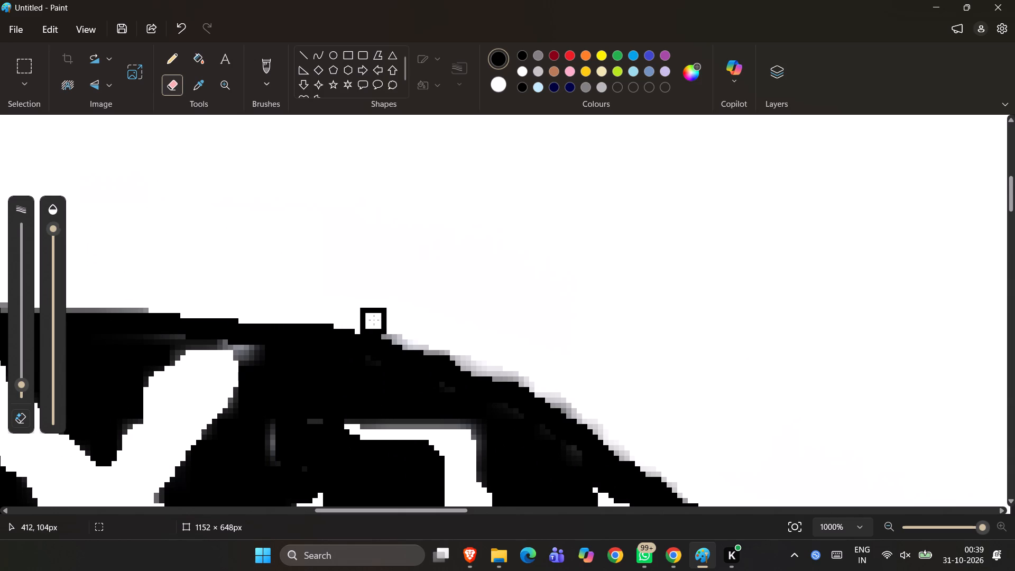
left_click_drag(374, 320, 396, 323)
left_click_drag(396, 323, 406, 333)
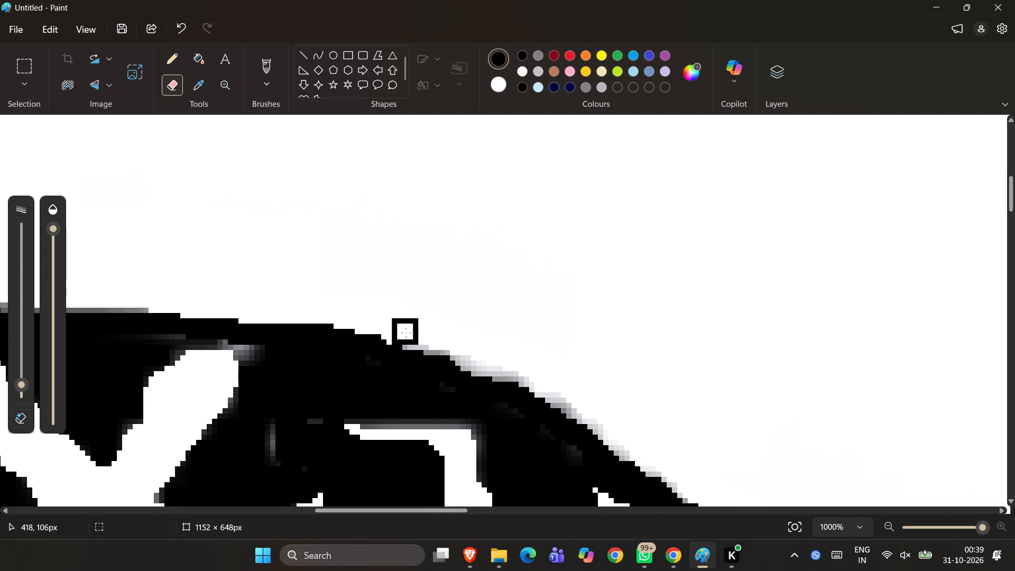
left_click_drag(406, 333, 497, 358)
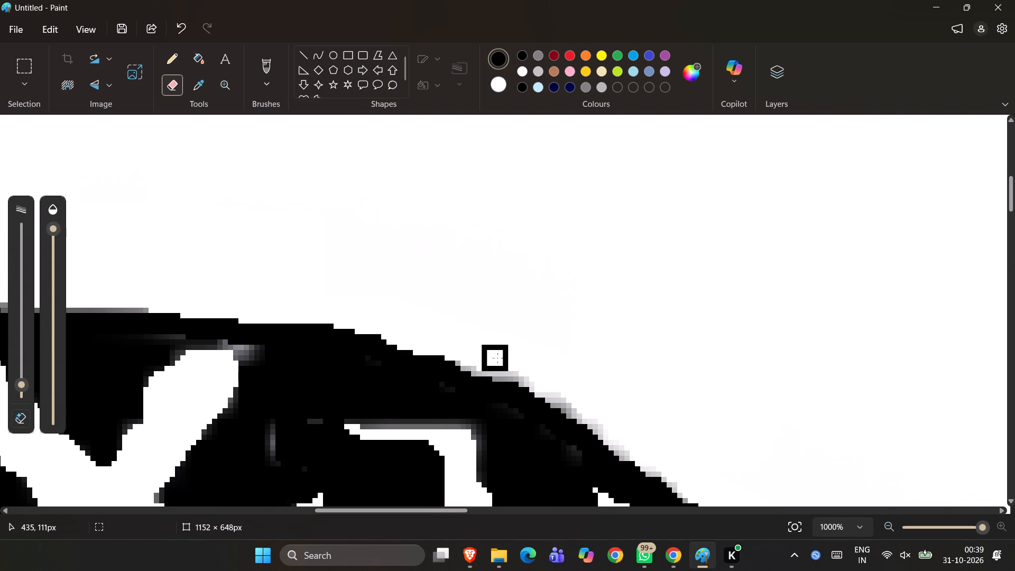
left_click_drag(497, 358, 579, 417)
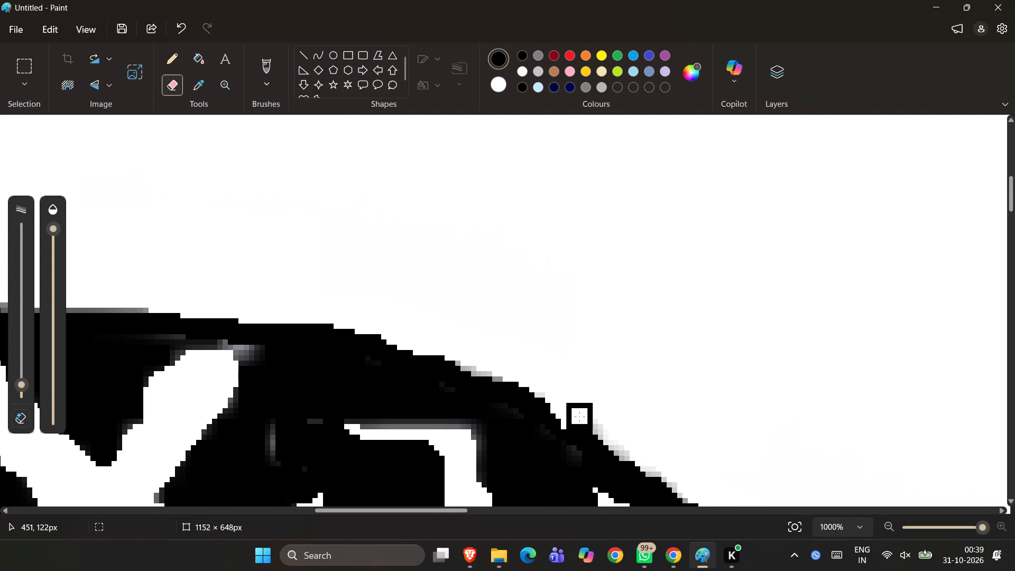
scroll(579, 417, "down", 4, "ctrl")
scroll(665, 421, "down", 11, "ctrl")
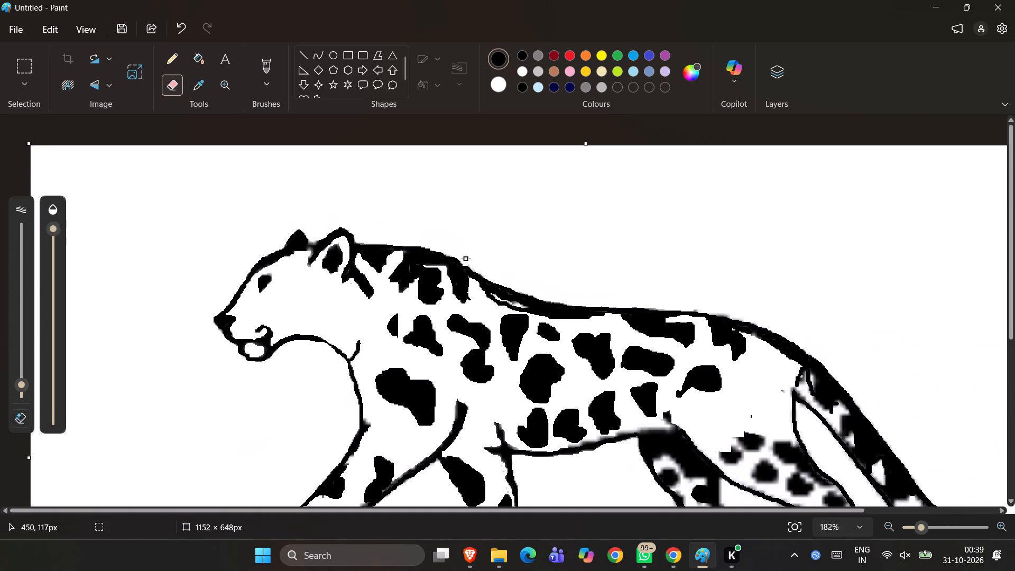
left_click_drag(466, 259, 486, 271)
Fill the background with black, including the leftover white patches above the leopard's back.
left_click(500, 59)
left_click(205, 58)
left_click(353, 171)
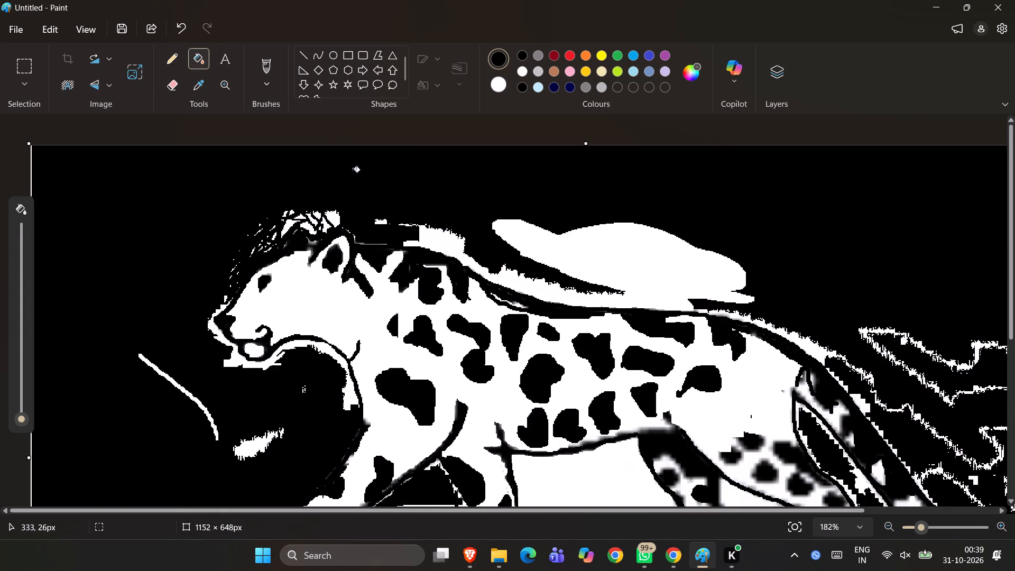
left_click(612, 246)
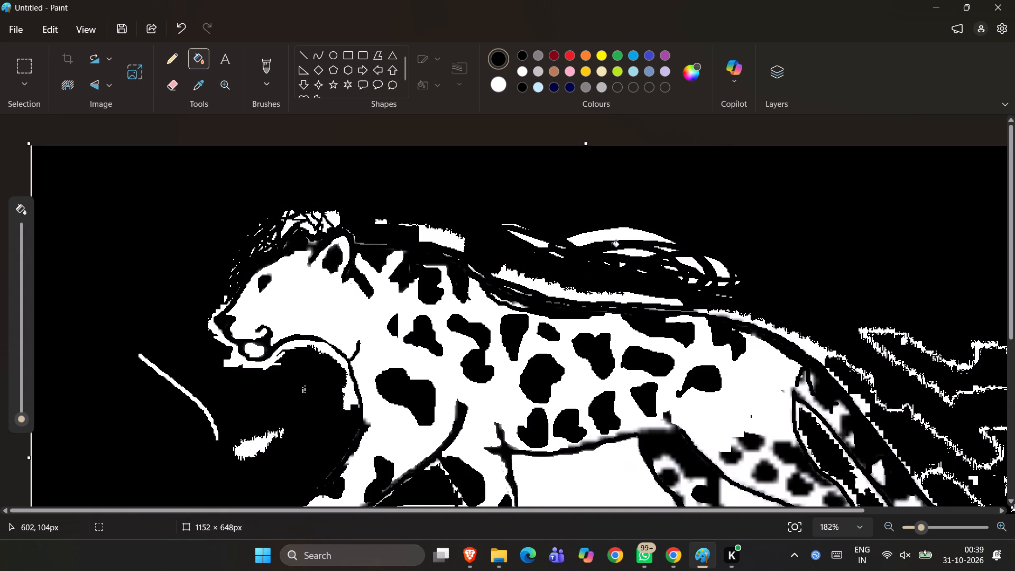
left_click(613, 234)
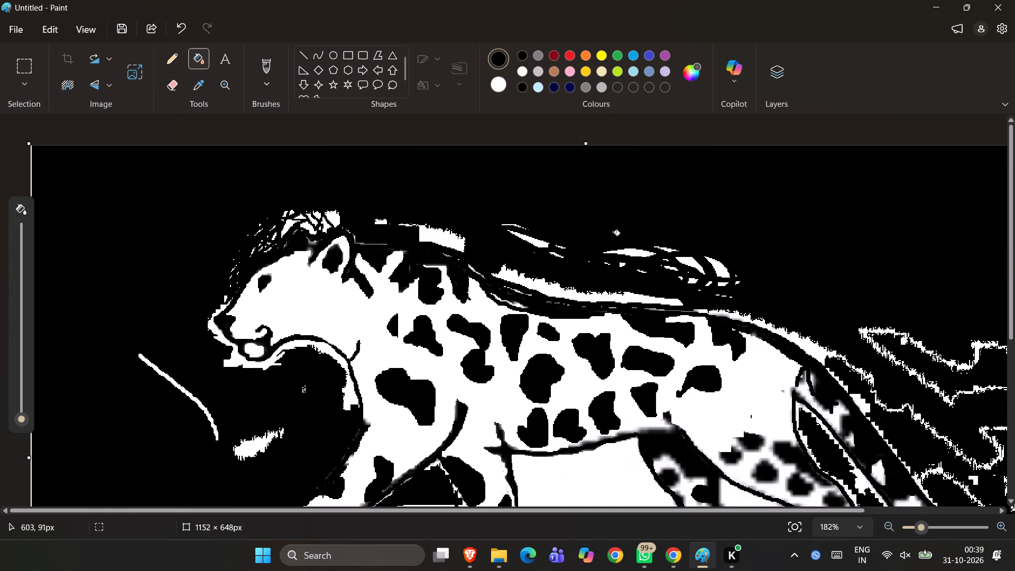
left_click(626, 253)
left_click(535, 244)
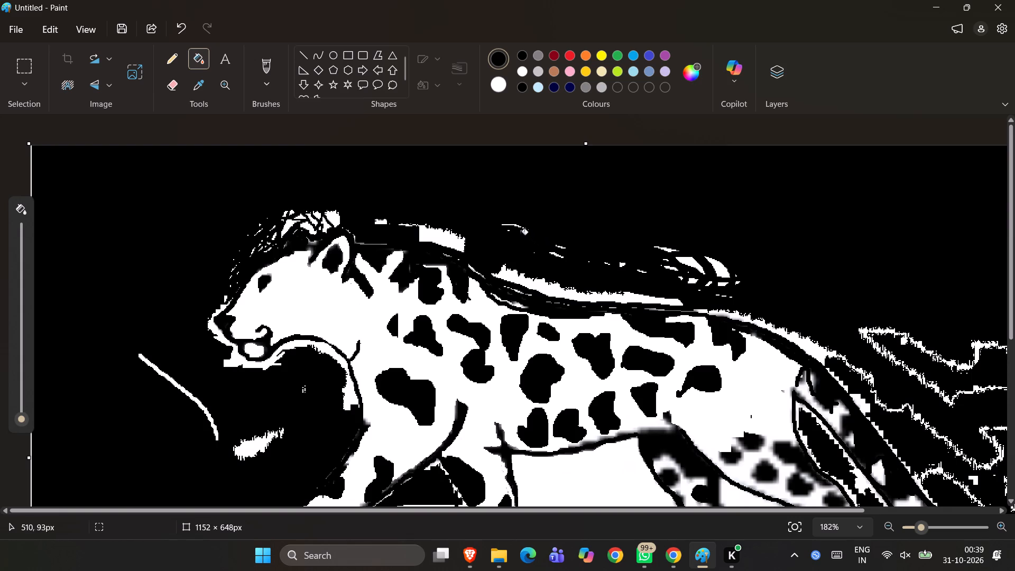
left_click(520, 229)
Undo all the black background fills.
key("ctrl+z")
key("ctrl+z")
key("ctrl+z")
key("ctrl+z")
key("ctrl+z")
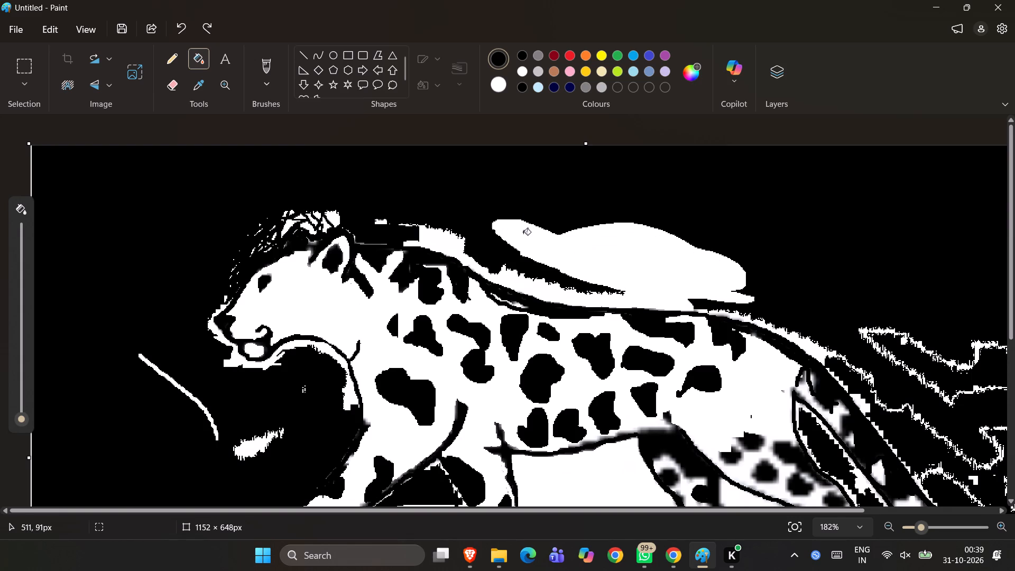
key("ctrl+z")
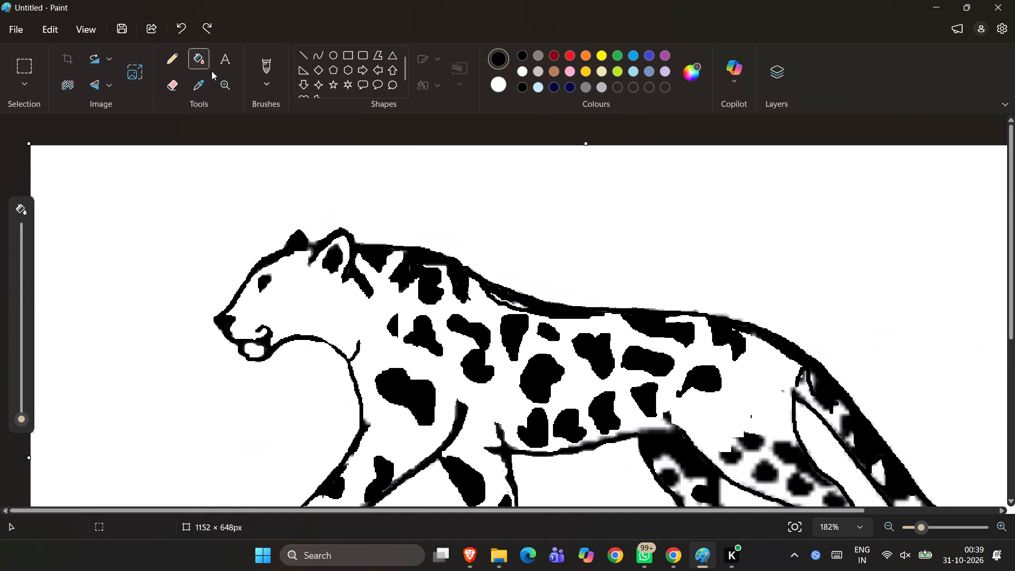
Enlarge the eraser and sweep it across the off-white background above the leopard's back from shoulder to rump.
left_click(171, 86)
left_click(495, 206)
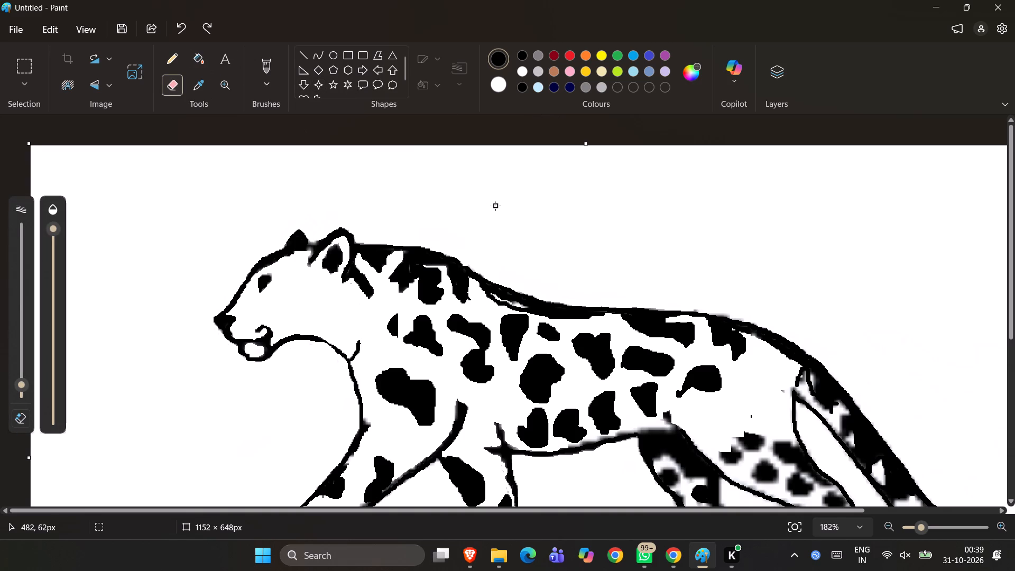
left_click_drag(495, 206, 615, 268)
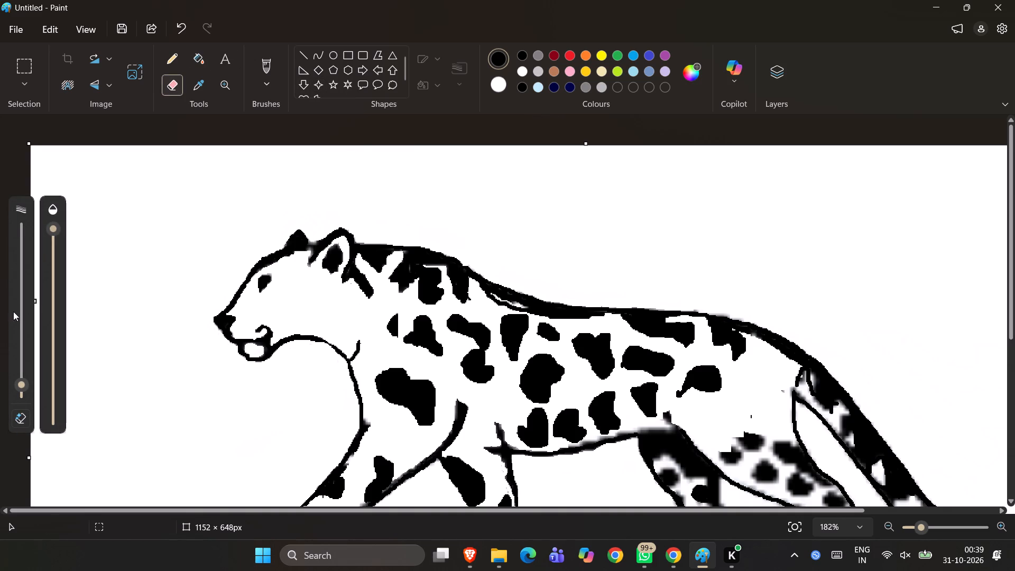
left_click(17, 310)
left_click_drag(427, 179, 581, 220)
scroll(630, 238, "right", 1)
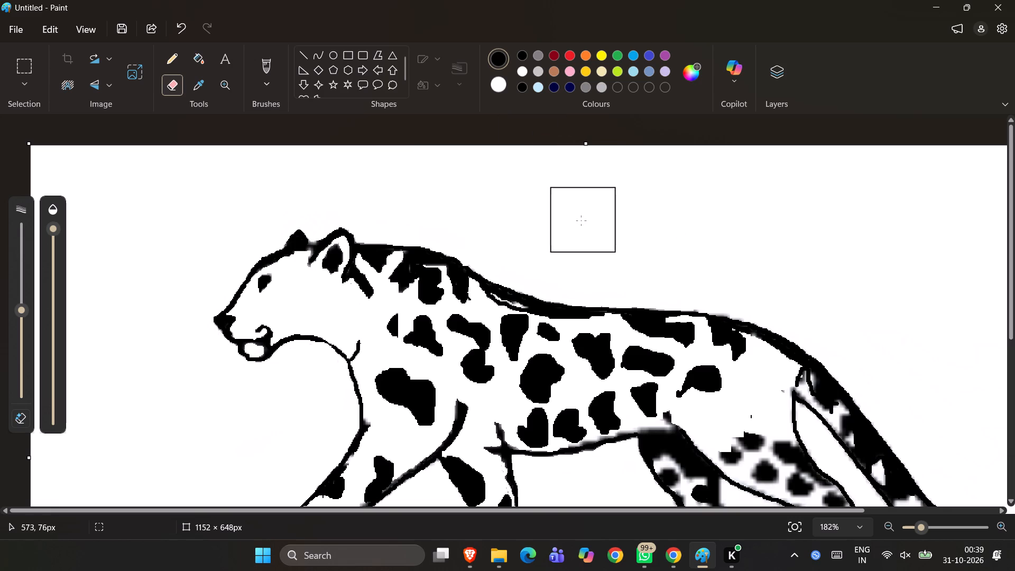
left_click_drag(581, 220, 549, 248)
scroll(581, 220, "right", 1)
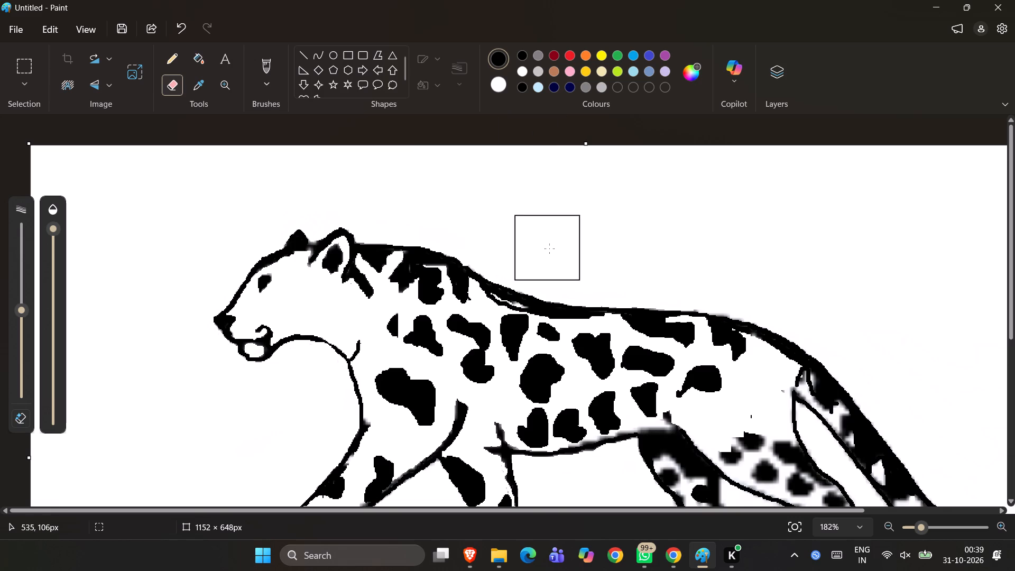
scroll(549, 248, "right", 1)
left_click_drag(549, 248, 679, 260)
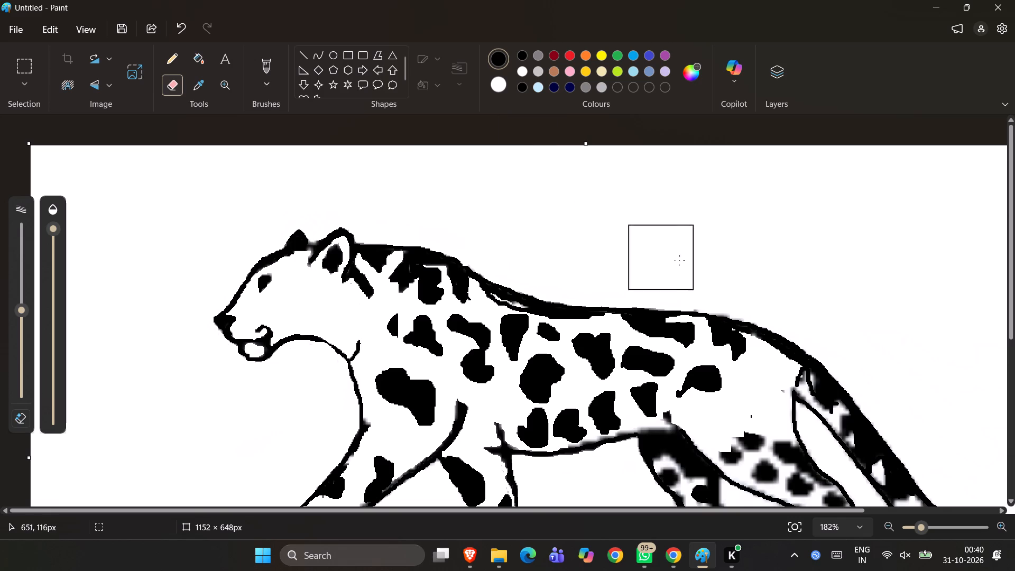
left_click_drag(679, 260, 725, 278)
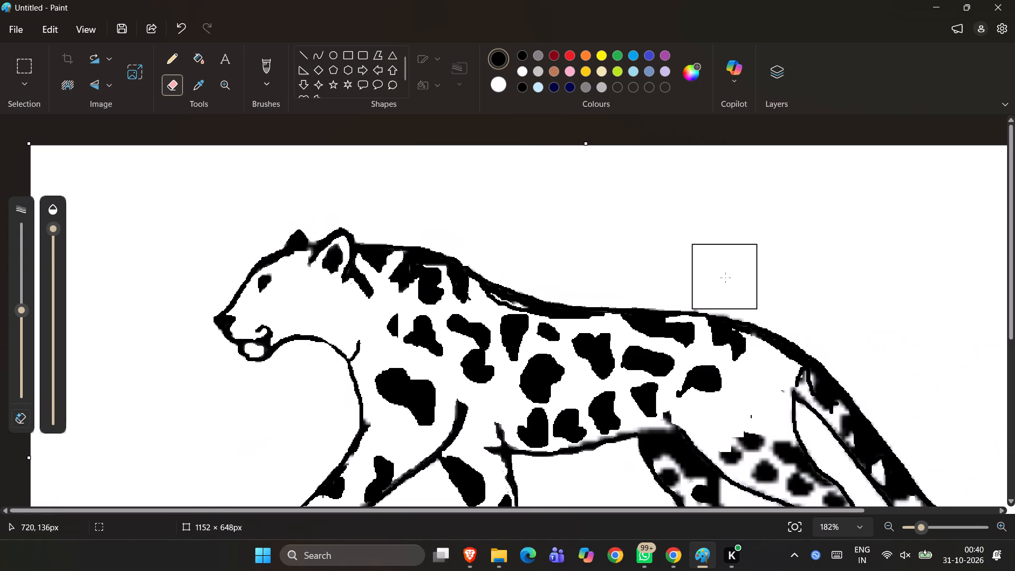
left_click_drag(725, 278, 742, 281)
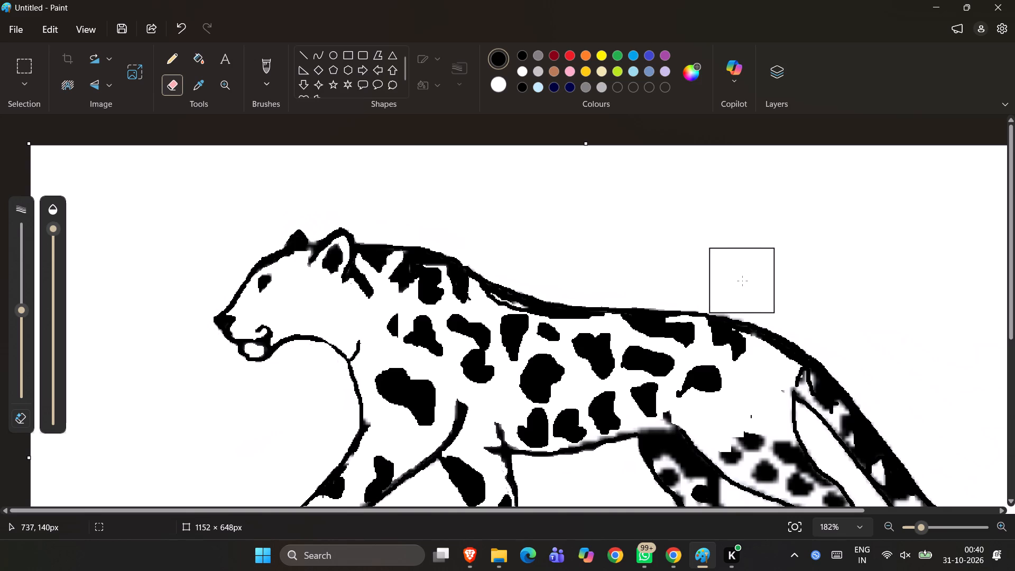
left_click_drag(742, 281, 762, 285)
scroll(759, 284, "right", 2)
scroll(762, 285, "down", 9, "ctrl")
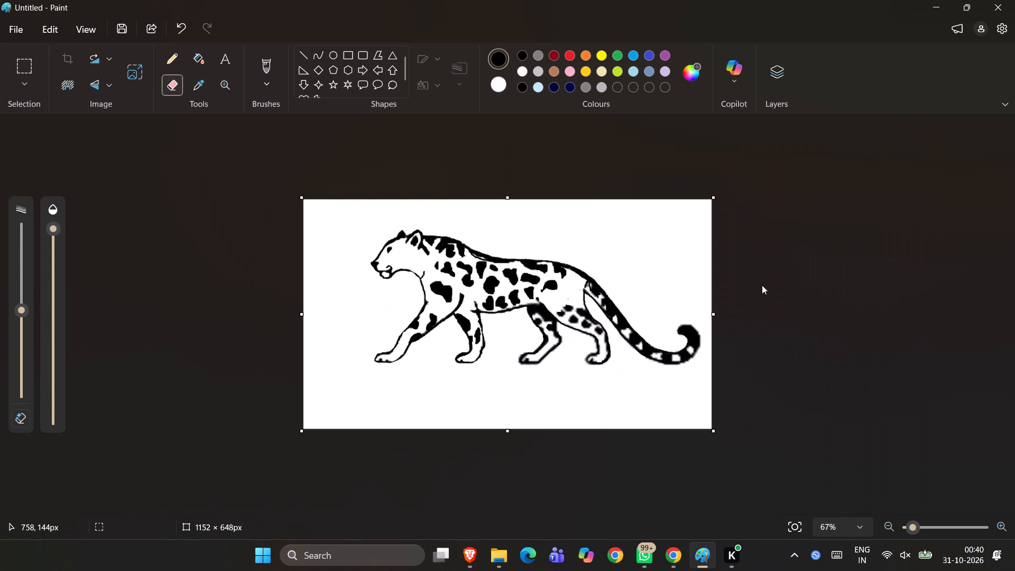
Fill the white slivers inside the back outline just behind the shoulder with the Pencil in black.
scroll(517, 233, "up", 9, "ctrl")
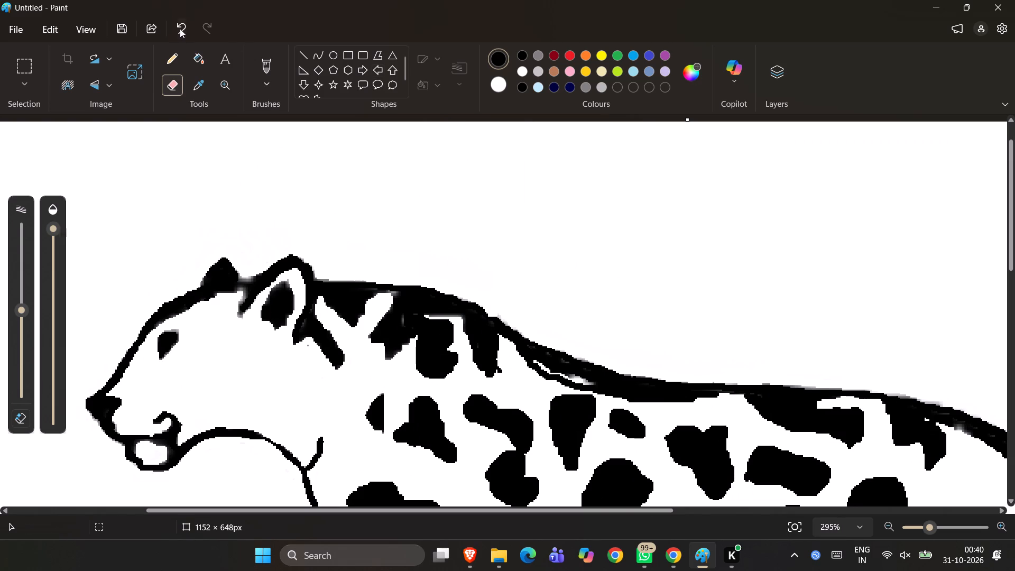
left_click(169, 59)
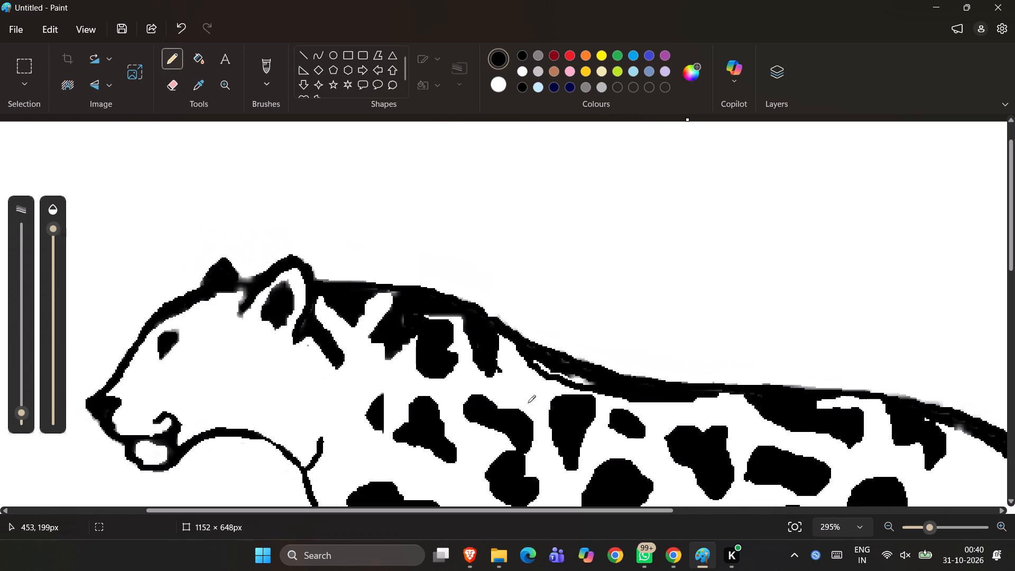
left_click(556, 378)
left_click_drag(575, 373, 584, 381)
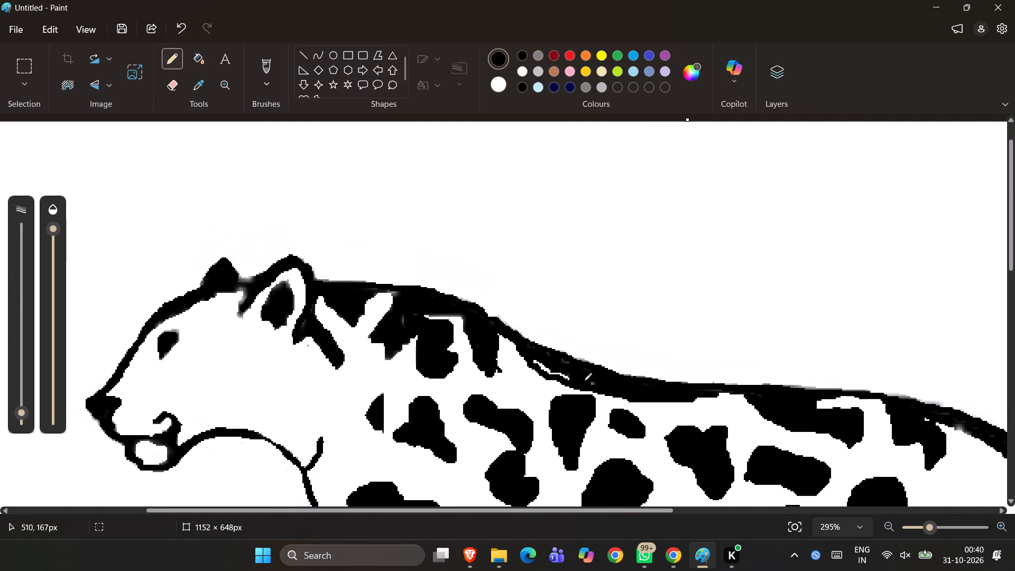
left_click_drag(584, 381, 538, 363)
left_click_drag(538, 363, 553, 374)
Fill the thin white gap between the shoulder outline and the spot directly below it with the Pencil in black.
scroll(553, 374, "down", 6, "ctrl")
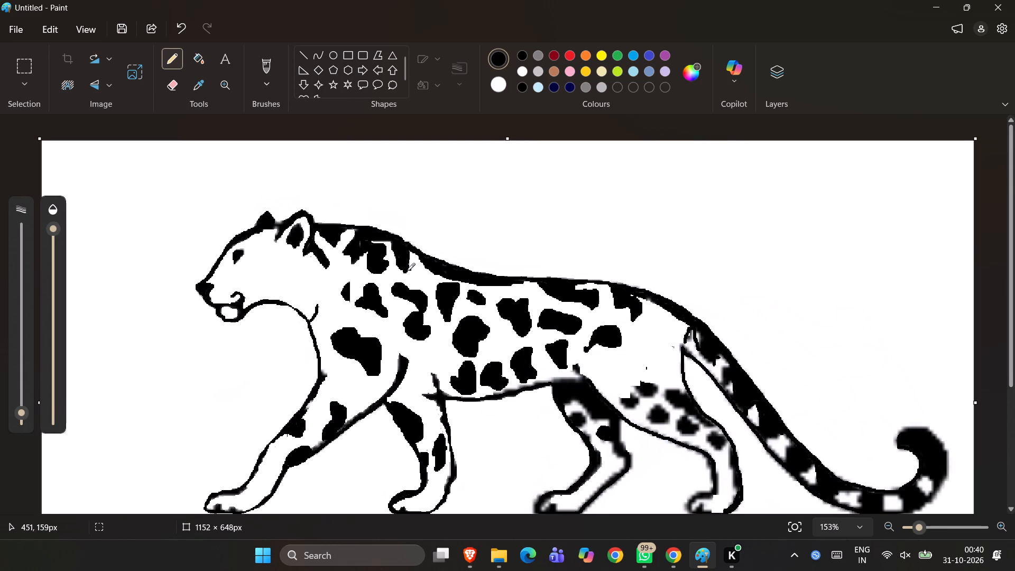
scroll(407, 271, "up", 5, "ctrl")
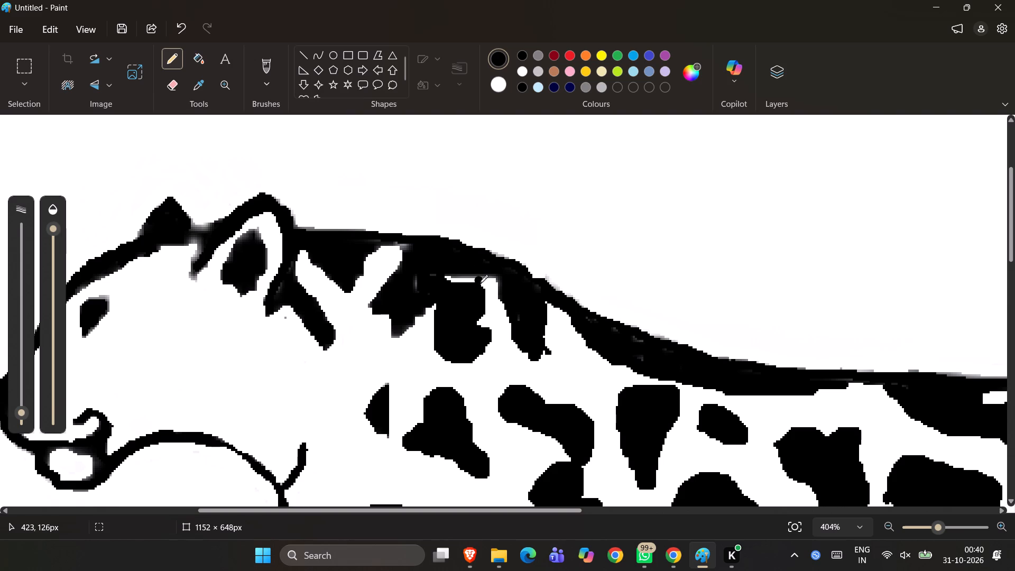
left_click_drag(480, 283, 455, 279)
left_click_drag(455, 279, 463, 281)
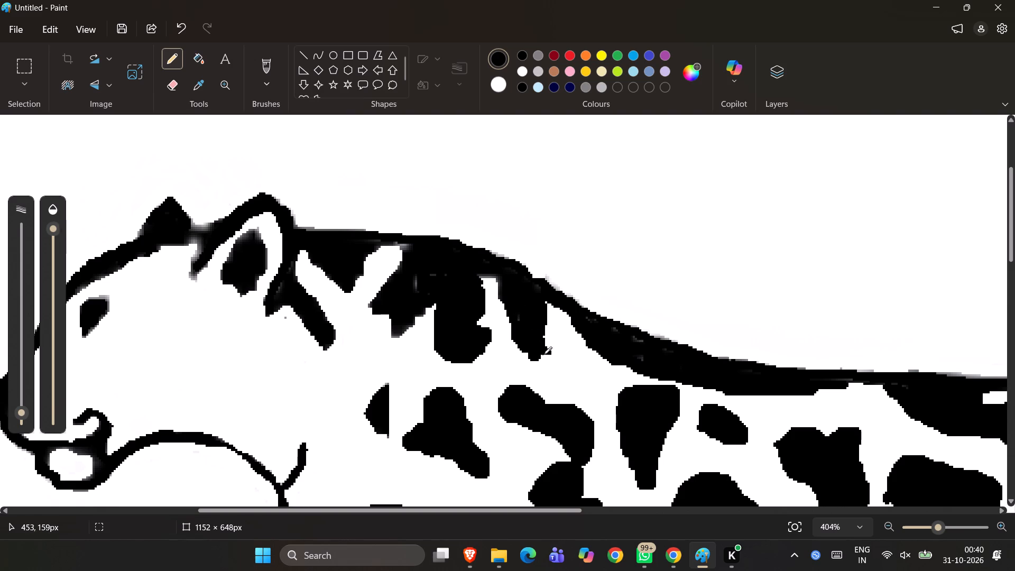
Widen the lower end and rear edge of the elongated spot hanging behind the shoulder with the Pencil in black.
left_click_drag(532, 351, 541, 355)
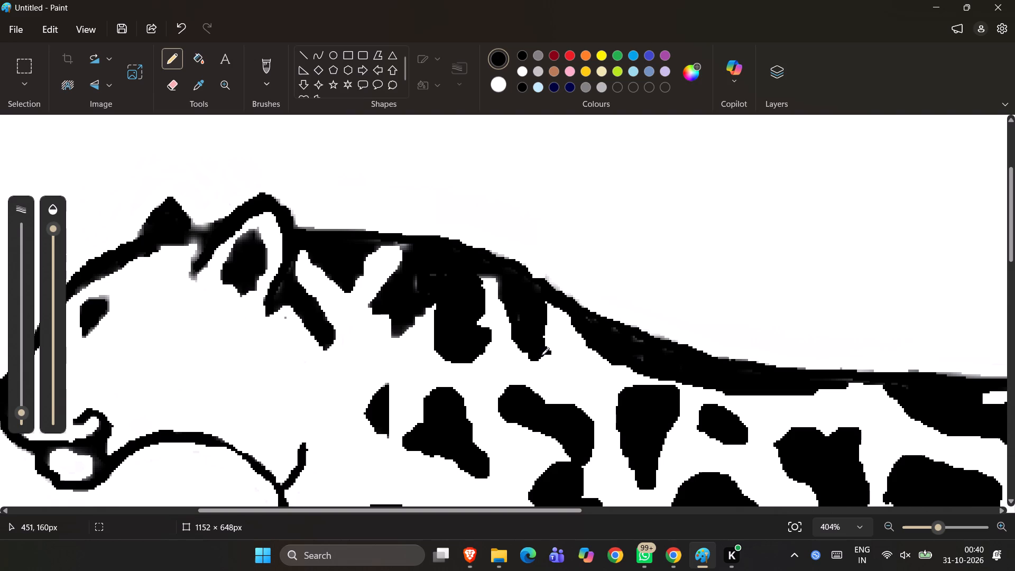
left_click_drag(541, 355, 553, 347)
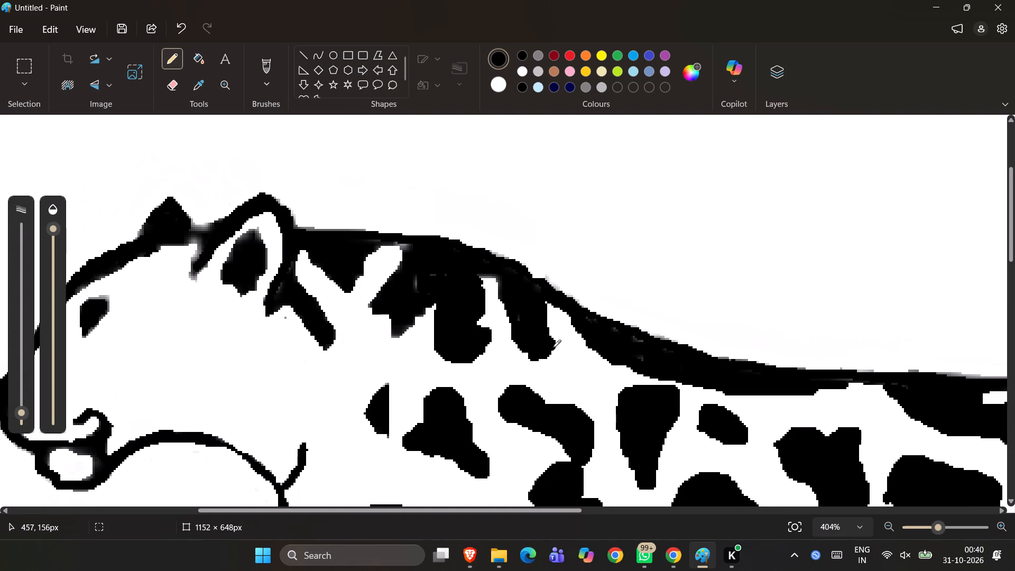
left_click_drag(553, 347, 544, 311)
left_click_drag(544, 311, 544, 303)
Fill the white and grey slivers between the shoulder outline and the spots directly below it with the Pencil in black.
scroll(544, 303, "down", 11, "ctrl")
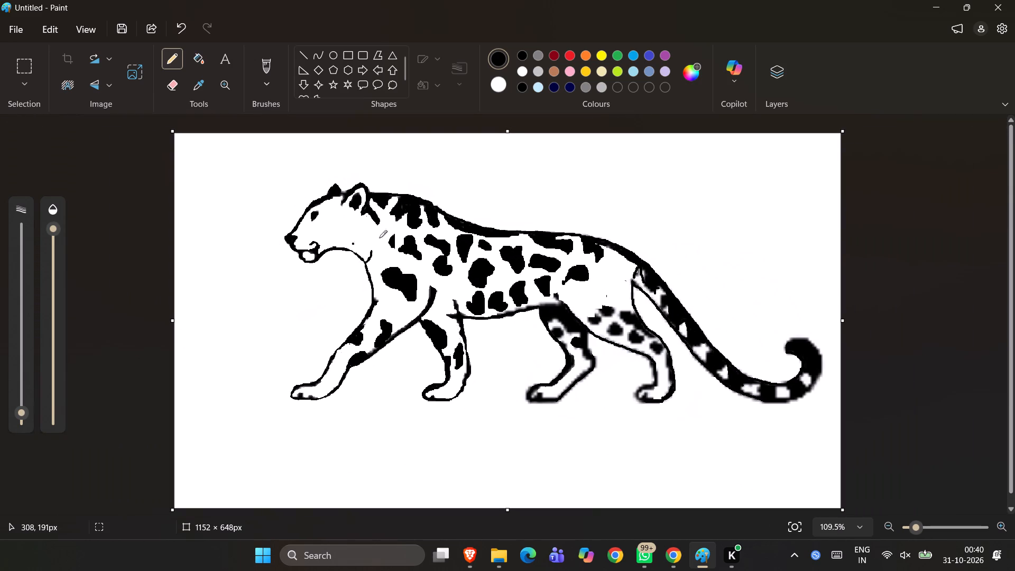
scroll(501, 235, "up", 5, "ctrl")
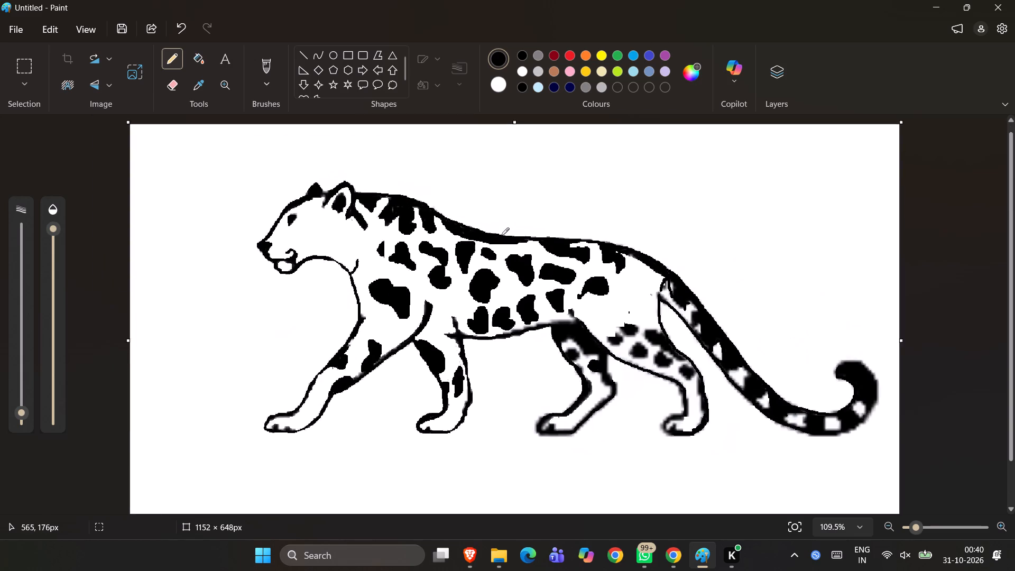
left_click_drag(388, 224, 396, 217)
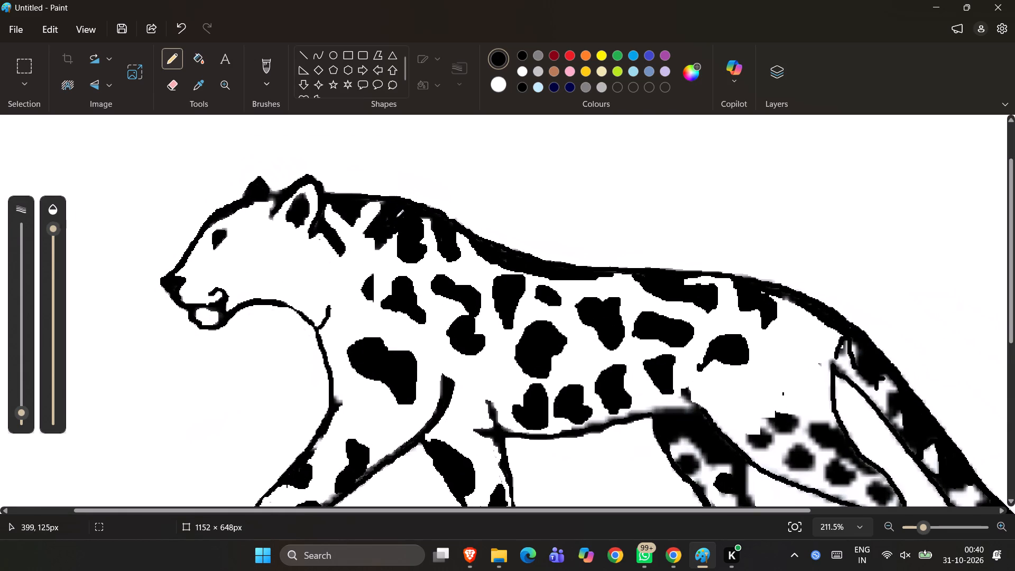
left_click_drag(396, 217, 382, 205)
left_click_drag(382, 205, 376, 201)
left_click_drag(376, 201, 374, 201)
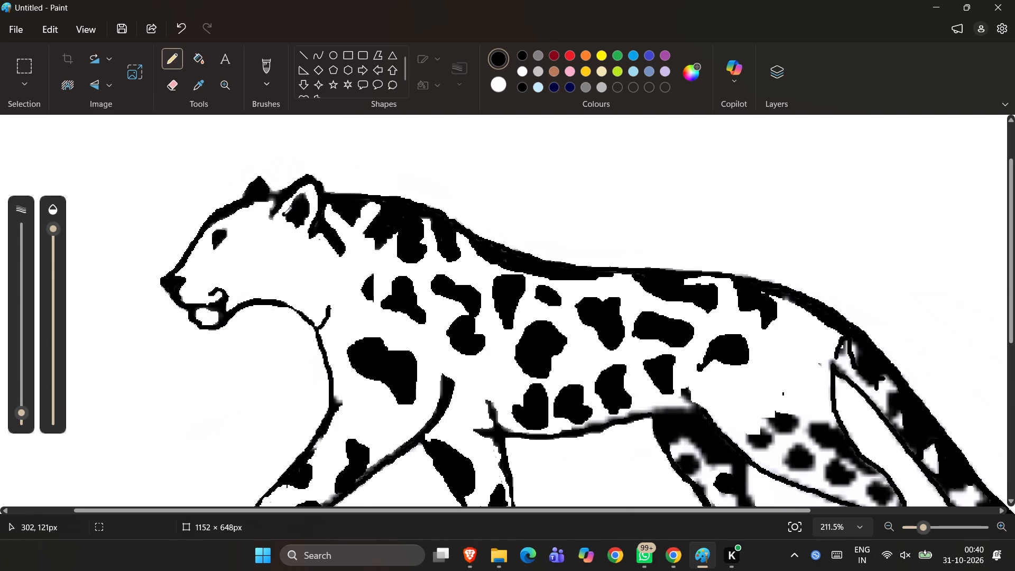
Blacken the blurred grey pixels at the near ear's front base and along the outline between the two ears with the Pencil.
scroll(284, 215, "up", 9, "ctrl")
left_click_drag(440, 364, 449, 336)
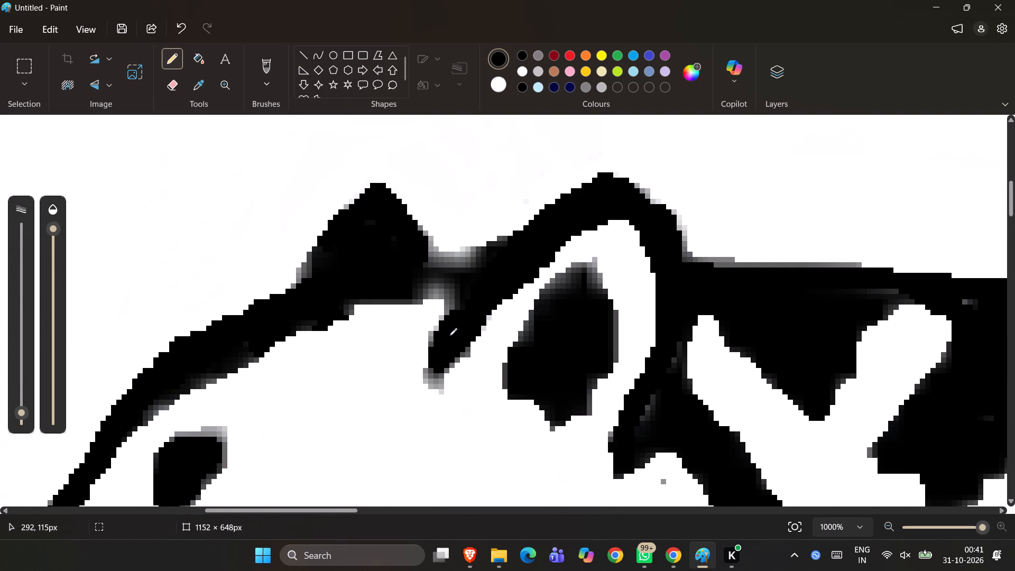
left_click_drag(449, 336, 437, 377)
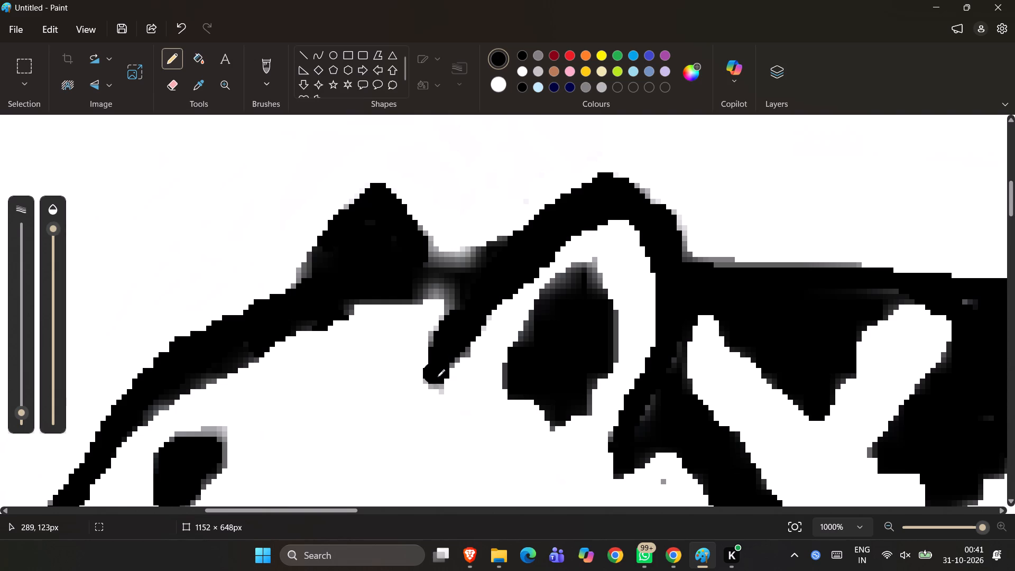
left_click_drag(437, 377, 466, 344)
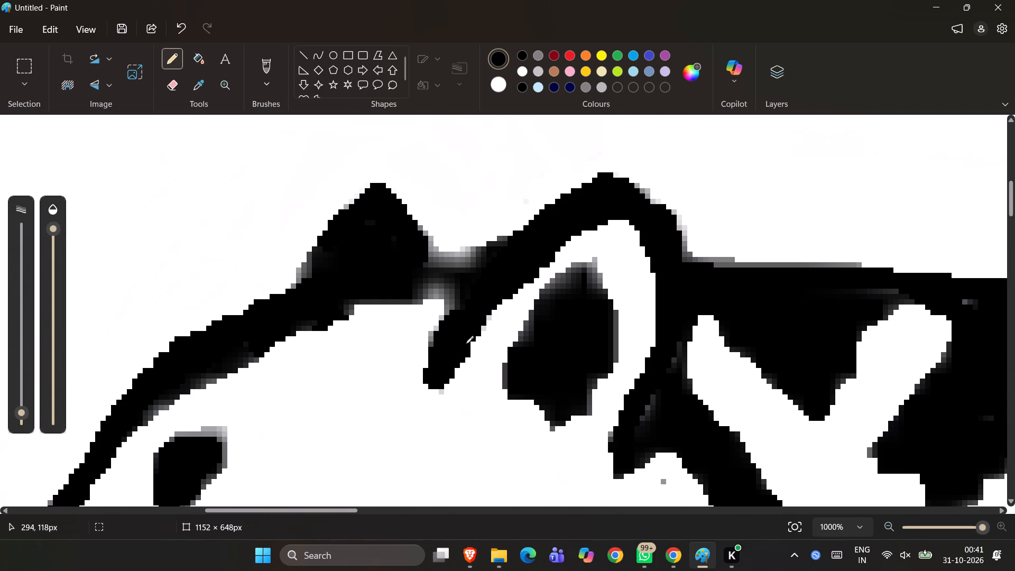
left_click_drag(466, 344, 453, 298)
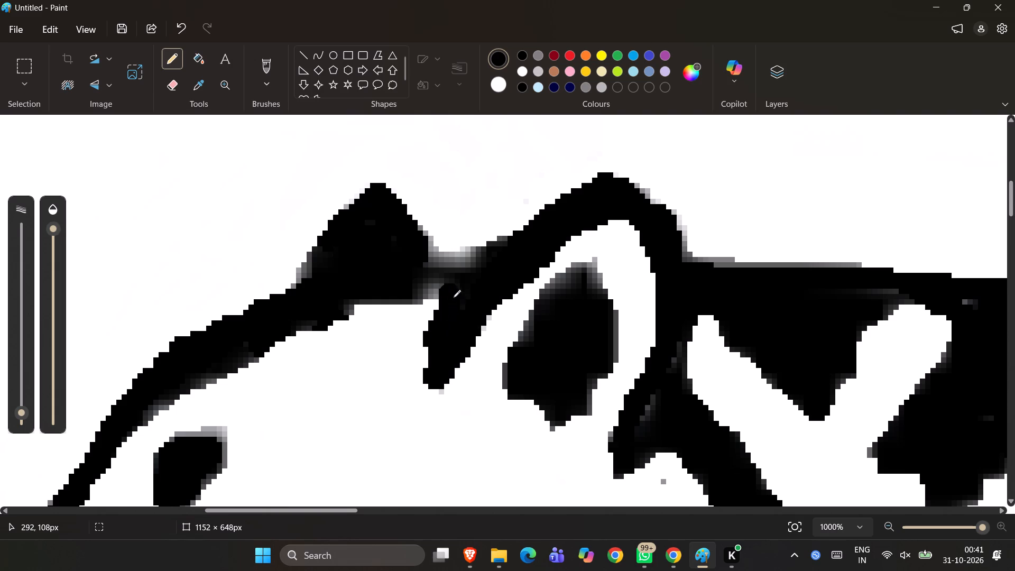
left_click_drag(453, 298, 421, 285)
left_click_drag(427, 271, 437, 263)
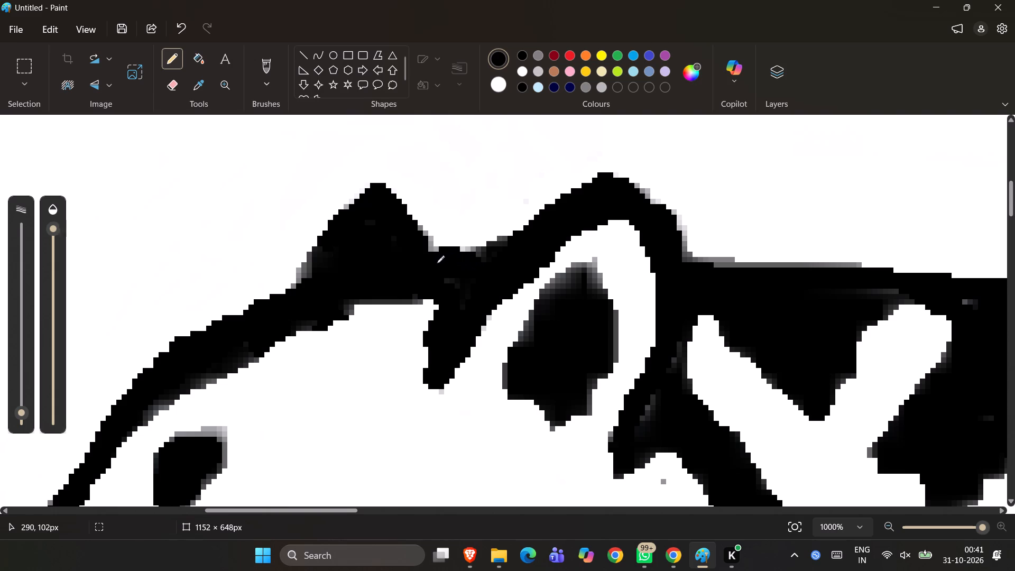
left_click_drag(437, 263, 480, 259)
Draw a curved, closed spot outline on the upper hind leg, above the thigh spots, with the Pencil in black.
scroll(480, 259, "down", 2, "ctrl")
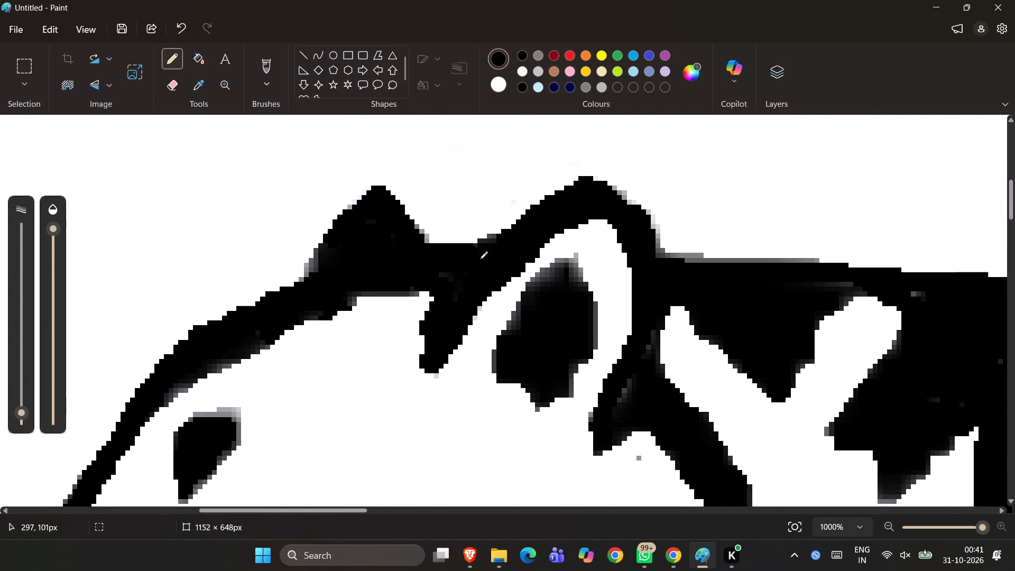
scroll(480, 259, "down", 5)
scroll(484, 247, "down", 5, "ctrl")
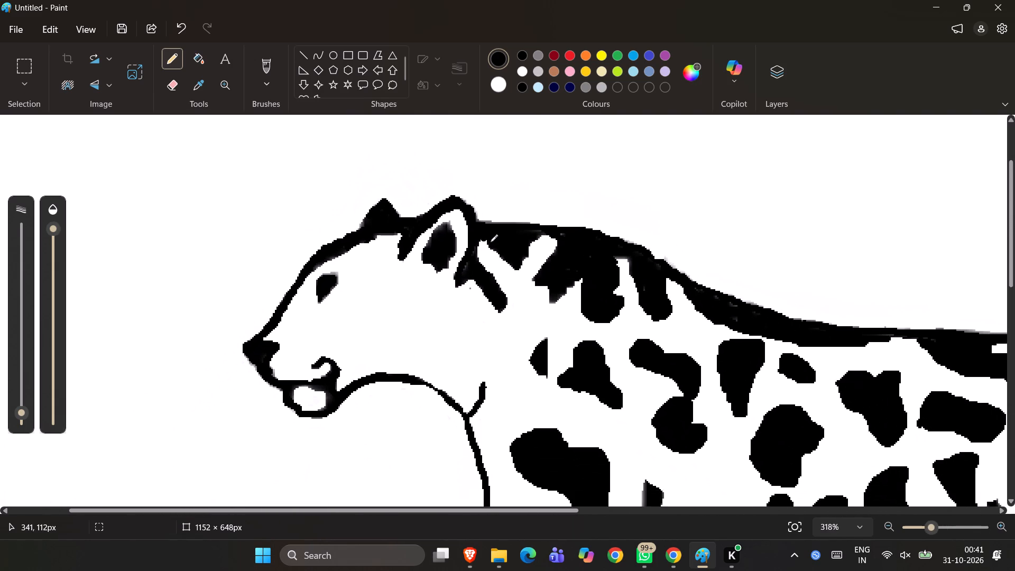
scroll(490, 242, "down", 5, "ctrl")
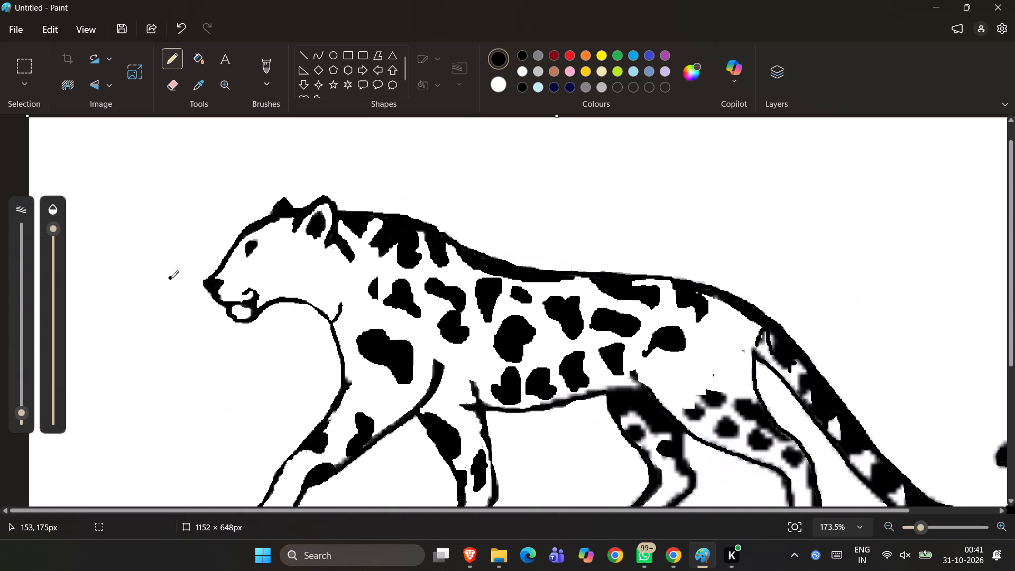
scroll(405, 325, "down", 7, "ctrl")
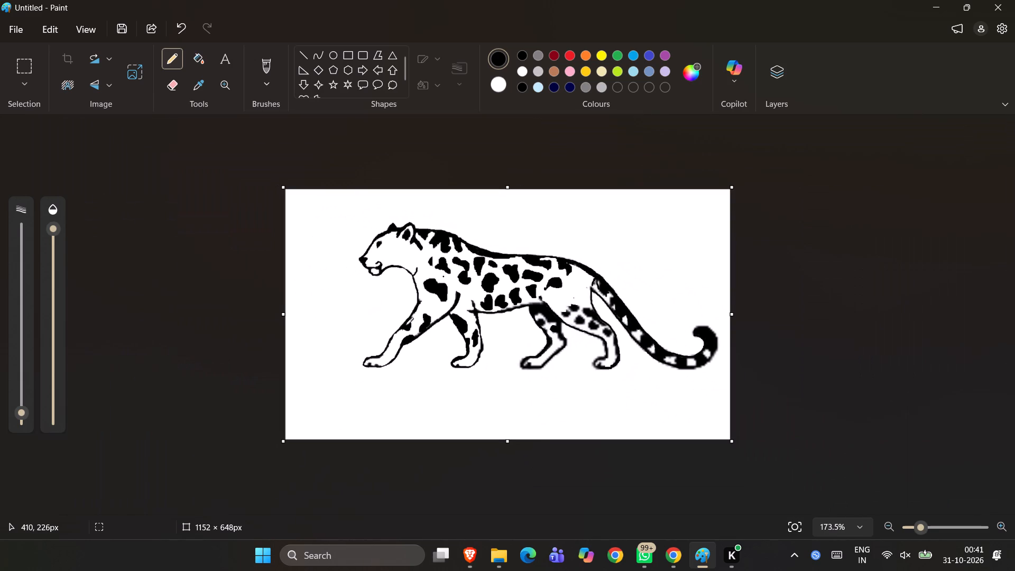
scroll(569, 333, "up", 7, "ctrl")
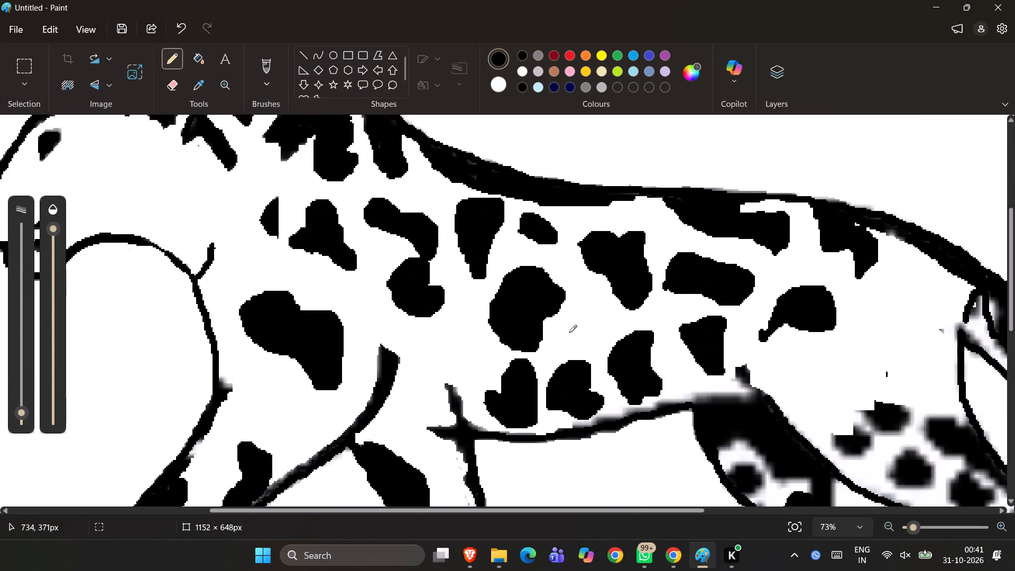
scroll(569, 333, "down", 5, "ctrl")
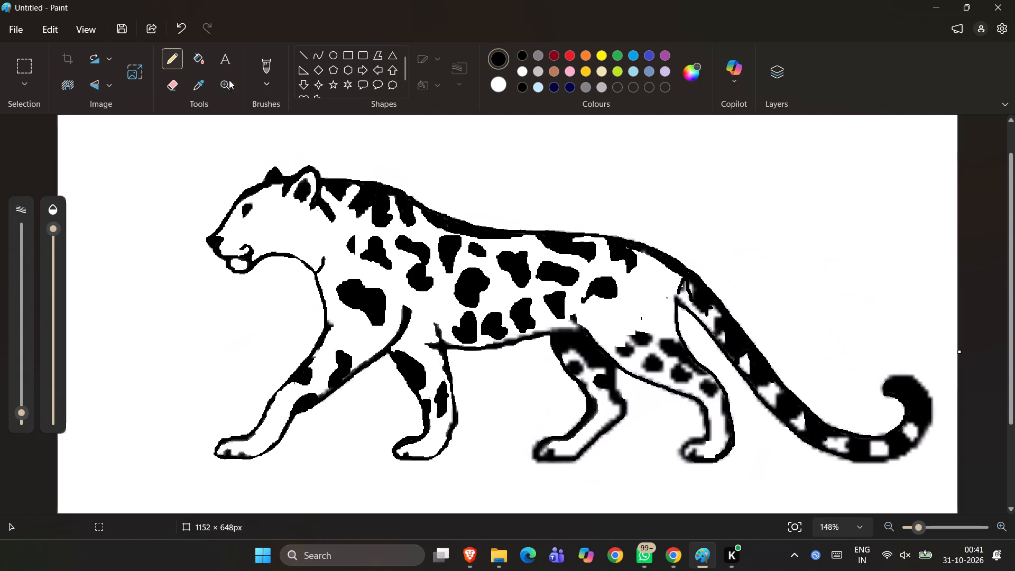
left_click(623, 330)
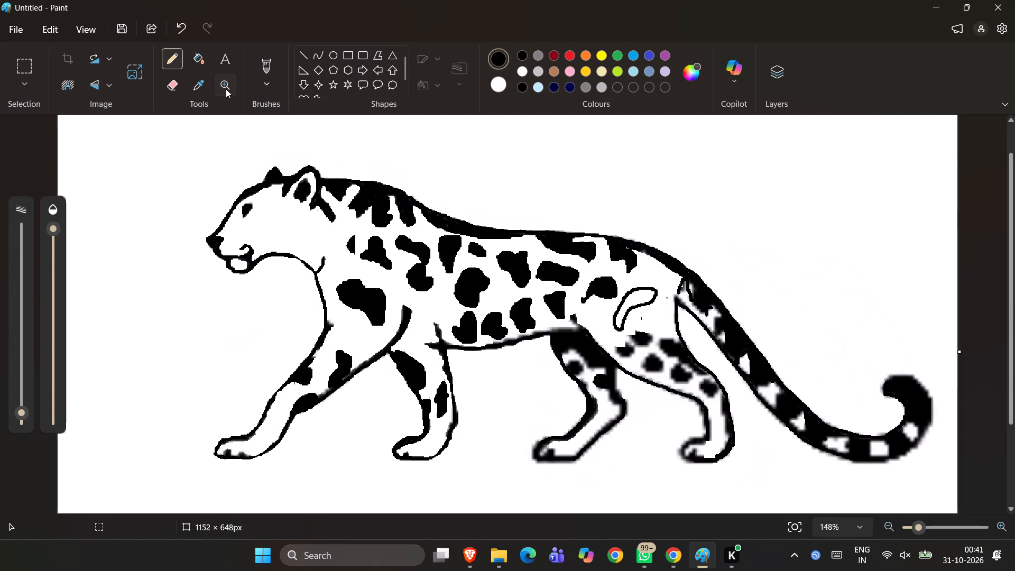
Erase the black spots hanging beneath the shoulder outline with a reduced-size eraser, keeping the outline itself.
left_click(178, 84)
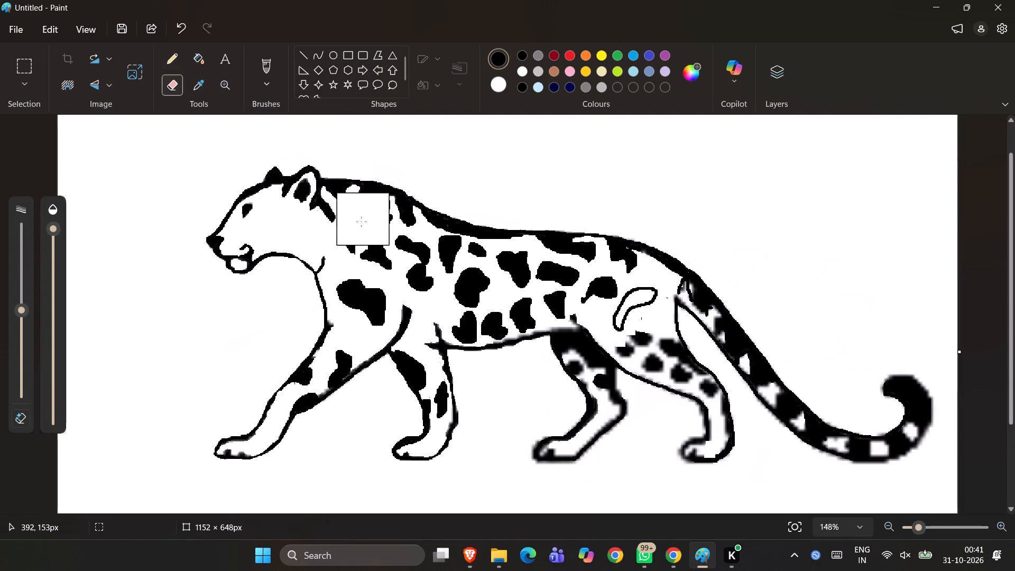
left_click(23, 361)
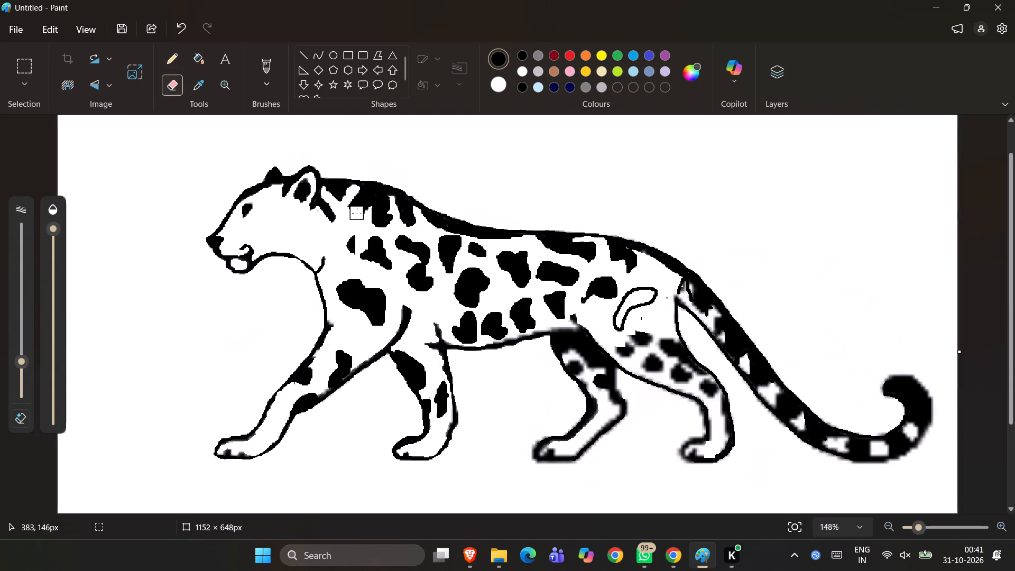
left_click_drag(357, 213, 362, 215)
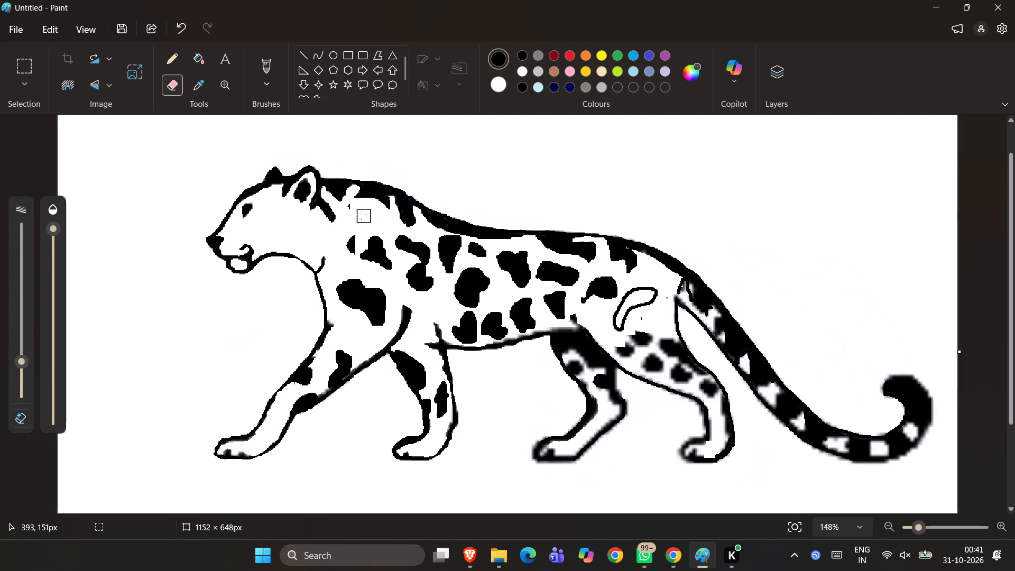
left_click_drag(362, 215, 382, 206)
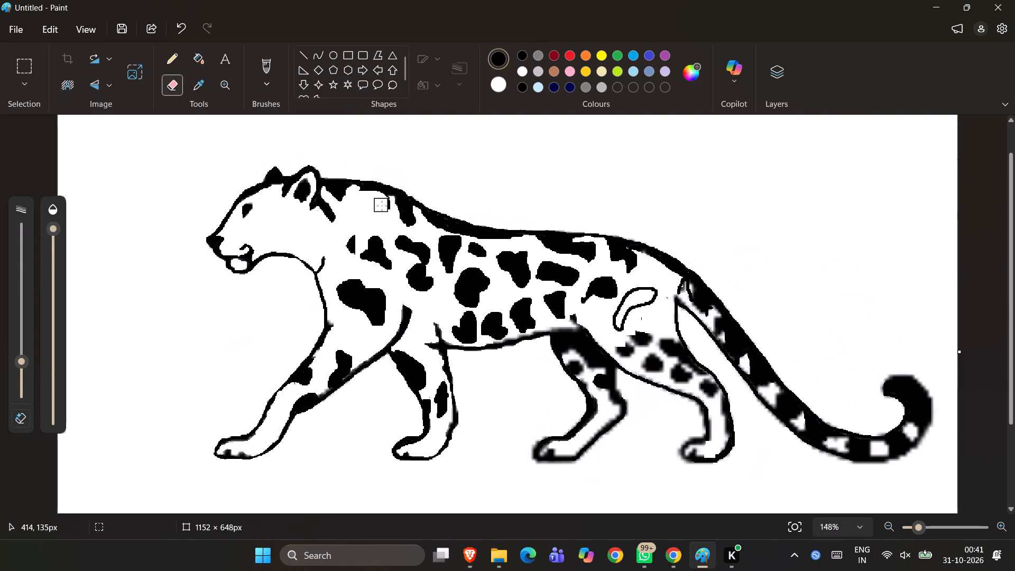
left_click_drag(382, 206, 411, 220)
left_click_drag(411, 220, 403, 219)
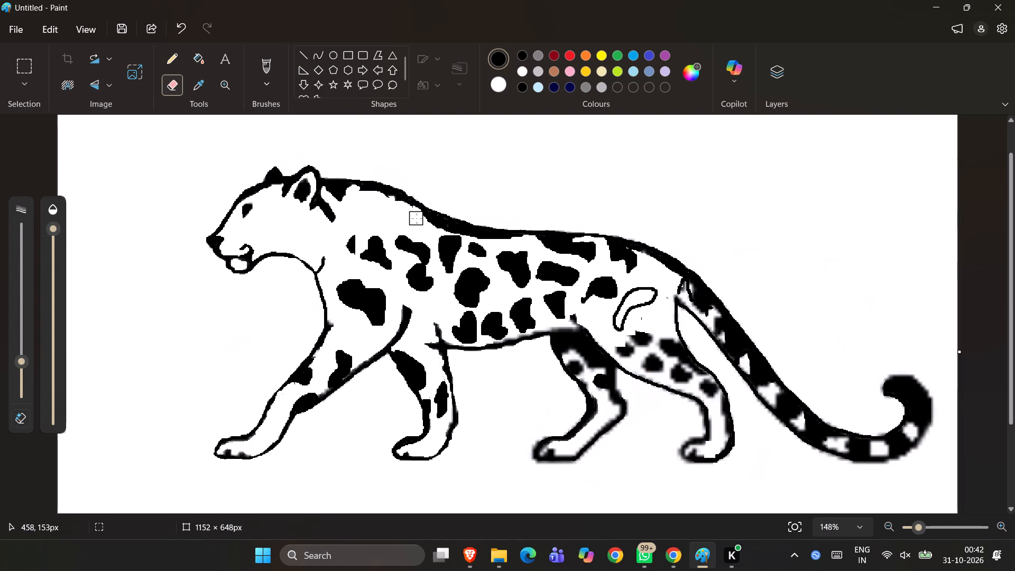
Trim the thick black band under the back outline to a thin line from shoulder to mid-back, using a smaller eraser to clear leftover specks.
left_click_drag(417, 218, 437, 227)
left_click(18, 377)
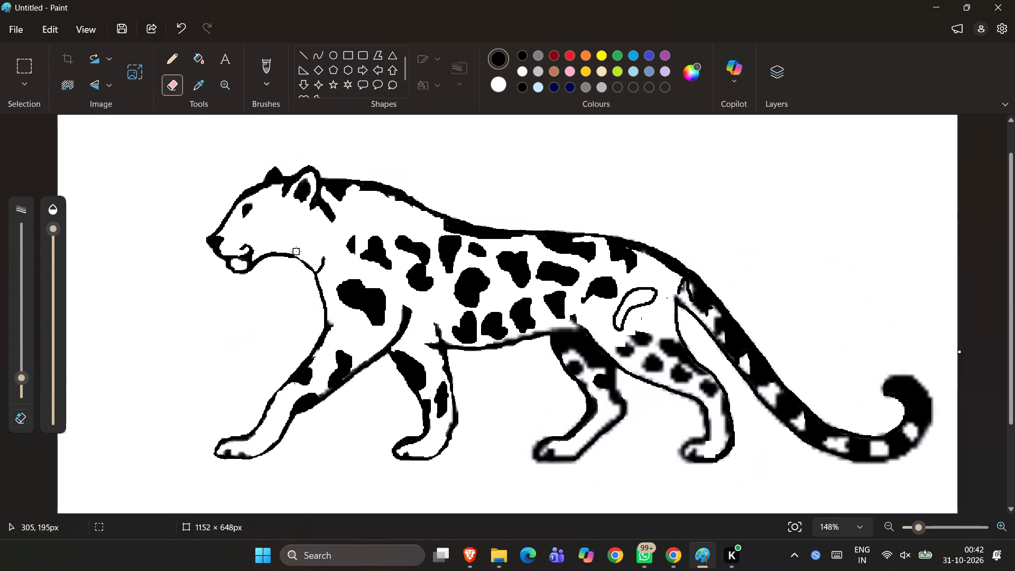
left_click_drag(441, 225, 462, 231)
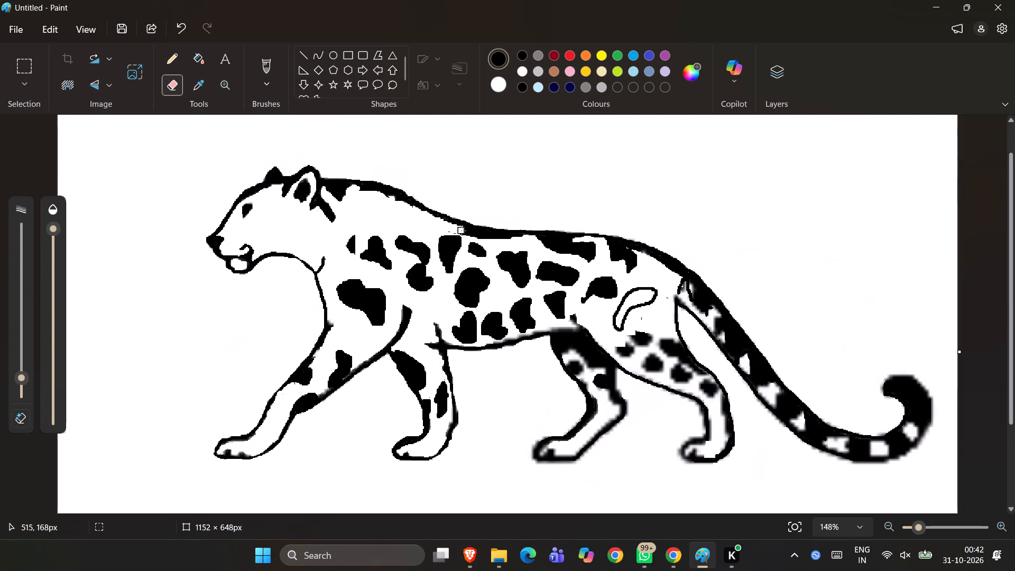
left_click_drag(462, 231, 500, 236)
left_click_drag(500, 236, 467, 235)
left_click_drag(467, 235, 402, 209)
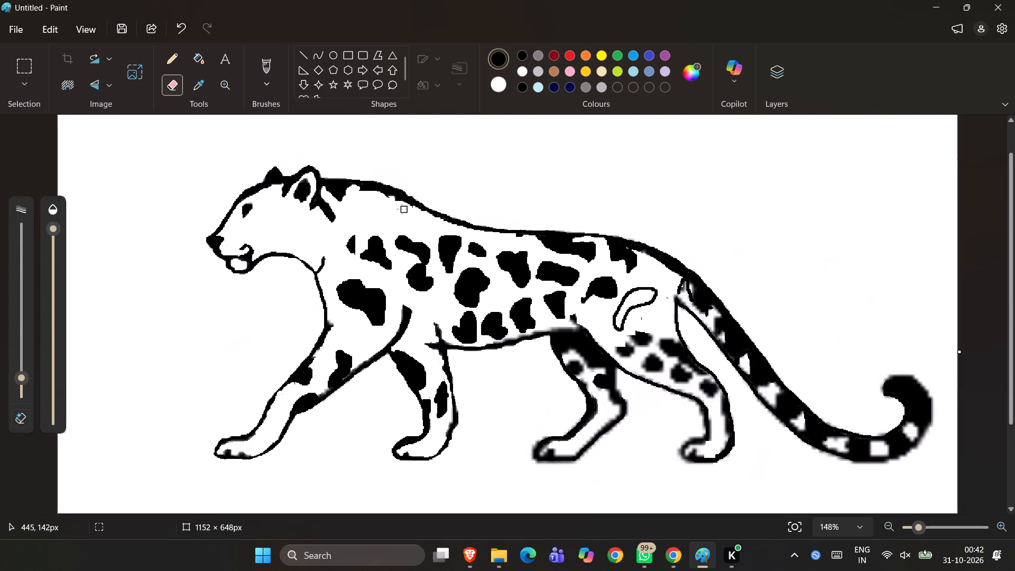
left_click_drag(402, 209, 397, 208)
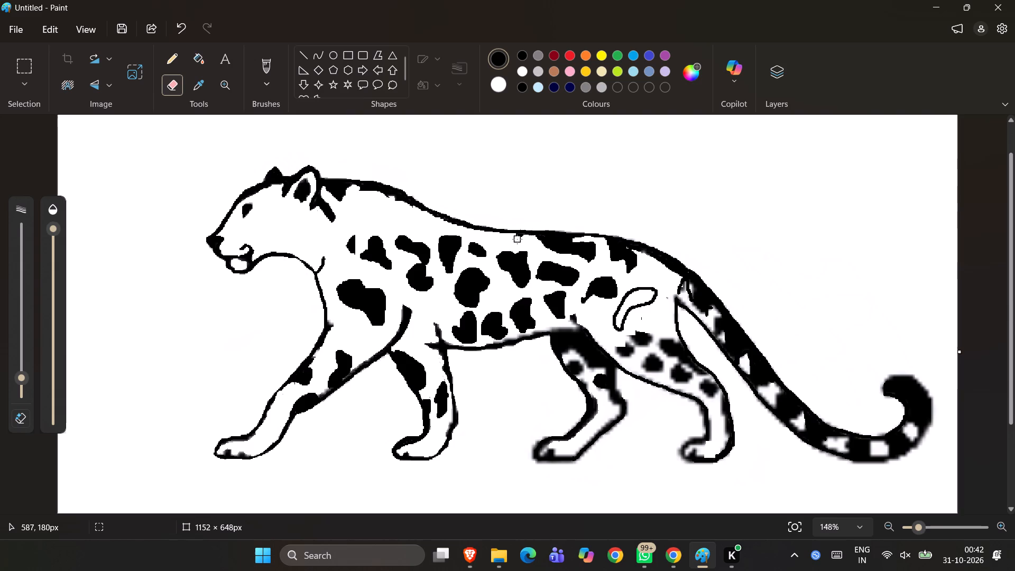
left_click_drag(517, 239, 523, 238)
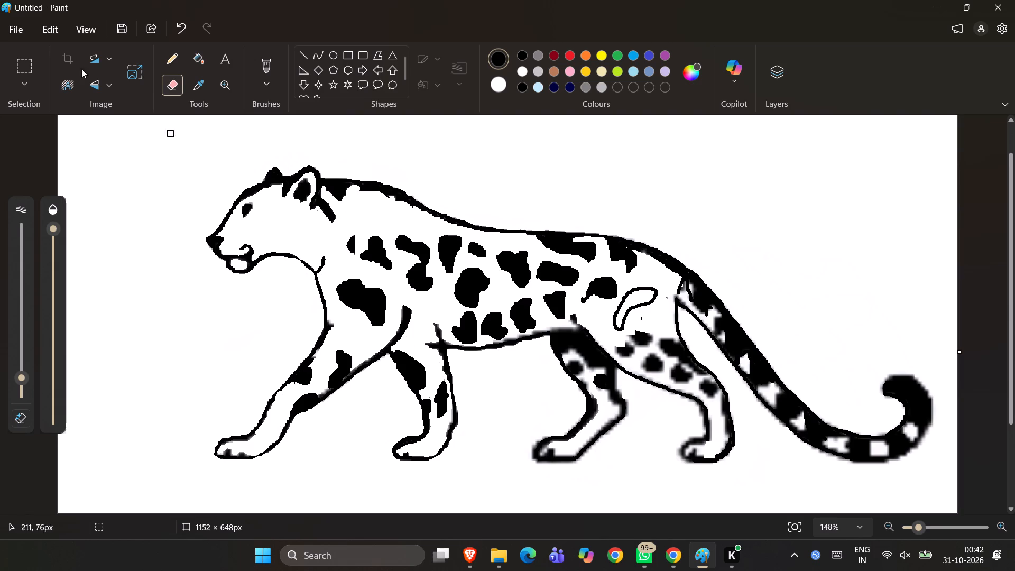
Draw two irregular spot outlines in black with the Pencil, hanging beneath the leopard's upper shoulder outline behind the ear.
left_click(177, 59)
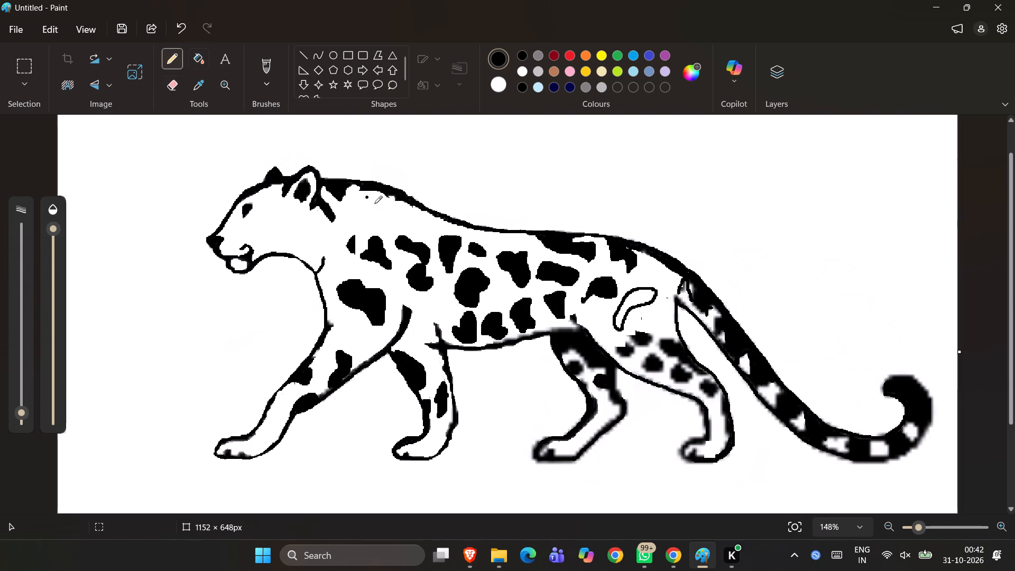
left_click(352, 185)
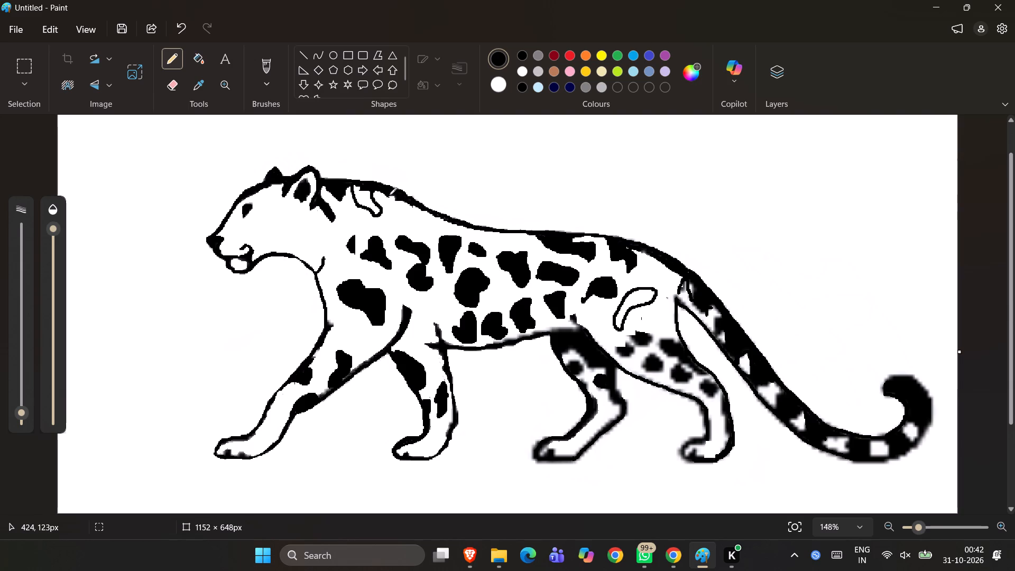
left_click_drag(389, 195, 402, 226)
left_click_drag(402, 226, 411, 211)
left_click_drag(411, 211, 407, 202)
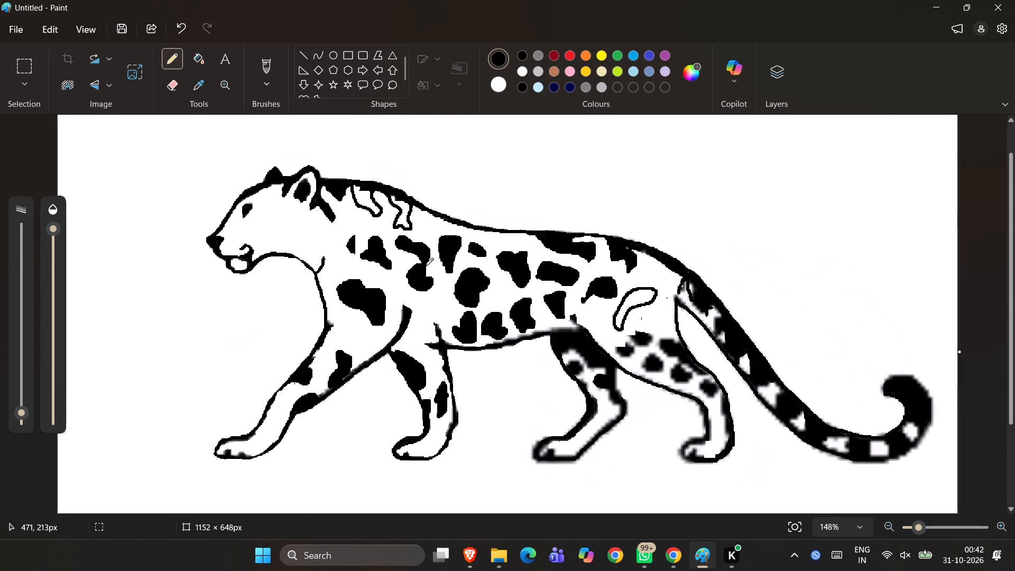
Touch up the upper edge of the small black spot behind the shoulder with the Pencil in black.
left_click_drag(425, 276, 425, 268)
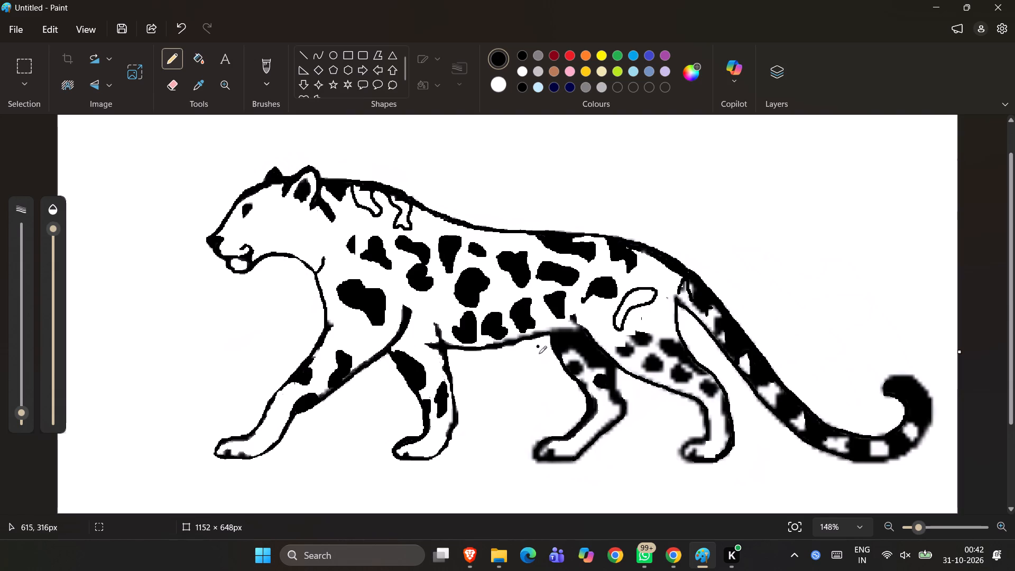
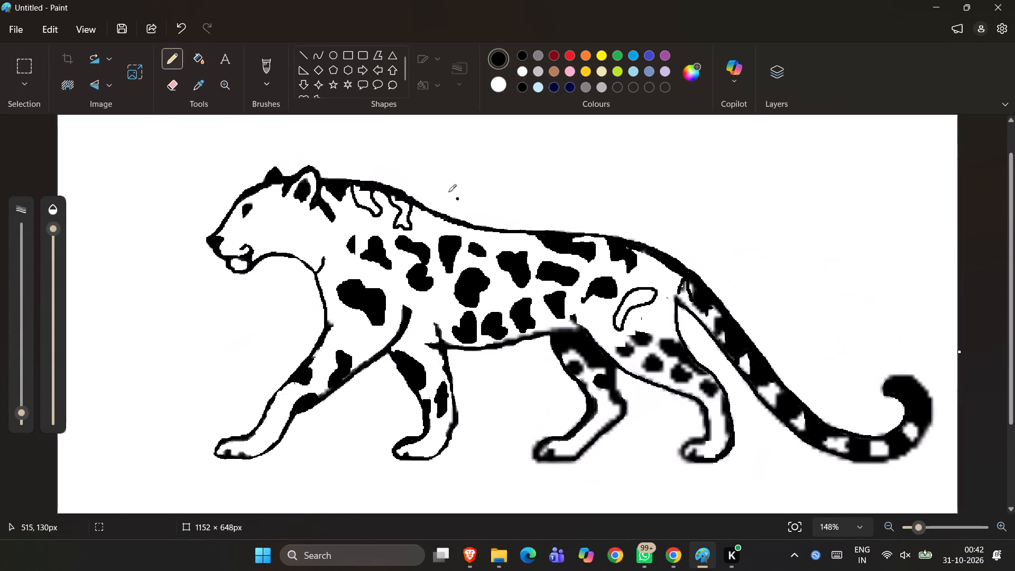
Fill the two outlined spots beneath the shoulder outline with black and touch up the rear spot's top with the Pencil.
left_click(200, 55)
left_click(365, 199)
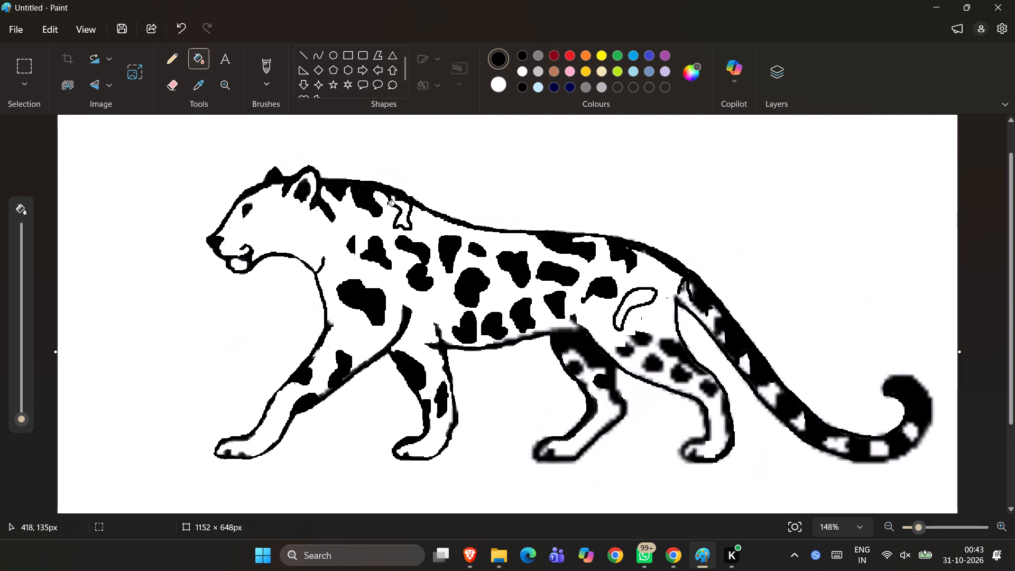
left_click(402, 209)
left_click(404, 217)
left_click(395, 198)
left_click(174, 57)
left_click_drag(391, 195, 398, 204)
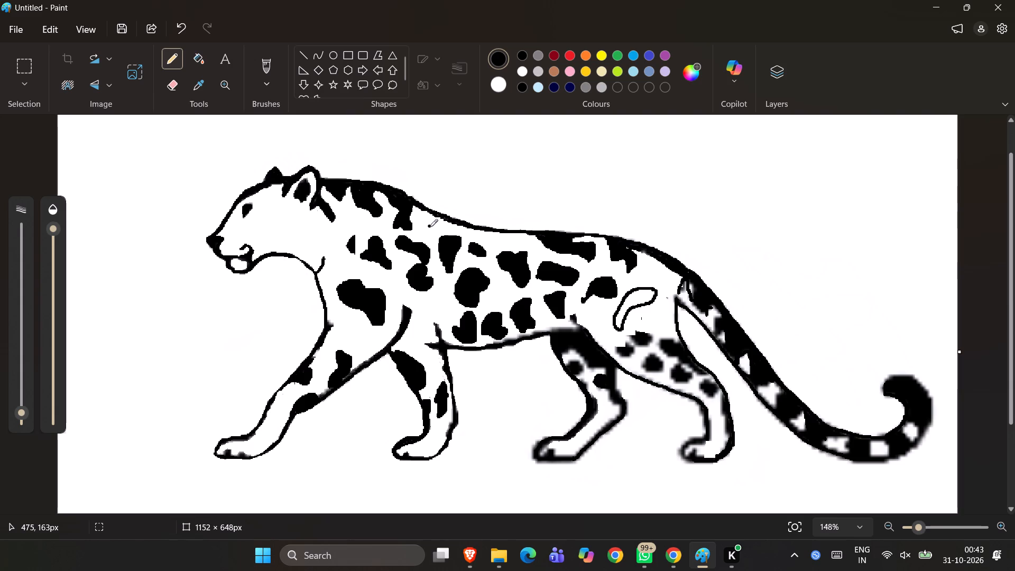
Draw a small rounded spot hanging beneath the mid-back outline with the Pencil and fill it with black.
scroll(584, 309, "down", 4, "ctrl")
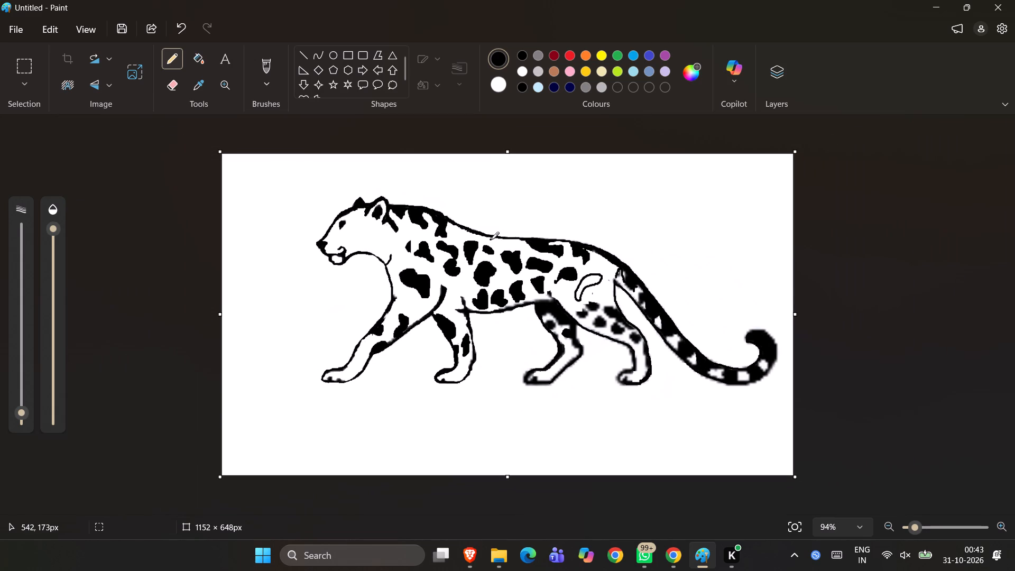
left_click_drag(491, 238, 502, 247)
left_click_drag(502, 247, 513, 242)
left_click_drag(513, 242, 514, 240)
left_click(197, 56)
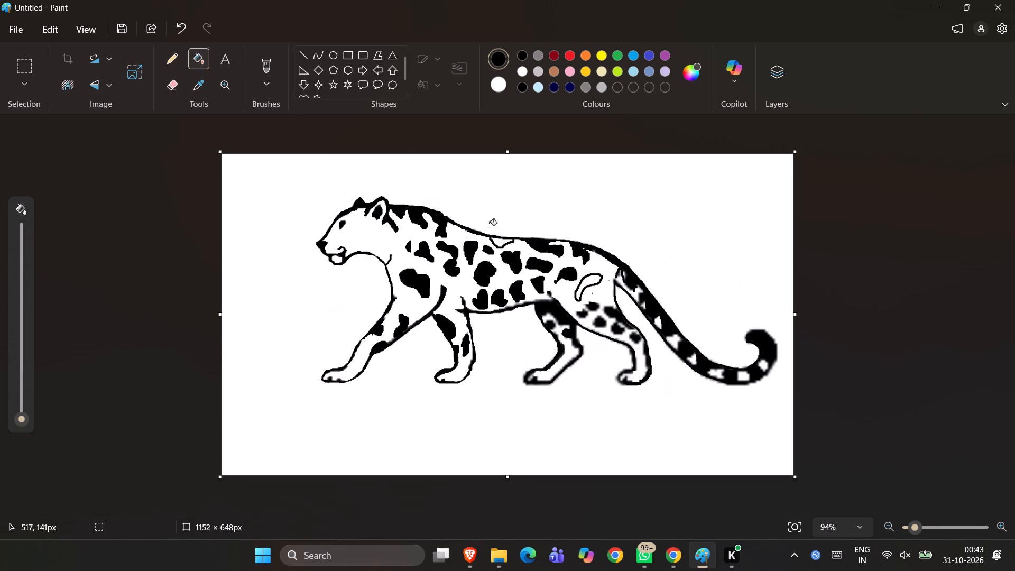
left_click(498, 244)
Fill the curved spot outline on the leopard's haunch with black.
left_click(595, 280)
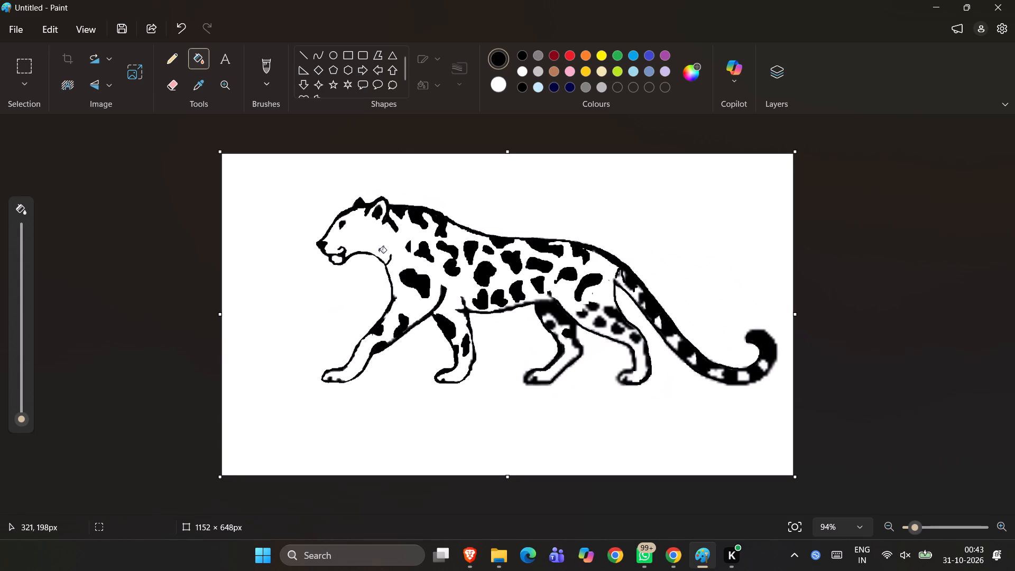
Draw two curved black stripes on the leopard's cheek with the Pencil, rising from the jawline below the ear.
left_click(173, 55)
scroll(375, 253, "up", 4, "ctrl")
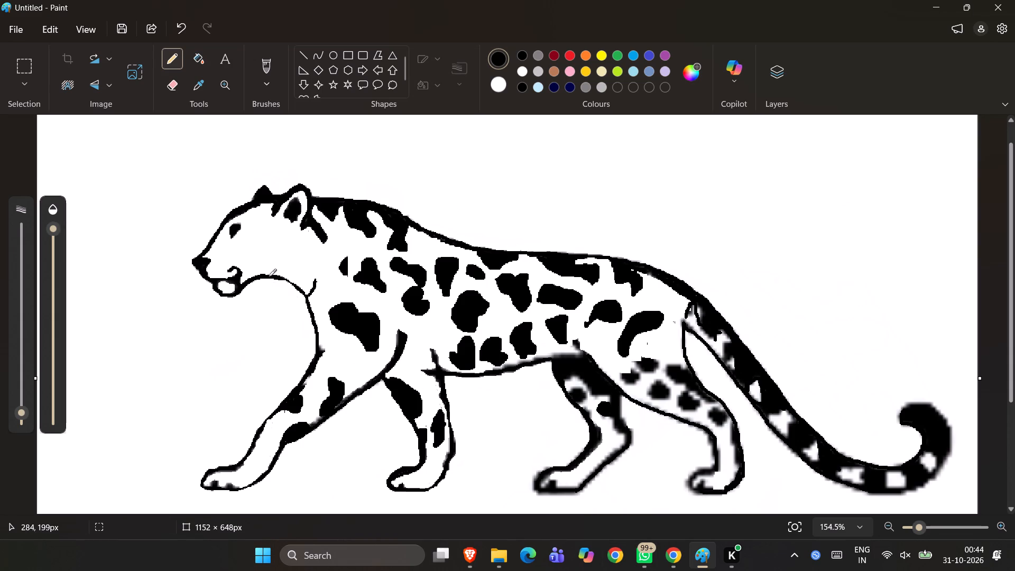
left_click_drag(269, 277, 275, 253)
left_click_drag(275, 253, 275, 247)
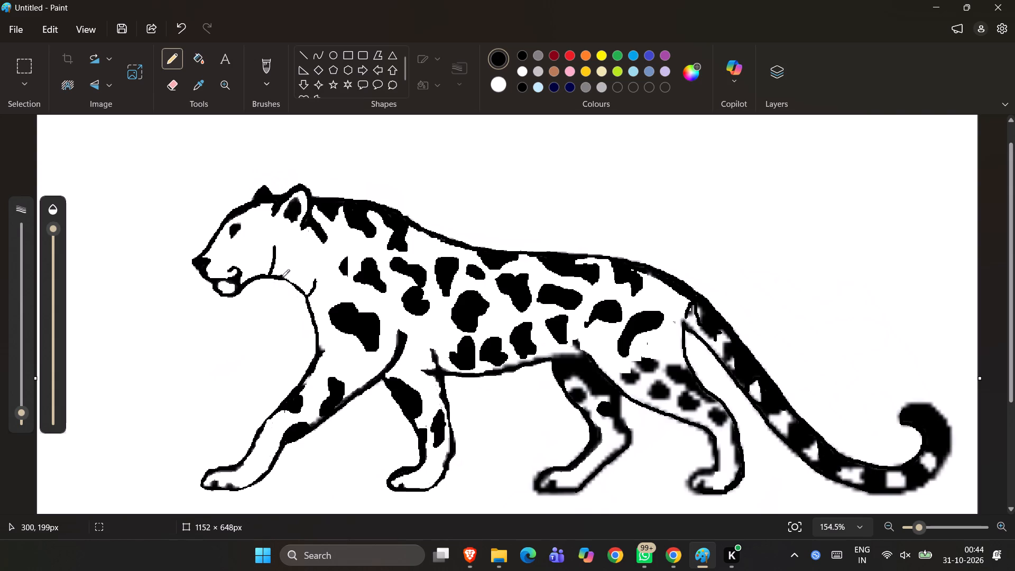
left_click_drag(282, 277, 290, 241)
left_click_drag(290, 241, 289, 238)
Thicken the cheek stripe nearer the mouth along its length and extend its upper tip slightly with the Pencil.
scroll(317, 355, "up", 2, "ctrl")
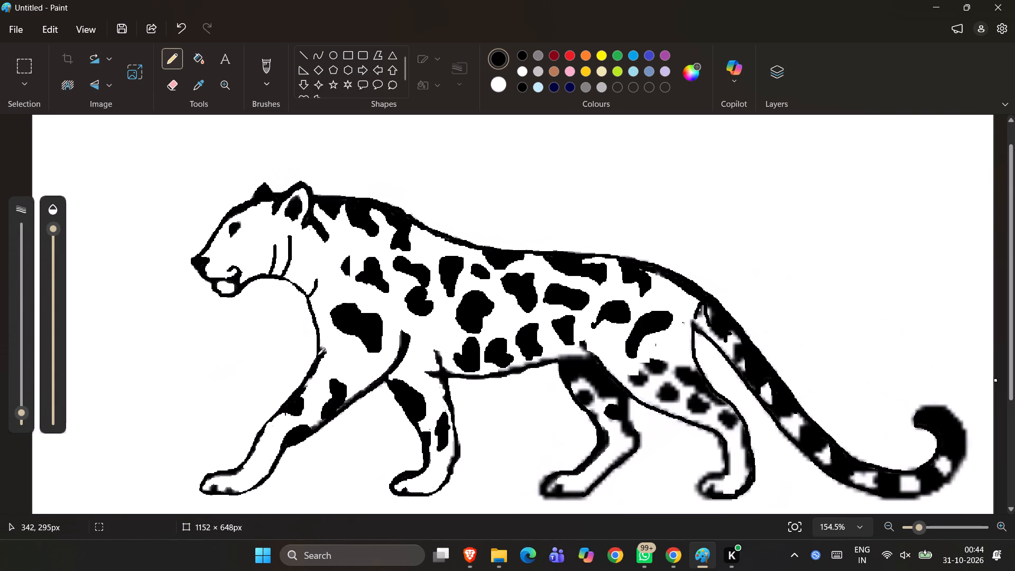
scroll(317, 355, "up", 5, "ctrl")
scroll(317, 355, "up", 1)
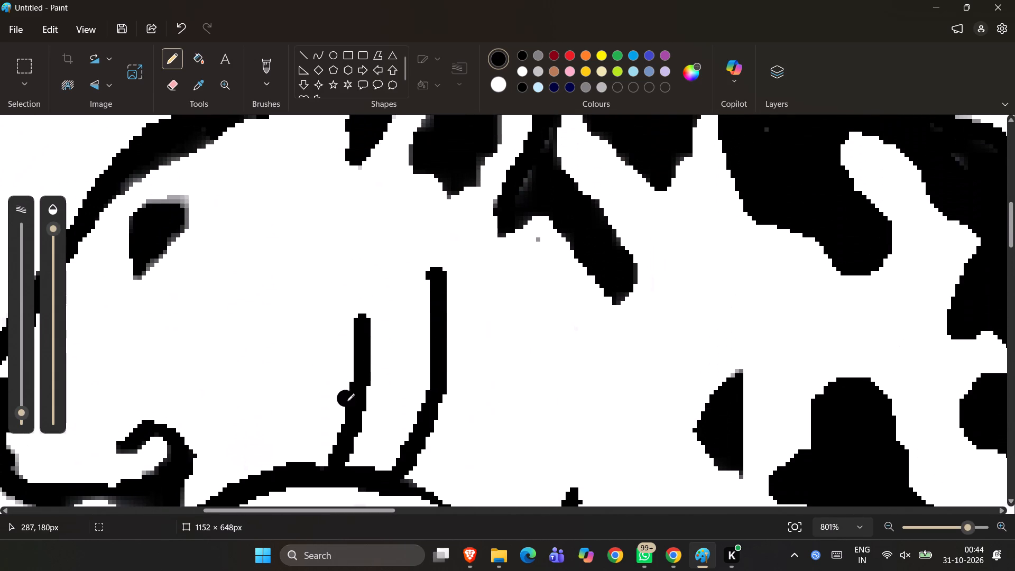
left_click_drag(337, 463, 354, 435)
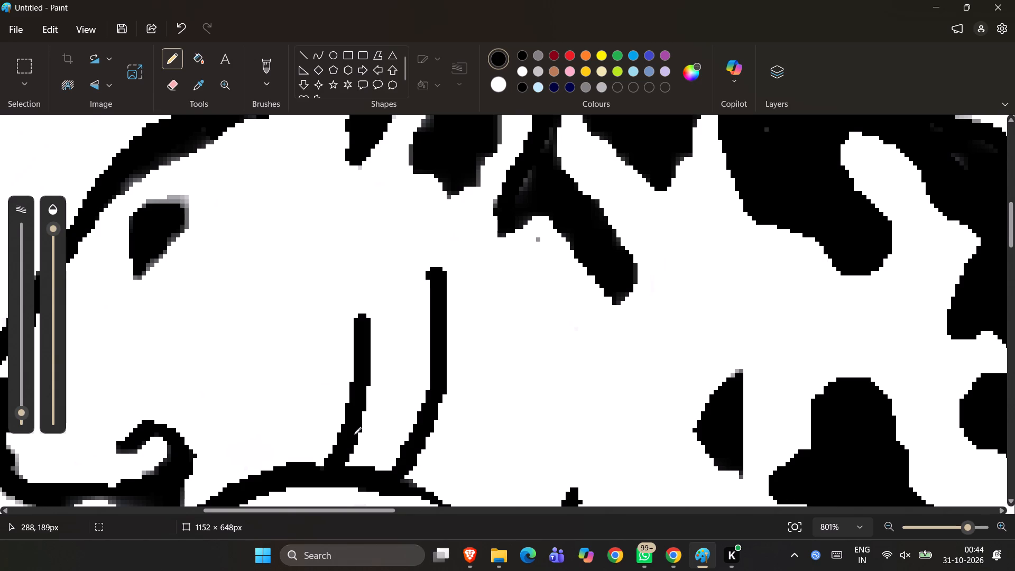
left_click_drag(354, 435, 365, 324)
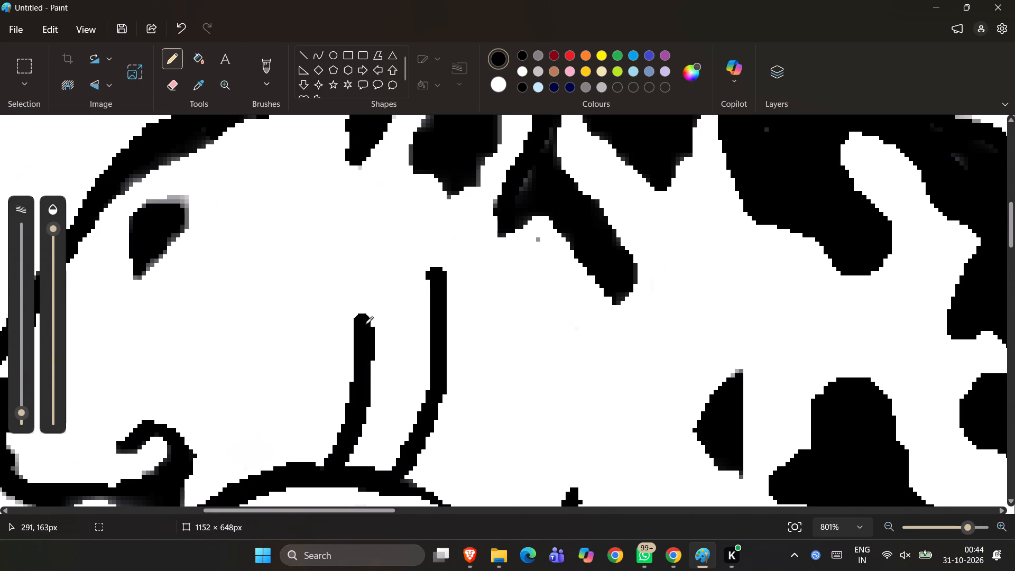
left_click_drag(365, 324, 365, 317)
Retrace the rear cheek stripe with a smaller Pencil size and extend its upper end into a small hook toward the face.
left_click(20, 411)
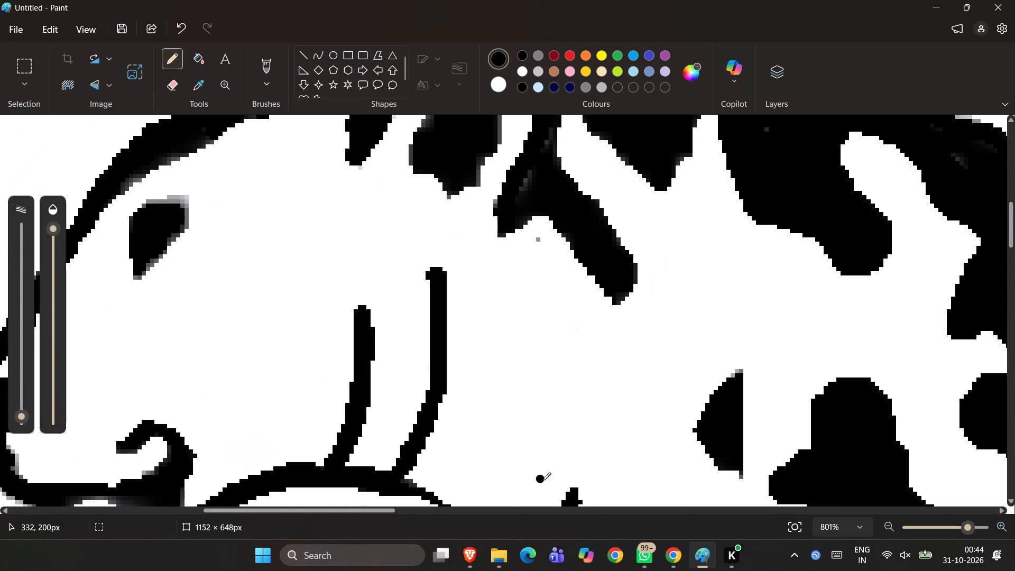
left_click_drag(392, 475, 411, 464)
left_click_drag(411, 464, 439, 296)
left_click_drag(439, 296, 438, 290)
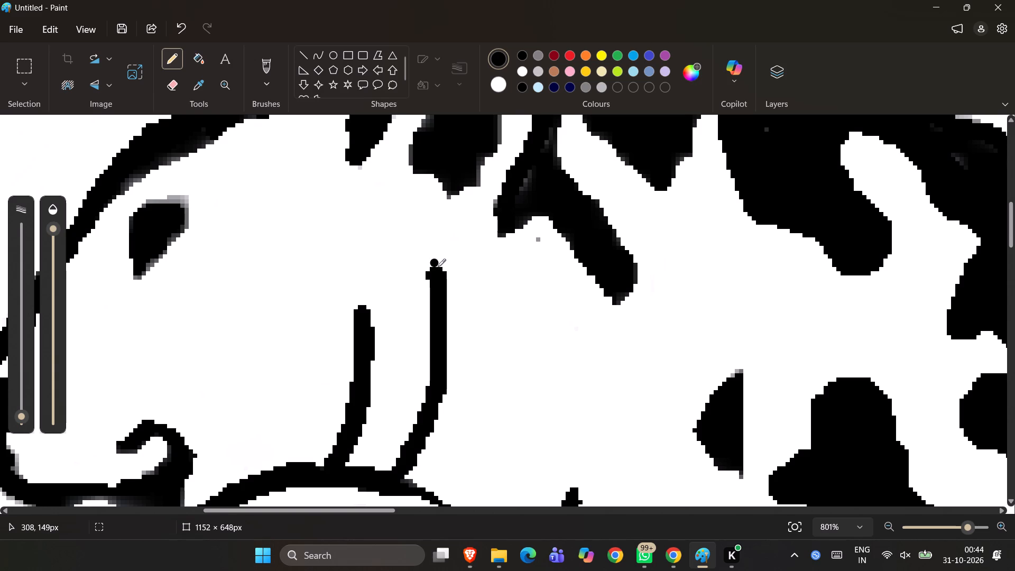
left_click_drag(438, 277, 439, 261)
left_click_drag(439, 261, 431, 251)
Thicken the lower part of the front cheek stripe and add a short hook at its top pointing toward the face.
scroll(431, 251, "down", 12, "ctrl")
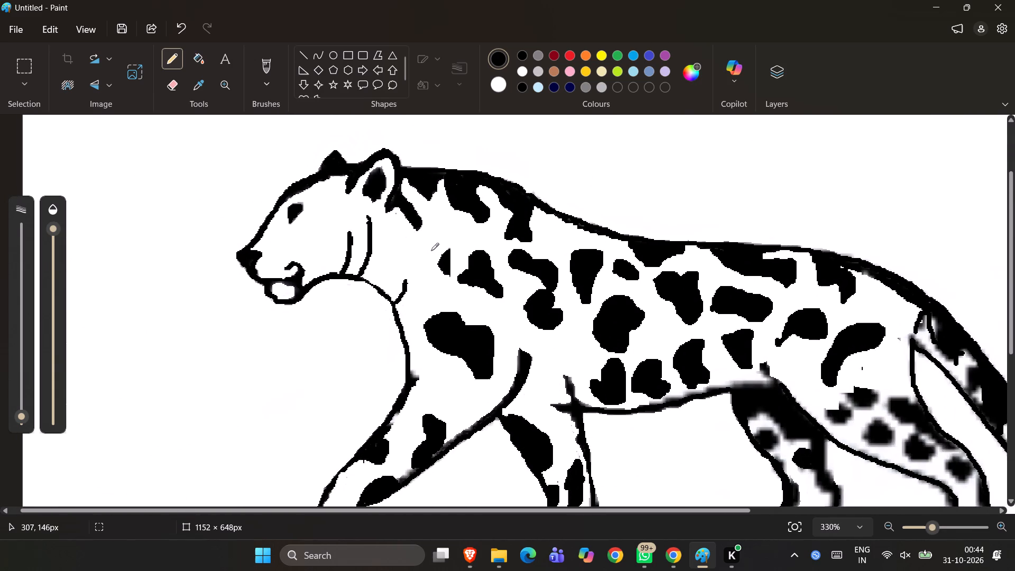
scroll(431, 251, "down", 8, "ctrl")
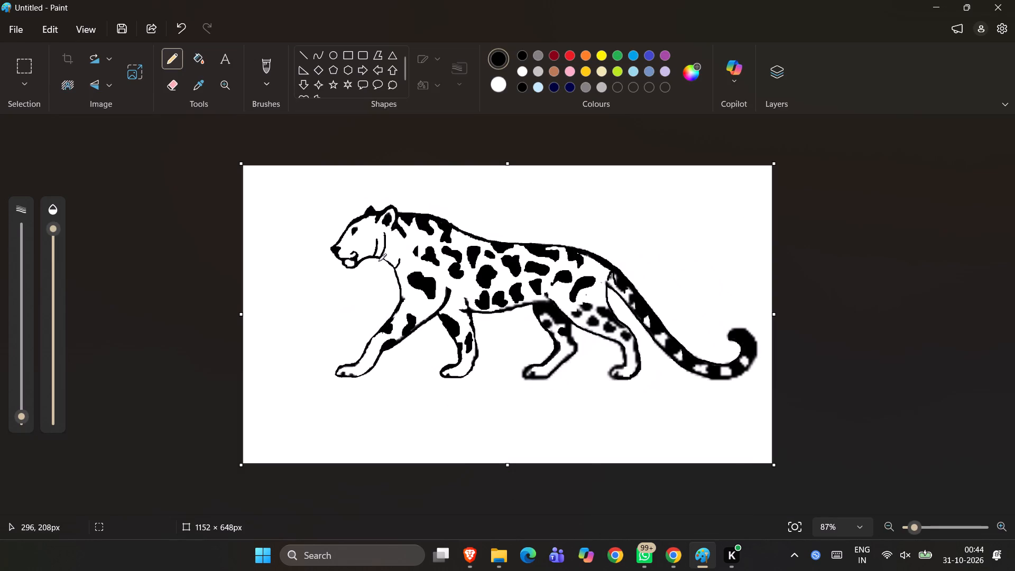
scroll(379, 261, "up", 7, "ctrl")
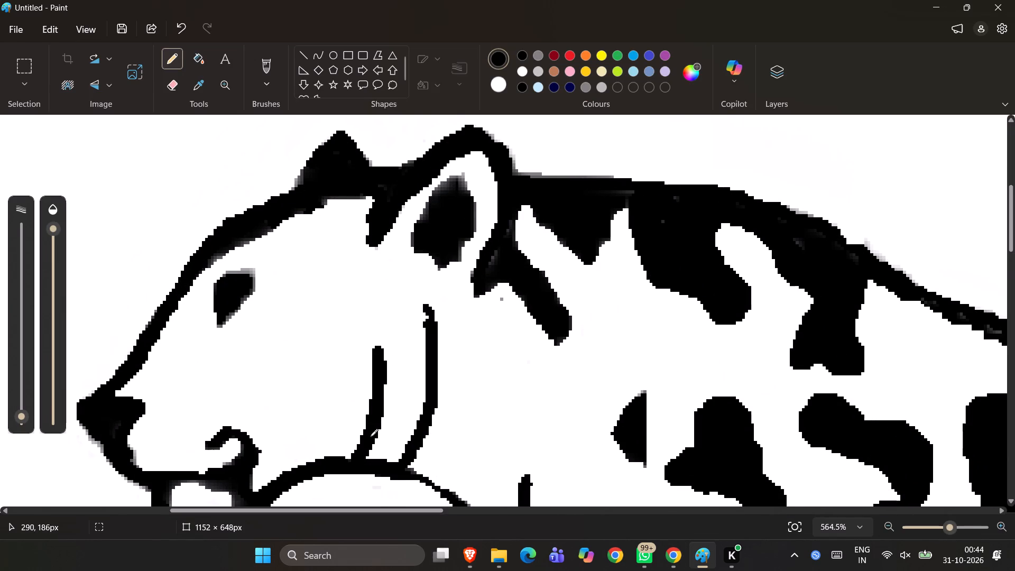
left_click_drag(350, 460, 361, 443)
left_click_drag(361, 443, 363, 364)
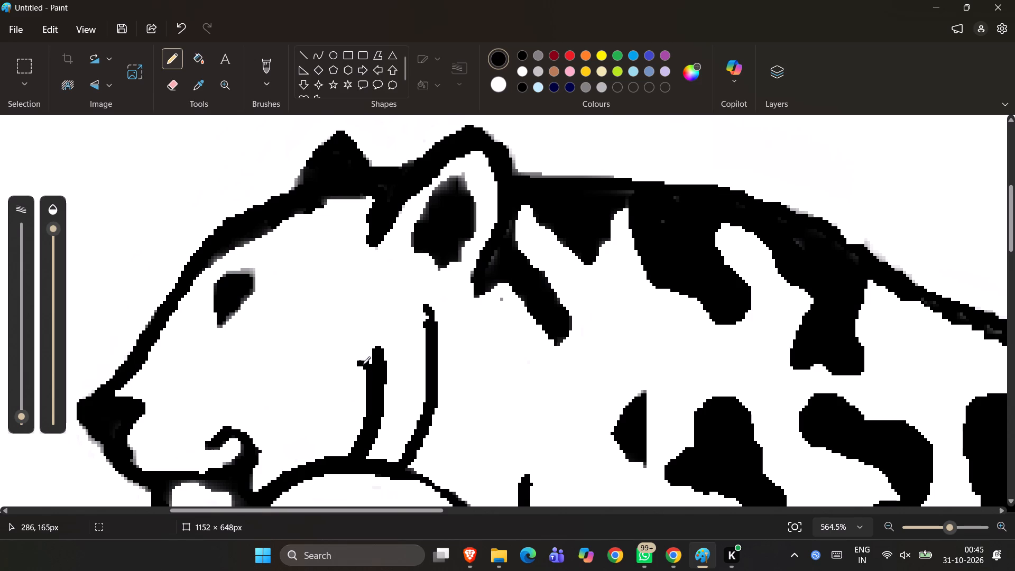
left_click_drag(363, 364, 371, 362)
left_click_drag(371, 362, 374, 367)
scroll(374, 367, "down", 5, "ctrl")
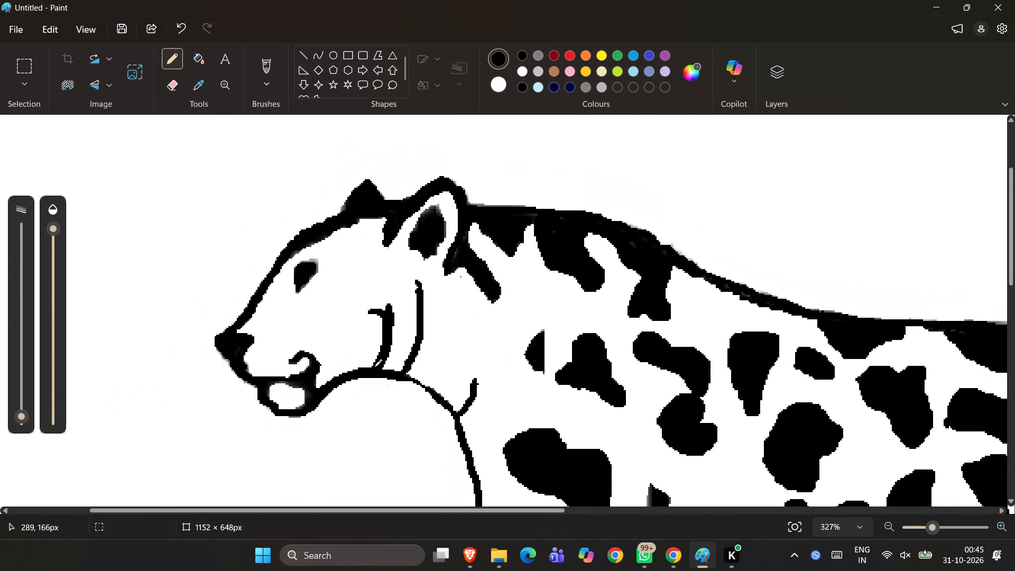
Undo the front cheek stripe's top hook and redraw a short tapered tip angled toward the face with the Pencil.
key("ctrl+z")
scroll(376, 293, "up", 3, "ctrl")
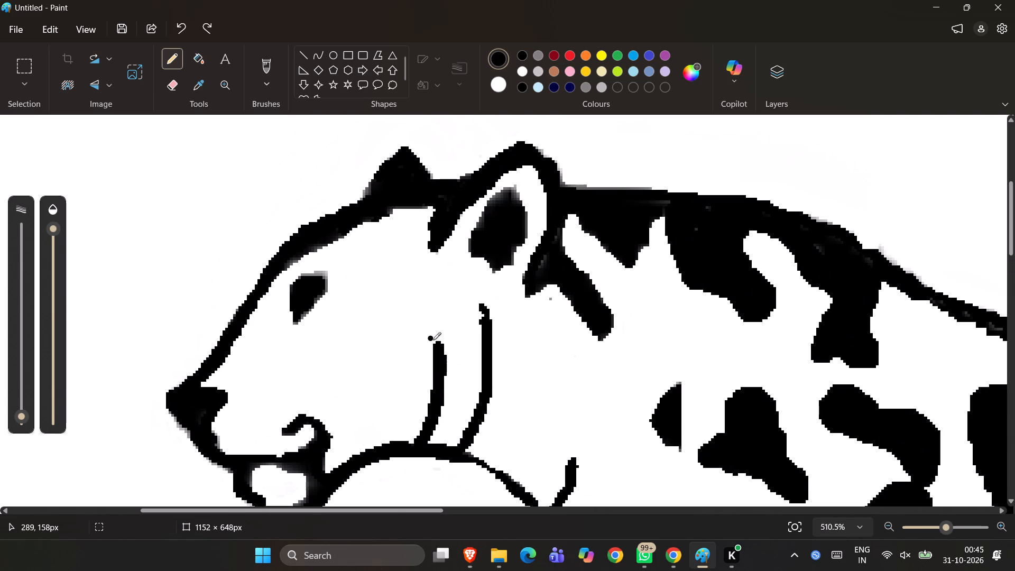
left_click_drag(435, 337, 437, 340)
left_click_drag(437, 340, 444, 358)
Extend the rear cheek stripe's upper tip toward the face and thicken the upper half of its back edge with the Pencil.
left_click_drag(478, 302, 491, 328)
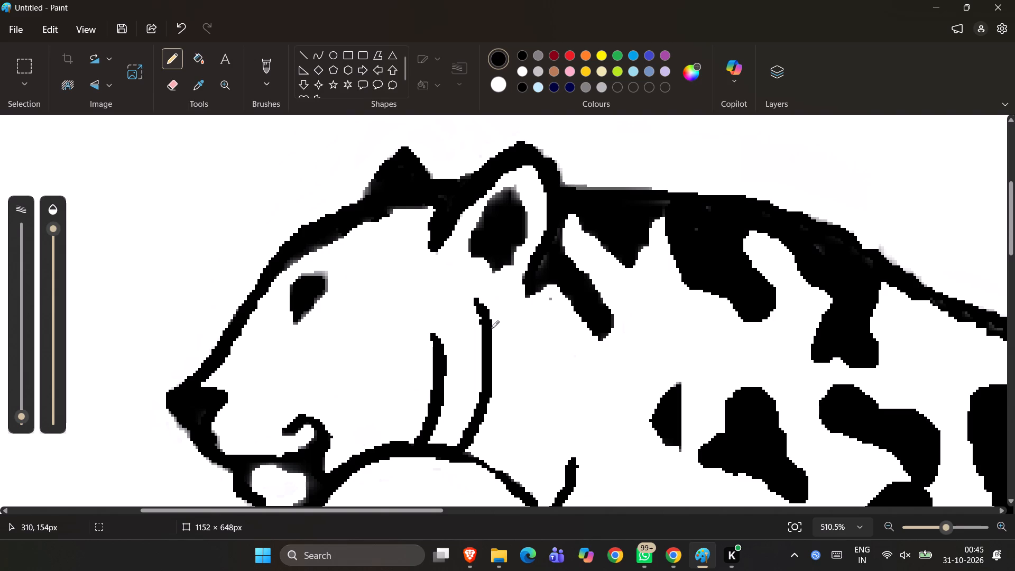
left_click_drag(491, 328, 494, 342)
left_click_drag(494, 342, 492, 367)
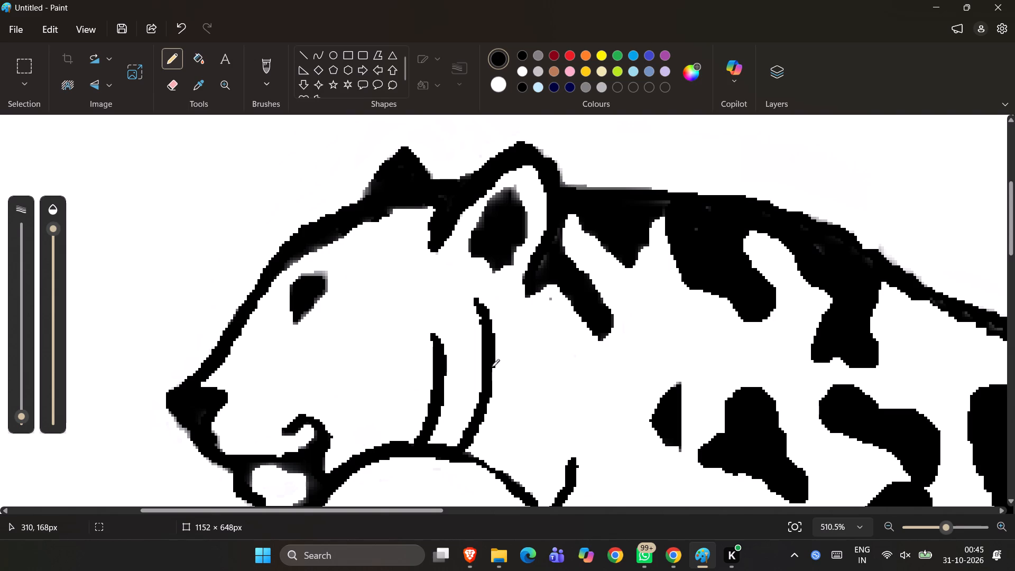
left_click_drag(492, 367, 487, 383)
Outline a curved patch on the neck rising from the throat line behind the cheek stripes, and fill it black.
scroll(487, 383, "down", 8, "ctrl")
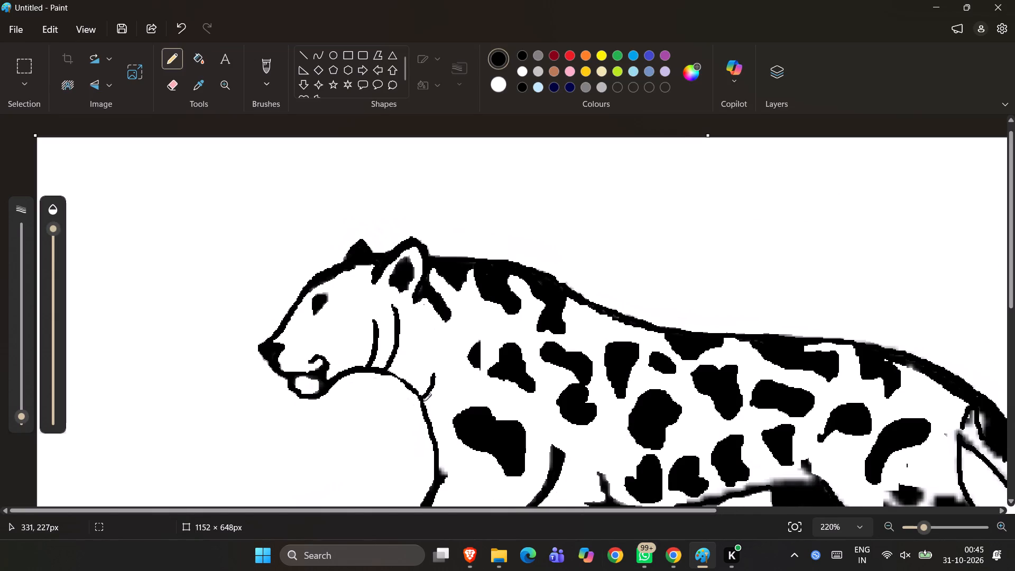
left_click_drag(423, 401, 451, 349)
left_click_drag(451, 349, 439, 352)
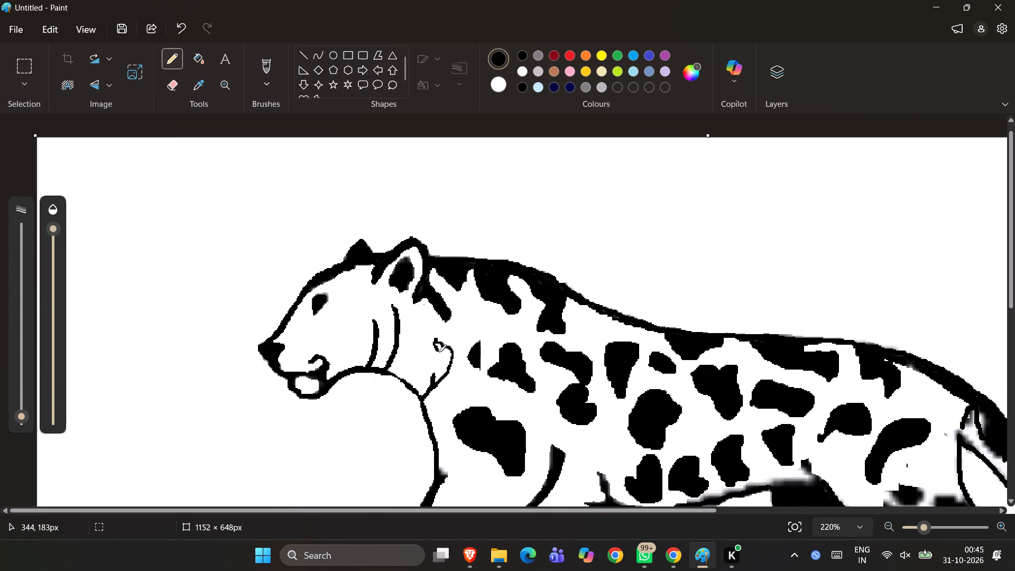
left_click_drag(439, 352, 432, 381)
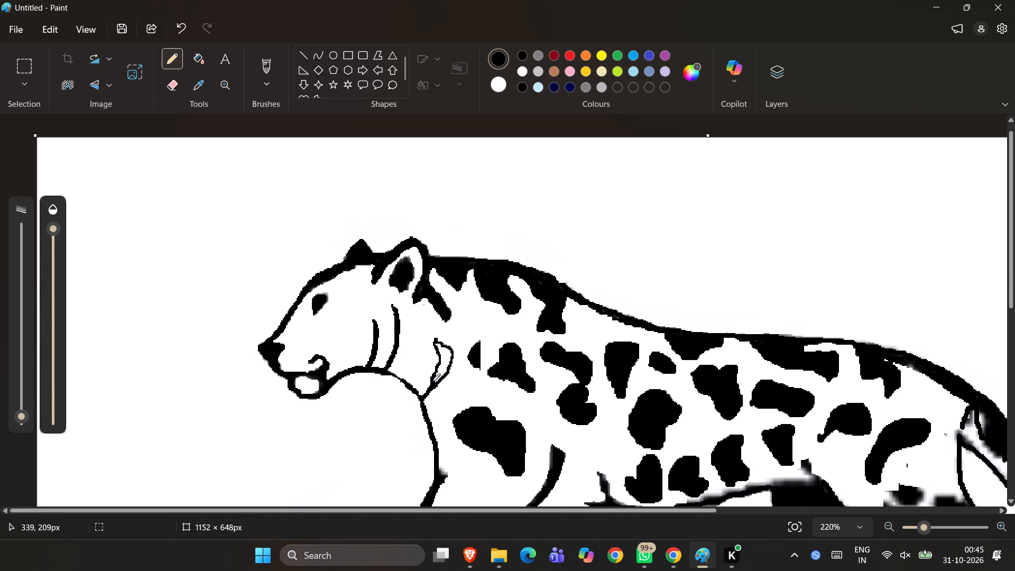
left_click(201, 60)
left_click(446, 364)
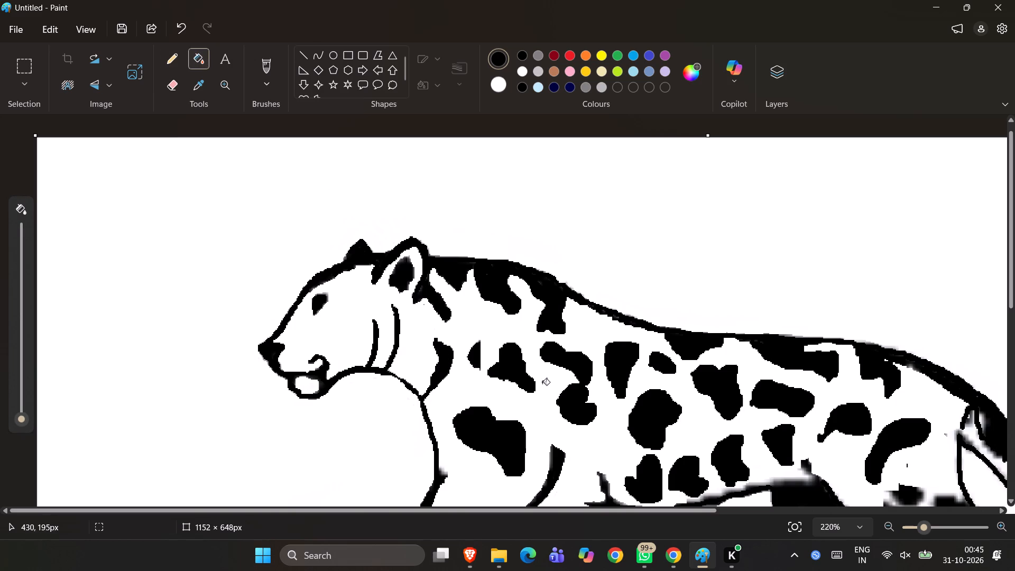
Draw a small slanted oval spot on the cheek between the eye and the front cheek stripe, and fill it black.
scroll(542, 384, "down", 6, "ctrl")
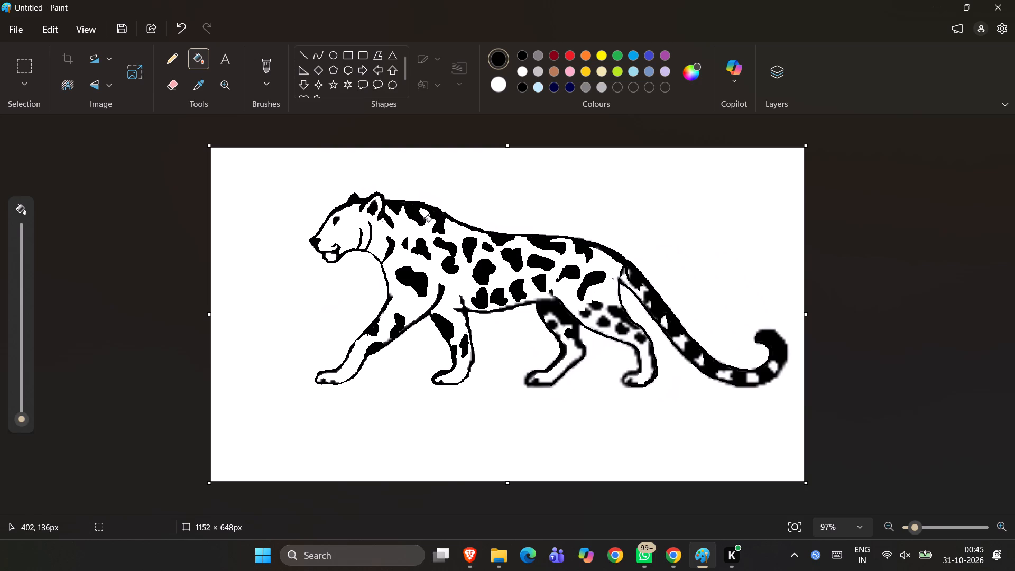
scroll(424, 220, "down", 4, "ctrl")
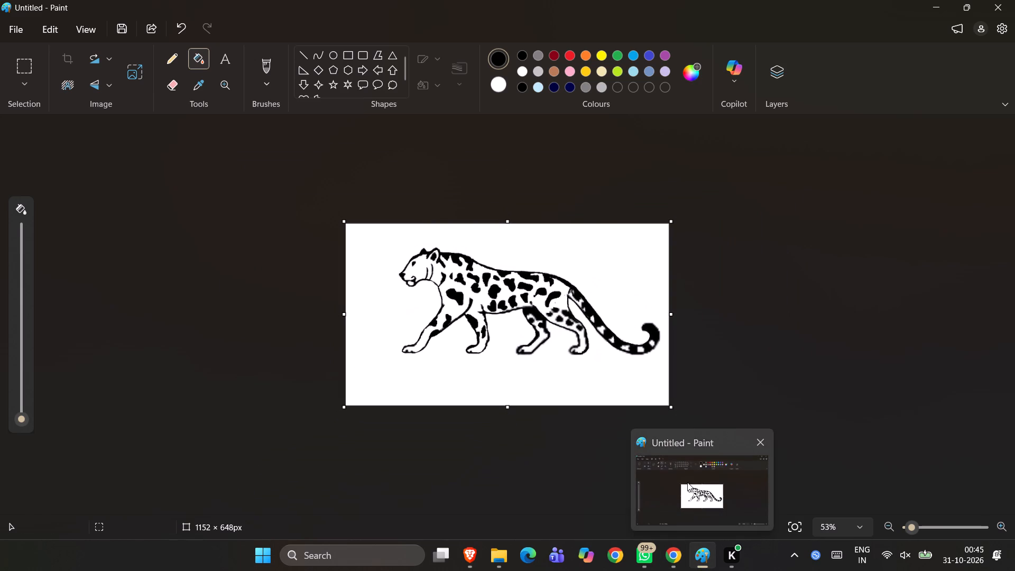
left_click(687, 482)
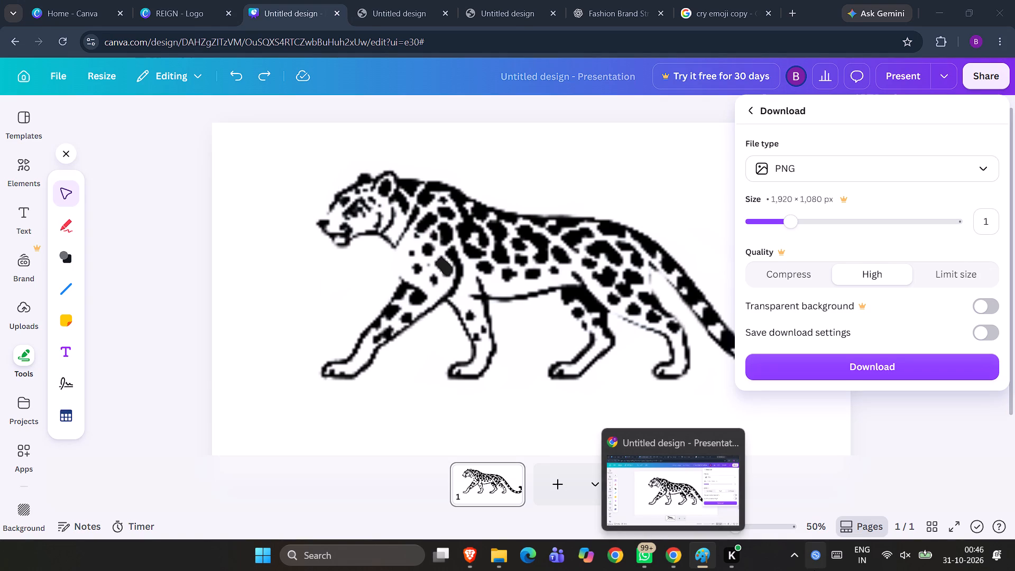
scroll(569, 381, "up", 7, "ctrl")
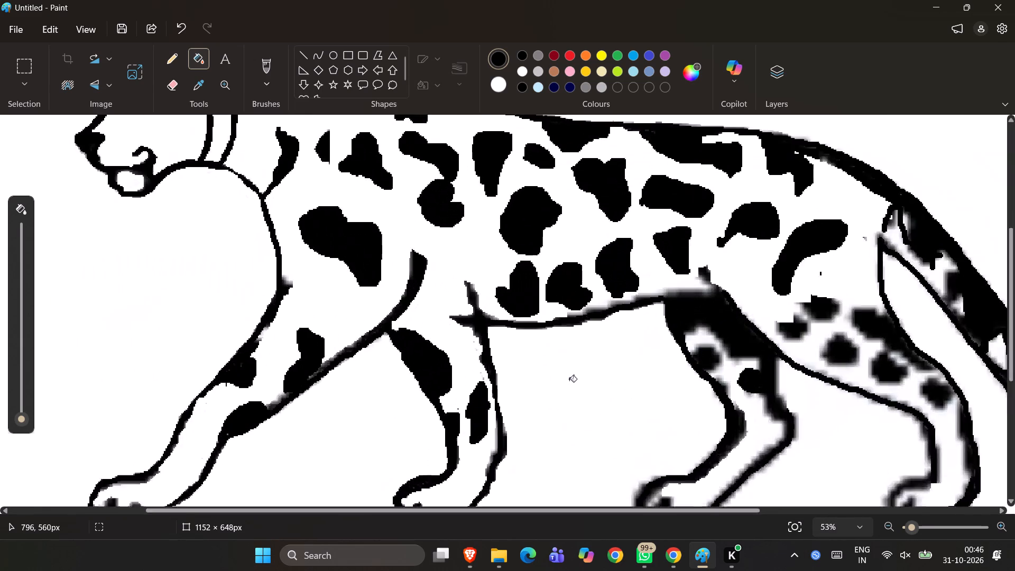
scroll(569, 381, "down", 6, "ctrl")
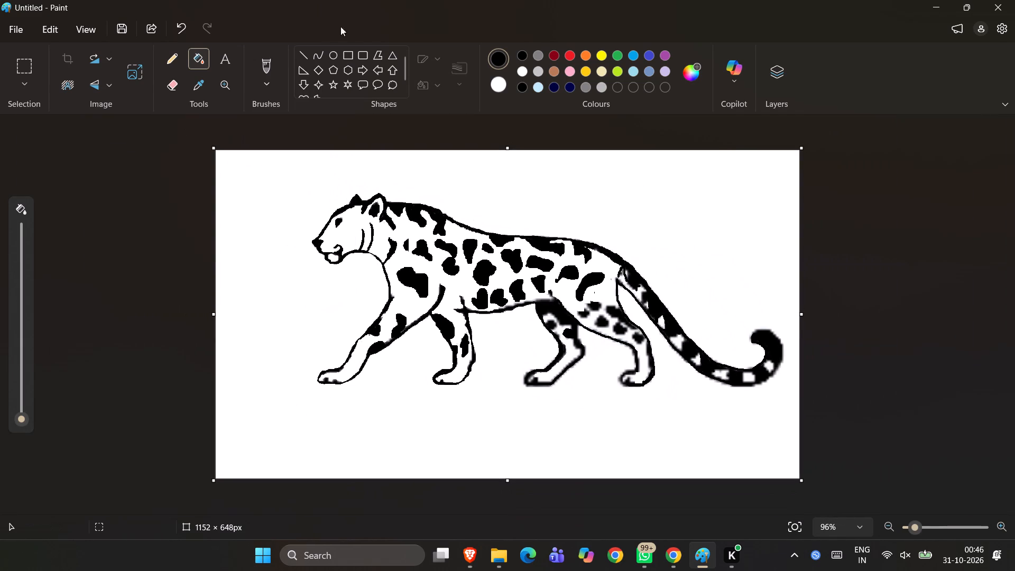
left_click(178, 62)
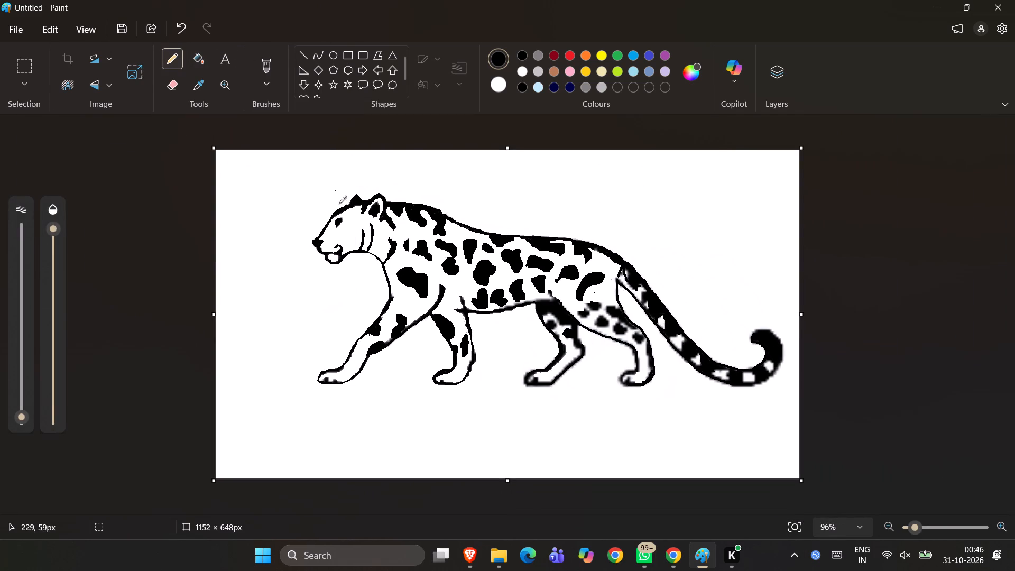
double_click(348, 235)
left_click(201, 58)
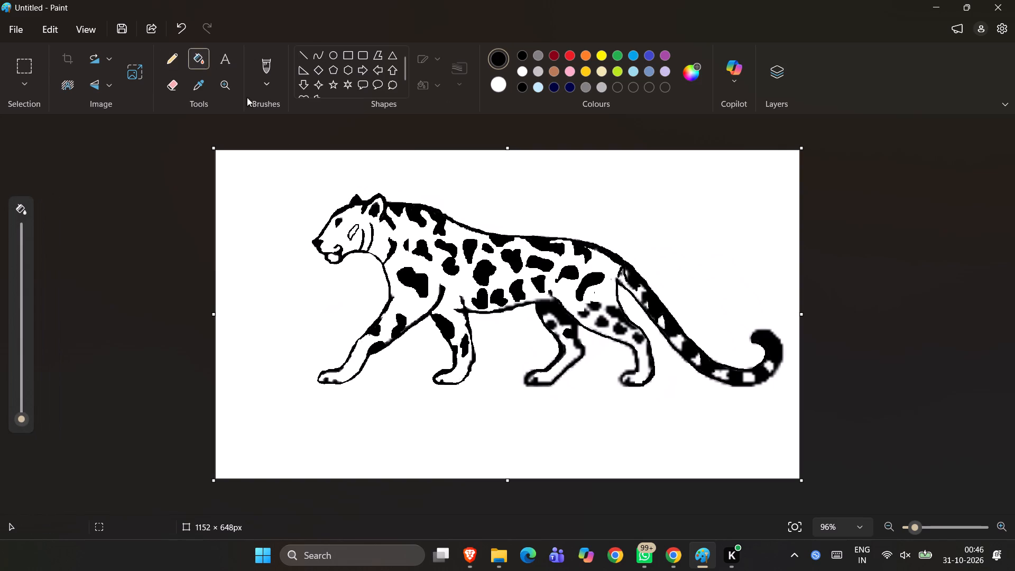
left_click(354, 231)
Erase the blurry spots at the front of the near hind thigh and the stray specks near the haunch's rear edge.
scroll(470, 266, "down", 1, "ctrl")
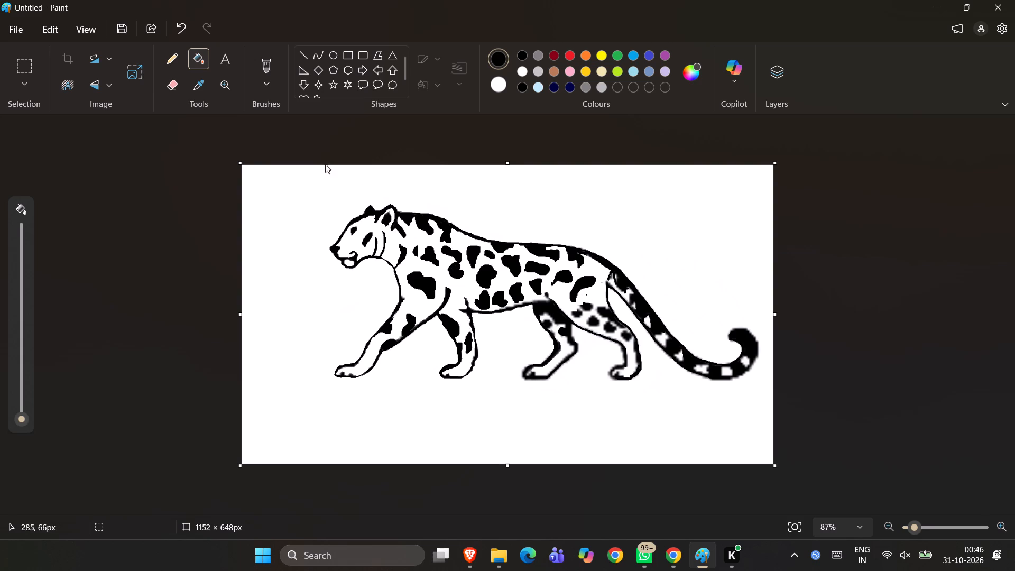
left_click(168, 94)
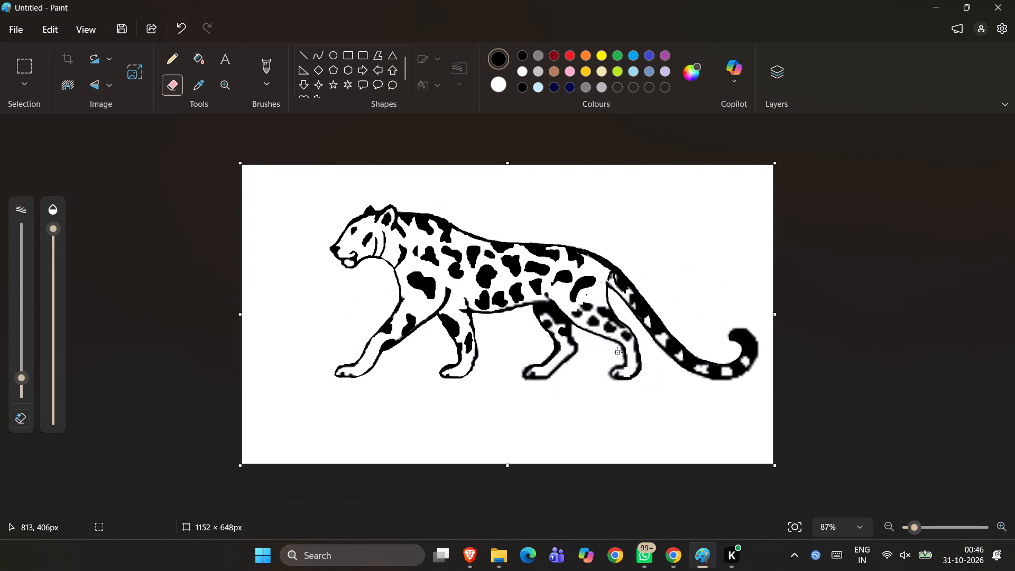
scroll(681, 388, "up", 5, "ctrl")
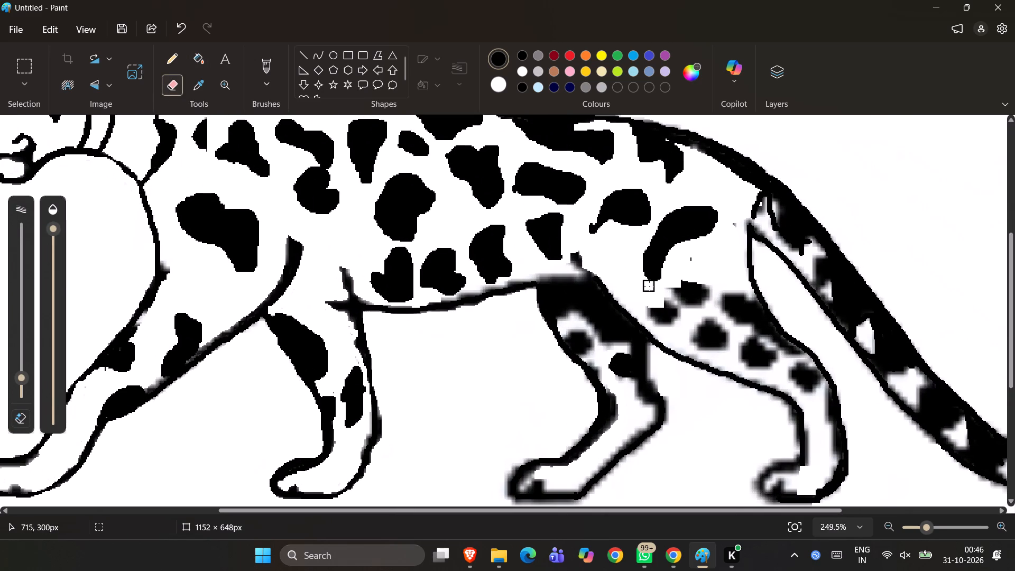
left_click_drag(614, 285, 632, 305)
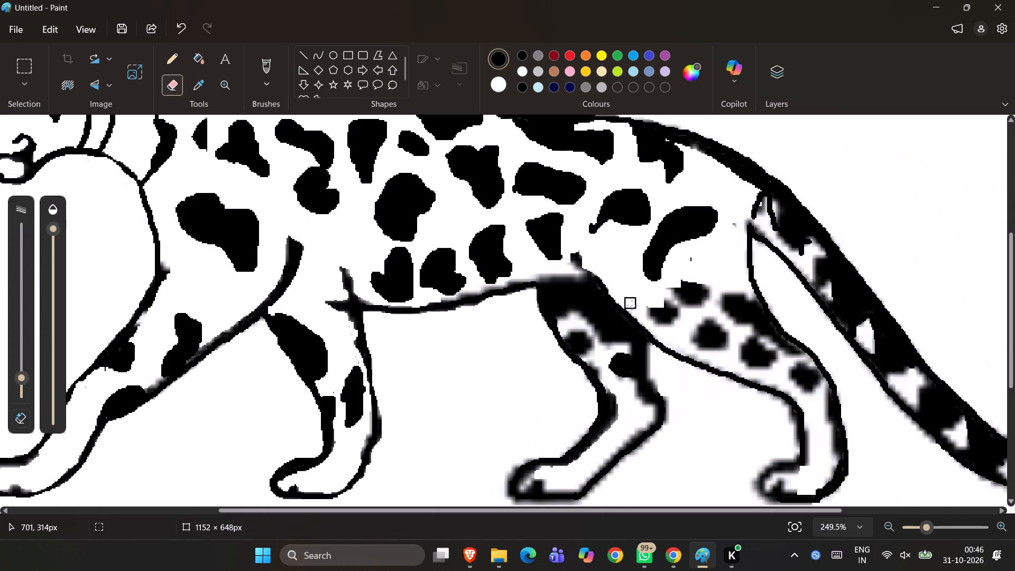
left_click_drag(632, 305, 682, 310)
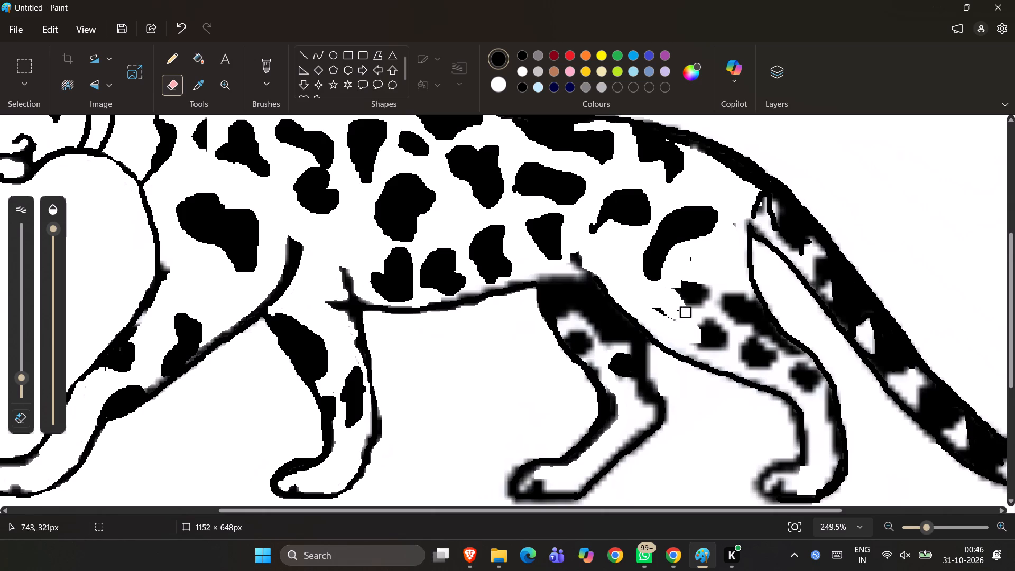
left_click_drag(682, 310, 659, 306)
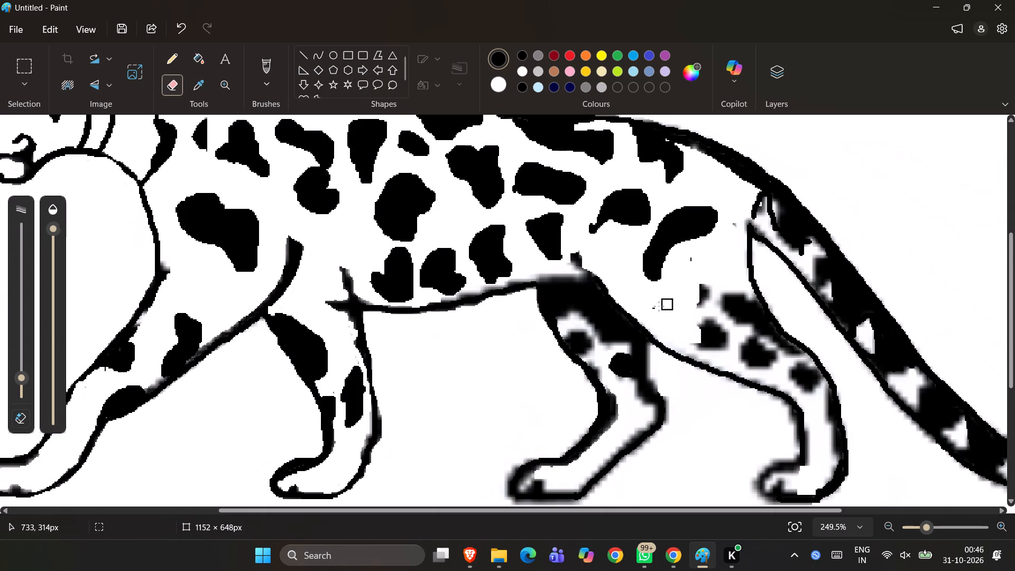
left_click_drag(659, 306, 712, 284)
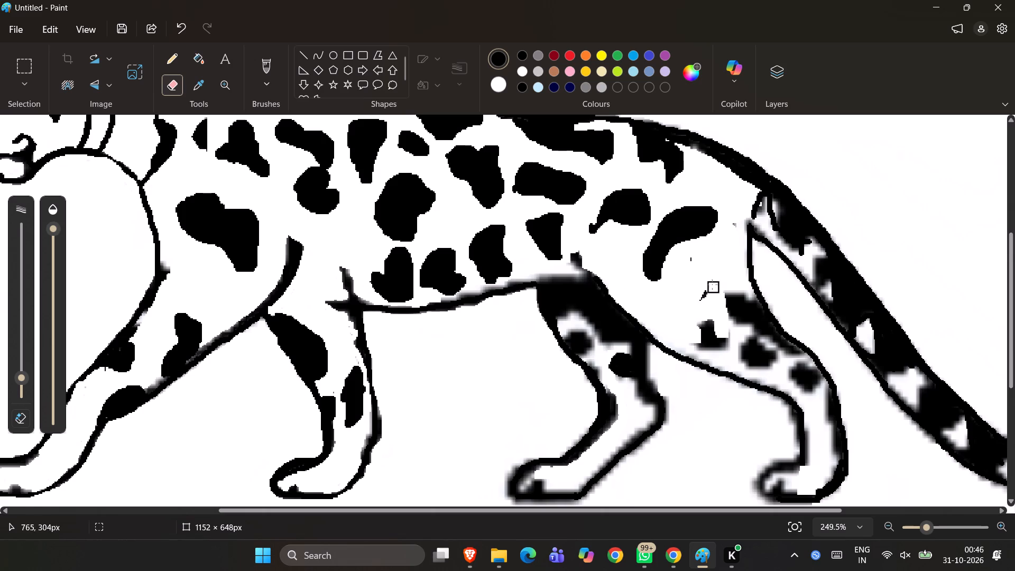
left_click_drag(712, 284, 719, 277)
left_click_drag(719, 277, 741, 246)
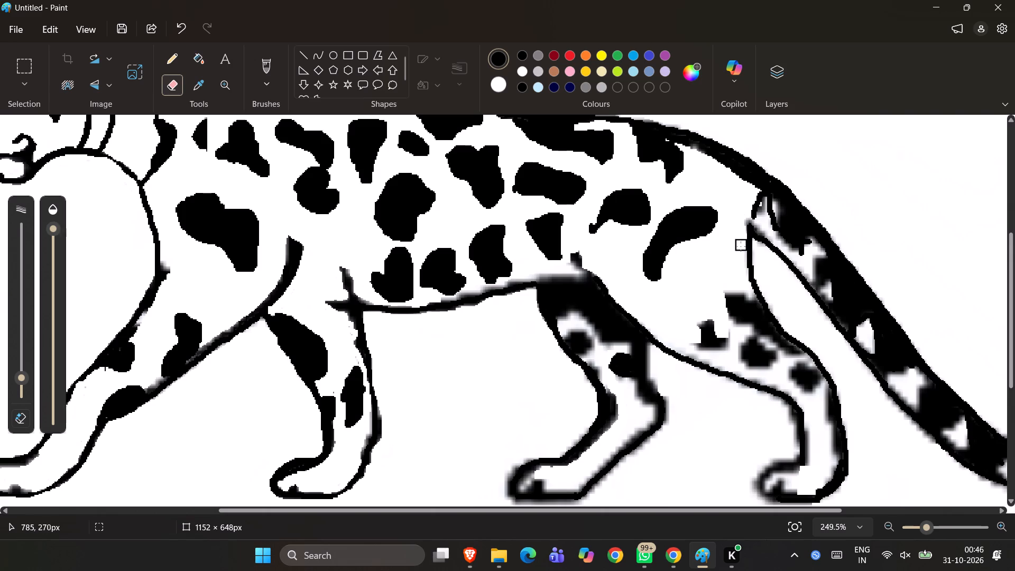
Erase the blurry inner edge of the near hind leg's back outline and most of the remaining old spots beside it.
left_click_drag(741, 246, 751, 298)
left_click_drag(751, 298, 801, 380)
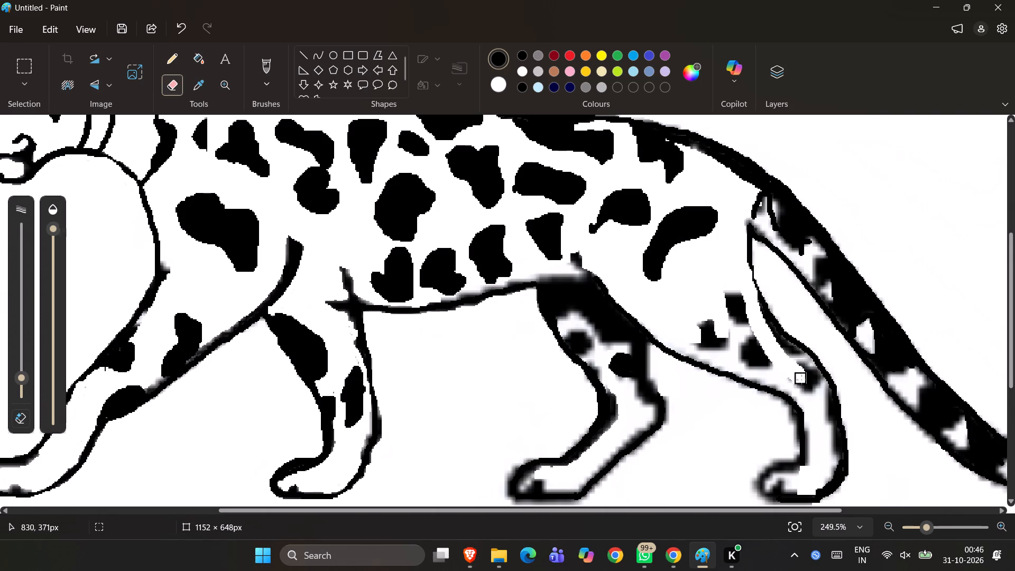
left_click_drag(801, 380, 741, 307)
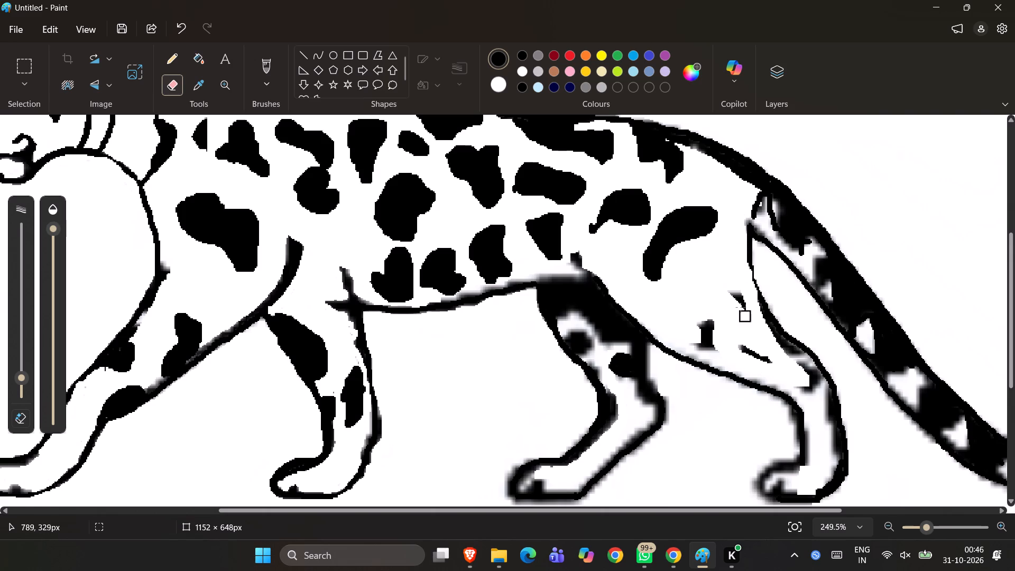
left_click_drag(741, 307, 677, 331)
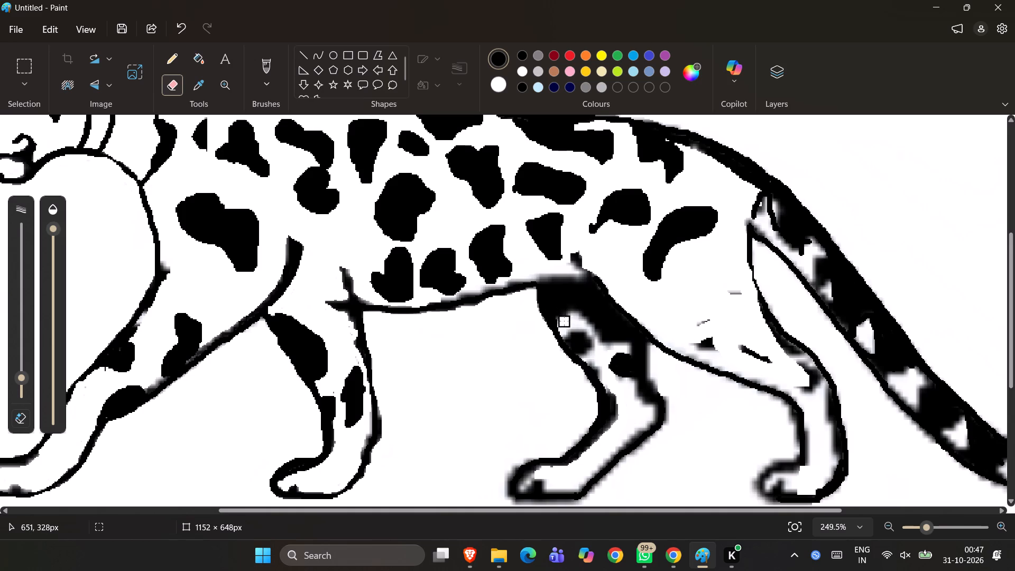
Erase the blurry upper edge of the belly line from mid-belly to the top of the far hind leg.
left_click_drag(529, 278, 575, 273)
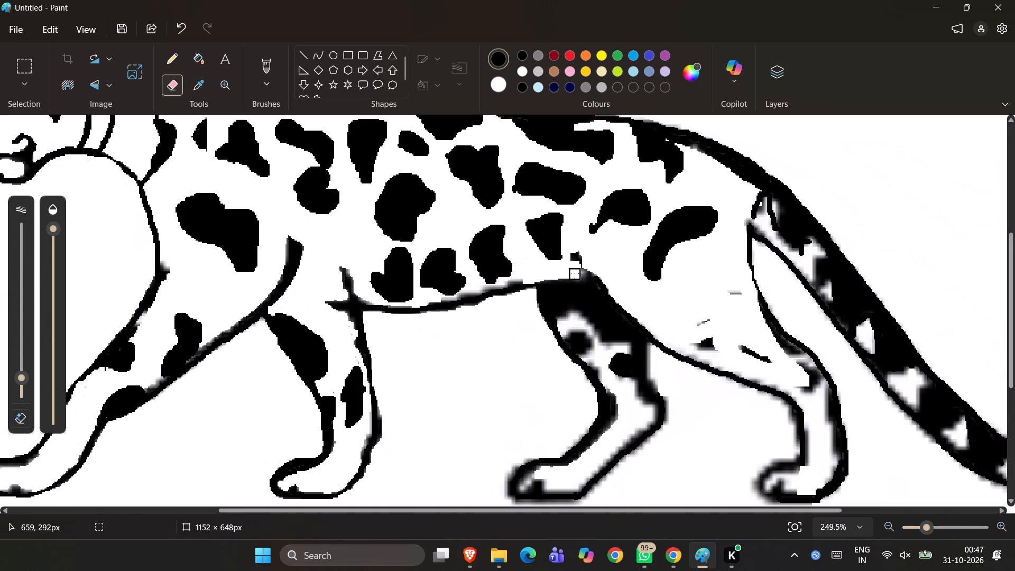
left_click_drag(472, 285, 472, 286)
left_click_drag(472, 286, 481, 286)
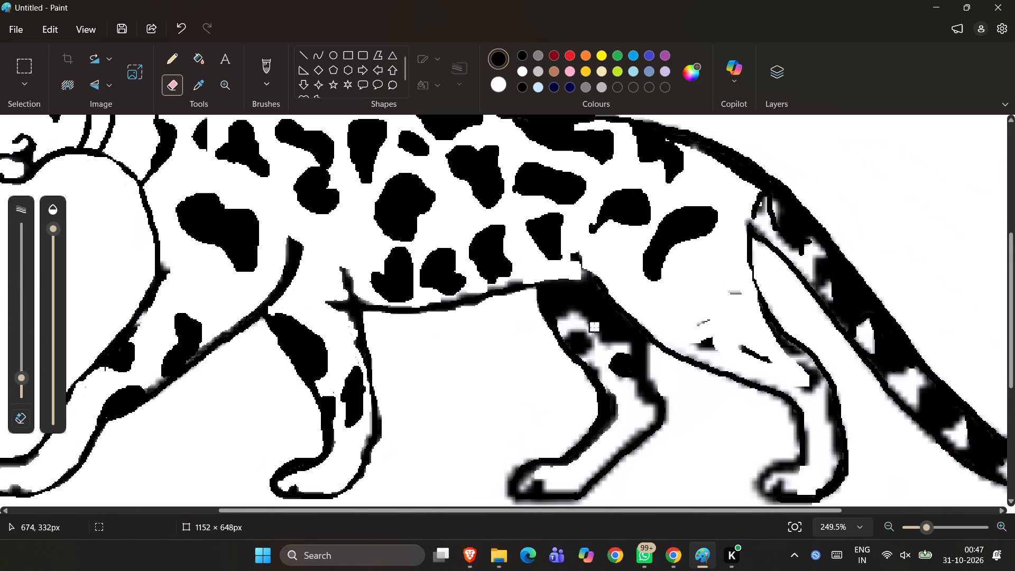
Clean the far hind leg's blurry interior with the Eraser and a thicker white Pencil, trimming its spots and the inner edges of its outline.
left_click(566, 323)
left_click(566, 323)
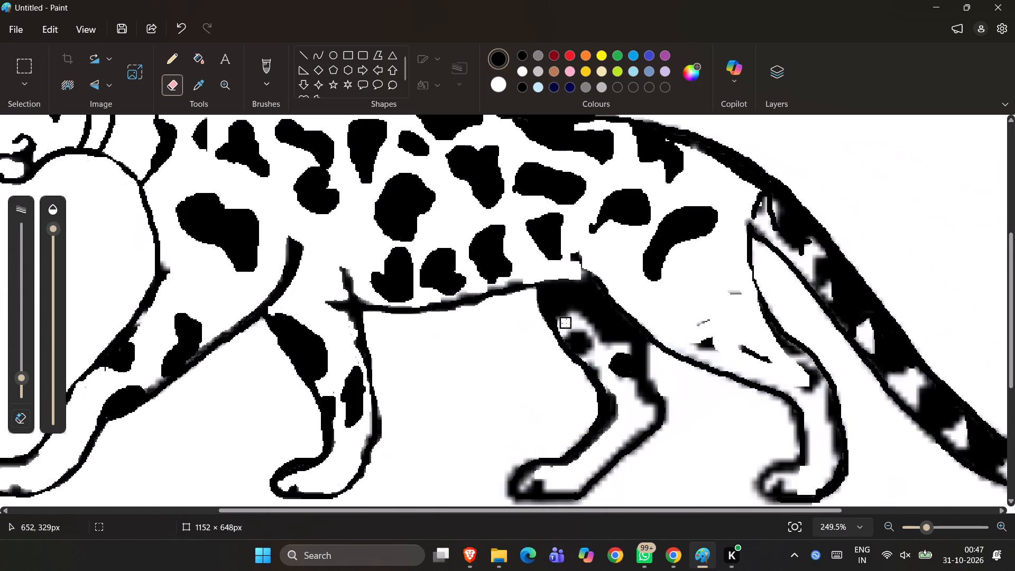
scroll(658, 348, "down", 5, "ctrl")
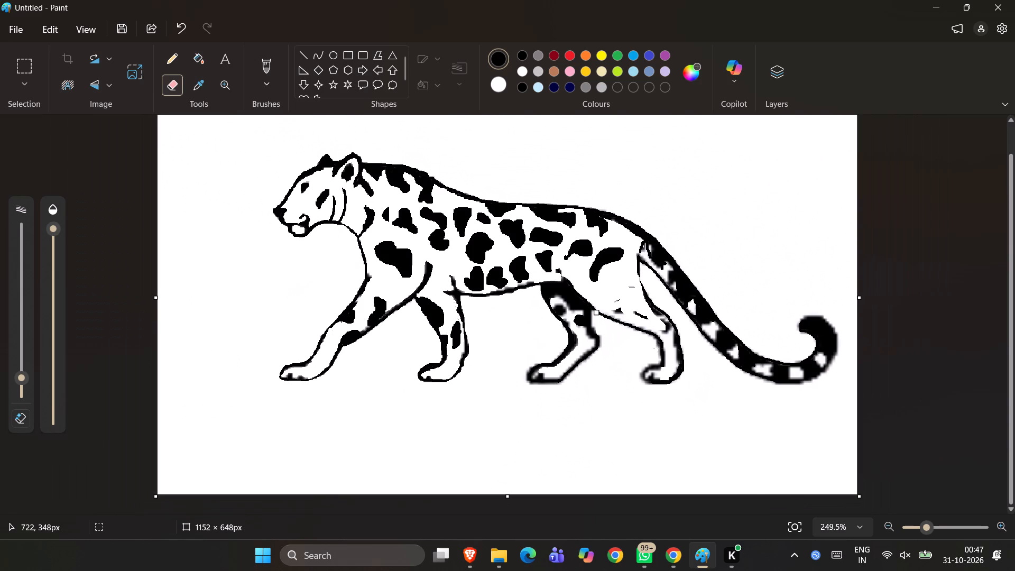
left_click(501, 88)
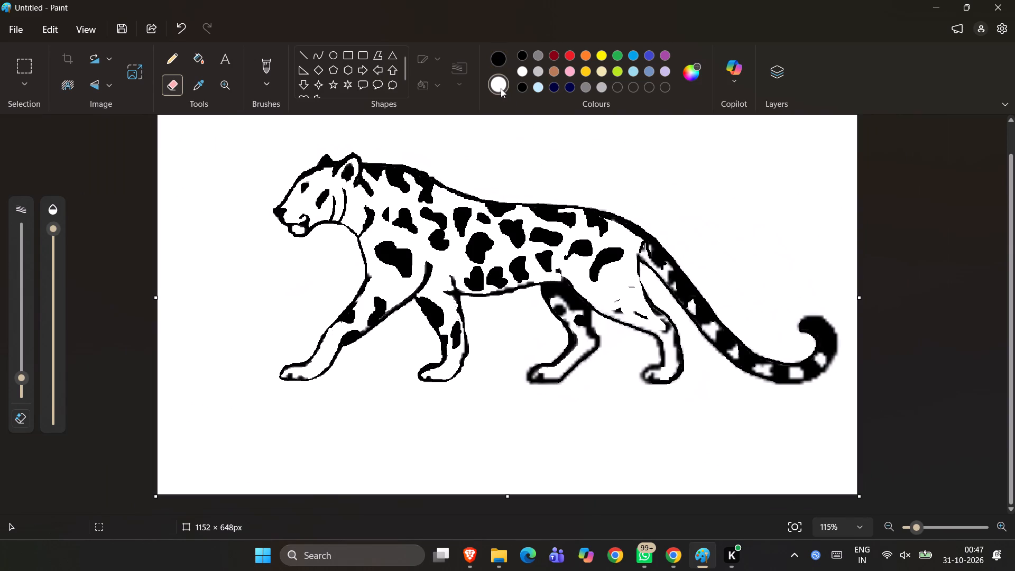
left_click(174, 53)
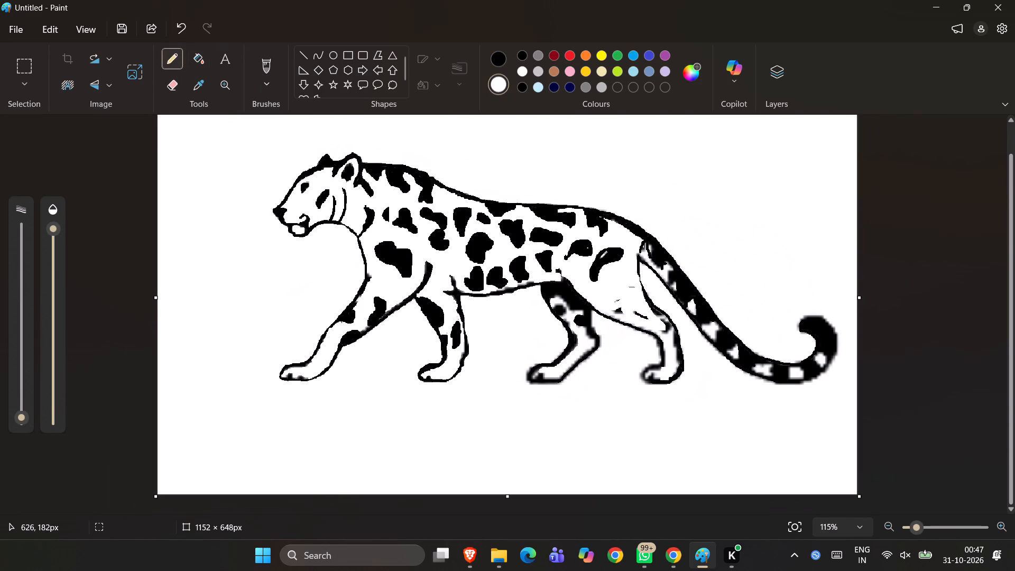
scroll(599, 259, "up", 6, "ctrl")
scroll(701, 352, "down", 1)
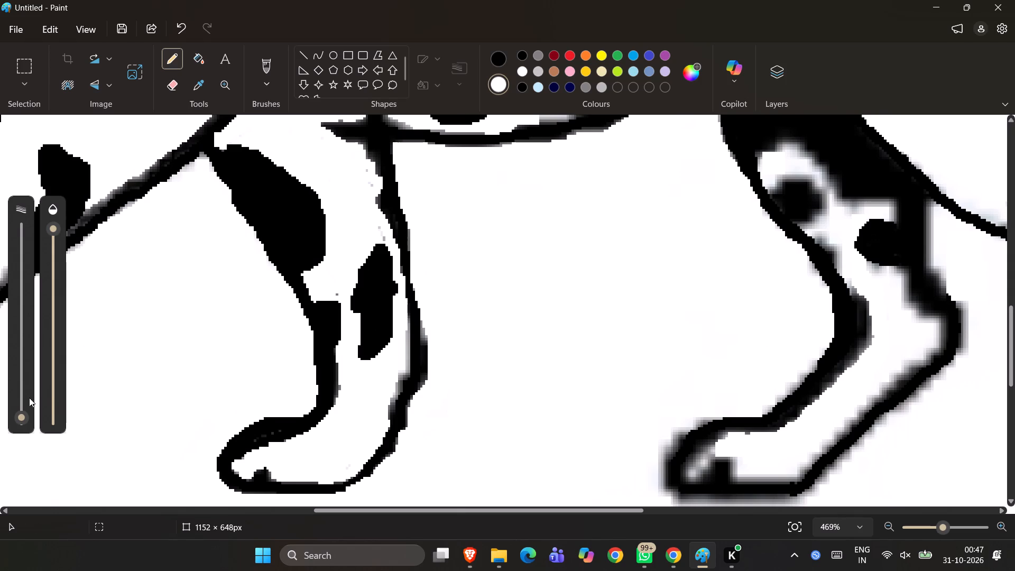
left_click(21, 400)
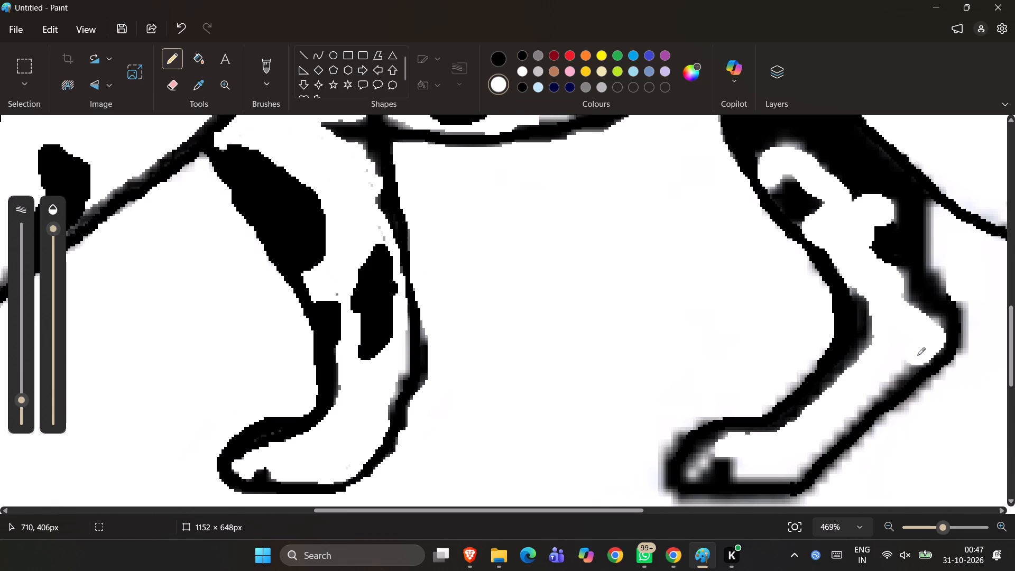
scroll(898, 375, "up", 1)
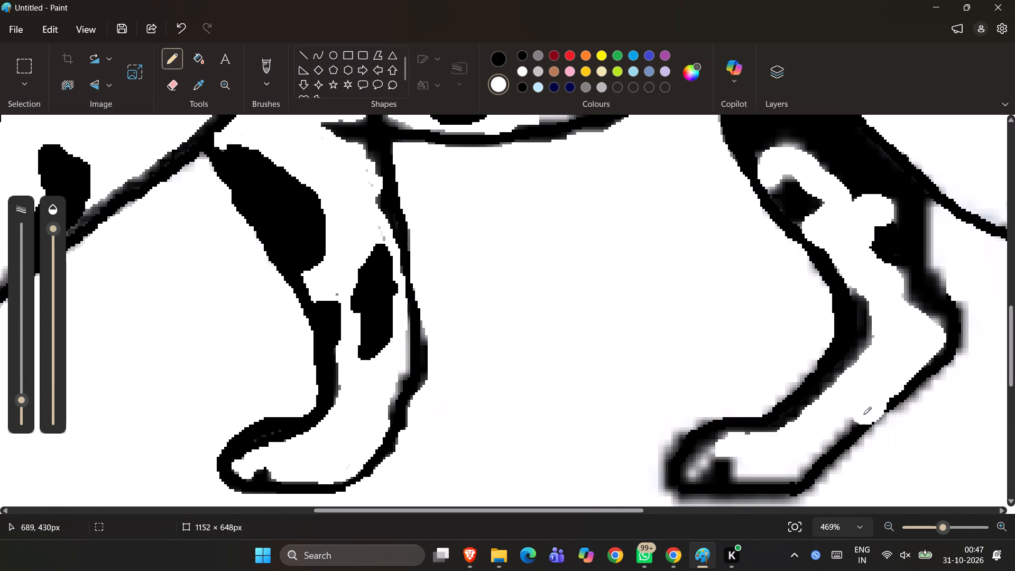
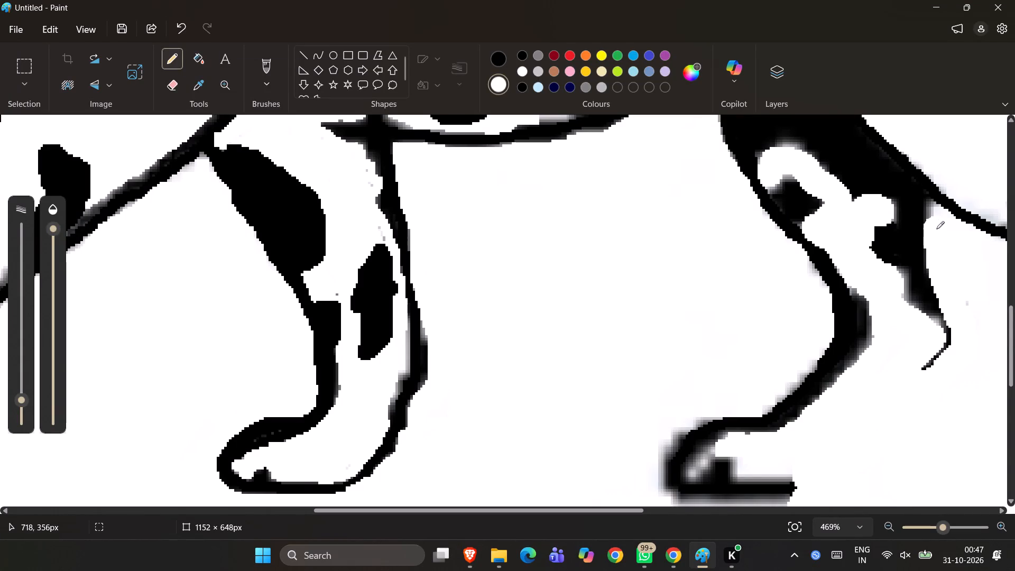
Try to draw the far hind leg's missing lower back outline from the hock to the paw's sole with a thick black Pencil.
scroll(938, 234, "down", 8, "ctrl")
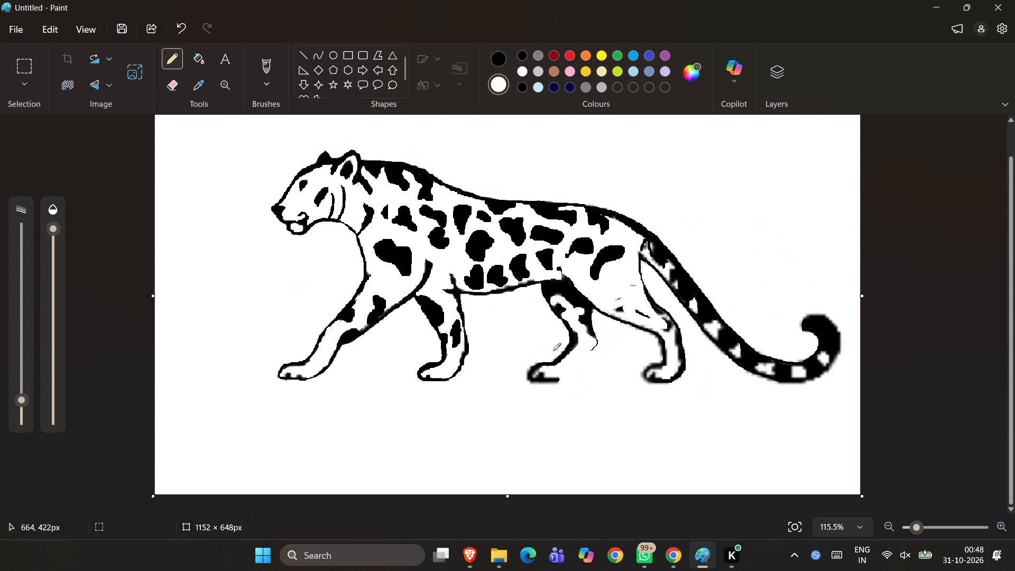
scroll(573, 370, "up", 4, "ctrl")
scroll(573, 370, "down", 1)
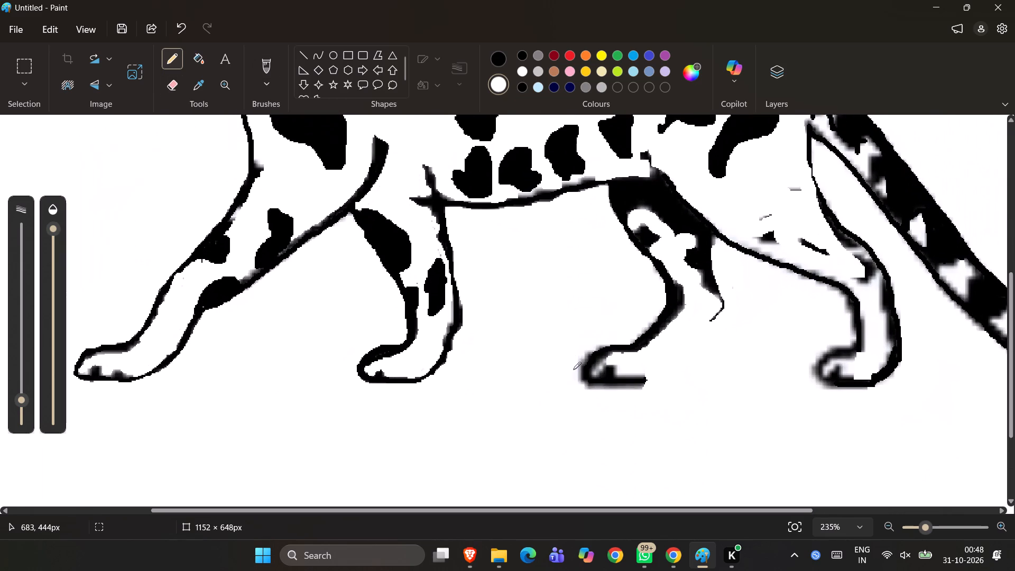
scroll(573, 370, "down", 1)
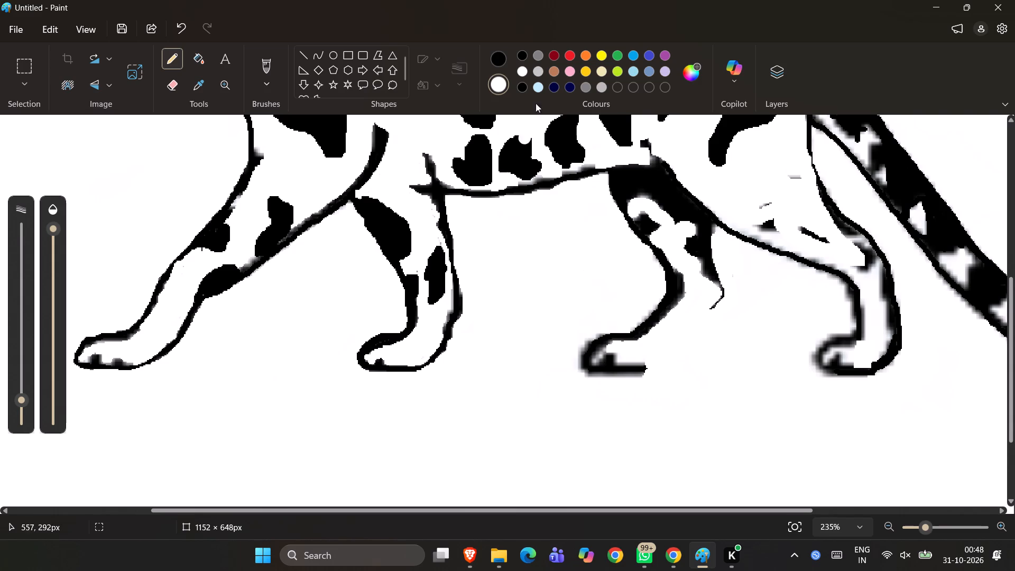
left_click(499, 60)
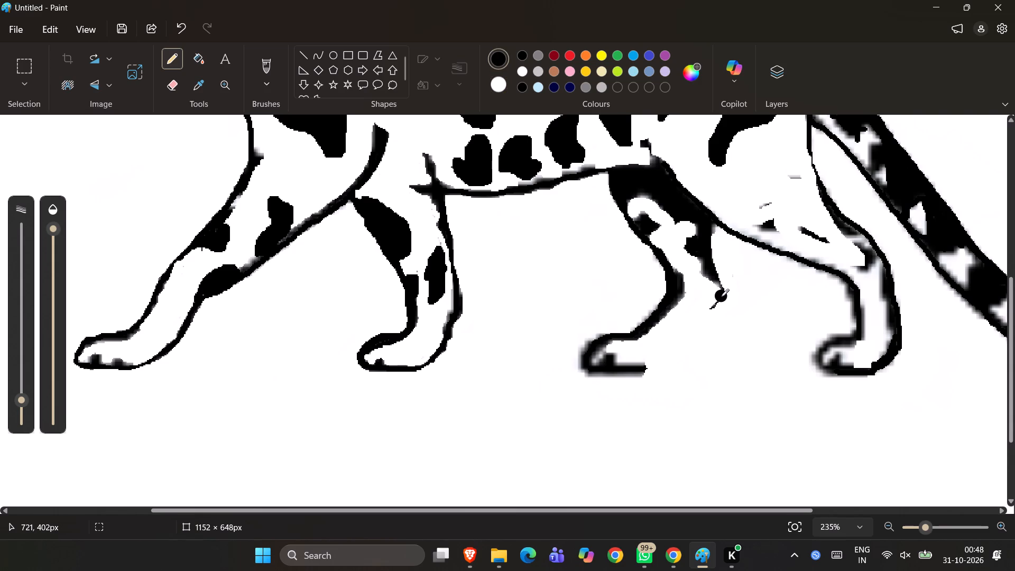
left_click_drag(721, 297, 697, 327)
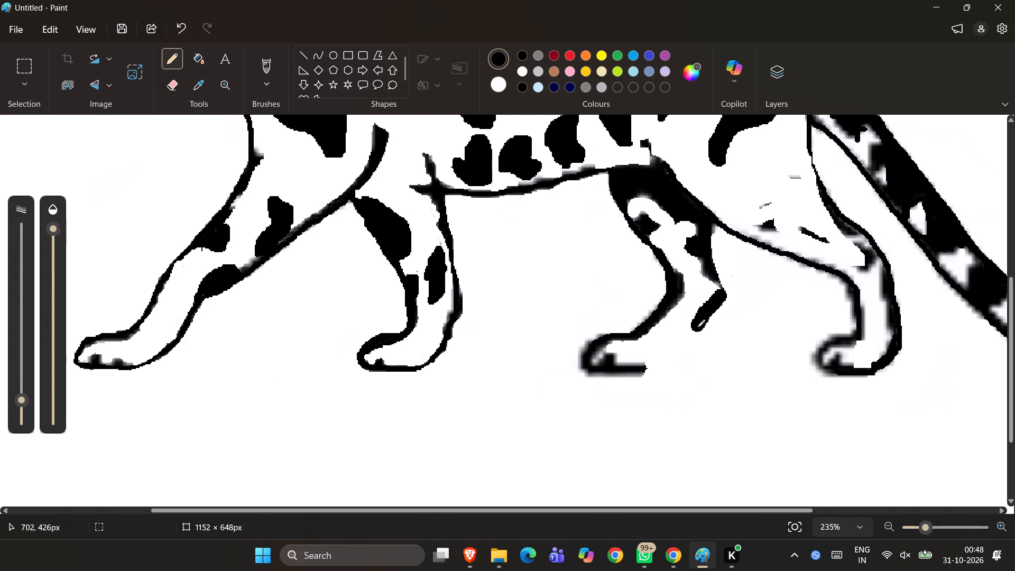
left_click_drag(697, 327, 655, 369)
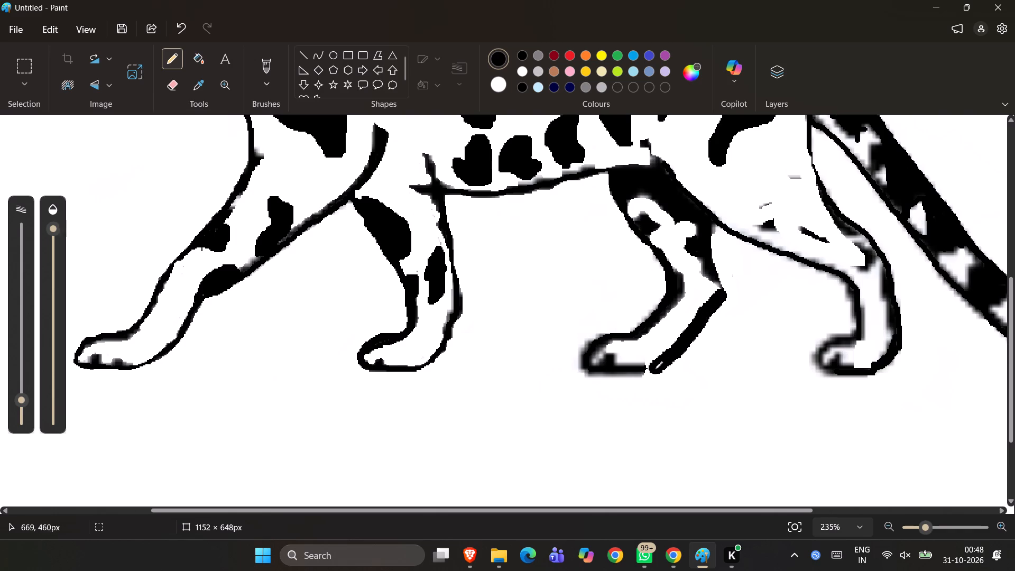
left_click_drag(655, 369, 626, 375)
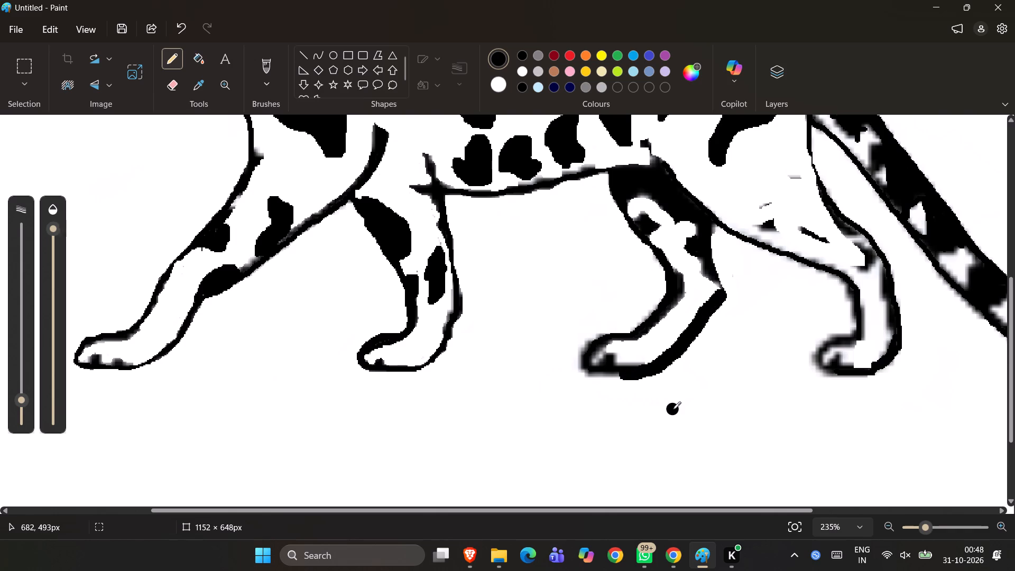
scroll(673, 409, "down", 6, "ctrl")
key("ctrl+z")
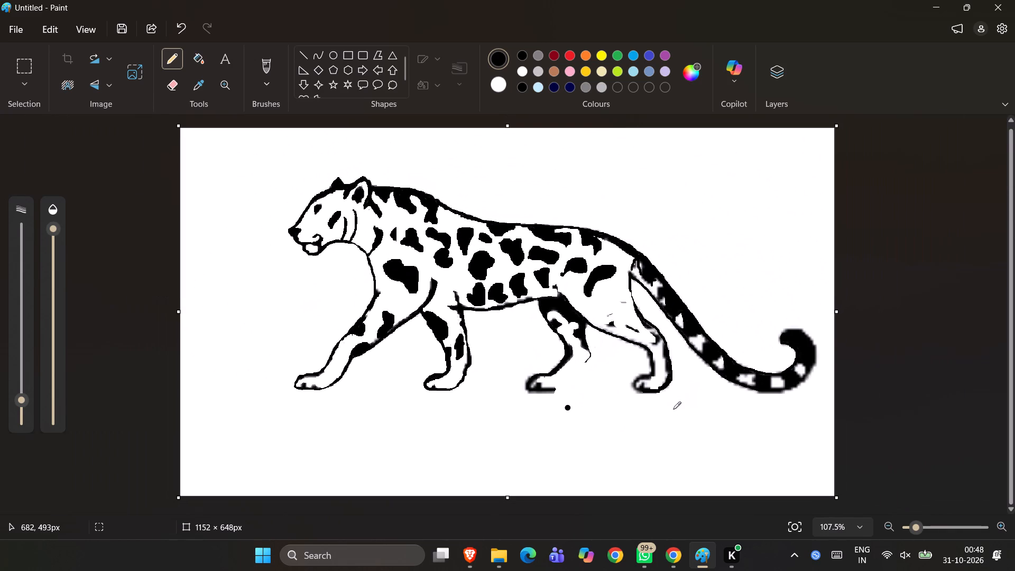
Draw the far hind leg's lower back outline from the paw's sole up to the hock with a 5 px black Pencil.
left_click(21, 411)
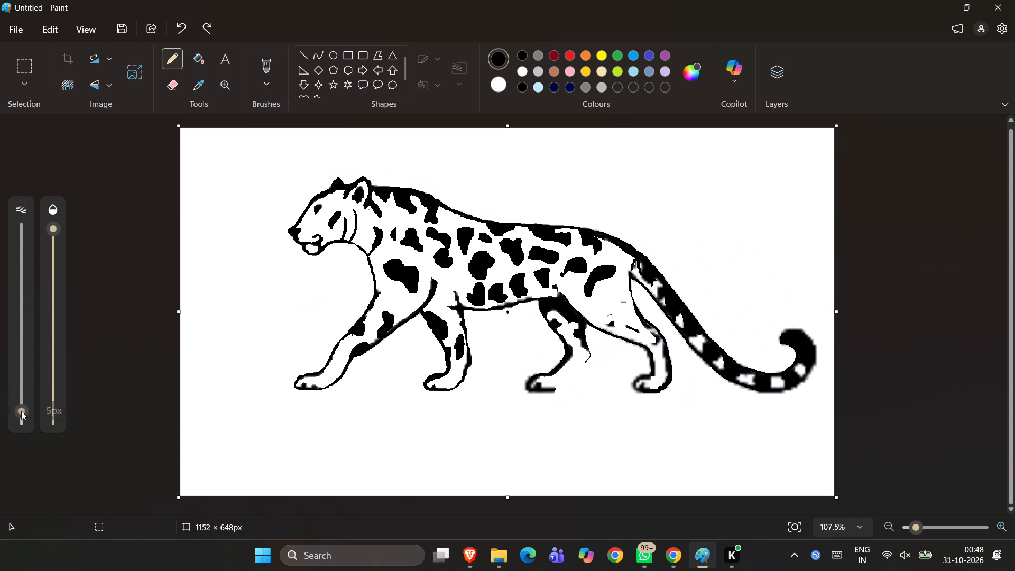
scroll(512, 381, "up", 4, "ctrl")
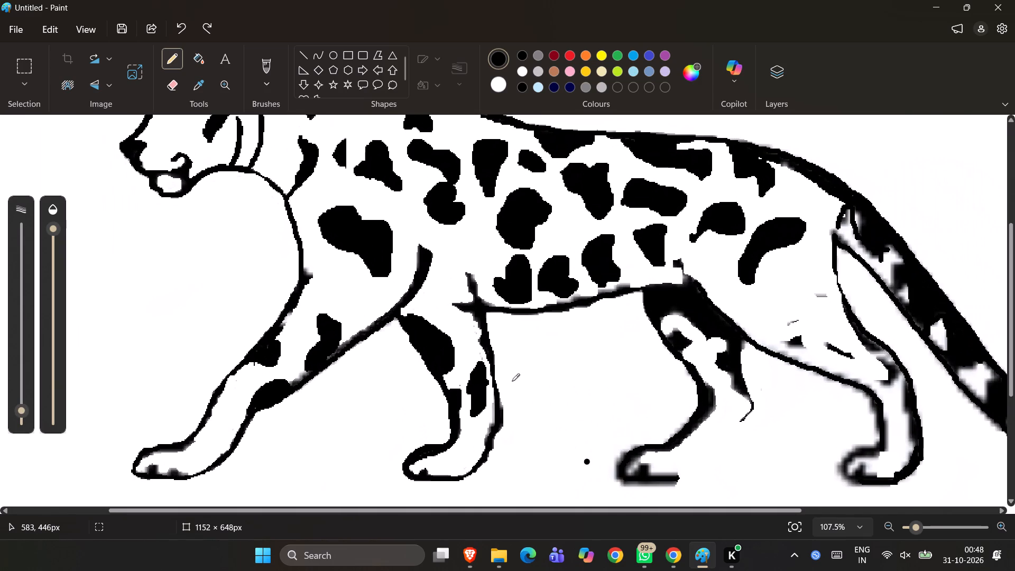
left_click_drag(674, 479, 690, 471)
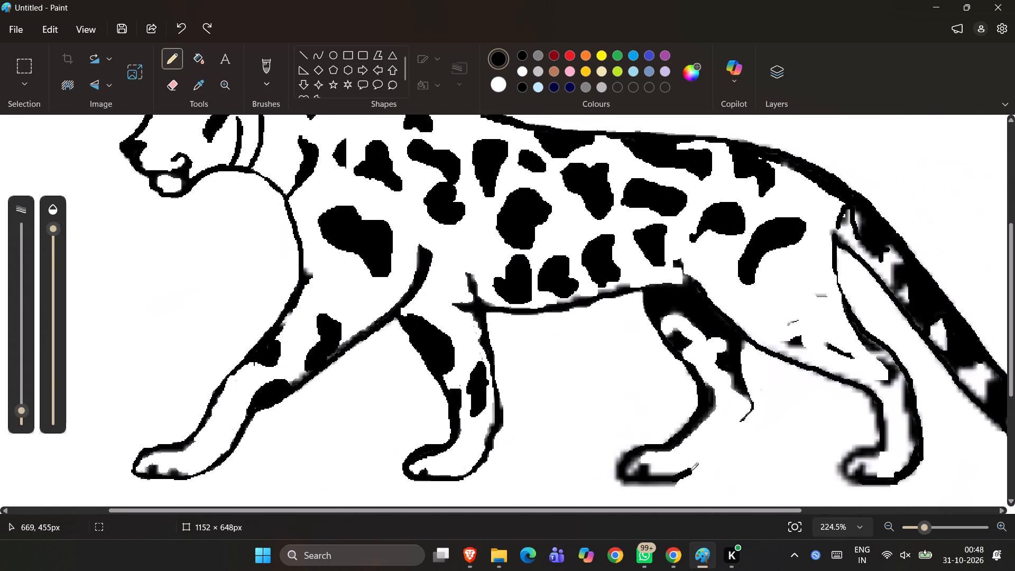
left_click_drag(690, 471, 730, 434)
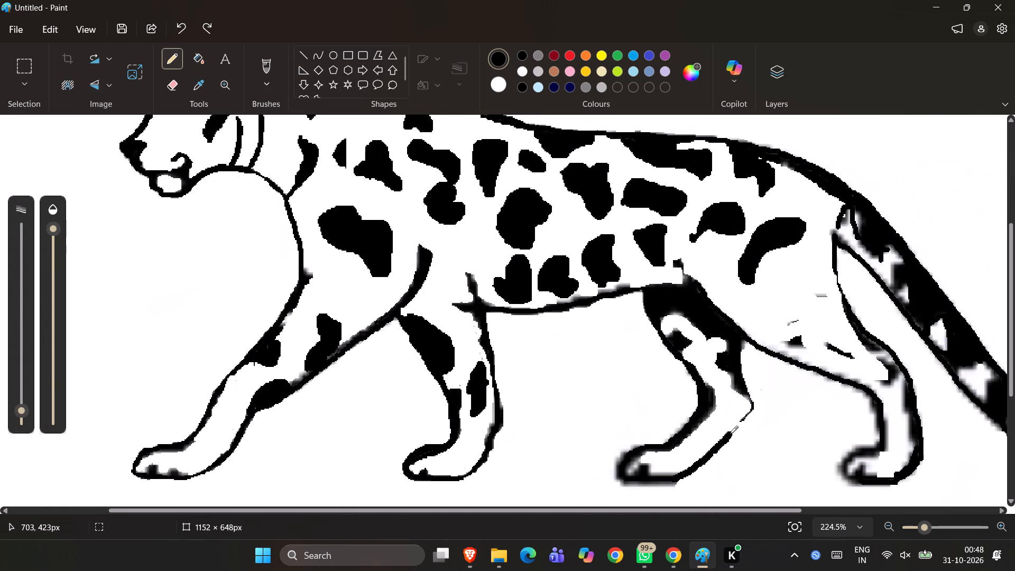
left_click_drag(730, 434, 750, 410)
left_click_drag(750, 410, 751, 399)
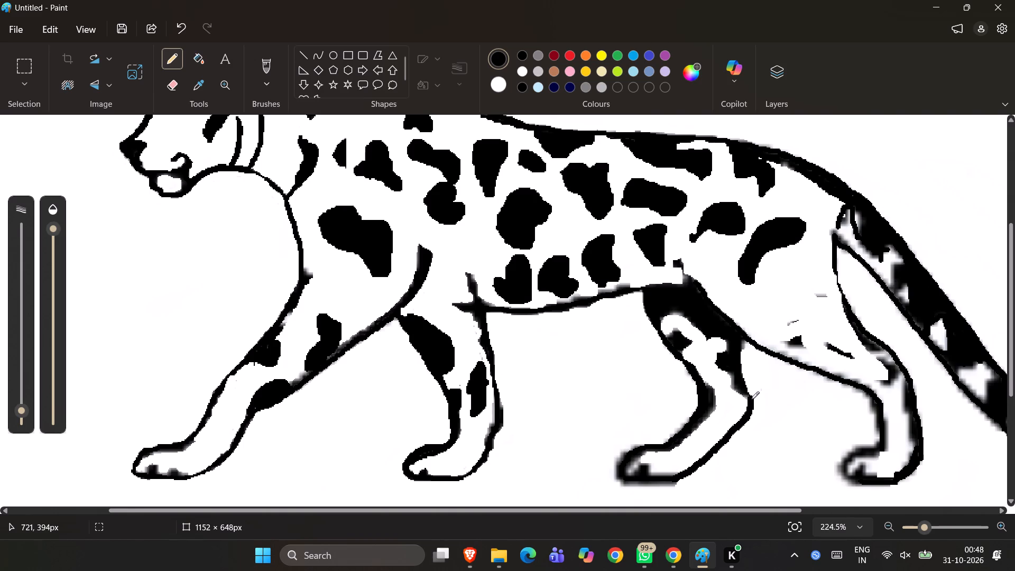
left_click_drag(751, 399, 745, 394)
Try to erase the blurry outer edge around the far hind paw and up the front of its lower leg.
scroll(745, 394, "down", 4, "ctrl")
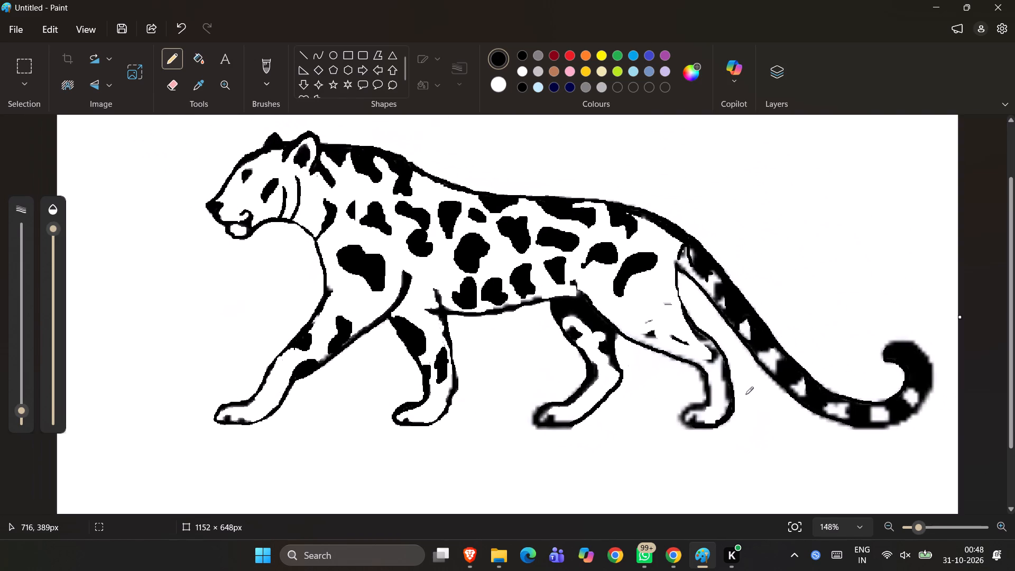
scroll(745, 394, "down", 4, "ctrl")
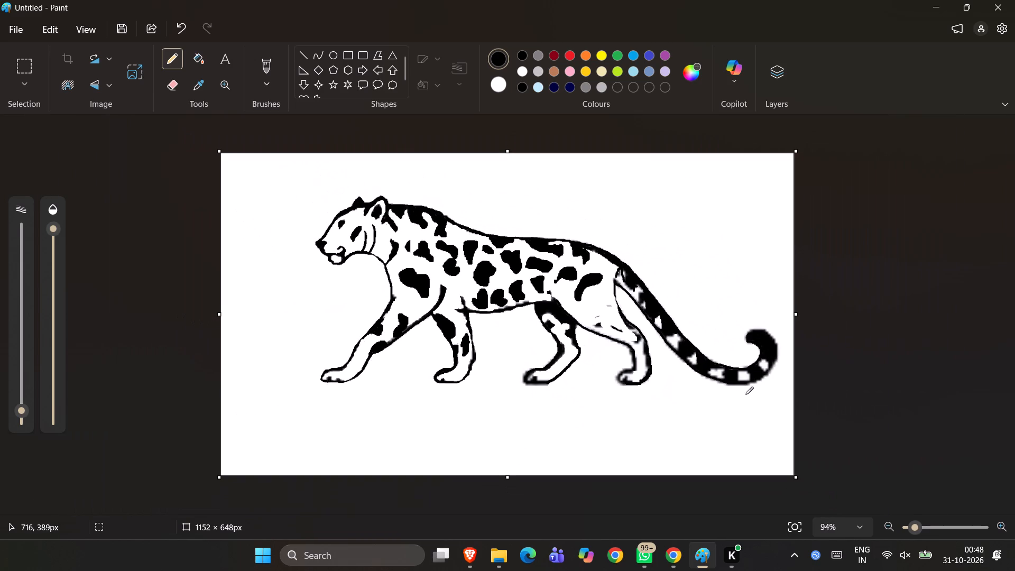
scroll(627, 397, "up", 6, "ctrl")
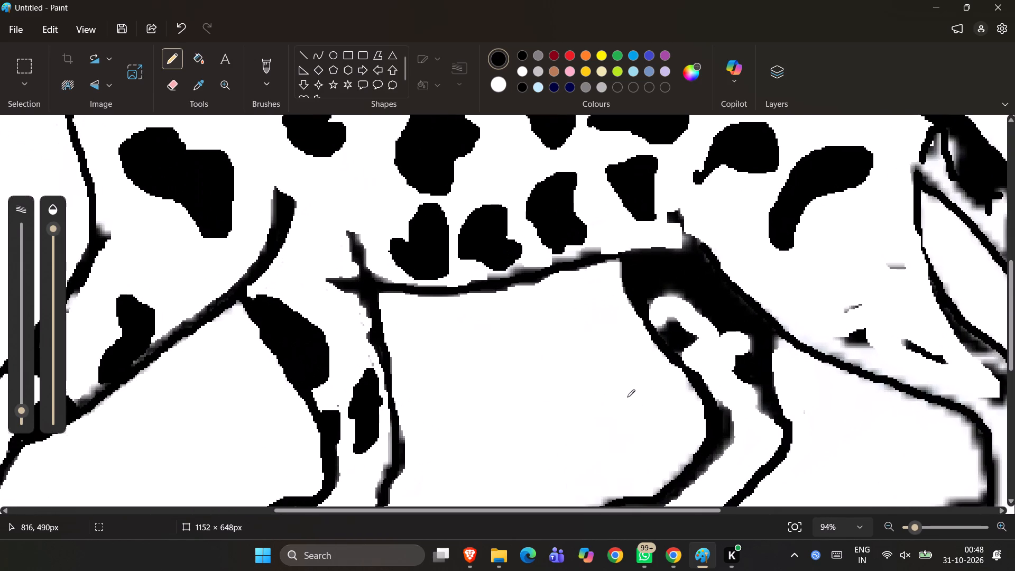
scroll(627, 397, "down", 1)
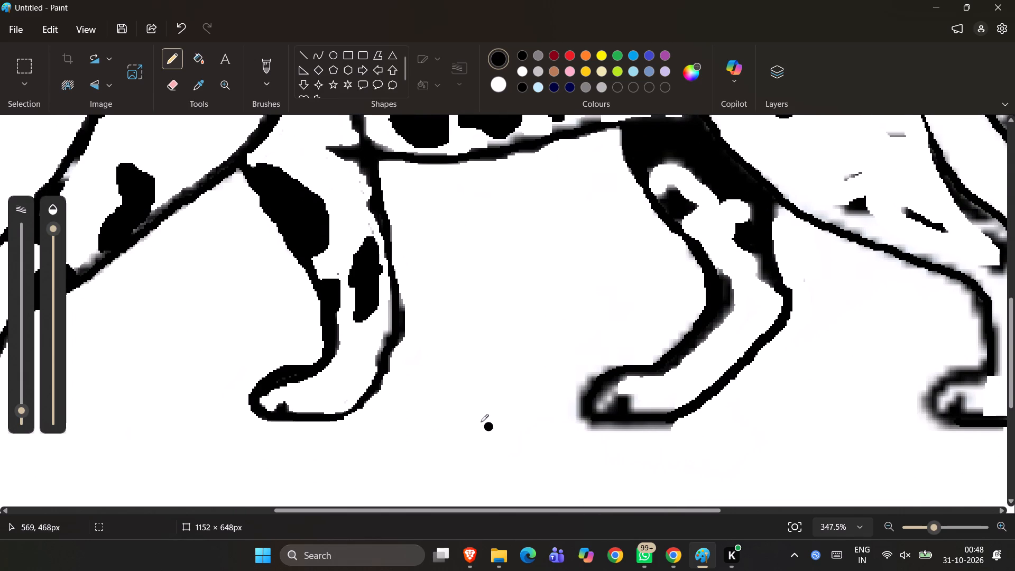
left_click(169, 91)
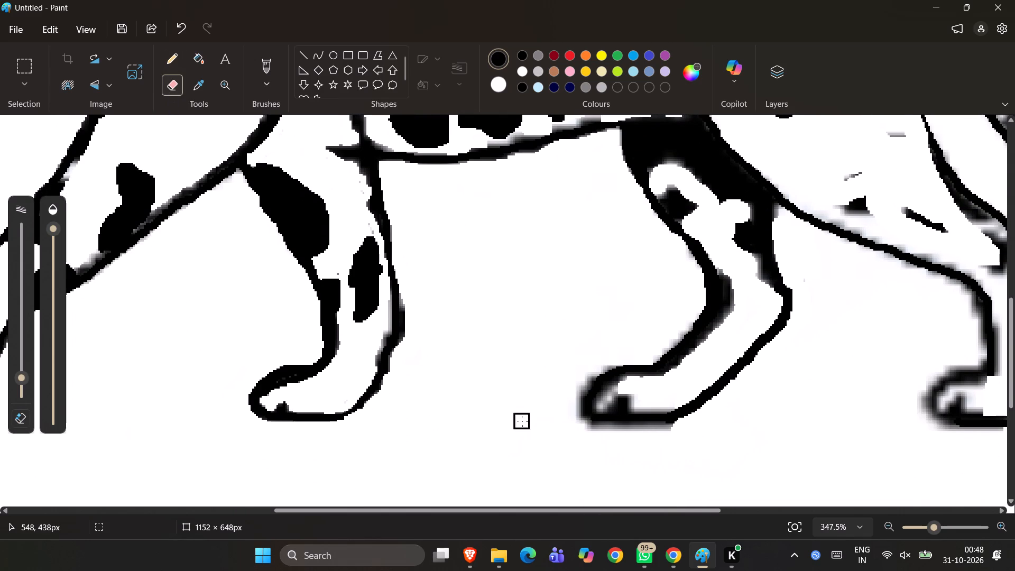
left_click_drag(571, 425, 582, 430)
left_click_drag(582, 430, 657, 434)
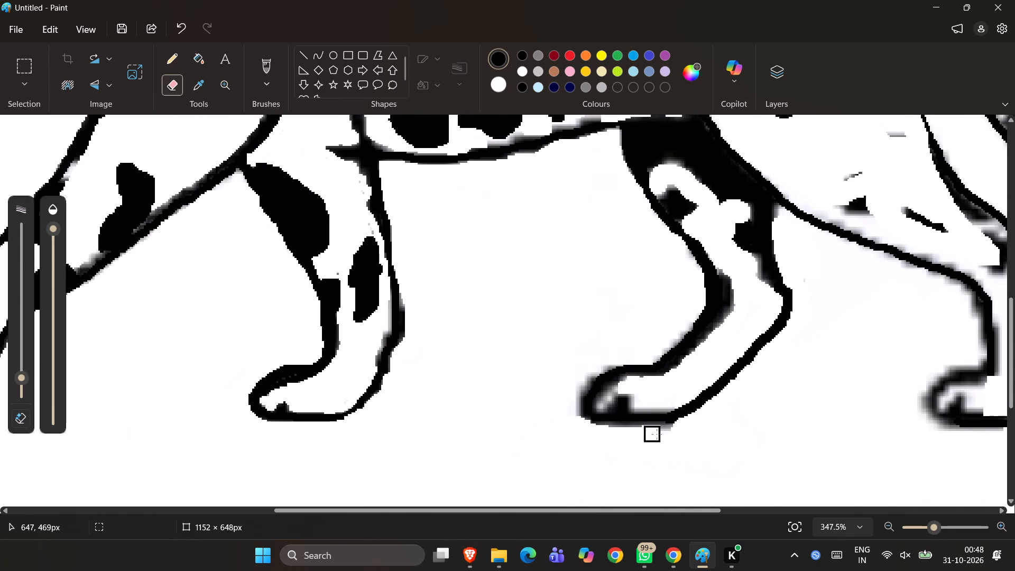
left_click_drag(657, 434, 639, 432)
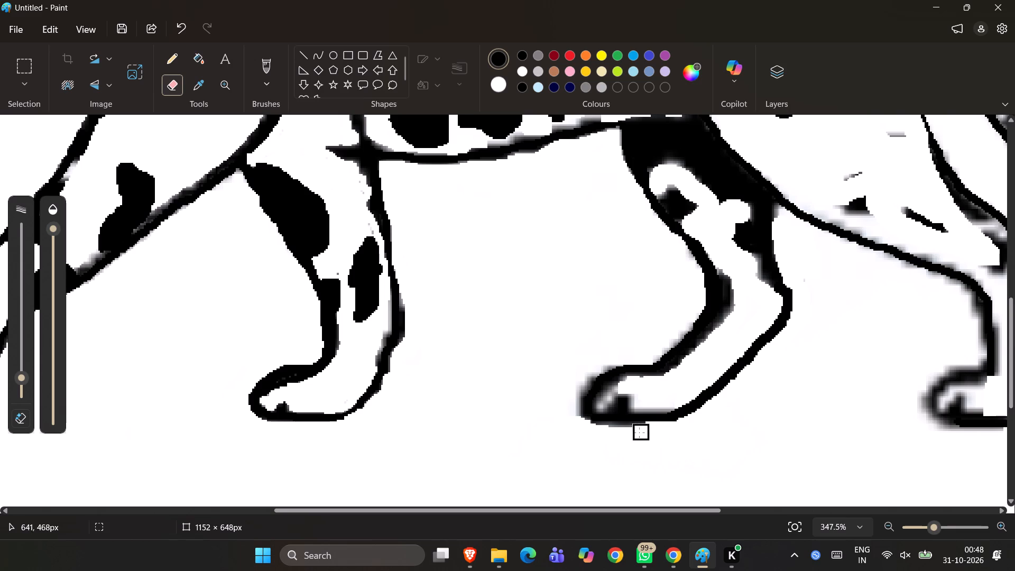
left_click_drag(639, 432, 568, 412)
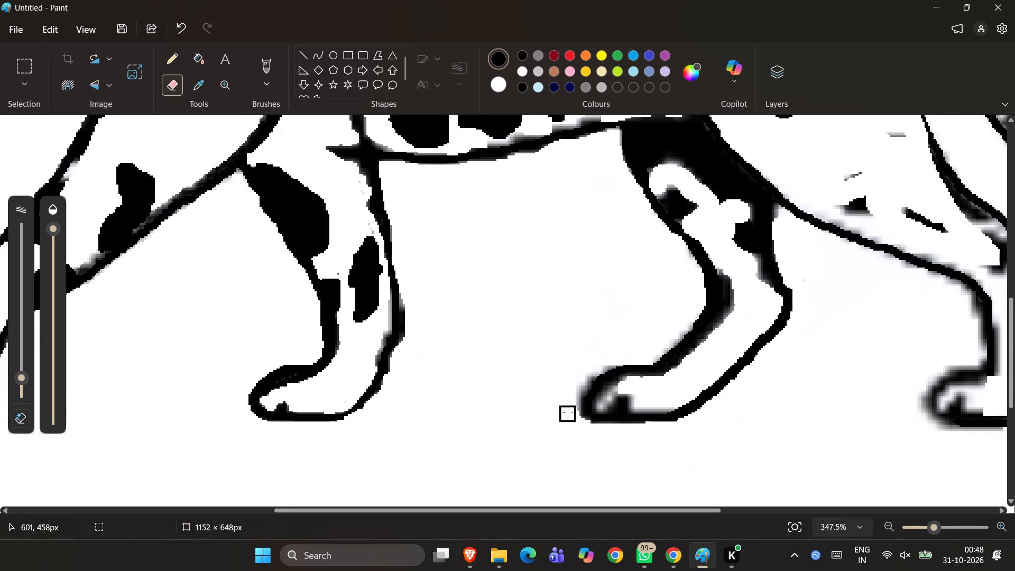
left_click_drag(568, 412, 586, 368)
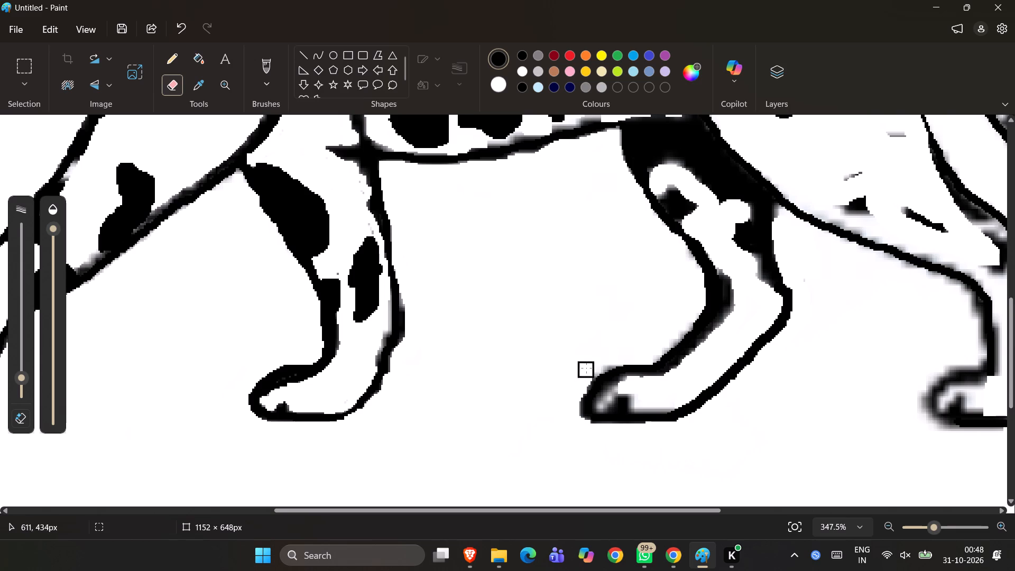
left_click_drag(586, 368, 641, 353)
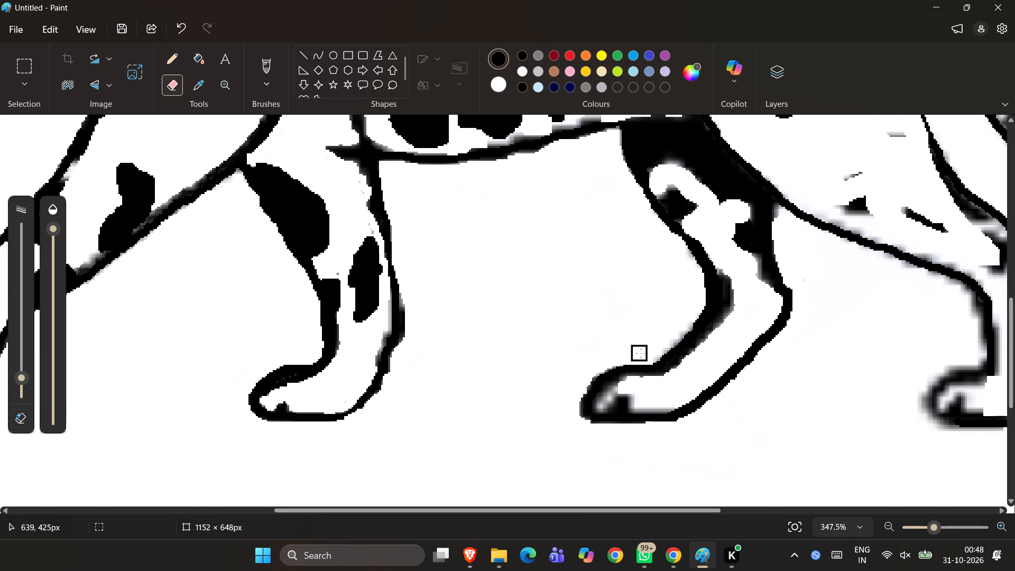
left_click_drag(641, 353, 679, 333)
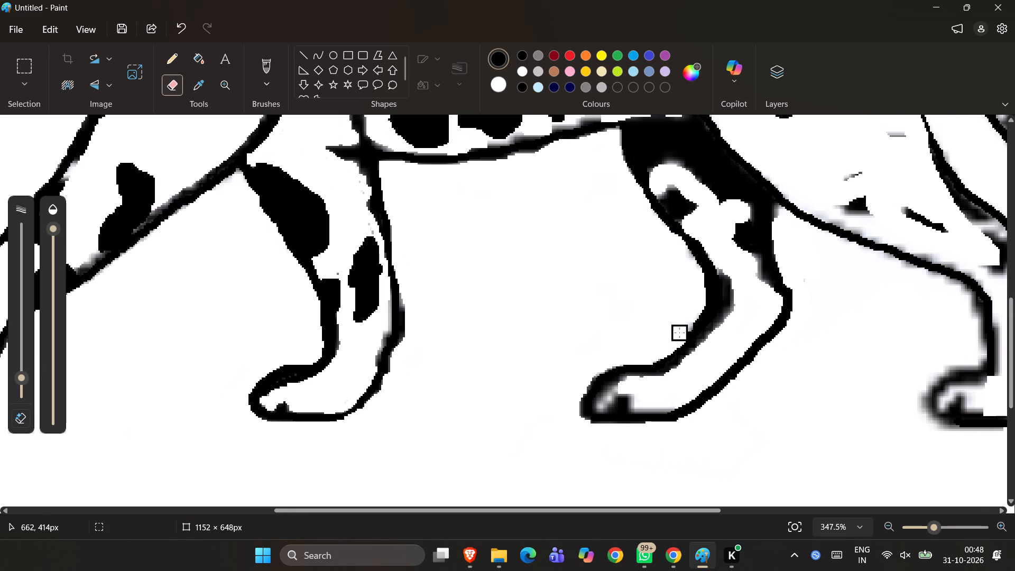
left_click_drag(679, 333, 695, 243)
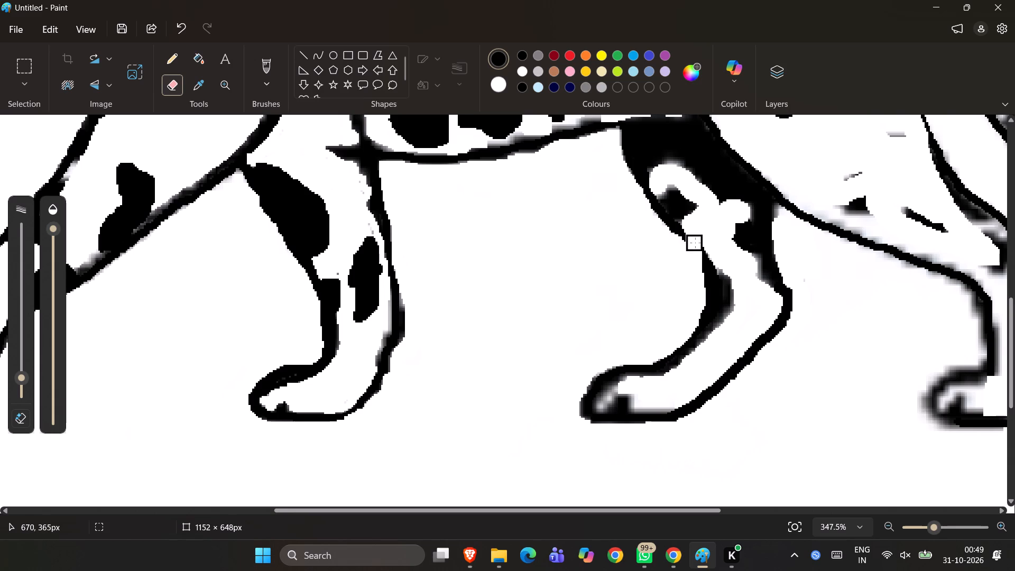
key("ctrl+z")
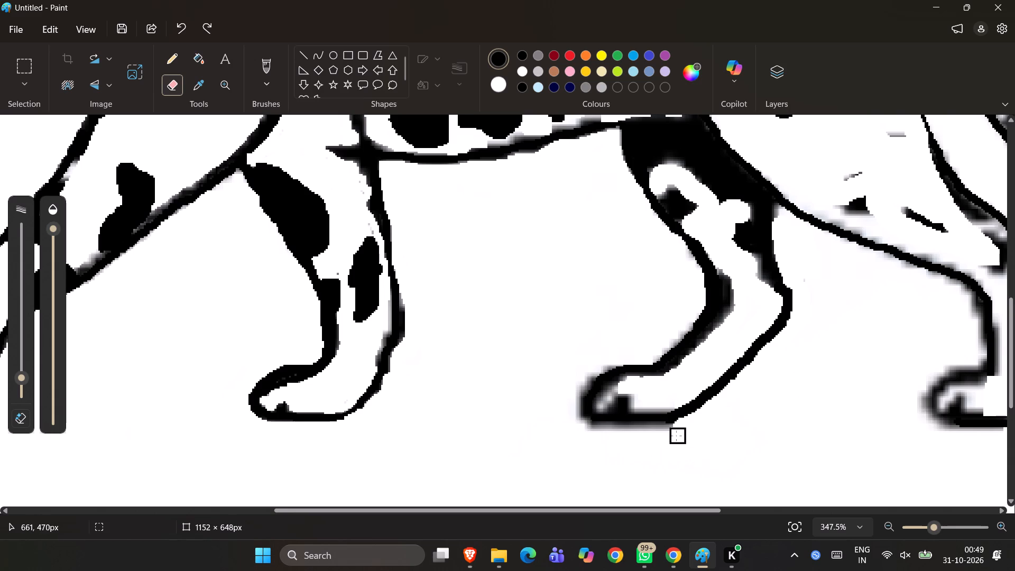
Erase the blurry outer edge along the far hind paw's sole, toes and top, and up the front of the lower leg.
left_click_drag(682, 432, 598, 436)
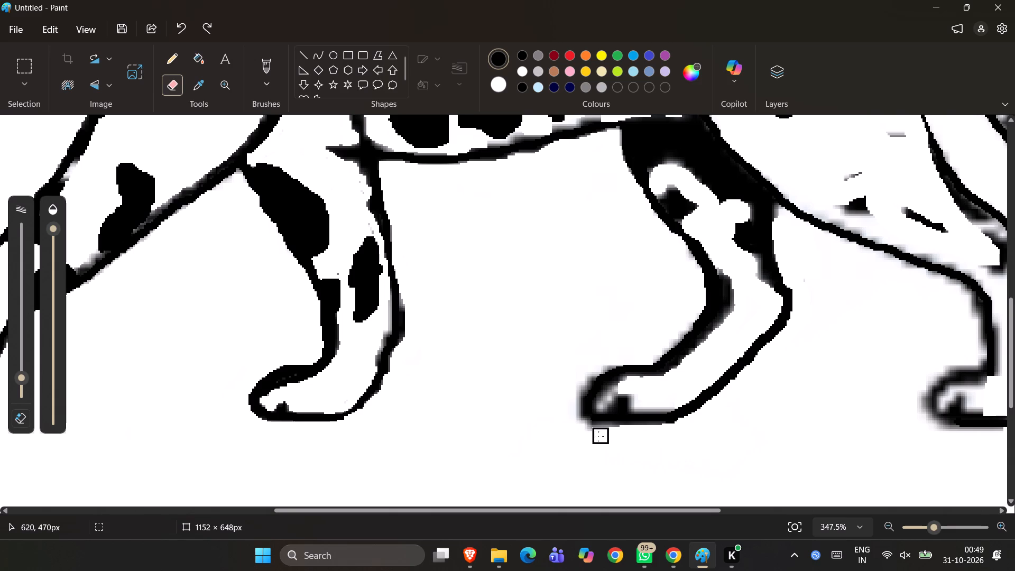
left_click_drag(598, 436, 577, 389)
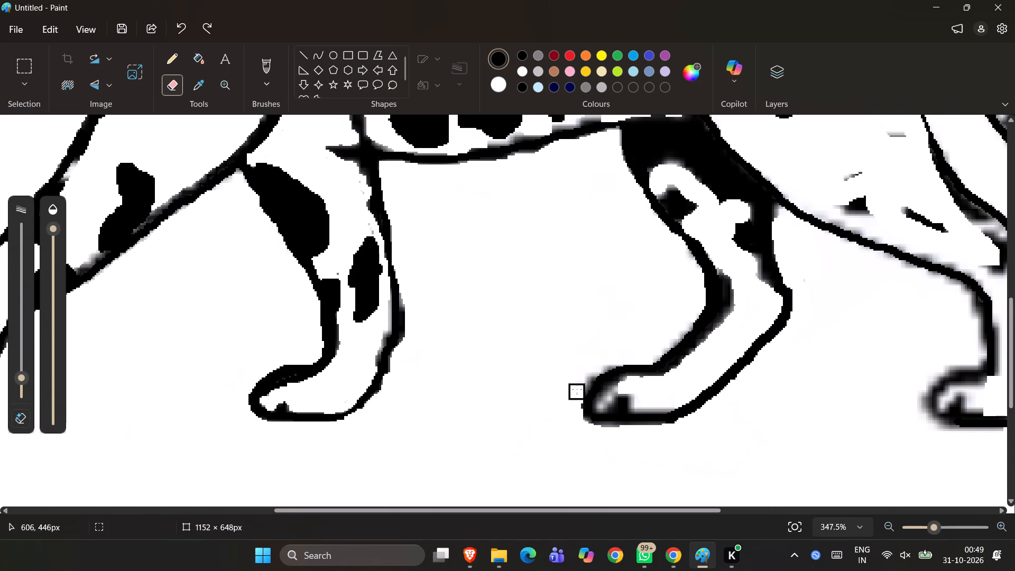
left_click_drag(577, 389, 628, 356)
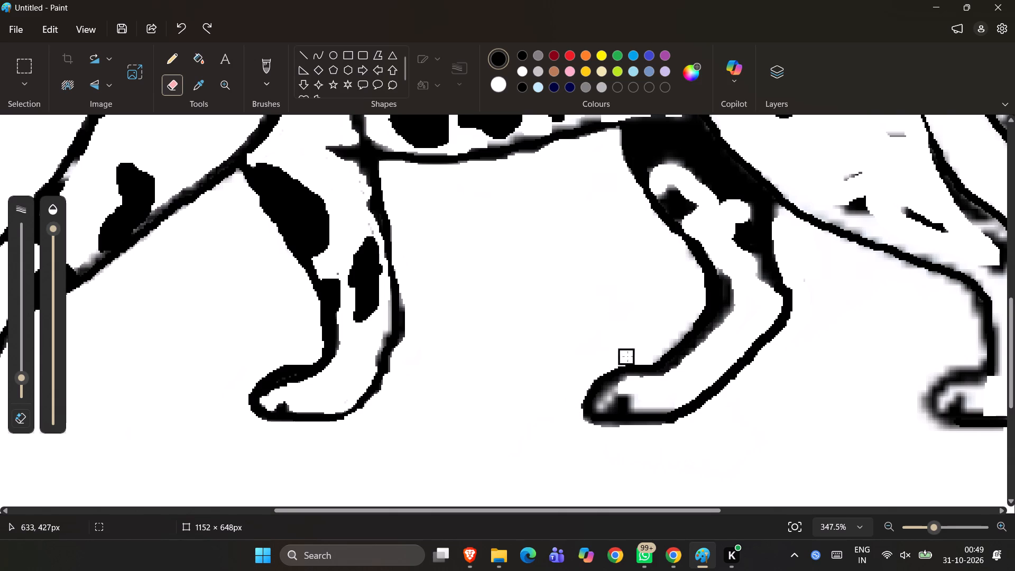
left_click_drag(628, 356, 670, 336)
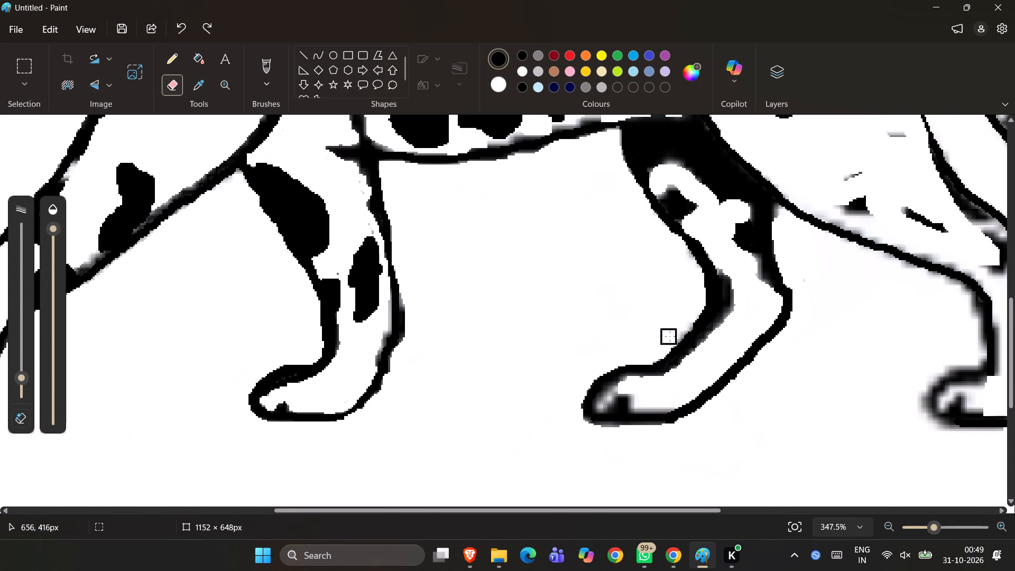
left_click_drag(670, 336, 681, 270)
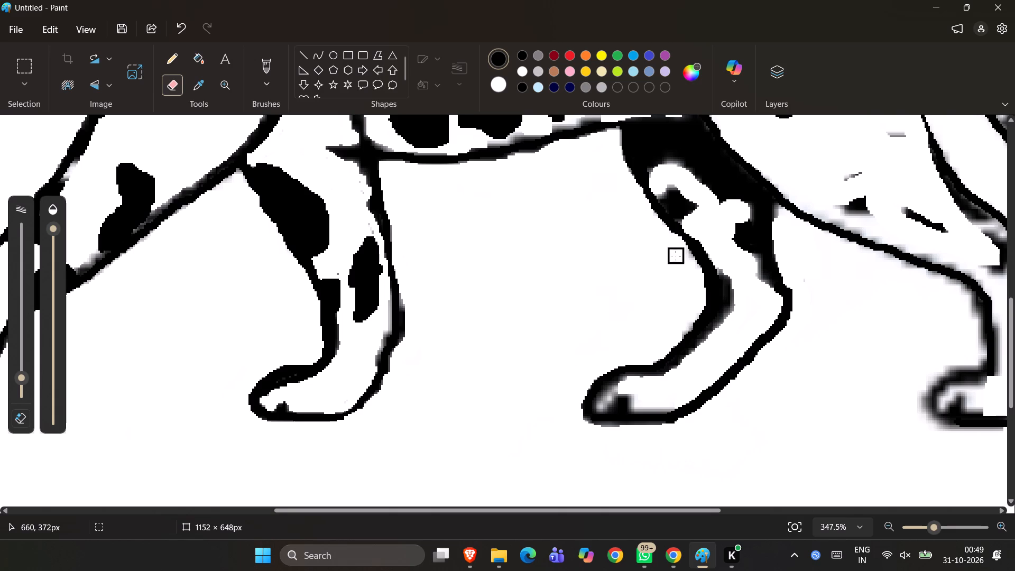
left_click_drag(677, 255, 690, 283)
left_click_drag(690, 283, 685, 318)
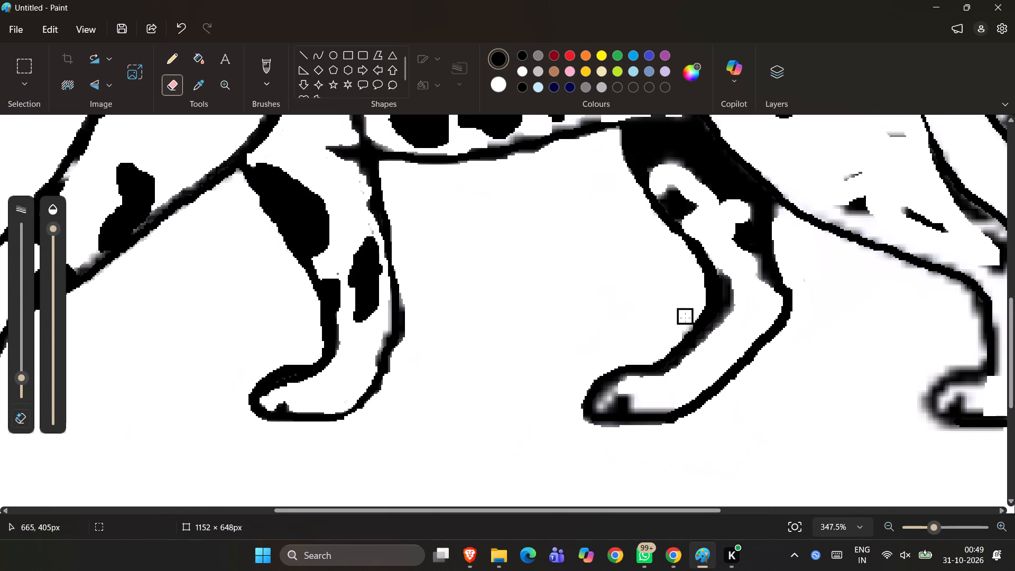
left_click_drag(685, 318, 666, 335)
Erase the blurry grey fringe beneath the far hind paw's sole, from the toes back to the heel.
left_click_drag(579, 428, 624, 436)
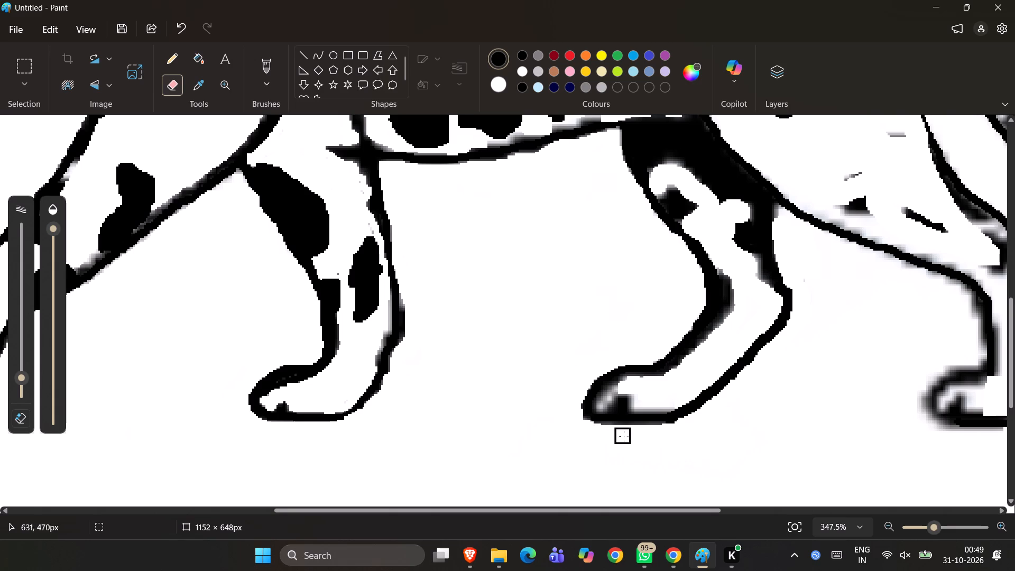
left_click_drag(624, 436, 681, 481)
scroll(681, 481, "down", 4, "ctrl")
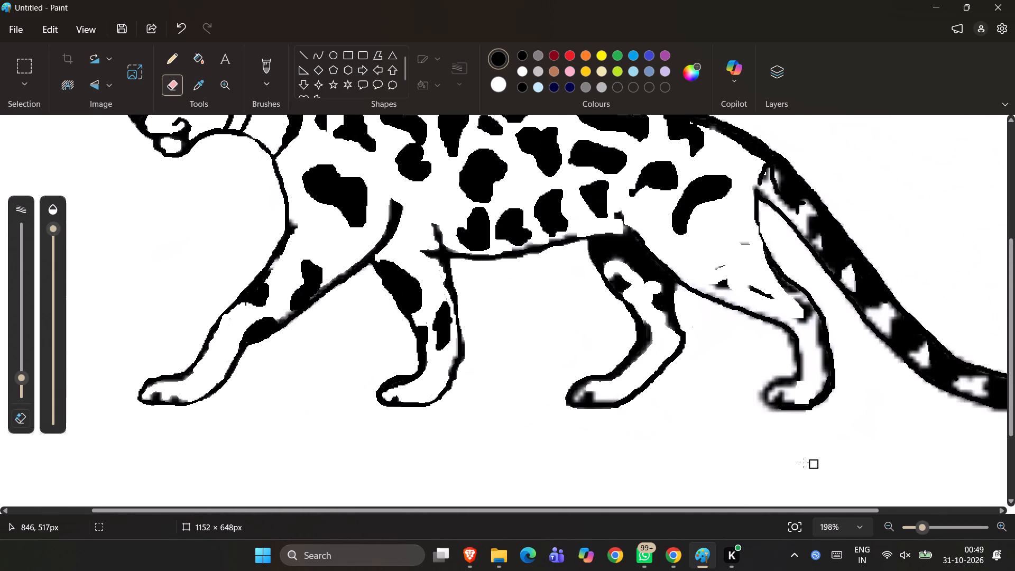
scroll(608, 431, "up", 8, "ctrl")
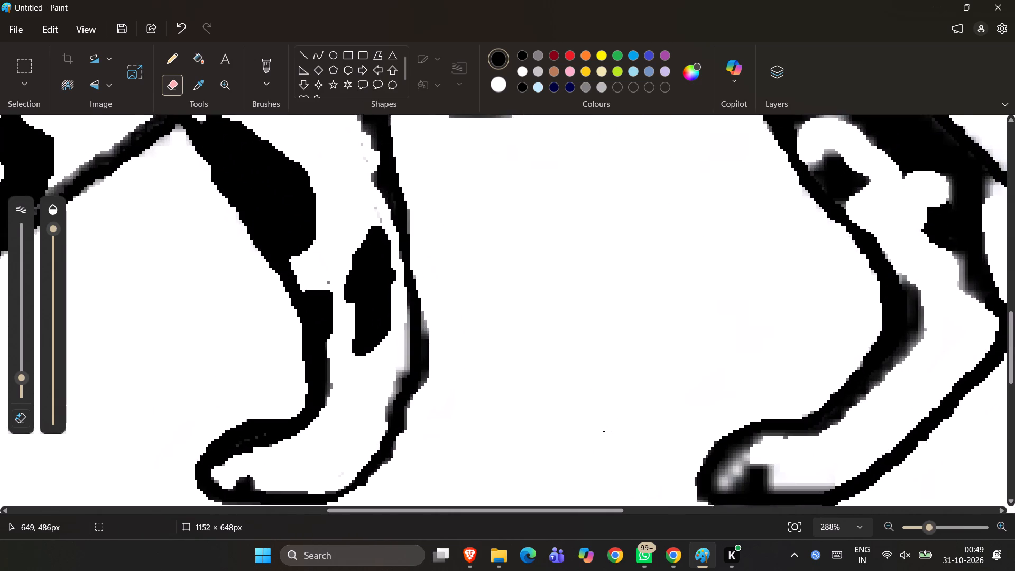
scroll(608, 431, "down", 1)
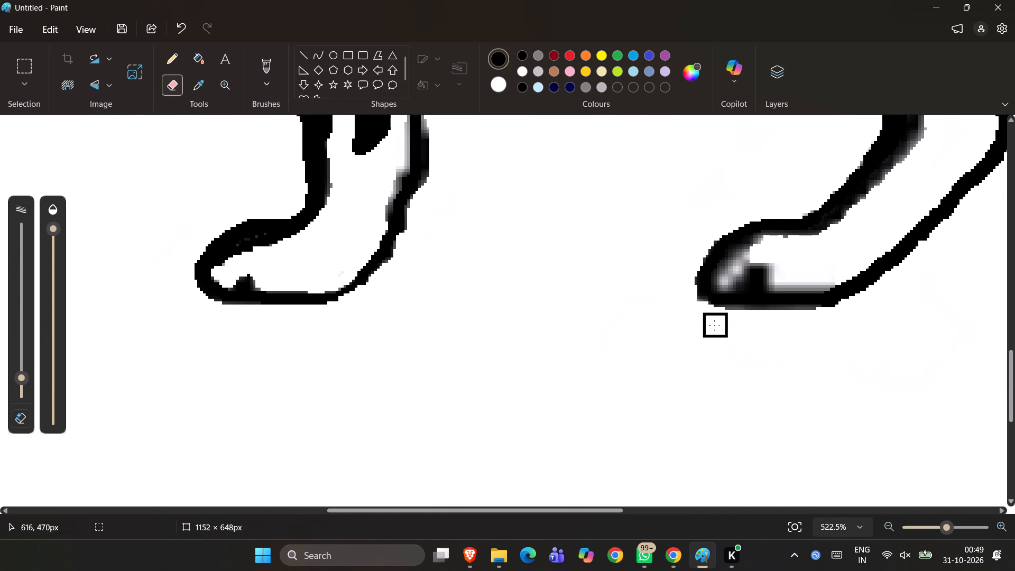
left_click_drag(714, 319, 721, 316)
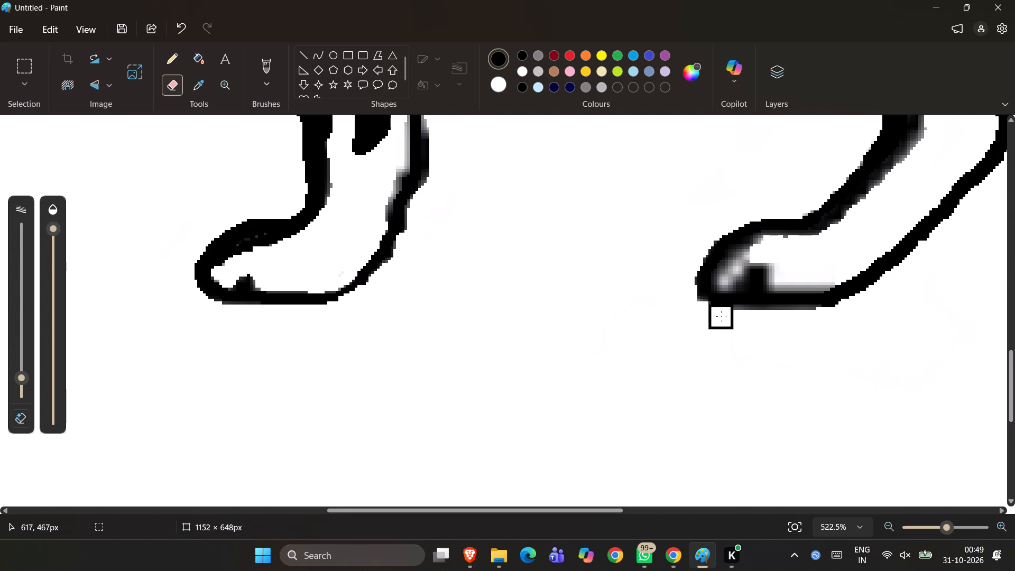
left_click_drag(721, 316, 804, 319)
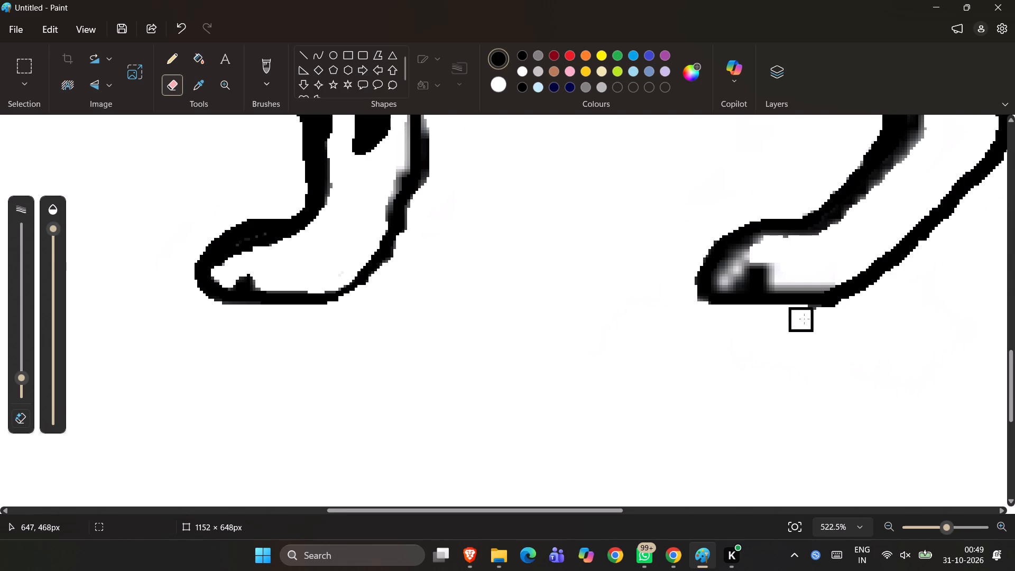
left_click_drag(804, 319, 826, 318)
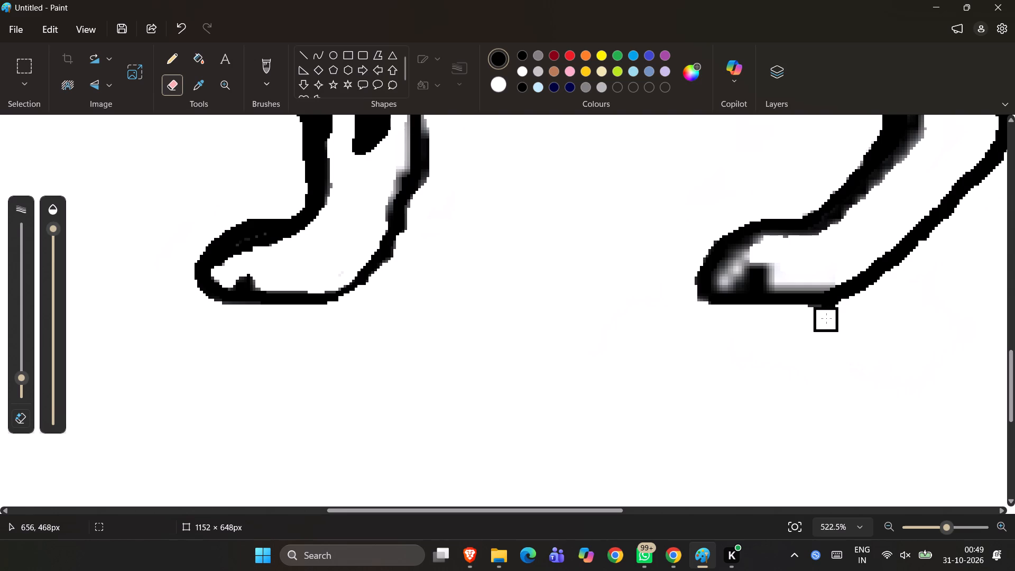
left_click_drag(826, 318, 806, 317)
scroll(806, 317, "down", 4, "ctrl")
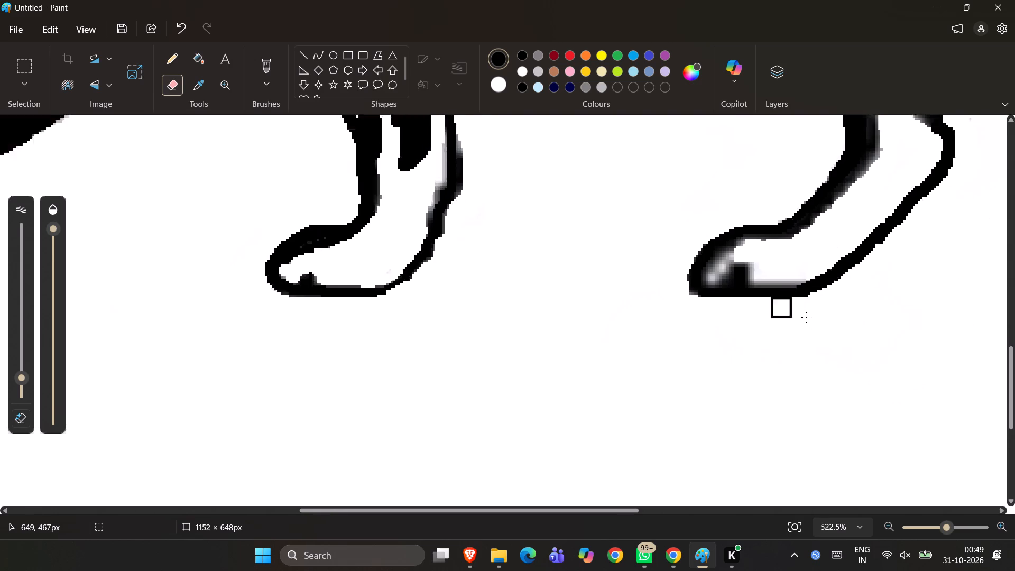
Erase the faint grey smudges in the white gap between the two hind legs.
scroll(970, 366, "down", 6, "ctrl")
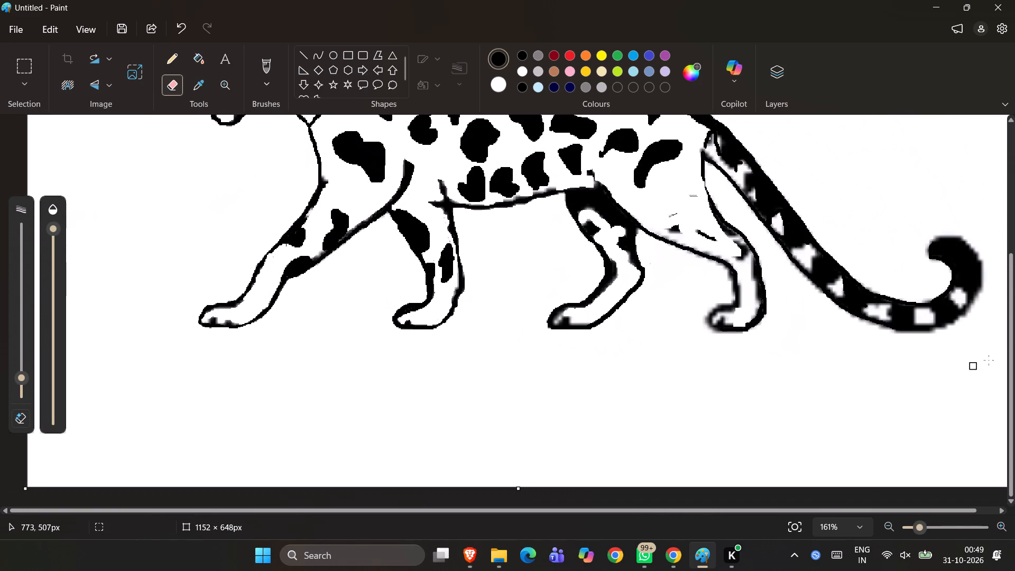
scroll(735, 311, "up", 7, "ctrl")
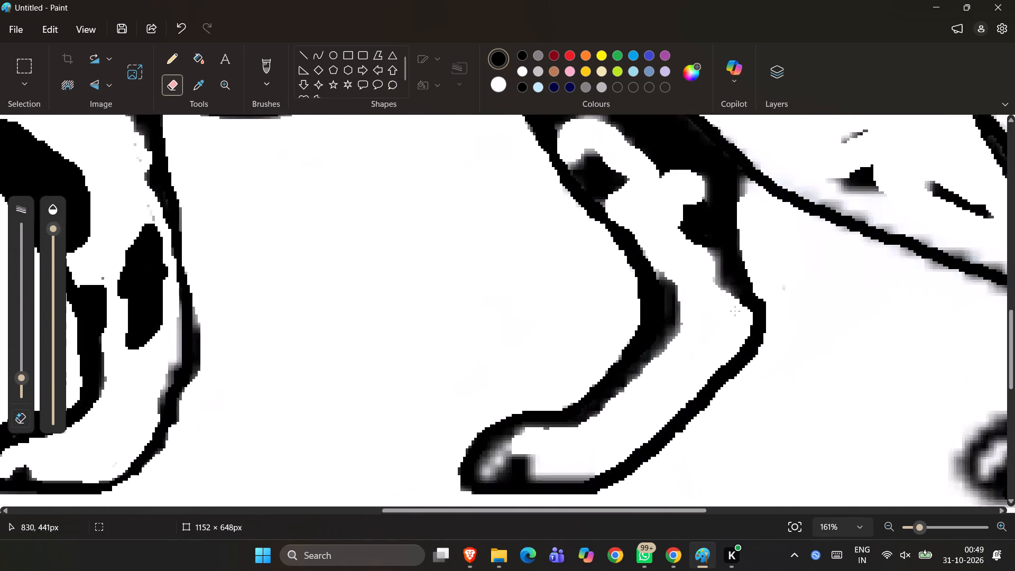
scroll(816, 337, "left", 1)
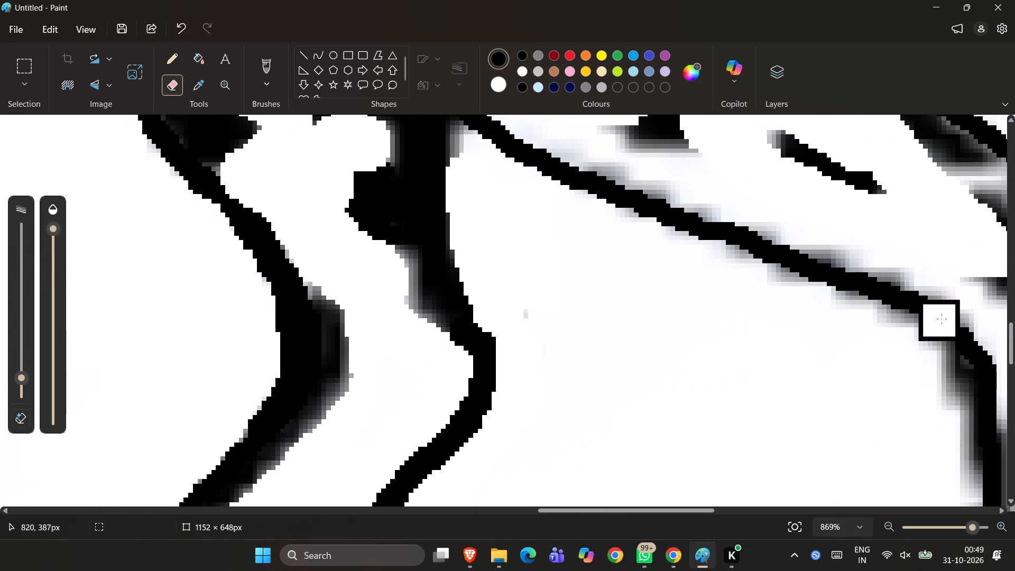
left_click_drag(643, 331, 618, 477)
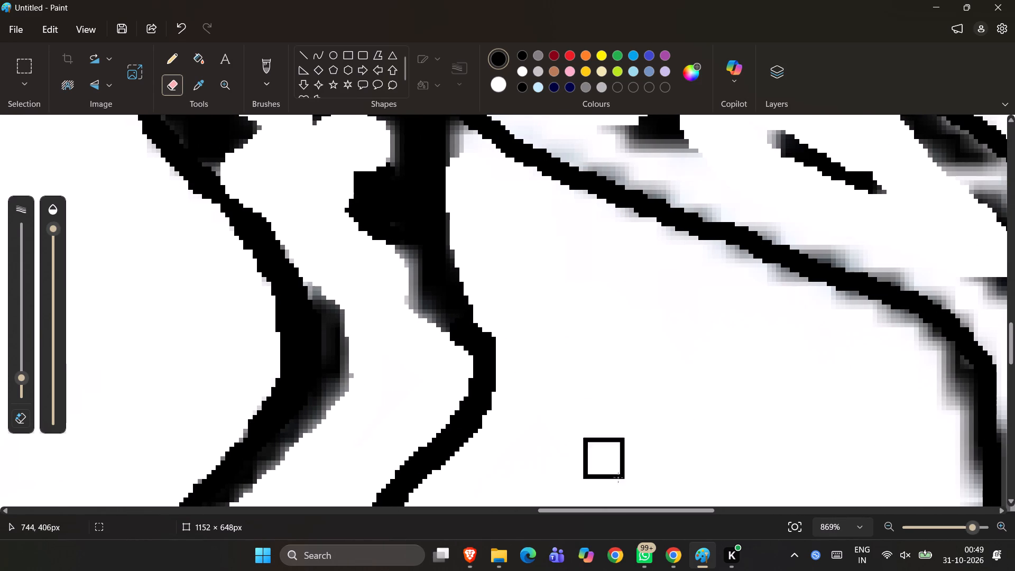
left_click_drag(618, 477, 644, 381)
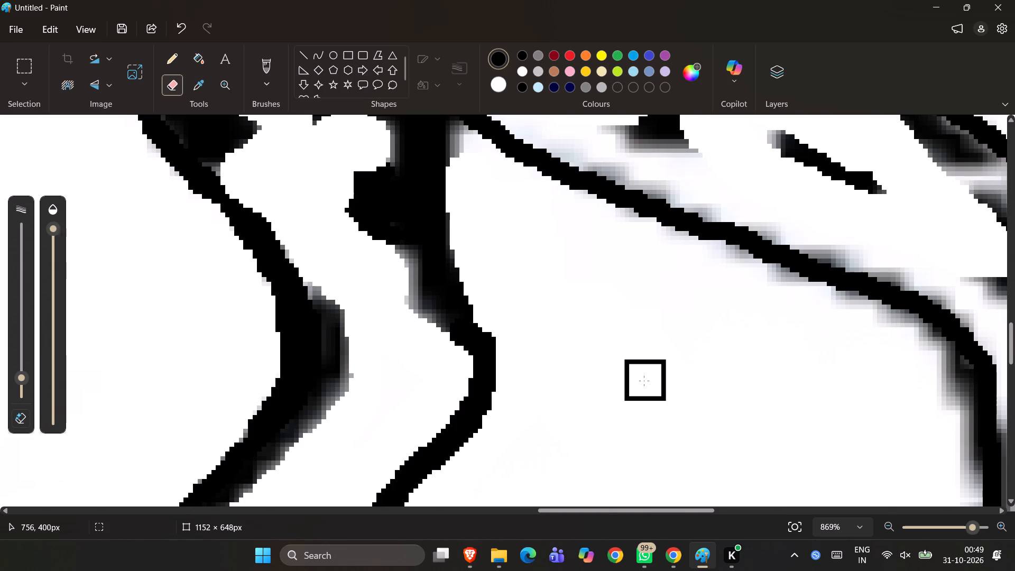
Fill the off-white patches inside the far hind leg and in the gap between the hind legs with white.
left_click(193, 57)
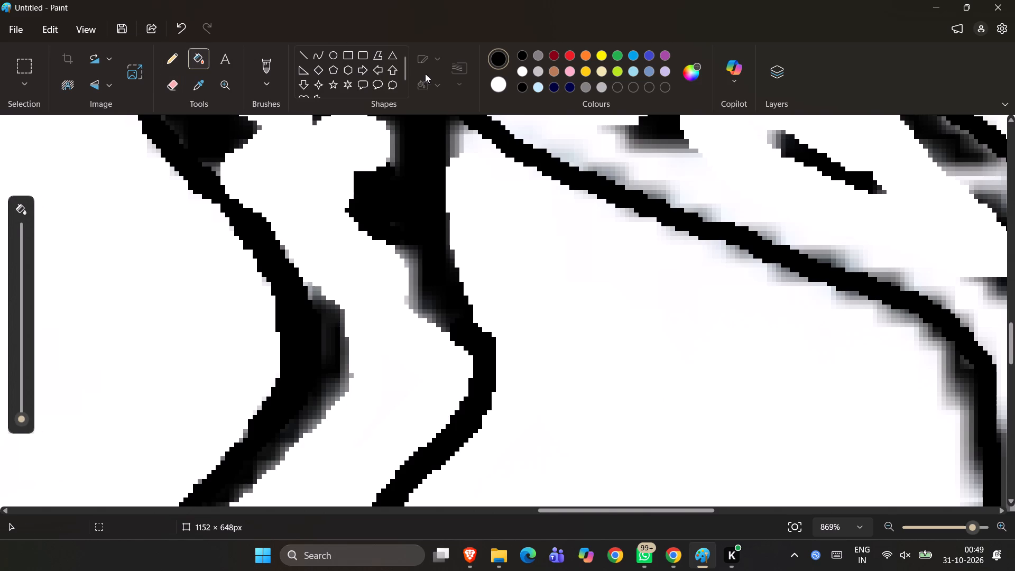
left_click(493, 80)
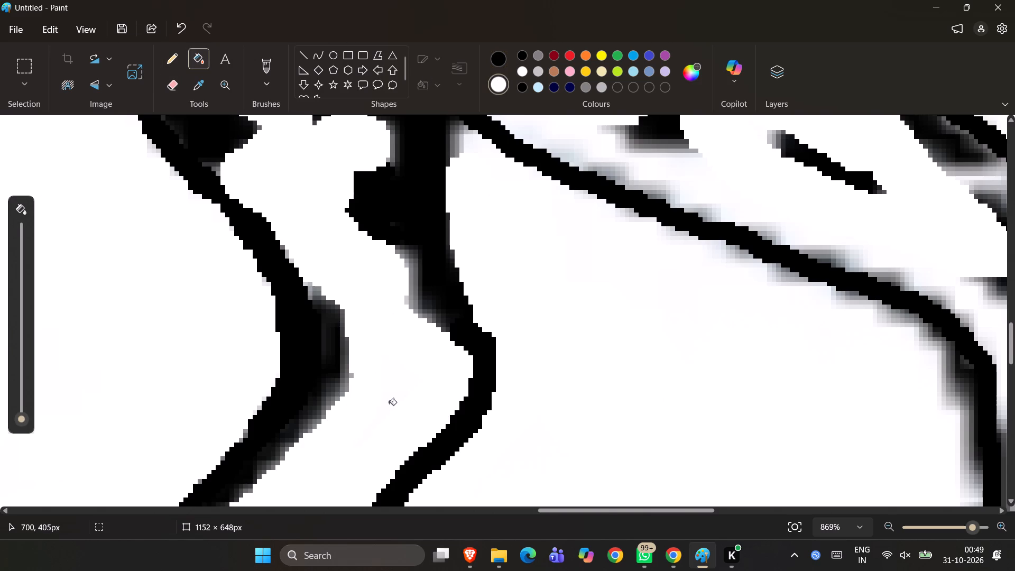
left_click(389, 404)
left_click(396, 388)
left_click(674, 271)
left_click(629, 269)
left_click(585, 243)
left_click(509, 176)
left_click(485, 154)
left_click(473, 143)
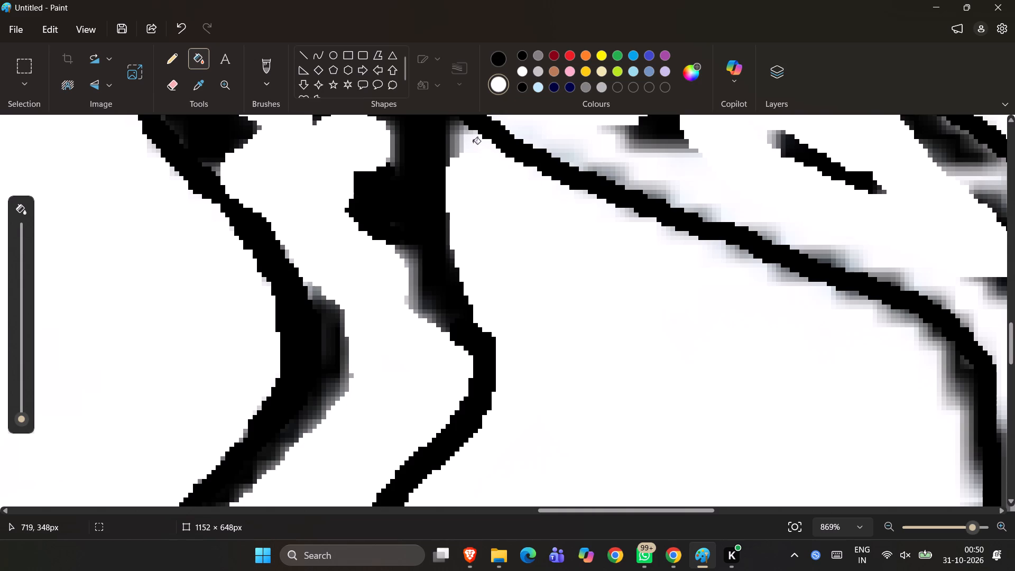
left_click(475, 146)
left_click(467, 147)
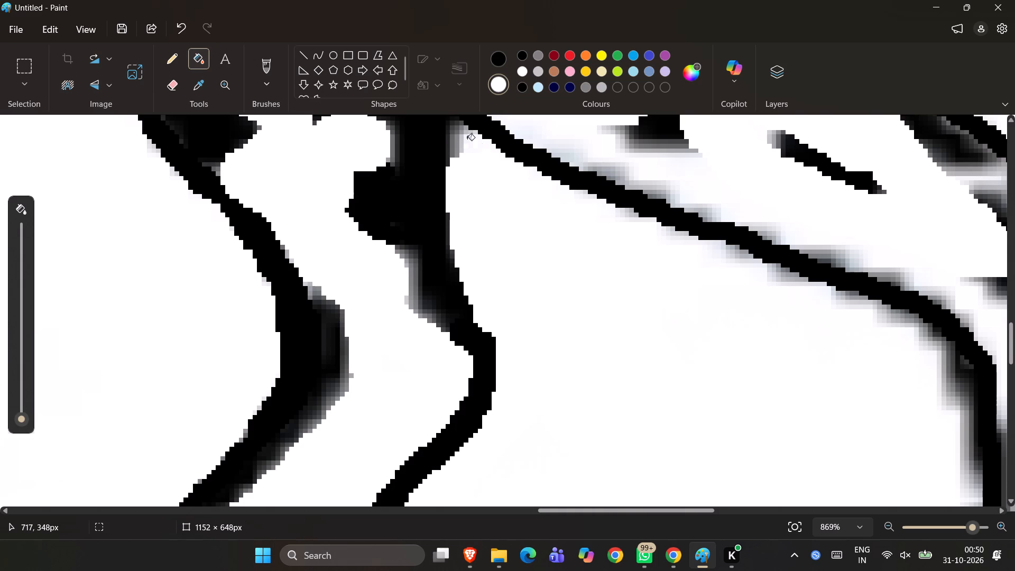
left_click(467, 139)
left_click_drag(468, 141, 479, 152)
Paint over the blurry underside of the near hind thigh's front outline with a white Pencil, starting where it meets the far leg.
left_click(170, 58)
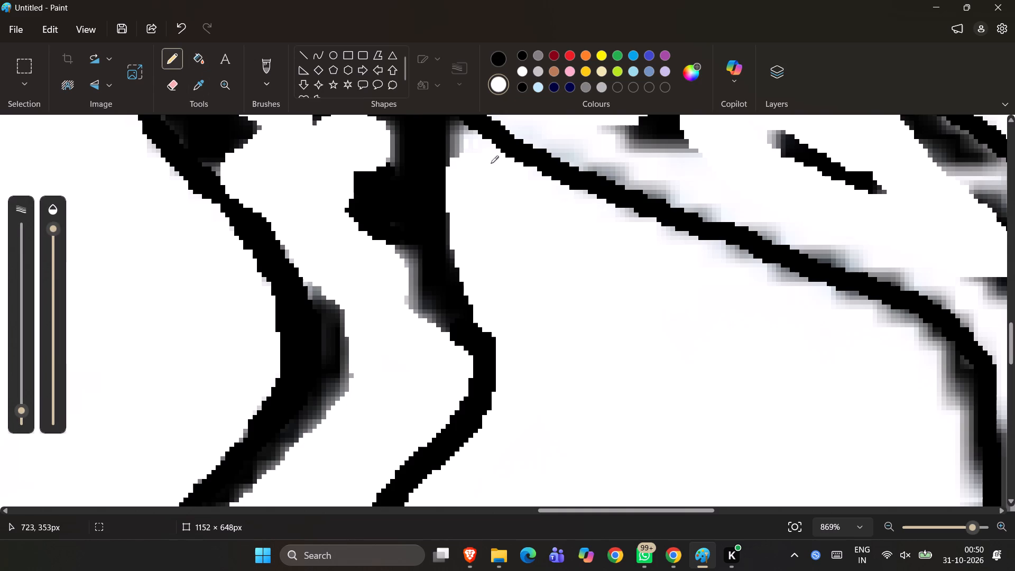
left_click_drag(467, 160, 467, 158)
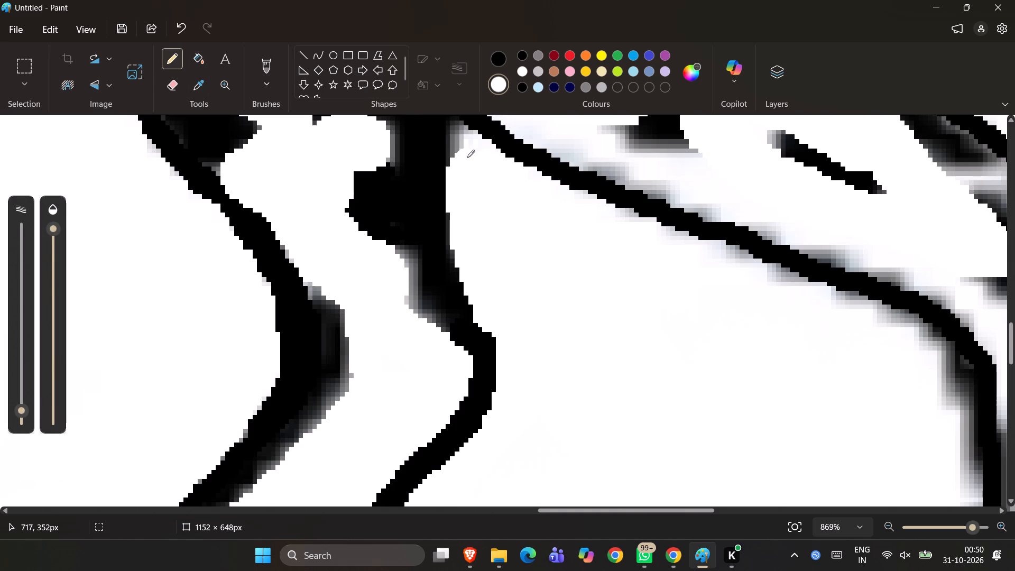
left_click_drag(467, 158, 511, 170)
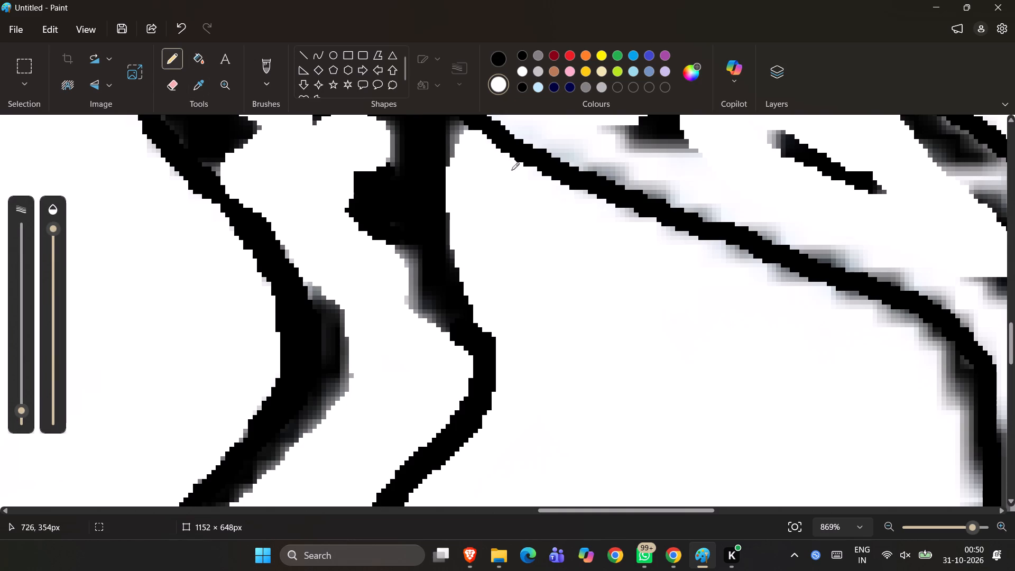
left_click_drag(511, 170, 579, 206)
left_click_drag(579, 206, 662, 237)
scroll(589, 208, "right", 1)
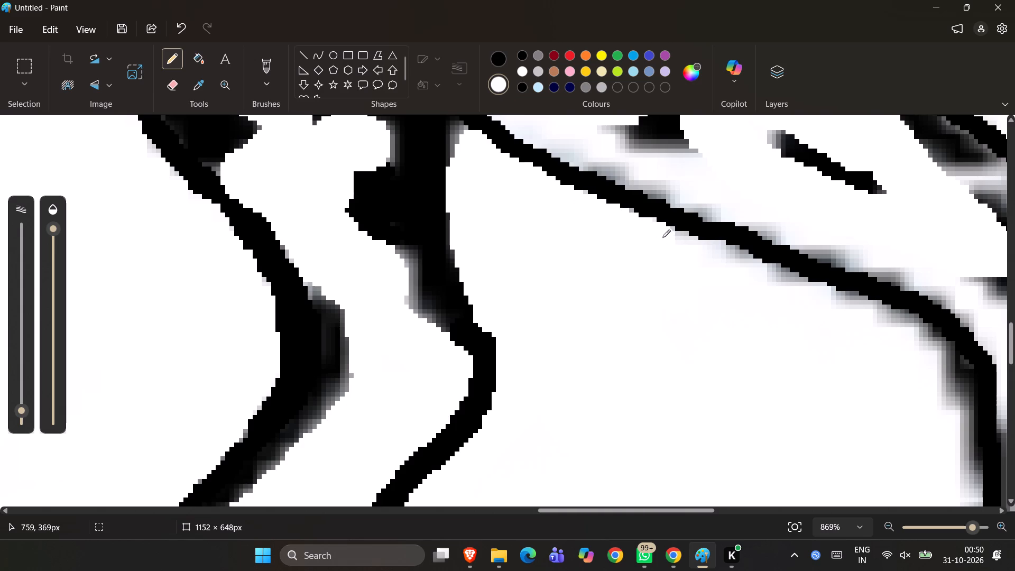
scroll(662, 237, "right", 1)
left_click_drag(662, 237, 690, 252)
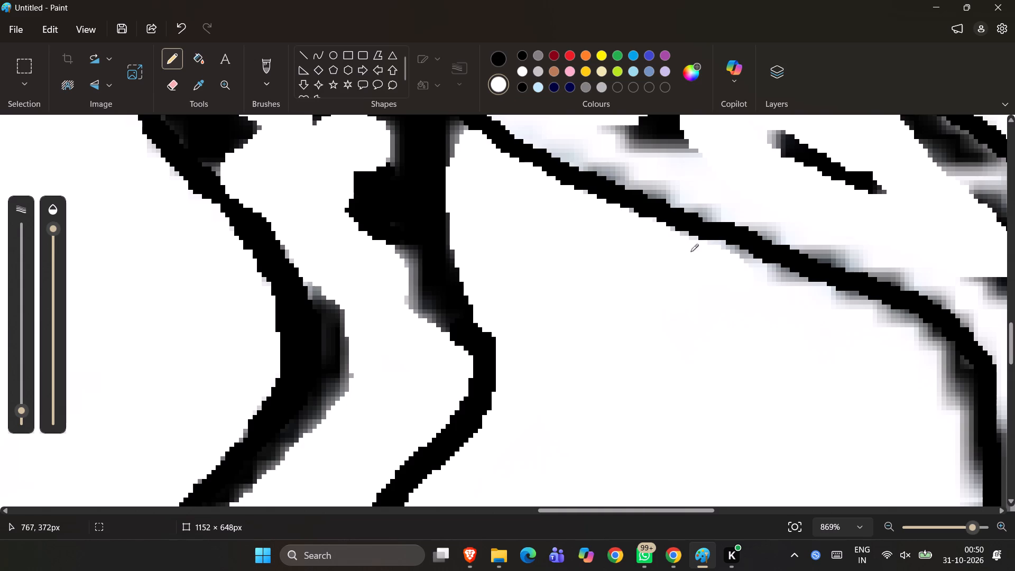
left_click_drag(690, 252, 728, 259)
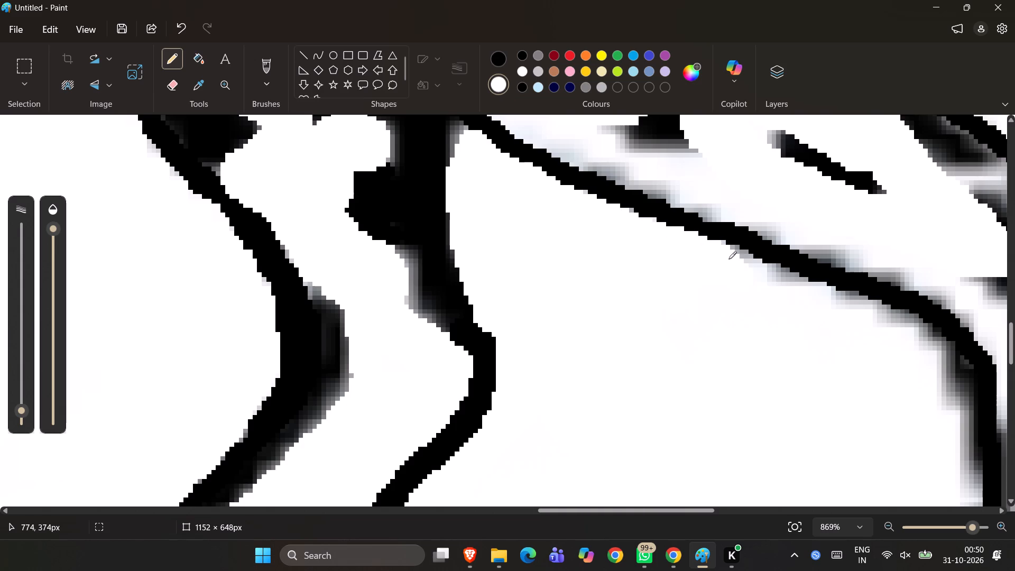
Paint over the remaining faint smudges in the gap between the hind legs with the white Pencil.
left_click_drag(728, 259, 684, 287)
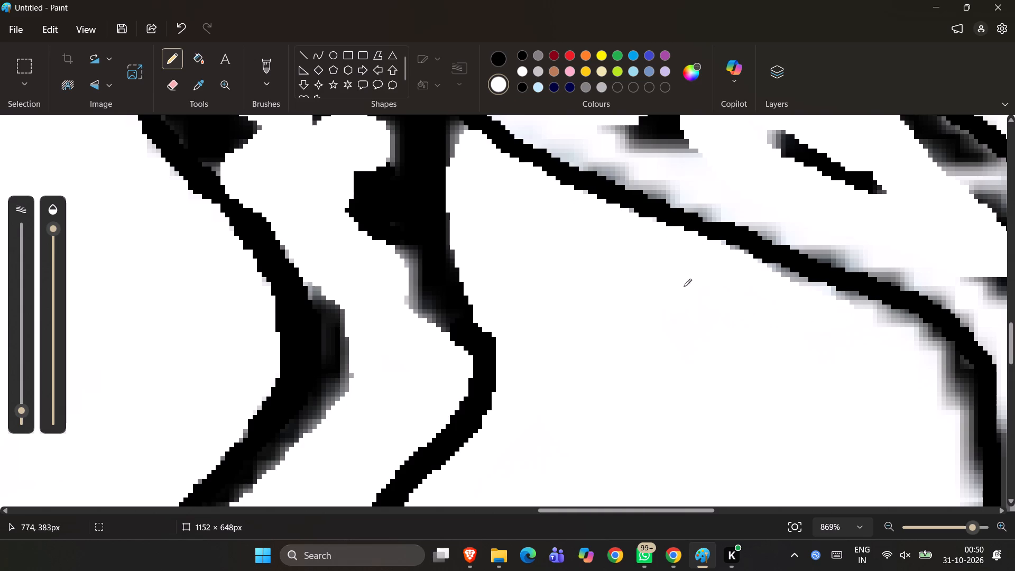
left_click_drag(684, 287, 665, 298)
left_click_drag(665, 298, 766, 348)
left_click_drag(766, 348, 518, 479)
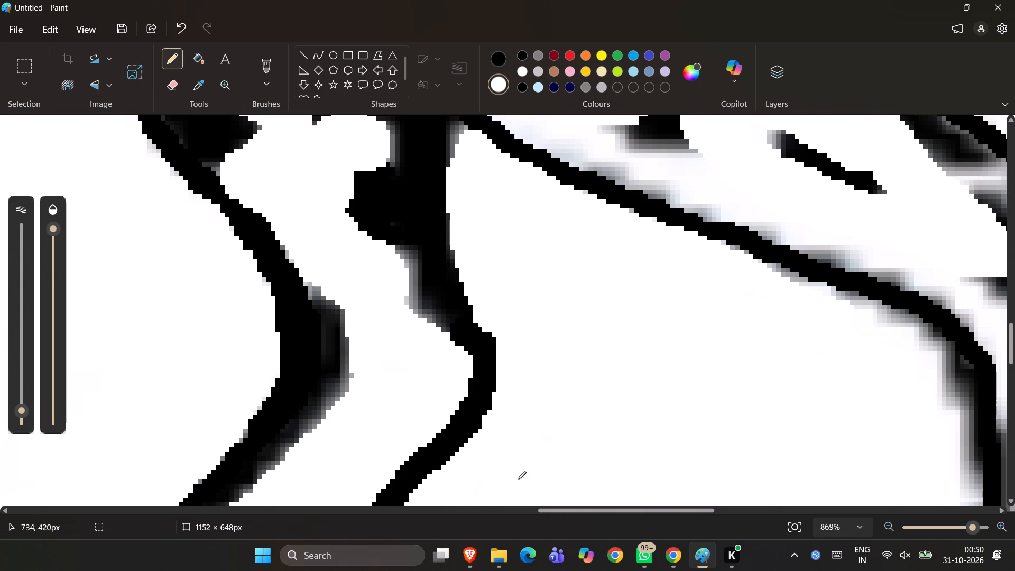
left_click_drag(518, 479, 650, 552)
Paint over the blurry underside of the near hind thigh's outline with the white Pencil, continuing down to the bend of the leg.
left_click_drag(726, 254, 786, 283)
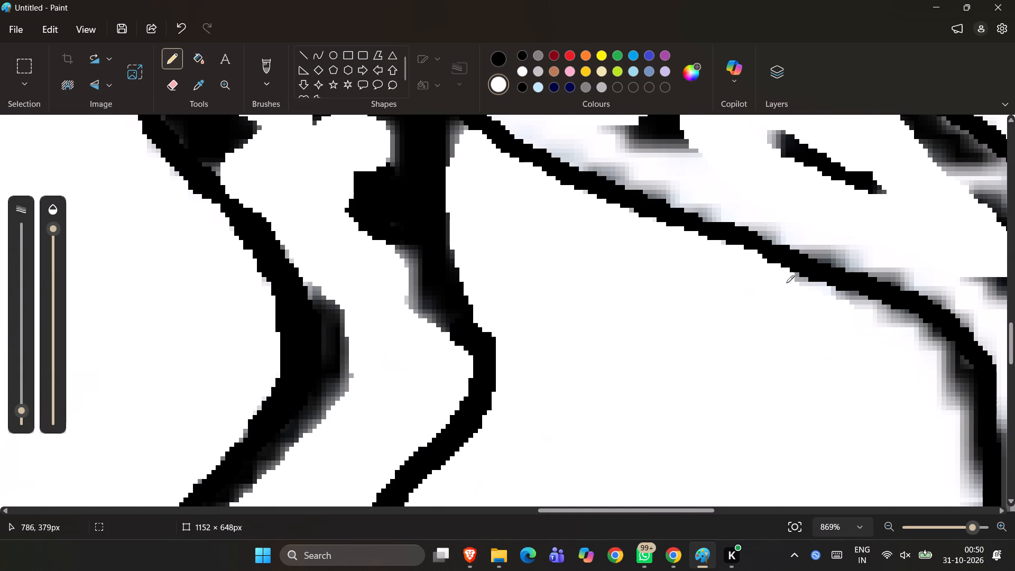
left_click_drag(786, 283, 871, 319)
scroll(808, 291, "right", 1)
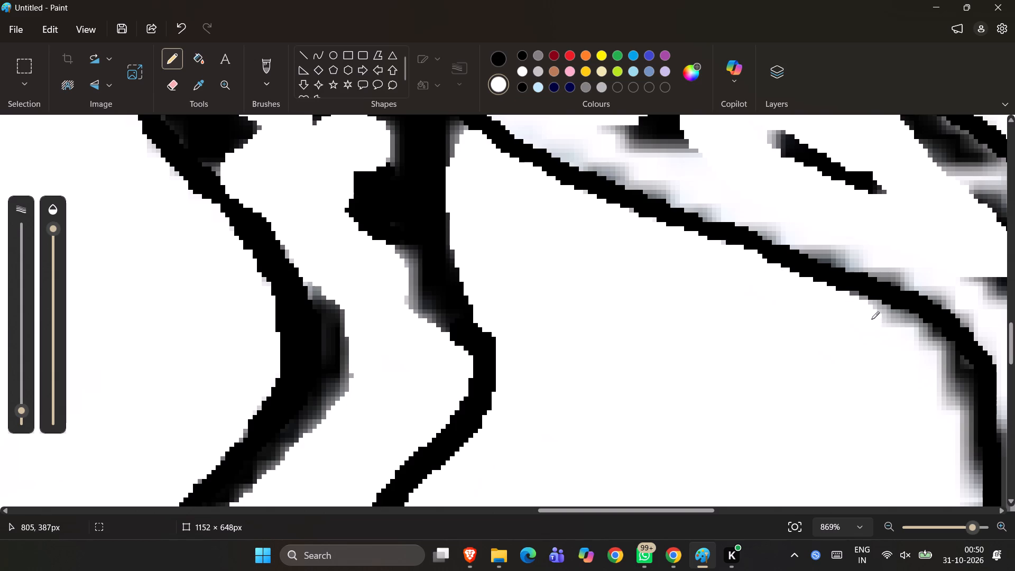
left_click_drag(871, 319, 921, 345)
scroll(871, 319, "right", 1)
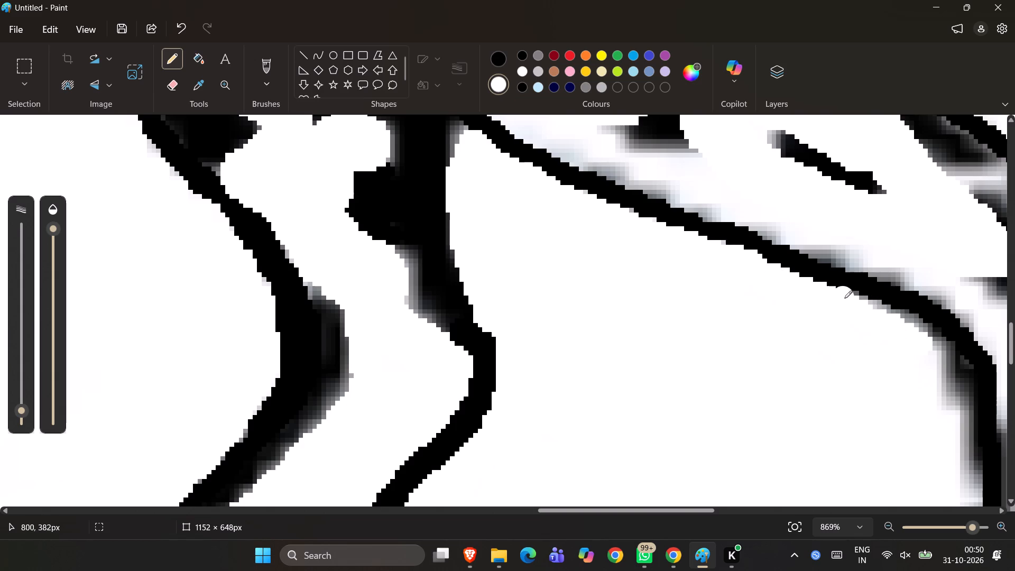
left_click_drag(844, 299, 914, 330)
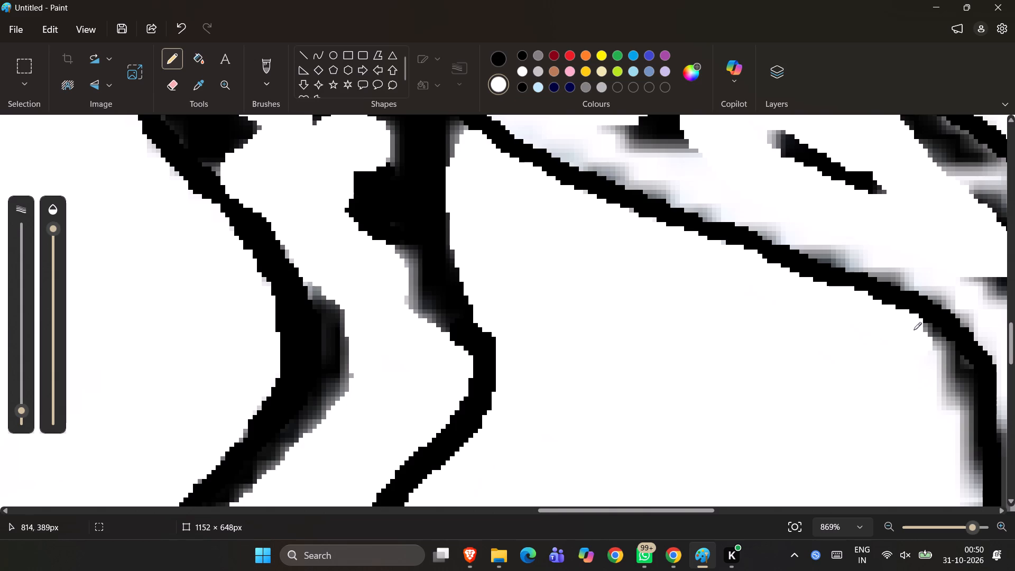
left_click_drag(914, 330, 959, 392)
scroll(920, 337, "up", 1)
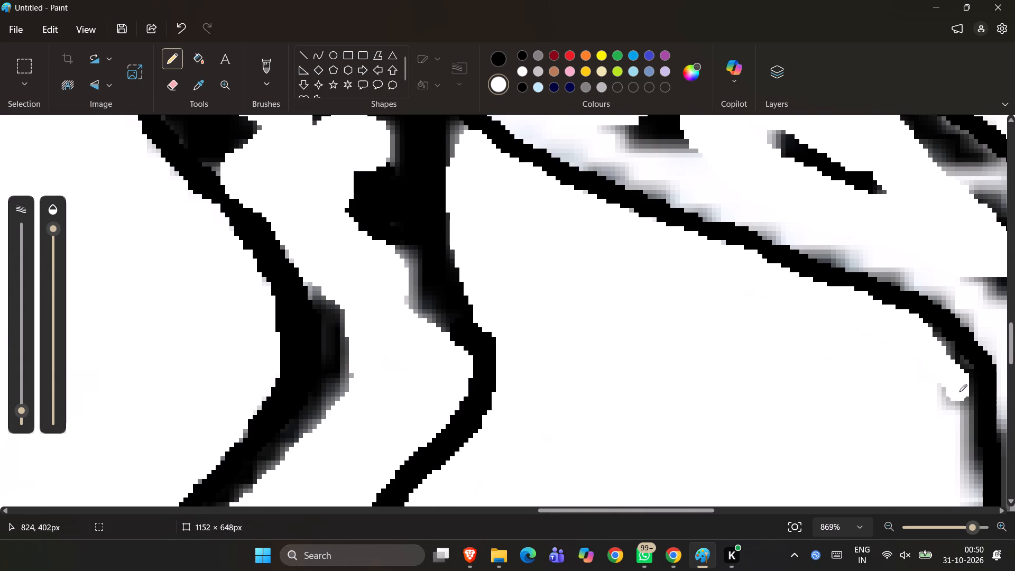
left_click_drag(959, 392, 941, 412)
Paint over the blurry front edge of the near hind lower leg in white, from the bend down to the paw.
scroll(959, 392, "up", 1)
scroll(941, 412, "down", 6, "ctrl")
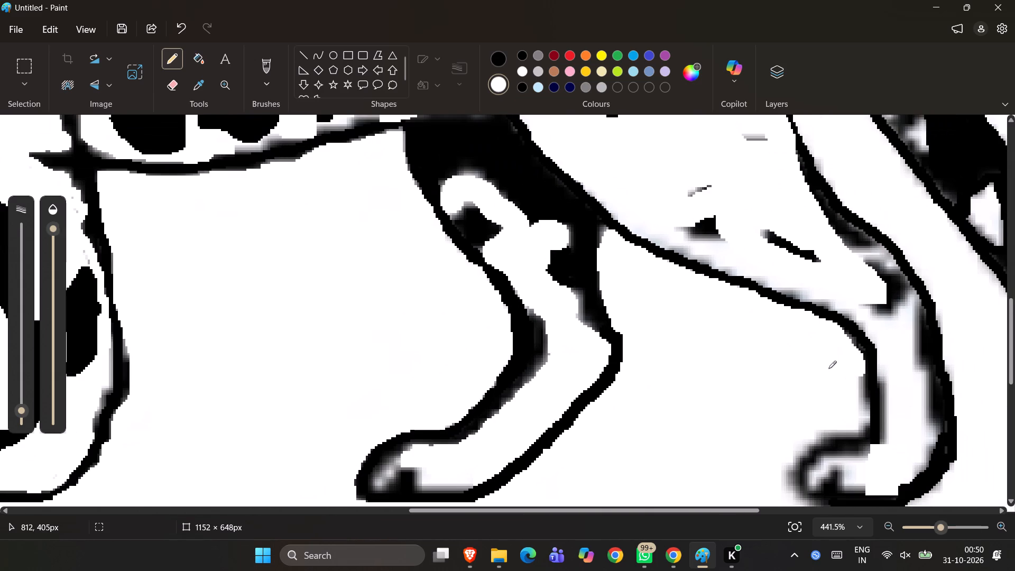
scroll(905, 398, "up", 5, "ctrl")
scroll(905, 398, "left", 1)
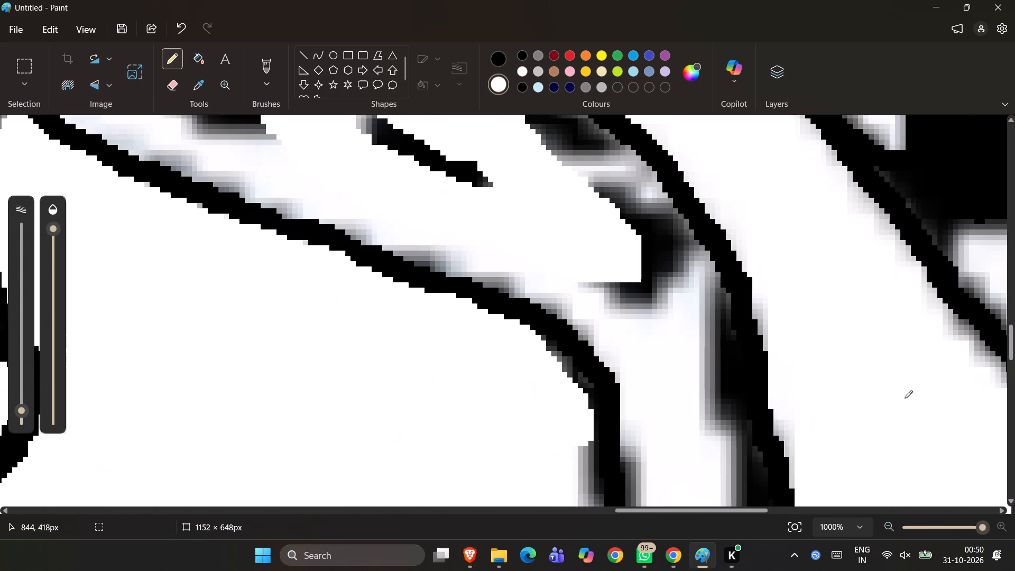
scroll(905, 398, "left", 1)
scroll(905, 398, "down", 1)
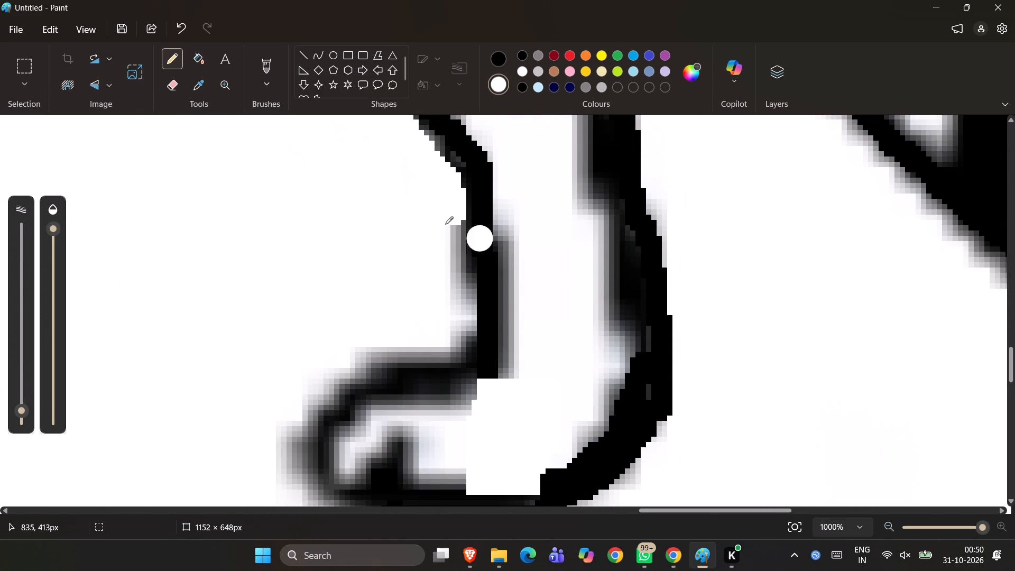
left_click_drag(454, 214, 448, 251)
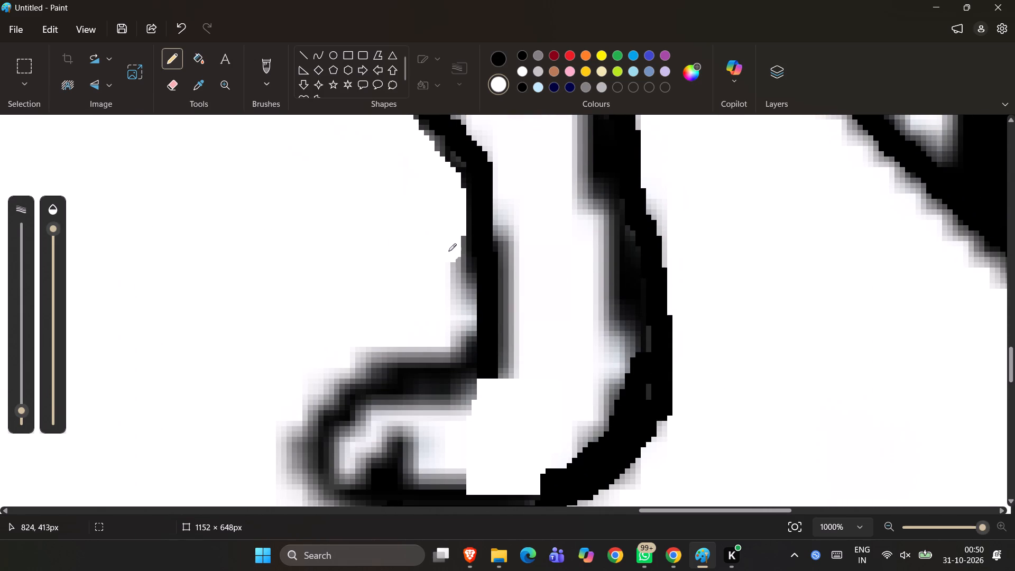
left_click_drag(448, 251, 450, 317)
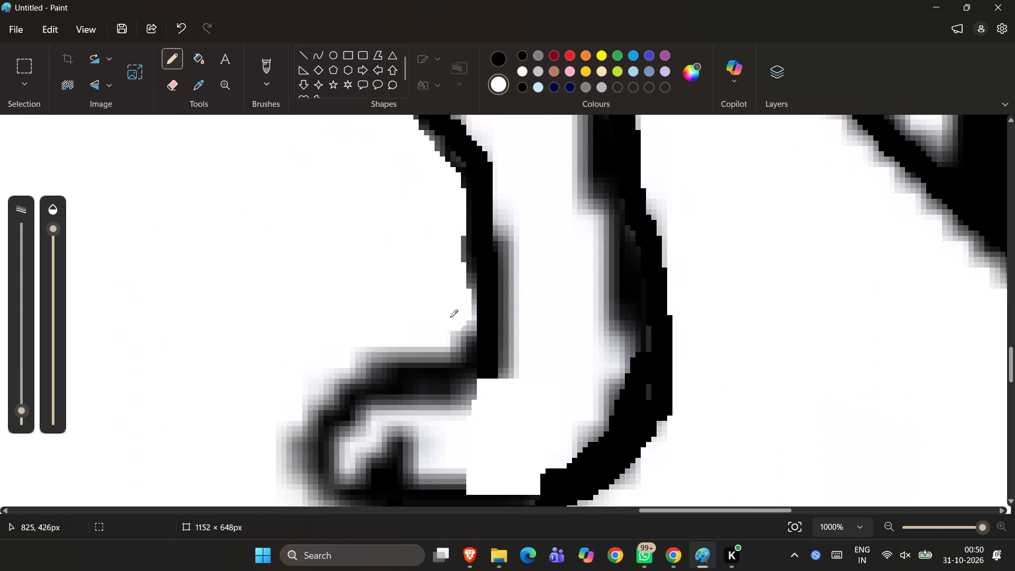
Paint out the near hind paw's blurry top, toe and inner markings in white, keeping the line of the sole.
left_click_drag(450, 317, 366, 388)
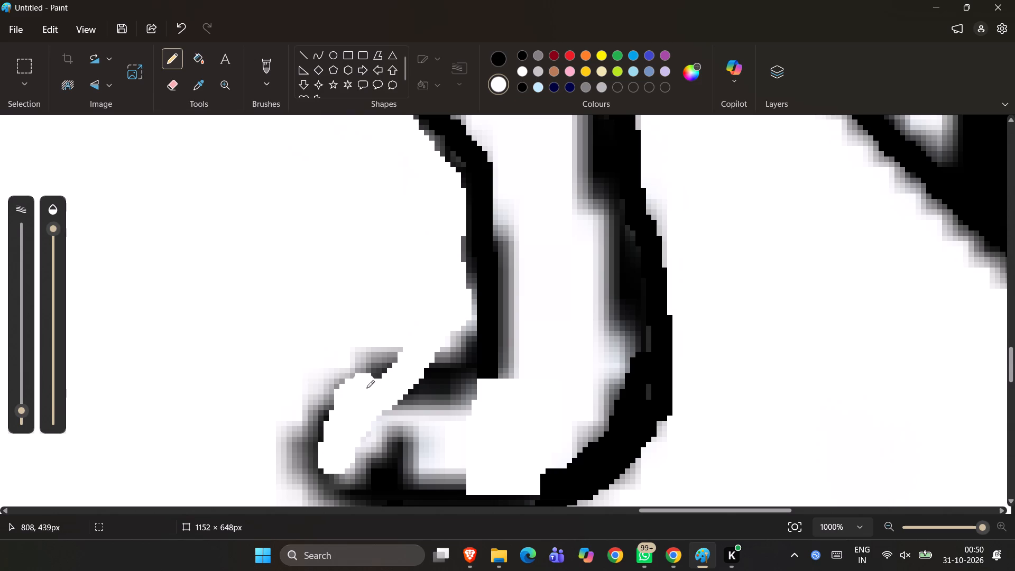
left_click_drag(366, 388, 394, 346)
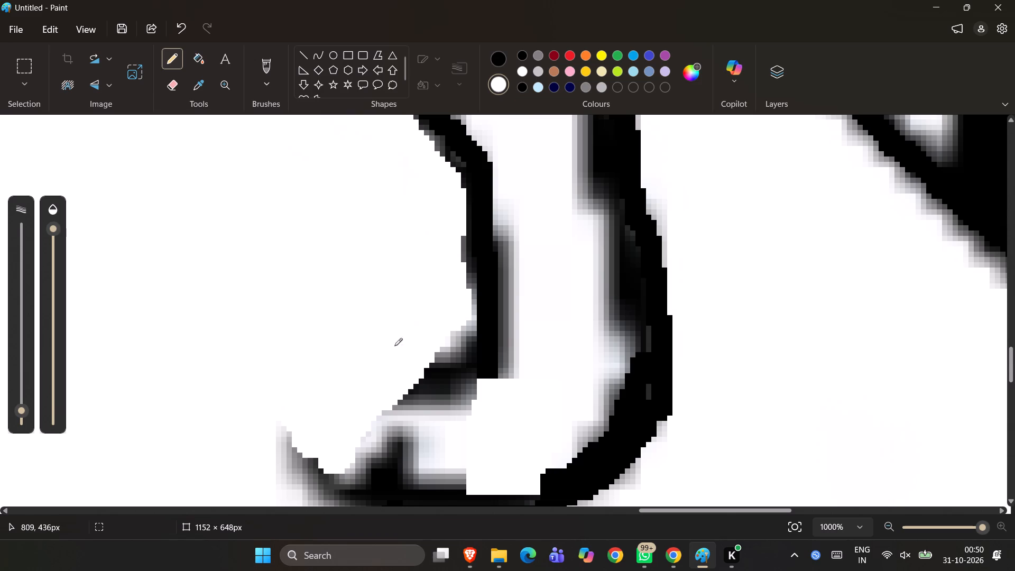
left_click_drag(394, 346, 290, 502)
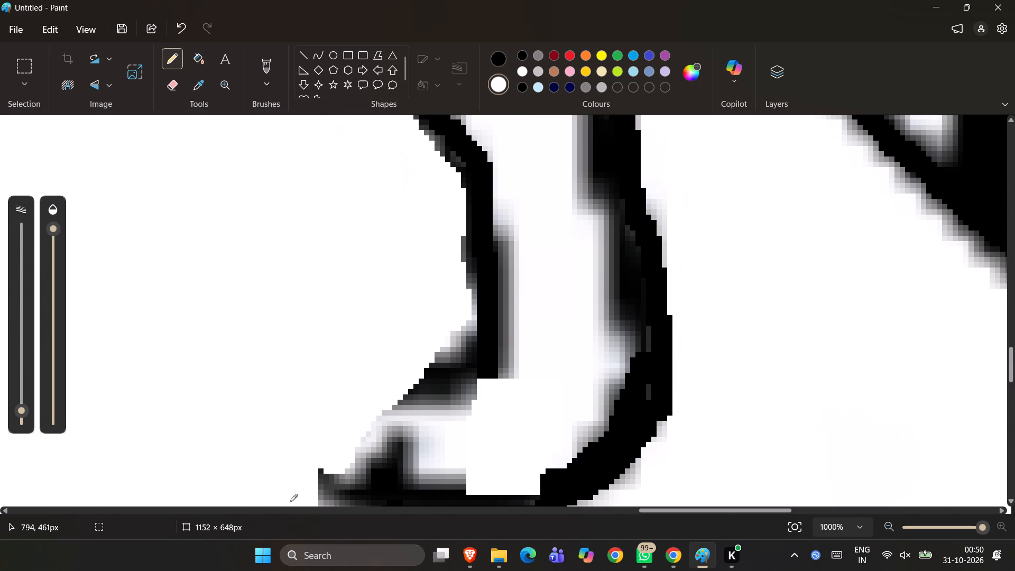
scroll(290, 502, "down", 9, "ctrl")
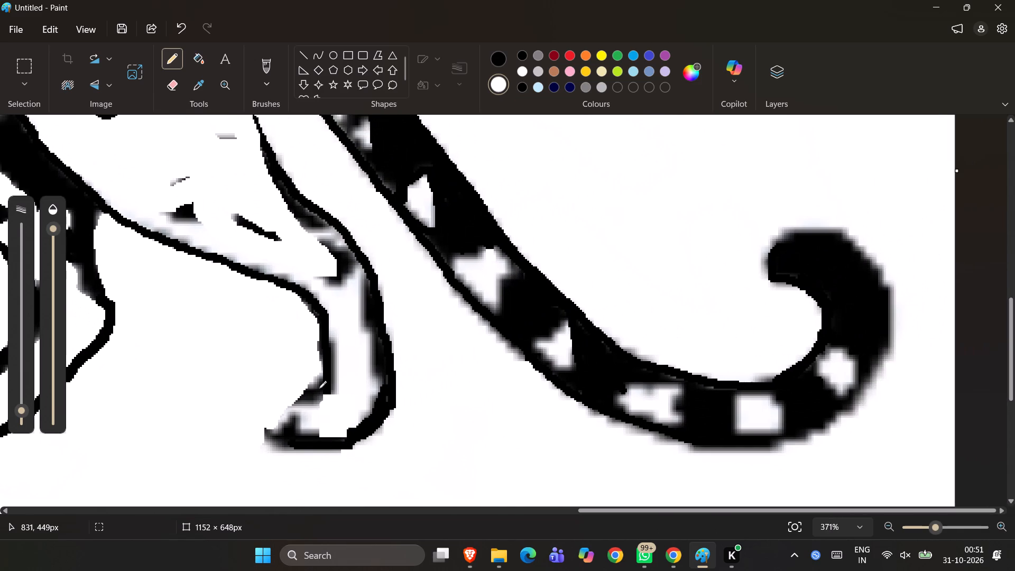
left_click_drag(317, 390, 316, 427)
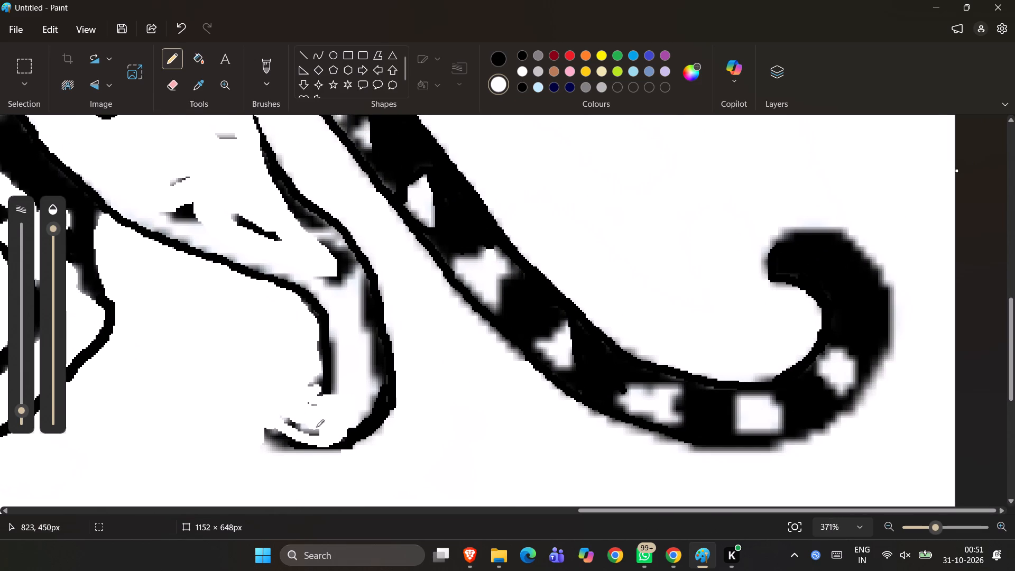
left_click_drag(316, 427, 269, 283)
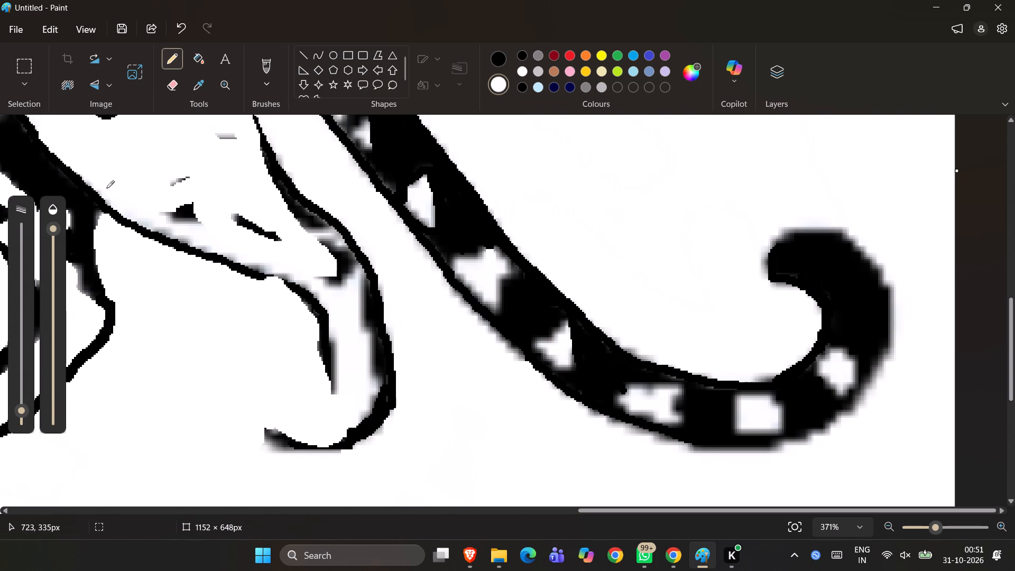
Clean the inside of the near hind thigh with white, covering the fringe along its lower outline and the leftover spot fragments.
left_click_drag(89, 177, 129, 212)
left_click_drag(129, 212, 208, 238)
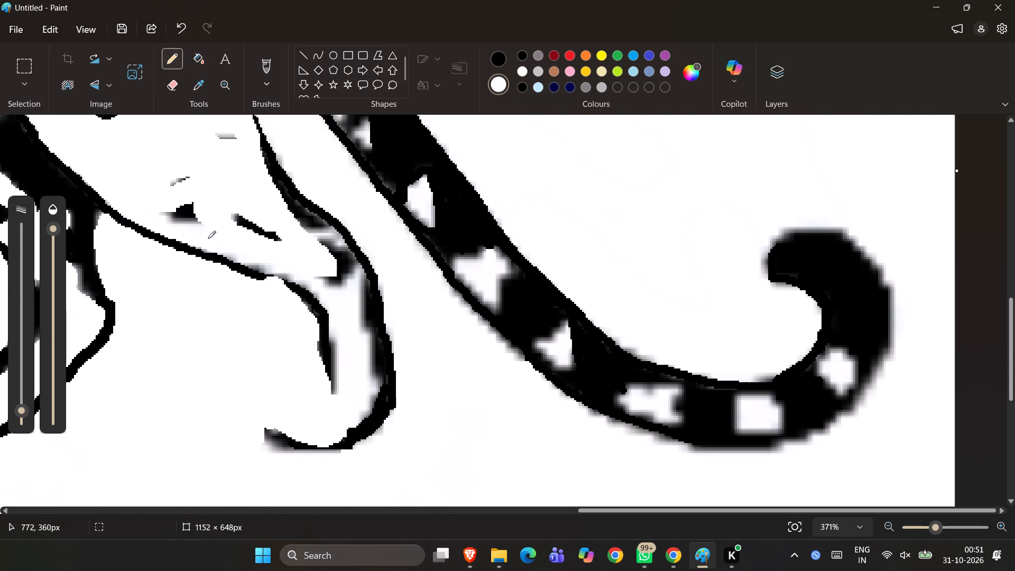
left_click_drag(208, 238, 158, 172)
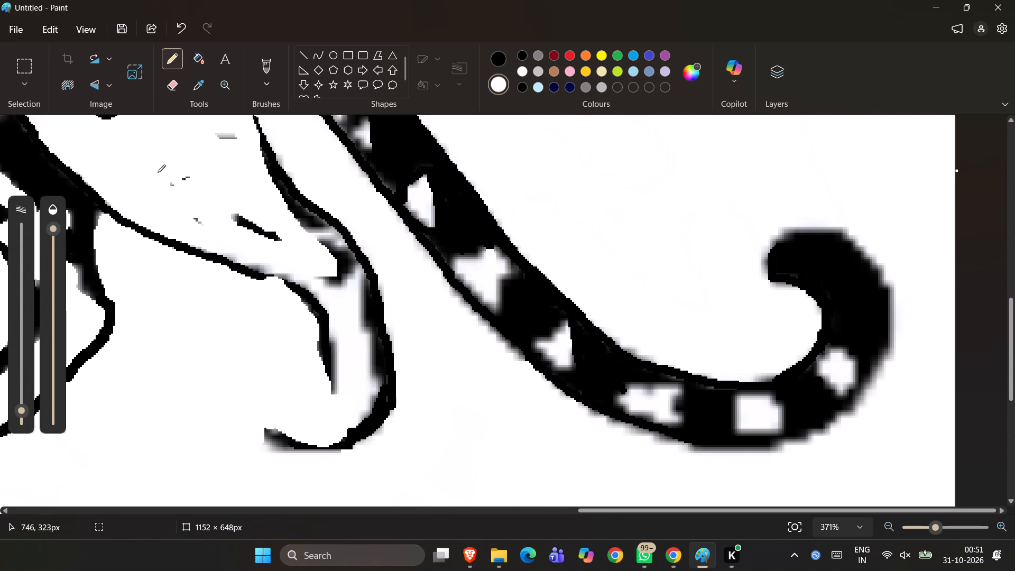
left_click_drag(158, 172, 217, 216)
left_click_drag(217, 216, 226, 126)
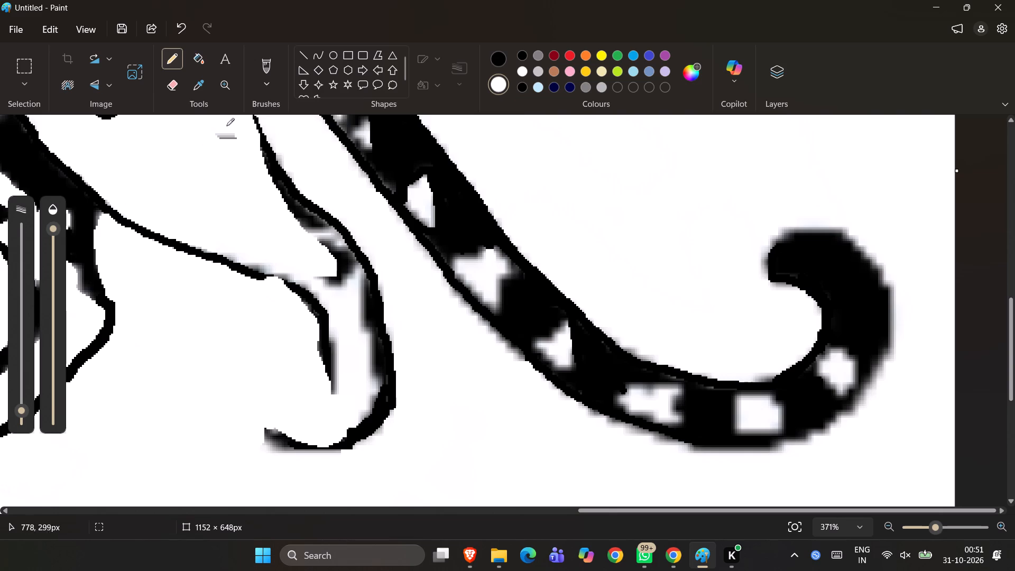
left_click_drag(226, 126, 230, 133)
Close the gap in the near hind leg's front outline with the black Pencil and thicken the line around the bend.
scroll(230, 133, "down", 6, "ctrl")
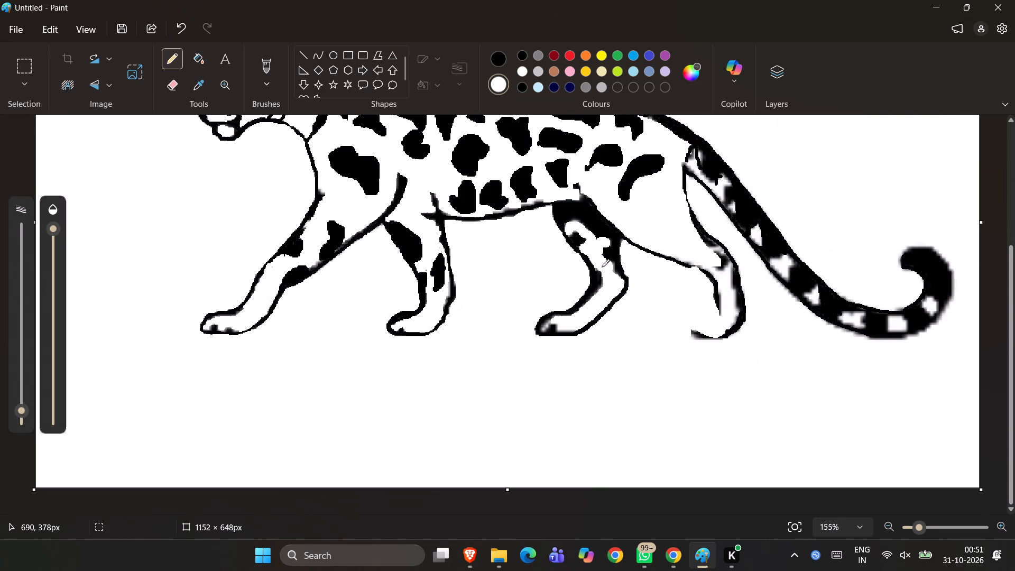
scroll(602, 267, "up", 2, "ctrl")
scroll(602, 267, "left", 1)
scroll(602, 267, "up", 2, "ctrl")
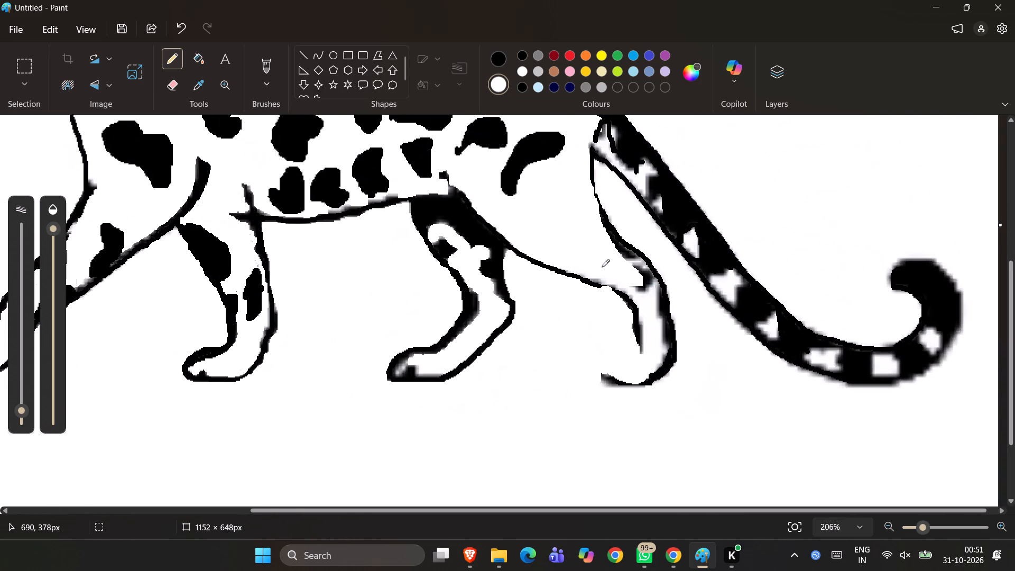
scroll(602, 267, "up", 4, "ctrl")
scroll(602, 267, "left", 1)
scroll(602, 267, "down", 1)
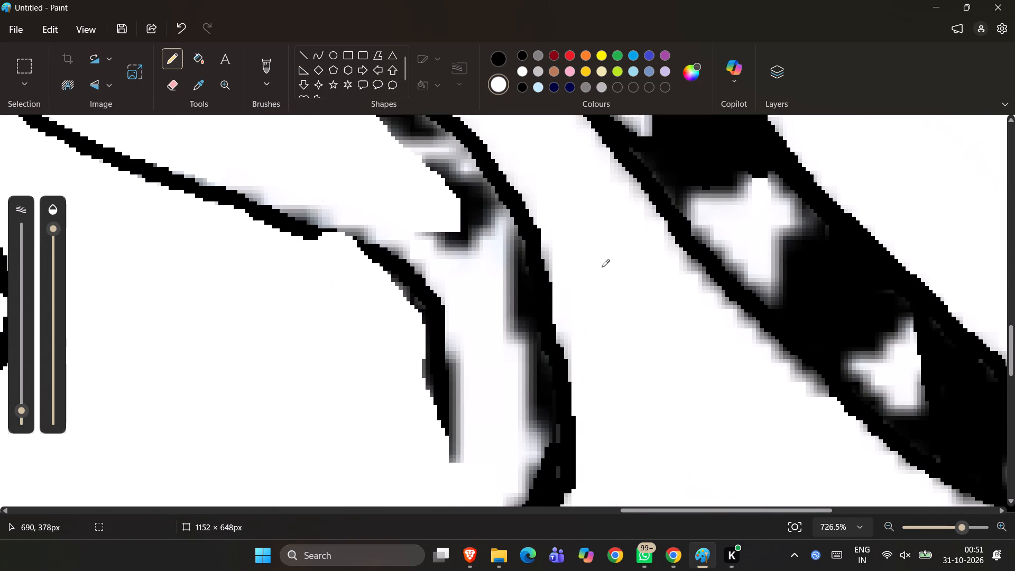
scroll(602, 267, "down", 1)
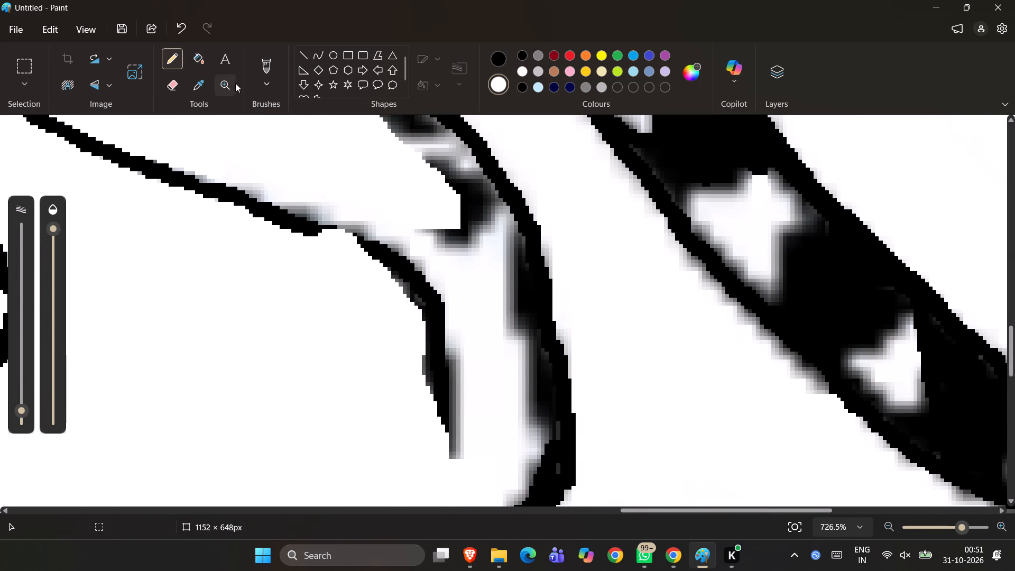
left_click(499, 61)
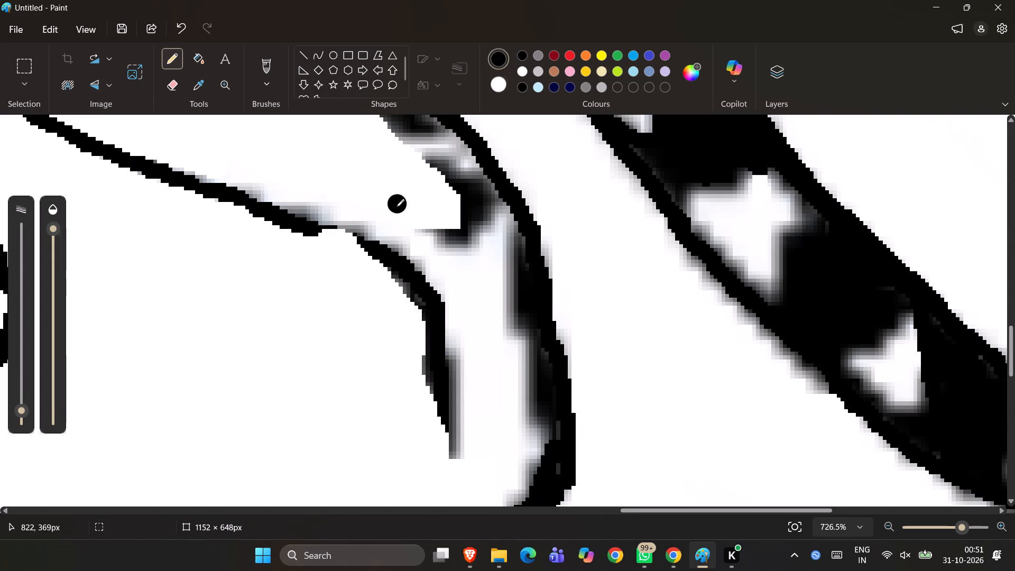
left_click_drag(310, 228, 361, 246)
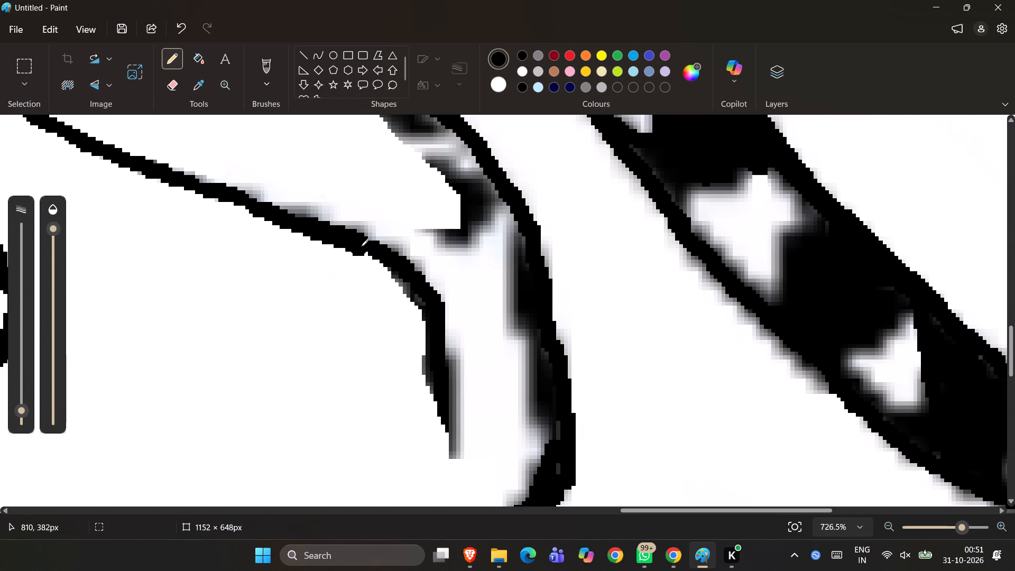
left_click_drag(361, 246, 426, 356)
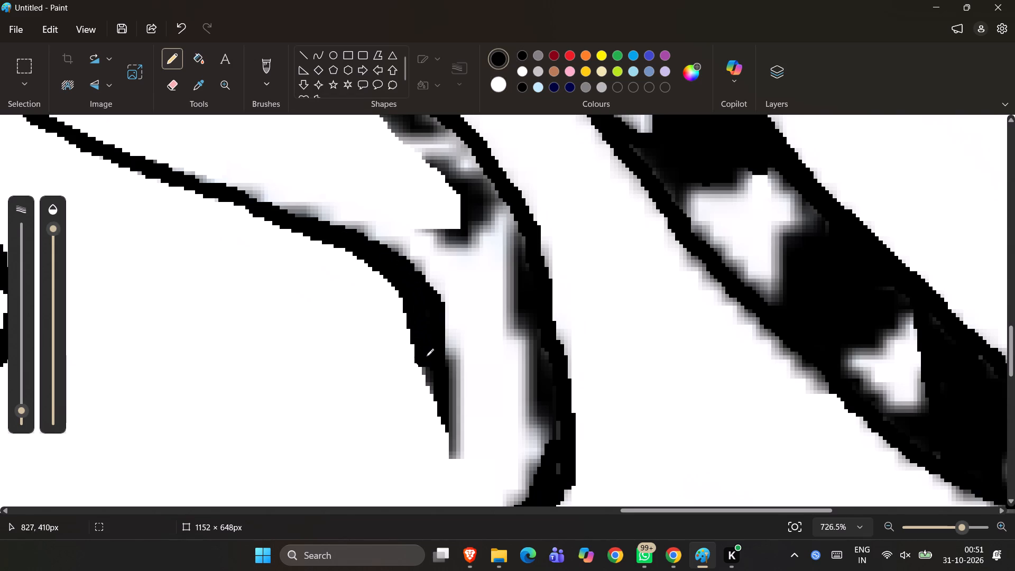
Redraw the near hind paw's outline in black along the sole, around the toe and back up to the leg's front line.
scroll(426, 356, "down", 7, "ctrl")
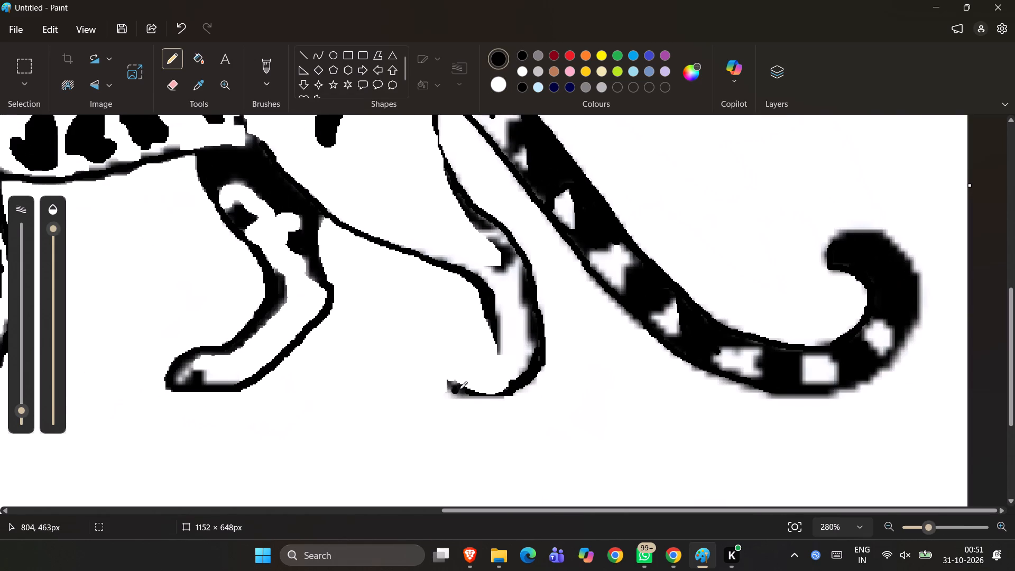
left_click_drag(512, 390, 495, 396)
left_click_drag(495, 396, 441, 383)
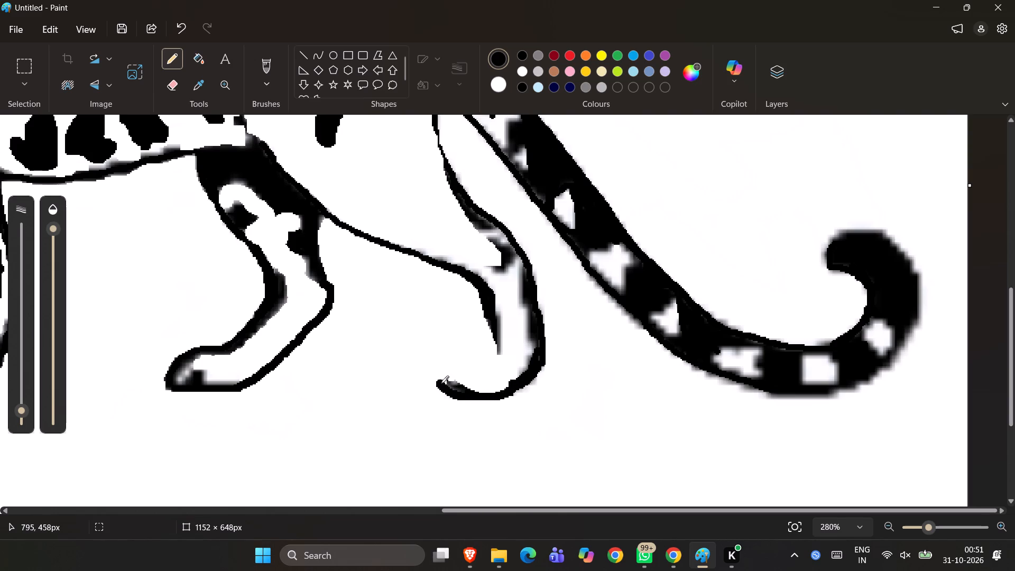
left_click_drag(441, 383, 488, 348)
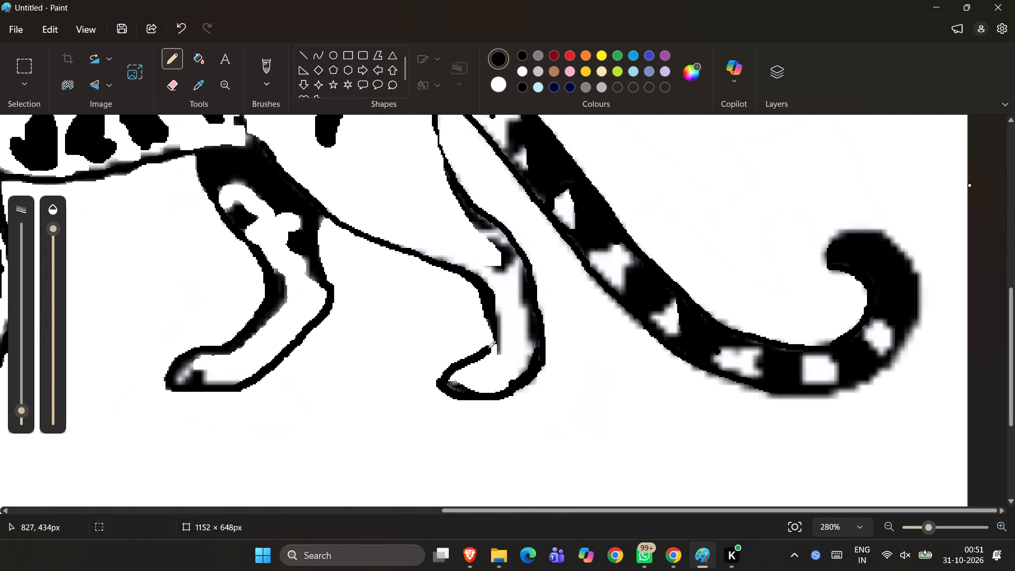
left_click_drag(488, 348, 496, 333)
scroll(496, 333, "down", 4, "ctrl")
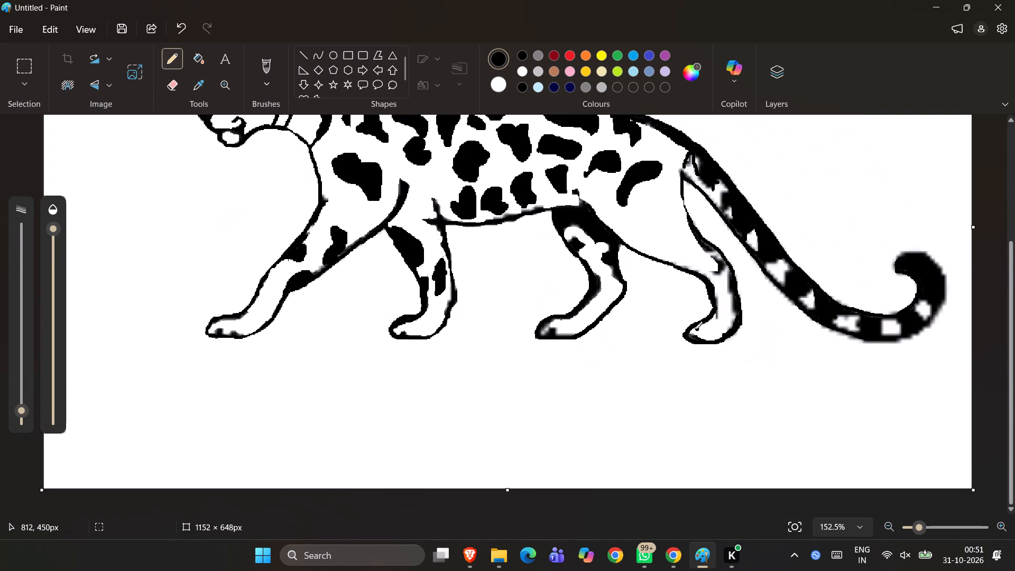
left_click_drag(686, 336, 688, 329)
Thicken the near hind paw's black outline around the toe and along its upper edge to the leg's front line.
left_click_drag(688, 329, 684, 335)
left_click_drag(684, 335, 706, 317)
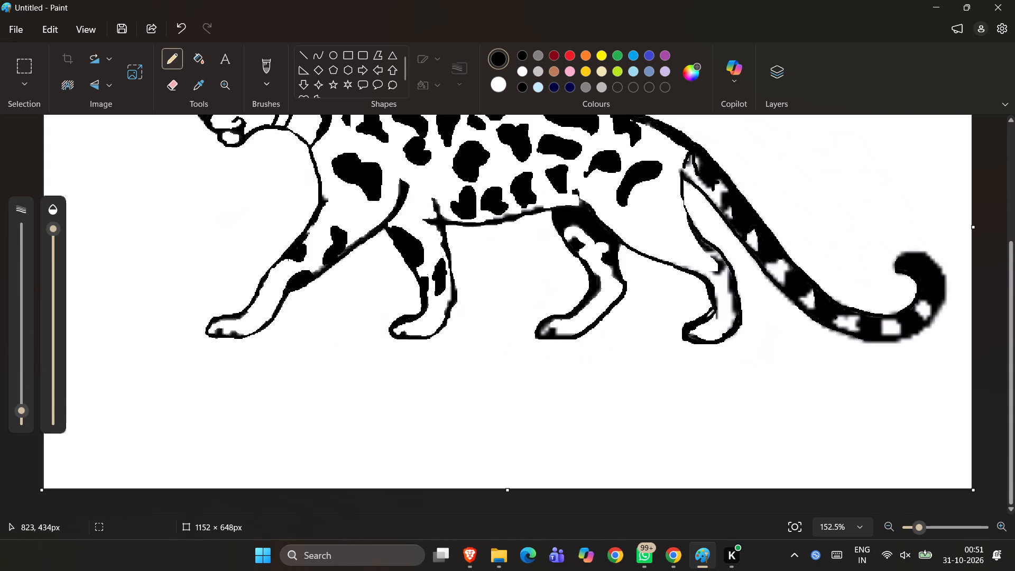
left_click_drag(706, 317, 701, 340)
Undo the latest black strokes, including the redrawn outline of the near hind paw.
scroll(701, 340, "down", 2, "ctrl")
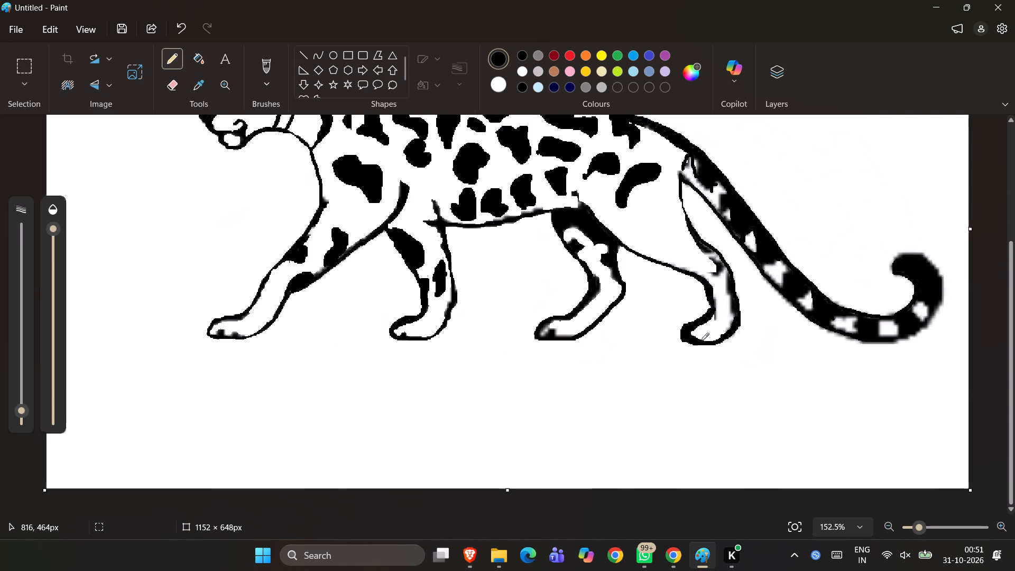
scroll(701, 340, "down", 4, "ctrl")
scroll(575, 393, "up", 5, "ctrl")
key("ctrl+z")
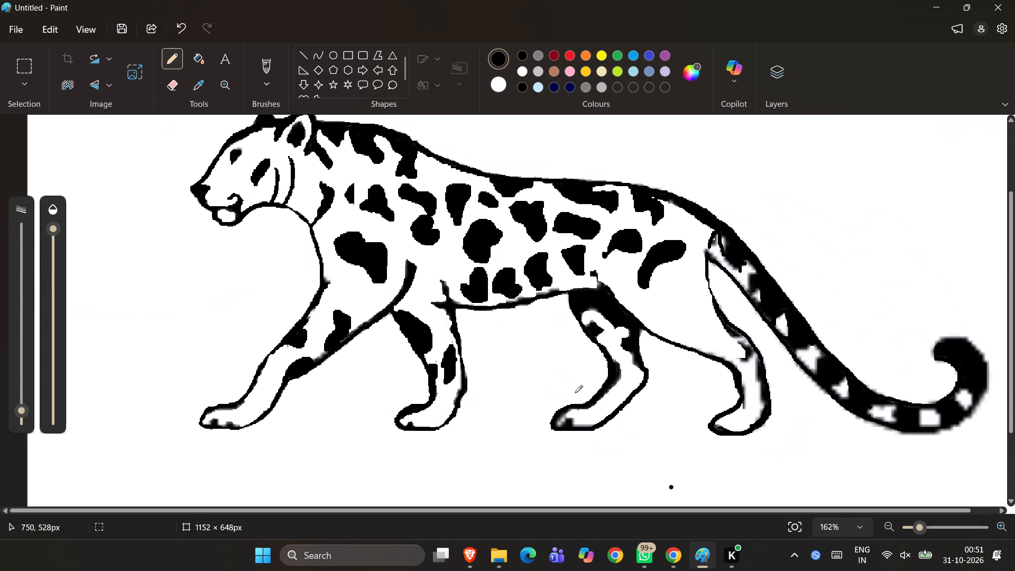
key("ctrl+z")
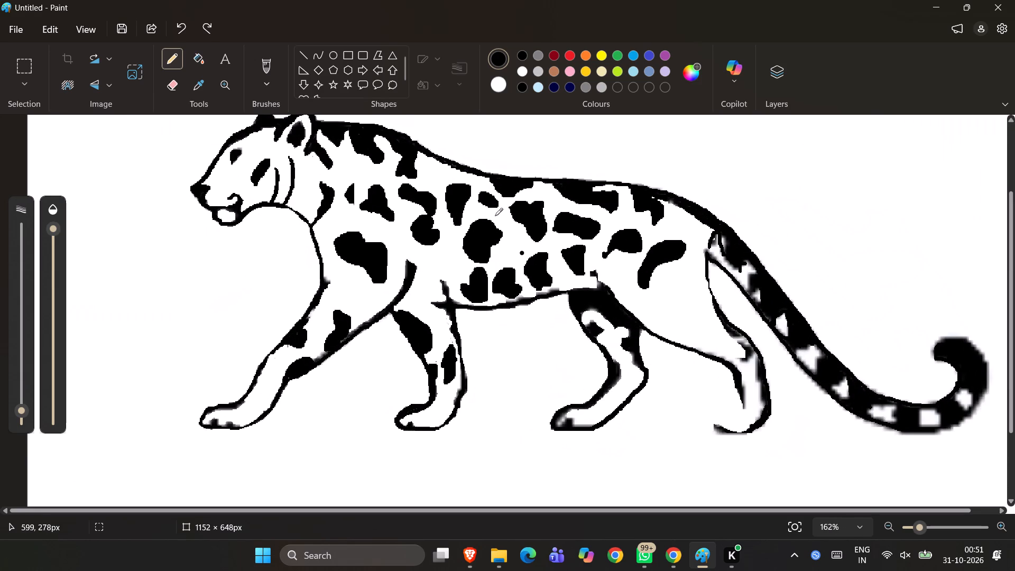
Reduce the Pencil's thickness to its minimum.
left_click_drag(24, 413, 41, 450)
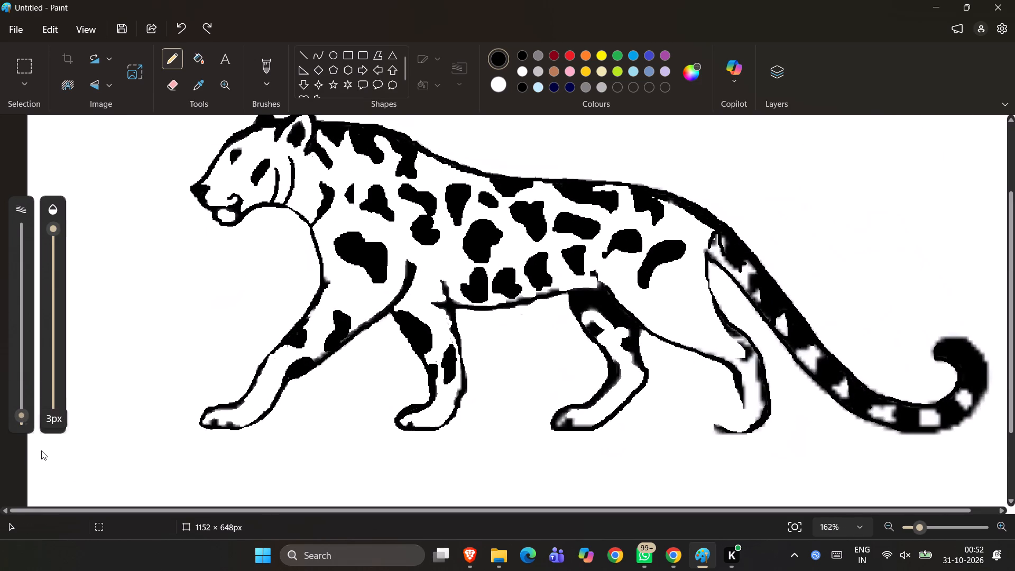
left_click_drag(41, 450, 42, 453)
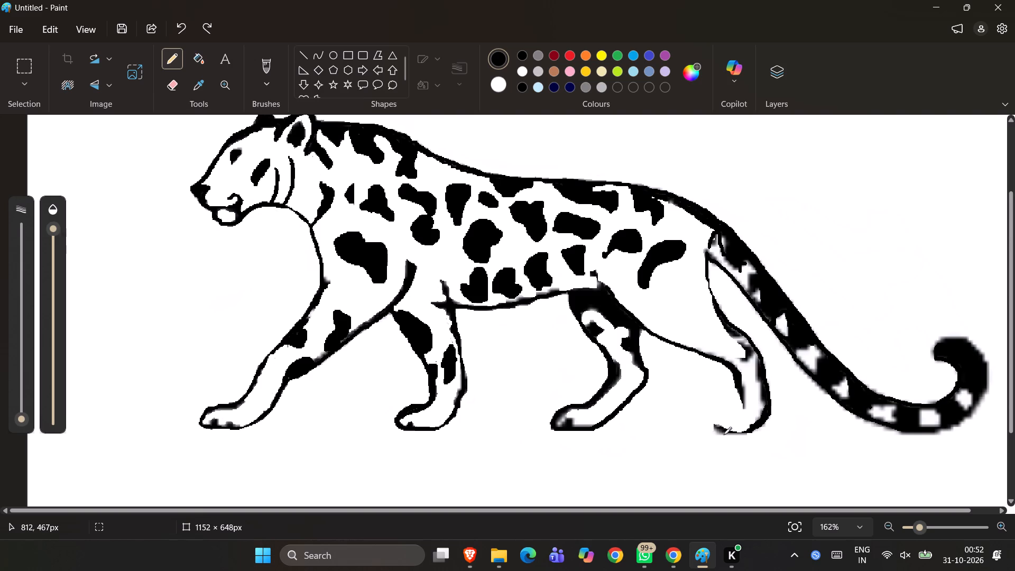
Erase the blurry fringe and leftover blotch inside the near hind thigh and hock, along the lower and back outlines.
scroll(724, 435, "up", 5, "ctrl")
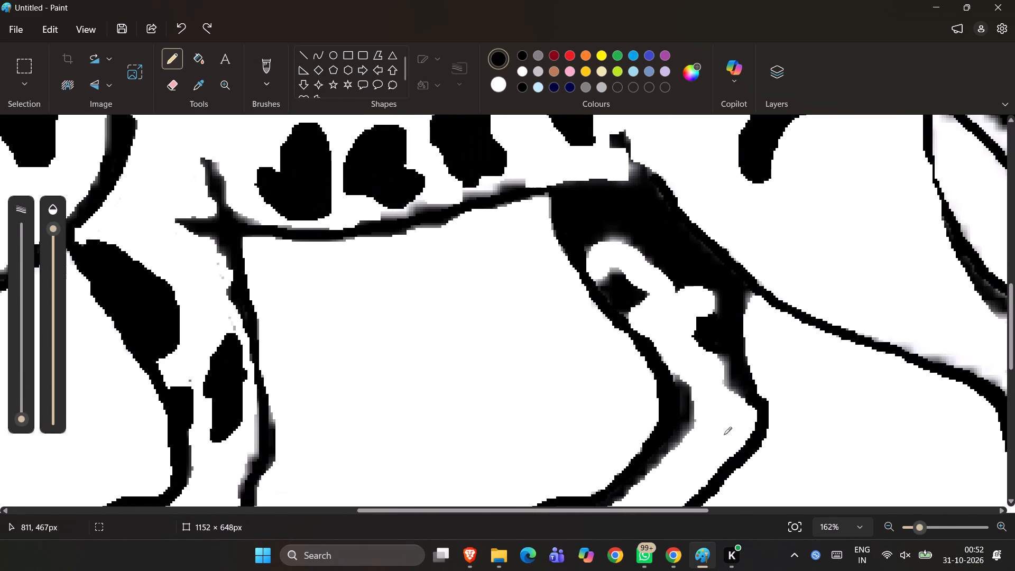
scroll(643, 429, "down", 5, "ctrl")
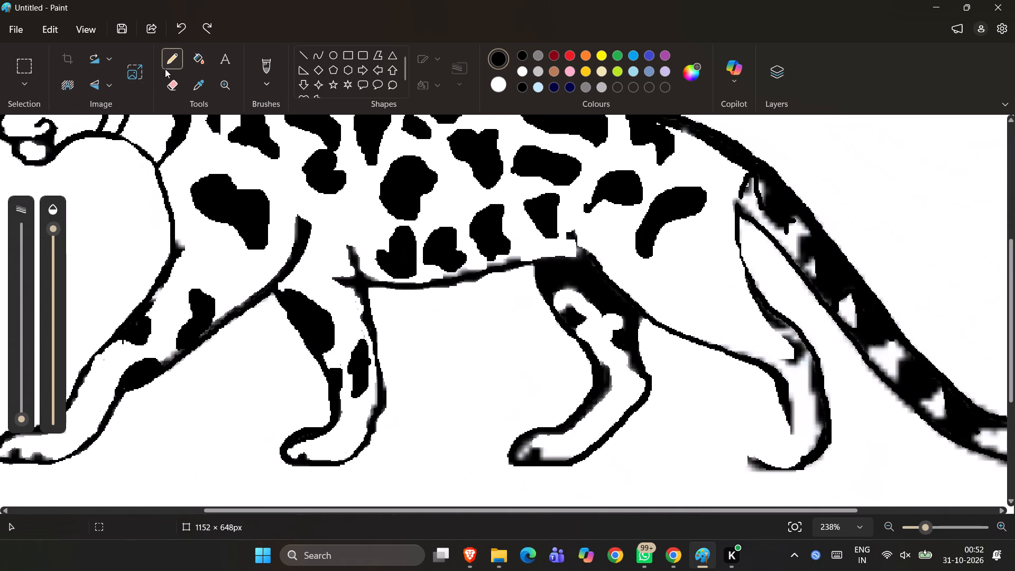
left_click(169, 77)
scroll(519, 264, "left", 1)
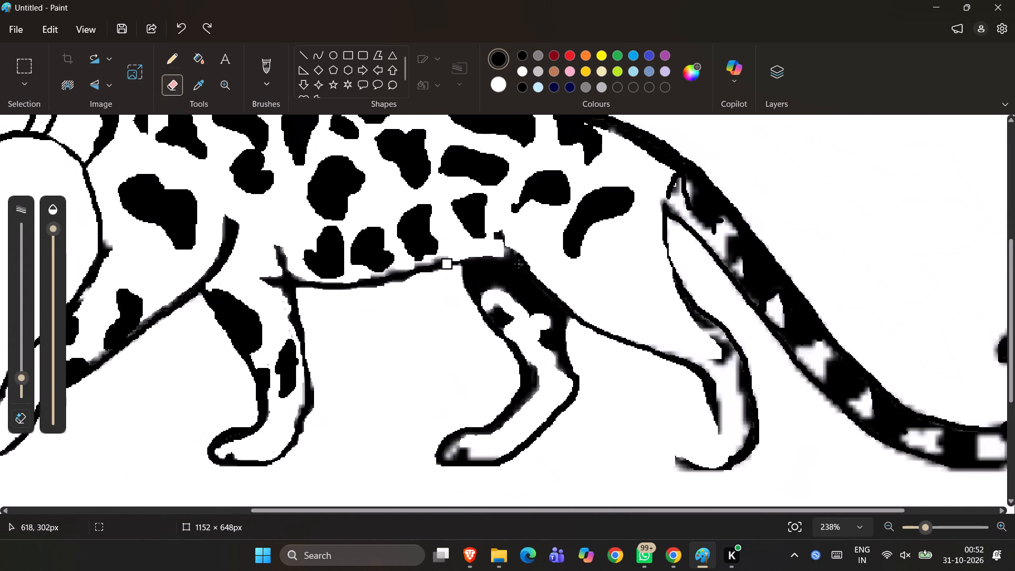
scroll(519, 264, "left", 1)
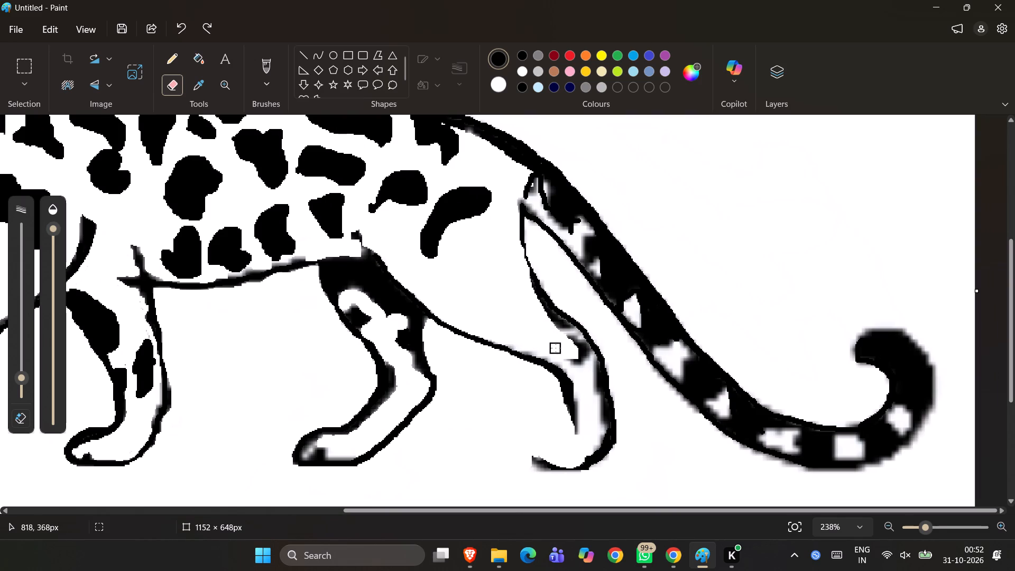
left_click_drag(492, 296, 491, 320)
left_click_drag(491, 320, 544, 351)
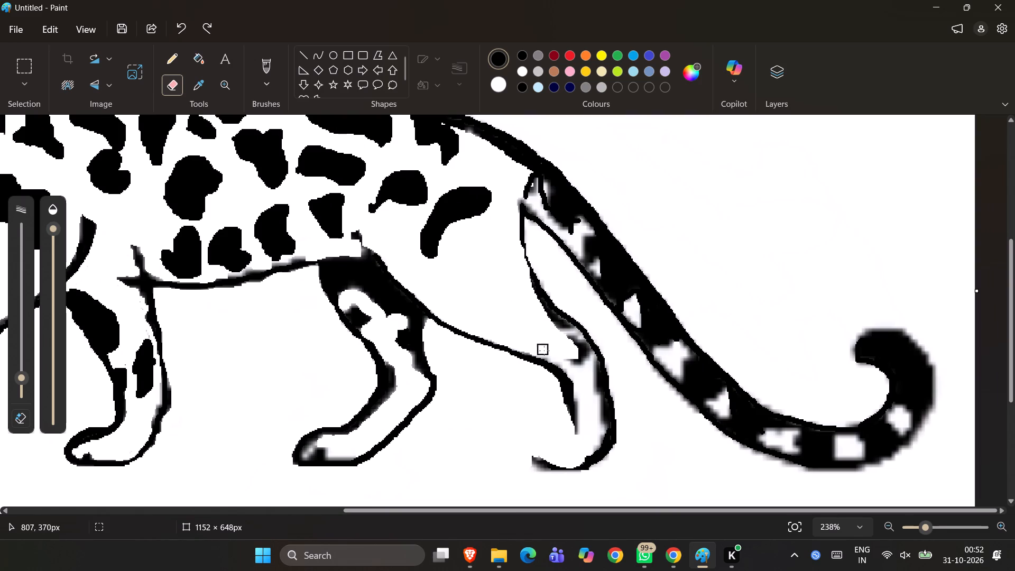
left_click_drag(544, 351, 532, 308)
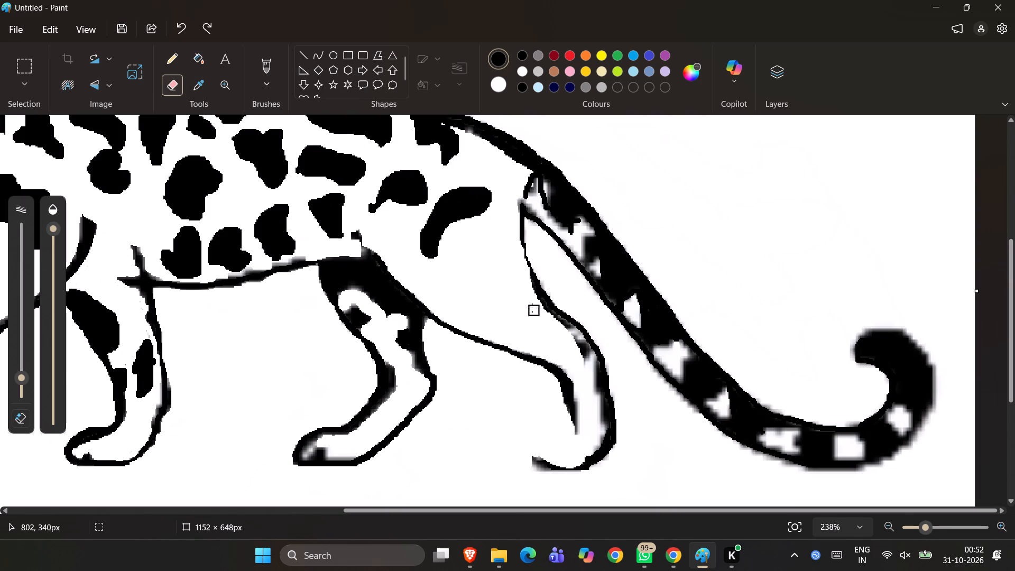
left_click_drag(532, 308, 519, 331)
left_click_drag(519, 331, 558, 359)
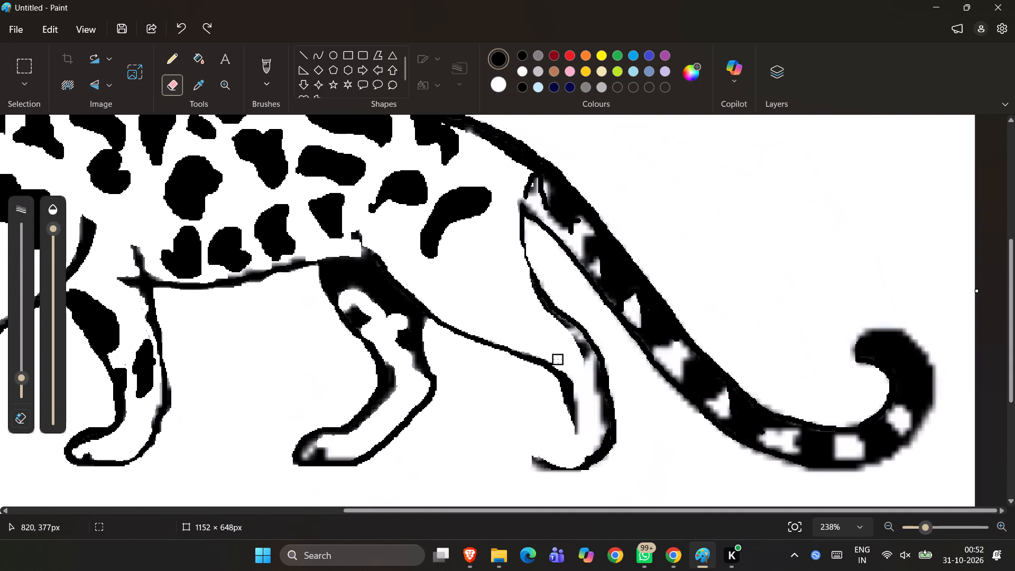
Erase the grey shading inside the near hind lower leg and trim its front and back outlines from hock to heel.
left_click_drag(558, 359, 588, 433)
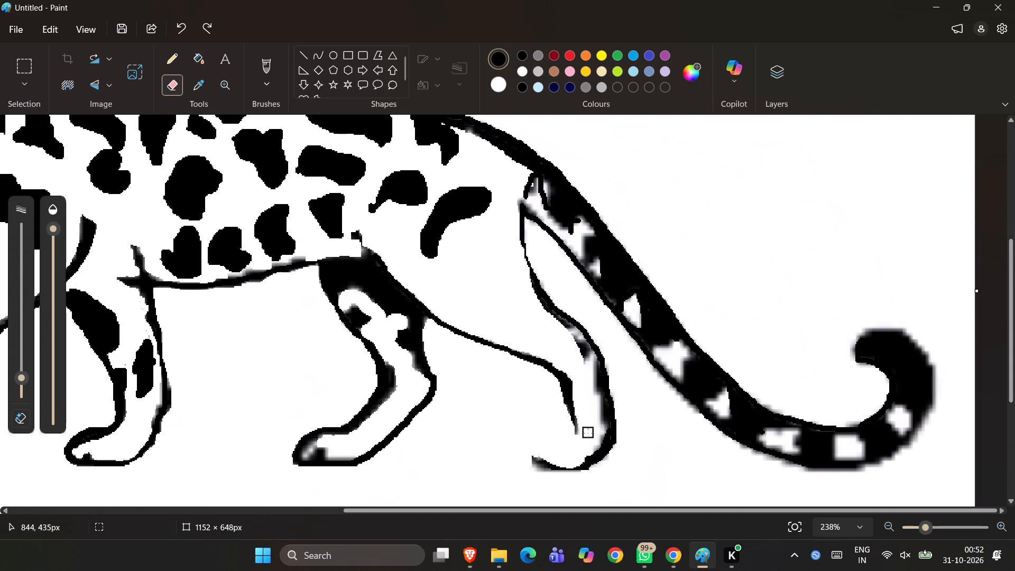
left_click_drag(588, 433, 579, 340)
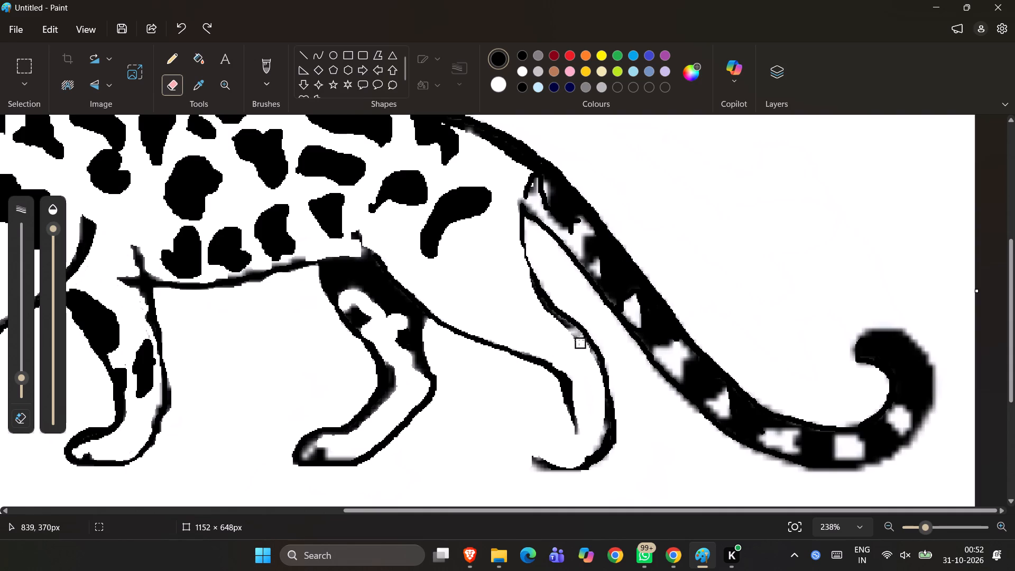
left_click_drag(579, 340, 536, 315)
left_click_drag(536, 315, 596, 423)
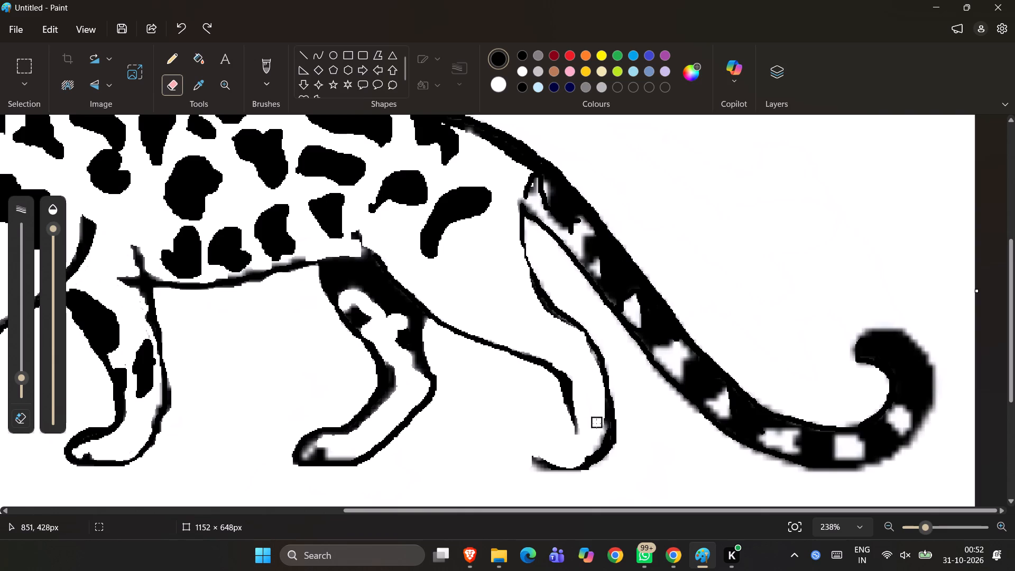
left_click_drag(596, 423, 597, 429)
left_click_drag(597, 429, 589, 446)
left_click_drag(589, 446, 599, 418)
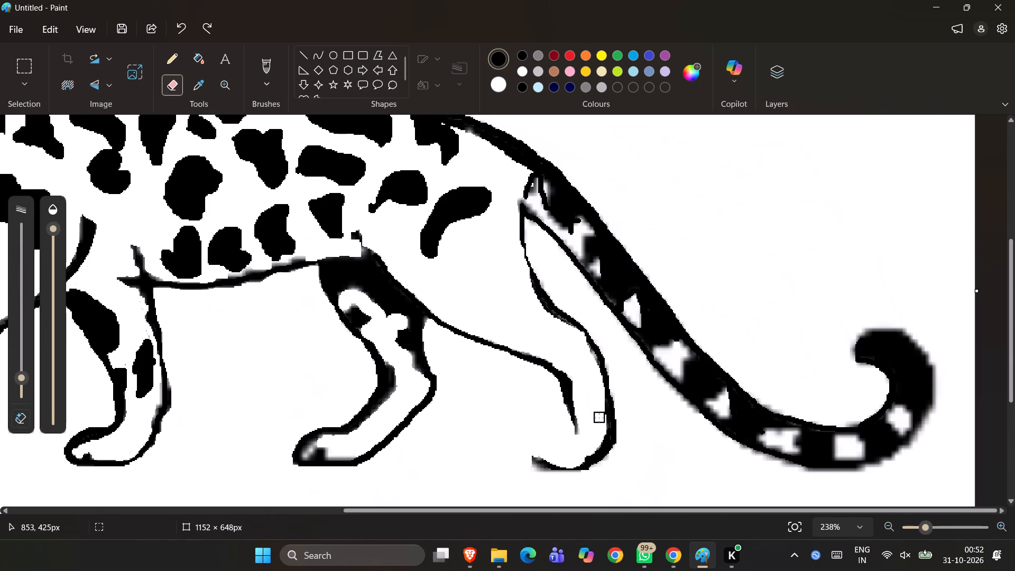
left_click_drag(599, 418, 599, 420)
Erase the blurry underside of the near hind paw's sole and the fringe outside its heel.
left_click_drag(523, 462, 529, 464)
left_click_drag(529, 464, 606, 466)
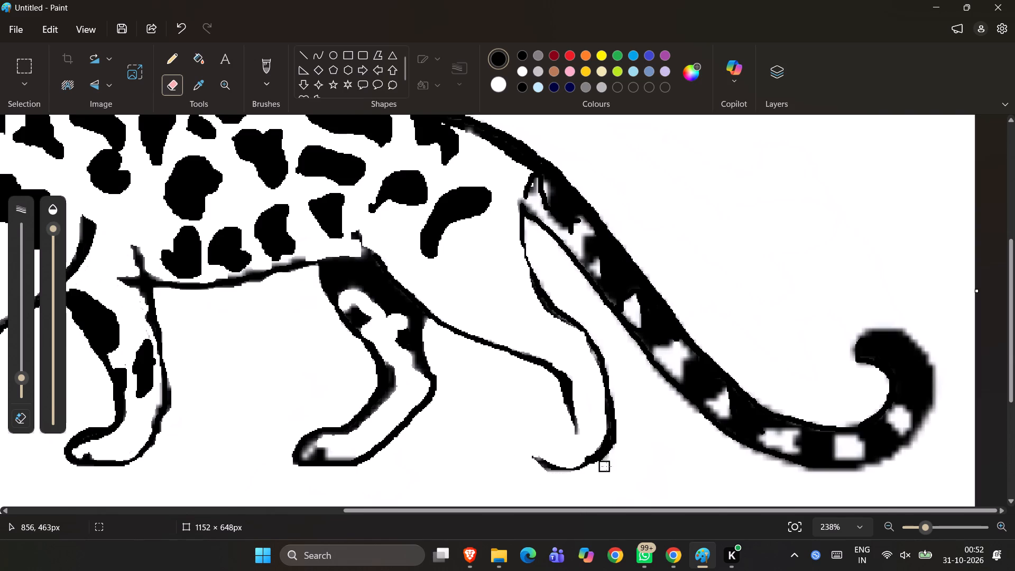
left_click_drag(606, 466, 641, 447)
Switch from the Eraser back to the black Pencil.
scroll(641, 447, "down", 3, "ctrl")
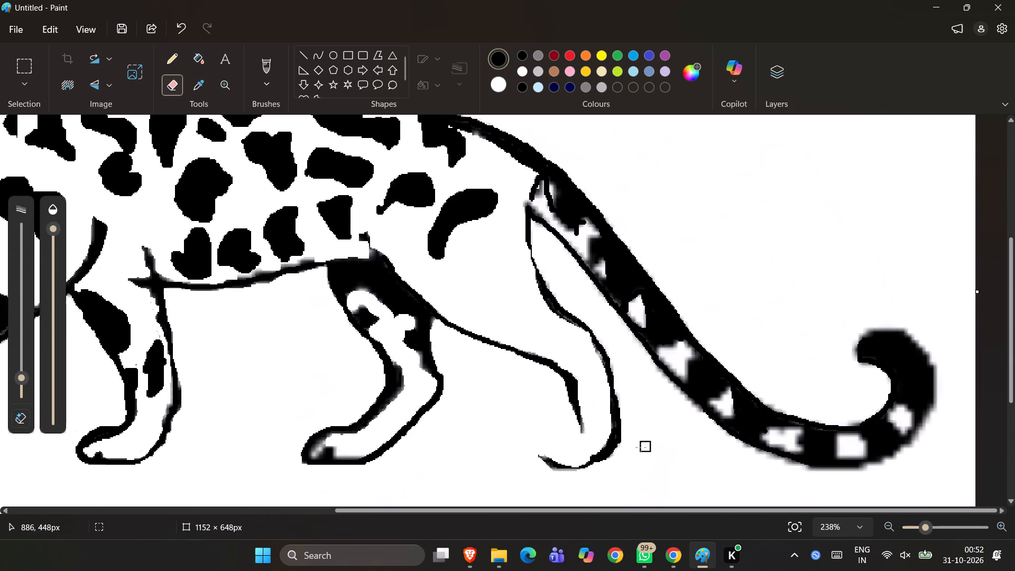
scroll(641, 447, "down", 2, "ctrl")
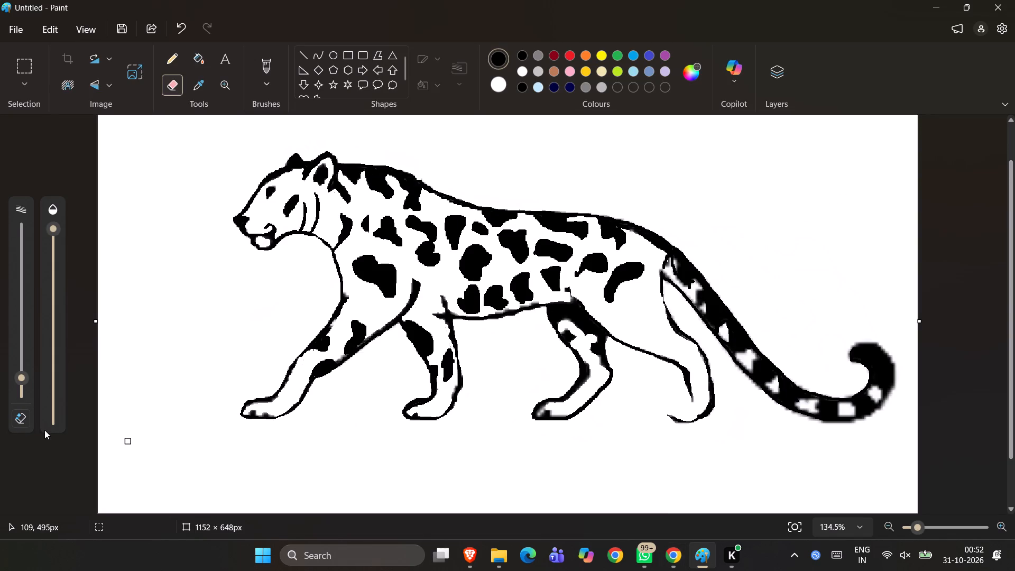
left_click(178, 61)
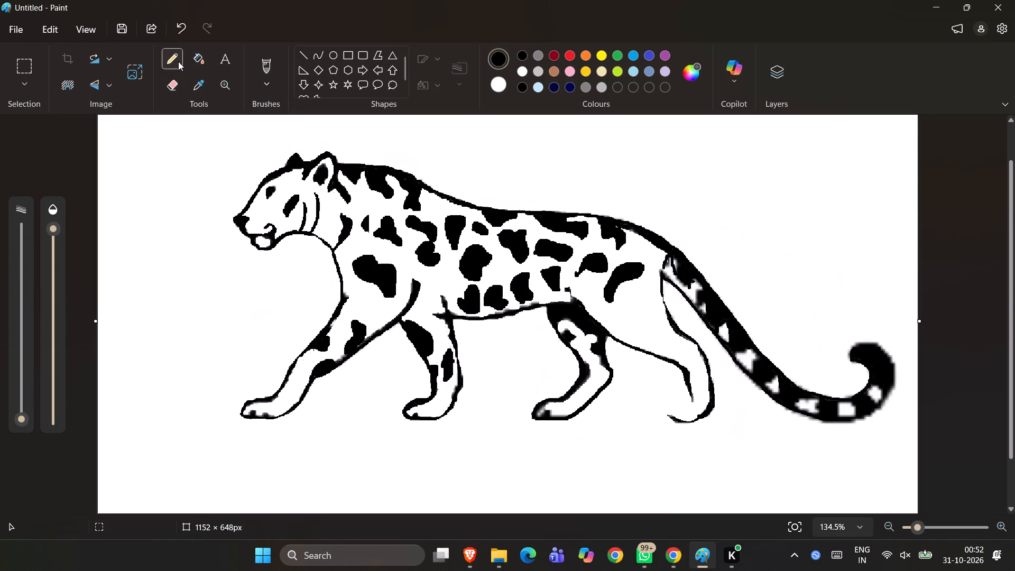
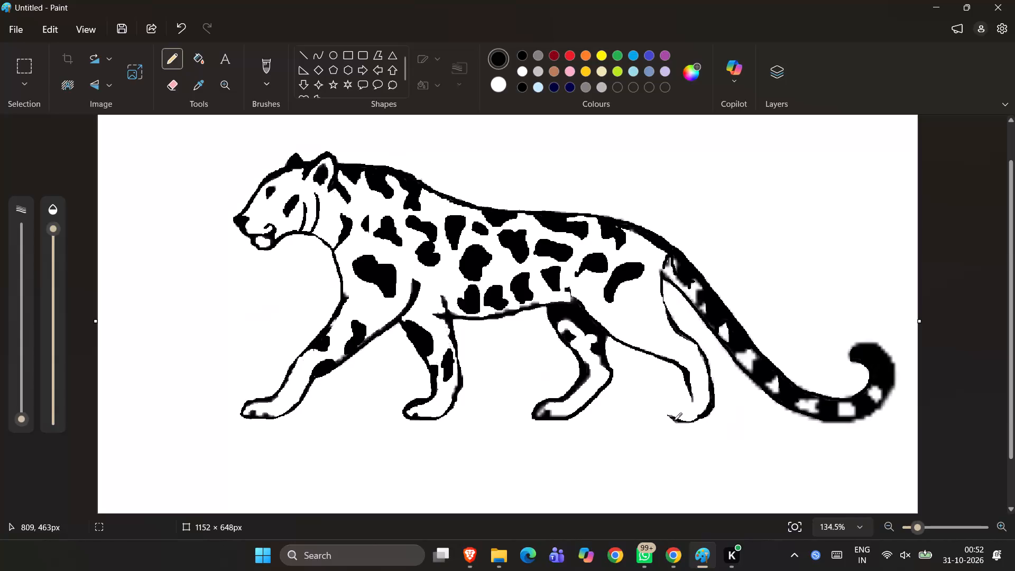
Draw the near hind paw's toe outline and top line up to the front of the ankle with the black Pencil.
left_click_drag(675, 422, 673, 423)
left_click_drag(673, 423, 677, 406)
left_click_drag(677, 406, 690, 399)
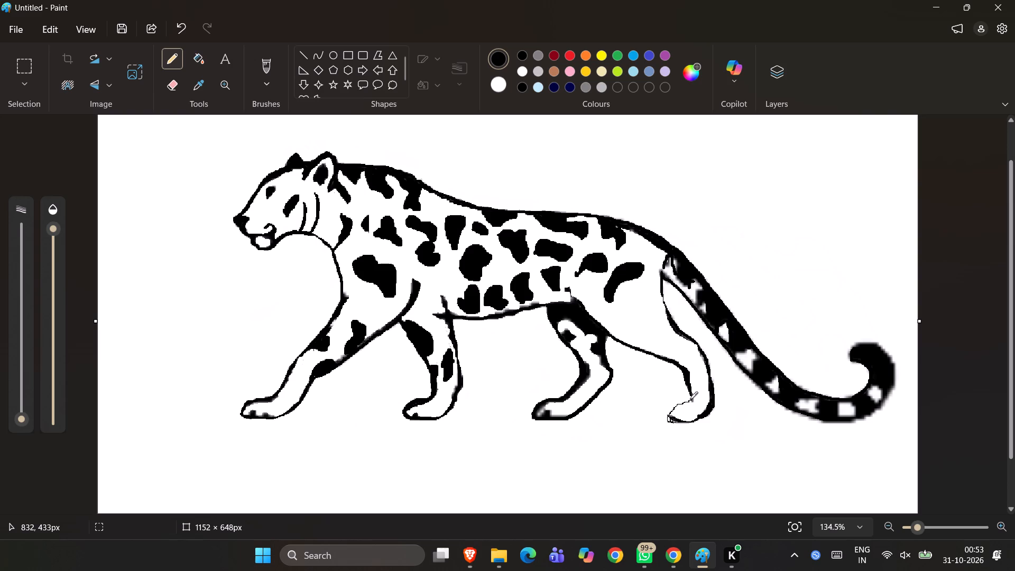
left_click_drag(690, 399, 692, 395)
Fill the toe tip of the near hind paw with black Pencil strokes, covering the grey and white gaps.
scroll(713, 423, "up", 8, "ctrl")
scroll(713, 423, "down", 4)
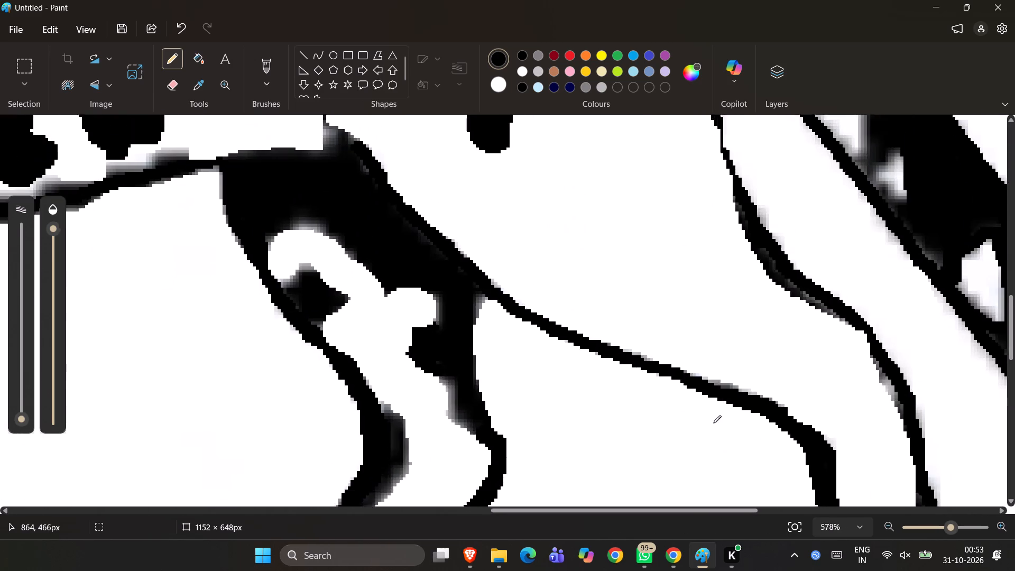
scroll(713, 423, "down", 1)
scroll(713, 423, "up", 1)
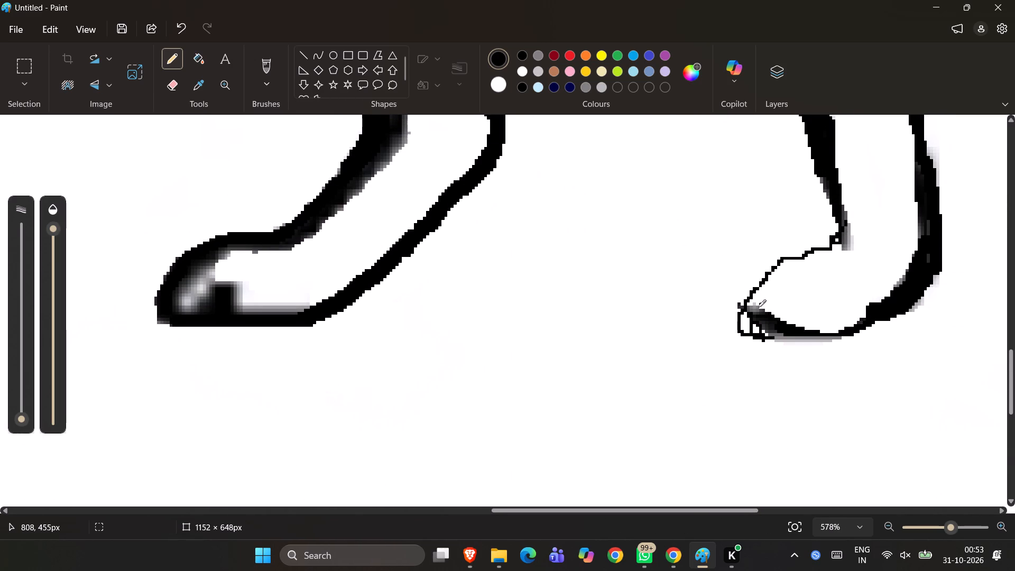
left_click_drag(749, 317, 764, 332)
left_click_drag(764, 332, 746, 310)
left_click_drag(746, 310, 743, 302)
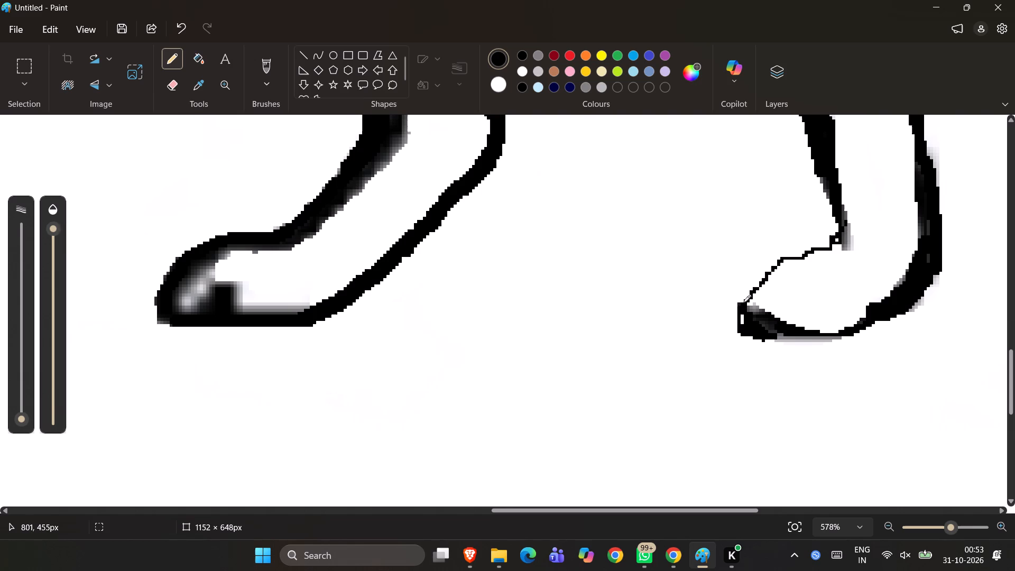
Thicken the top outline of the near hind paw between the toes and the ankle.
left_click_drag(743, 302, 804, 258)
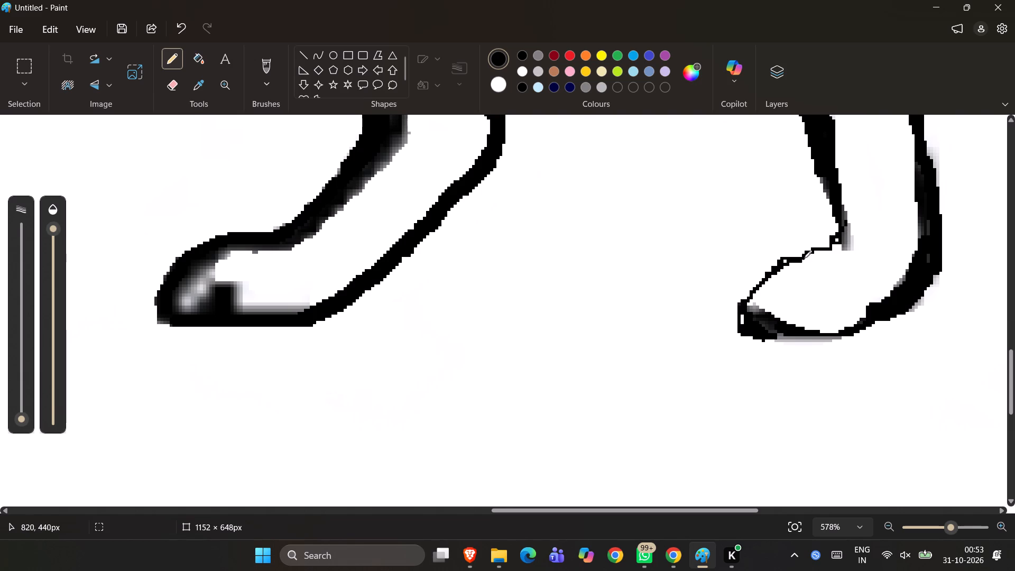
left_click_drag(804, 258, 803, 256)
left_click_drag(803, 256, 744, 307)
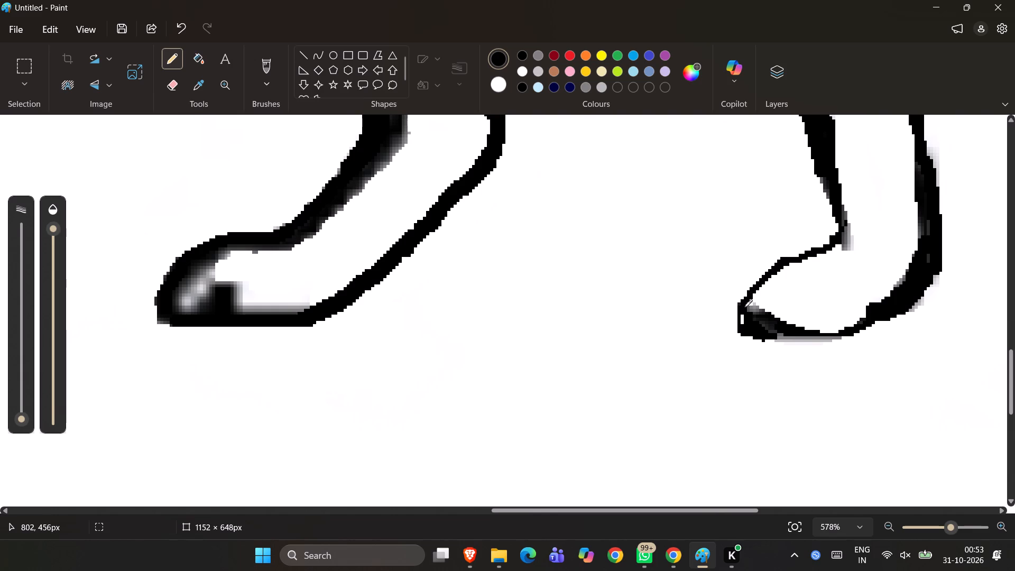
Thicken the near hind paw's sole line in black from toe to heel, filling its grey and white gaps.
left_click_drag(744, 307, 771, 345)
left_click_drag(771, 345, 781, 342)
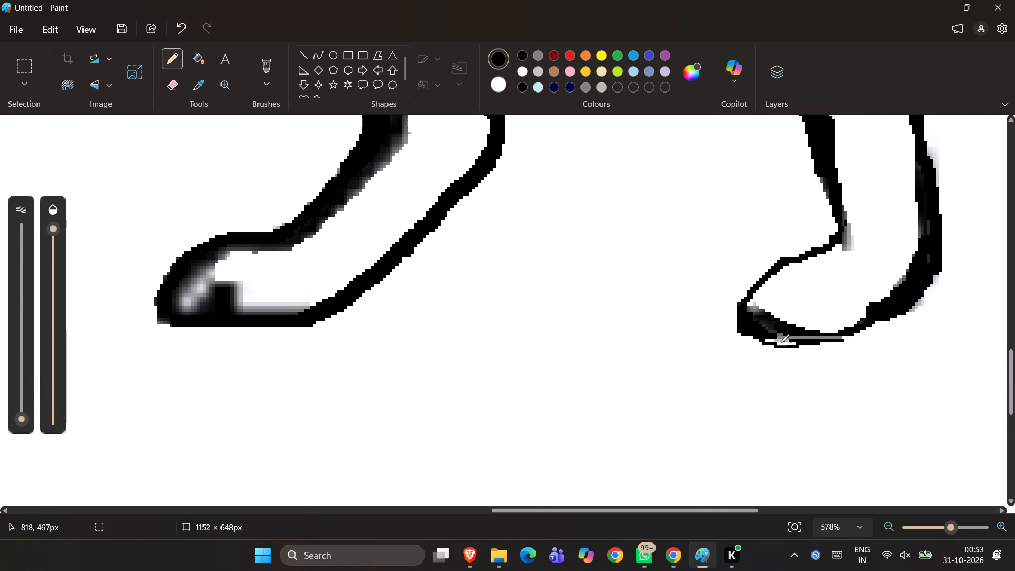
left_click_drag(781, 342, 783, 333)
left_click_drag(783, 333, 822, 334)
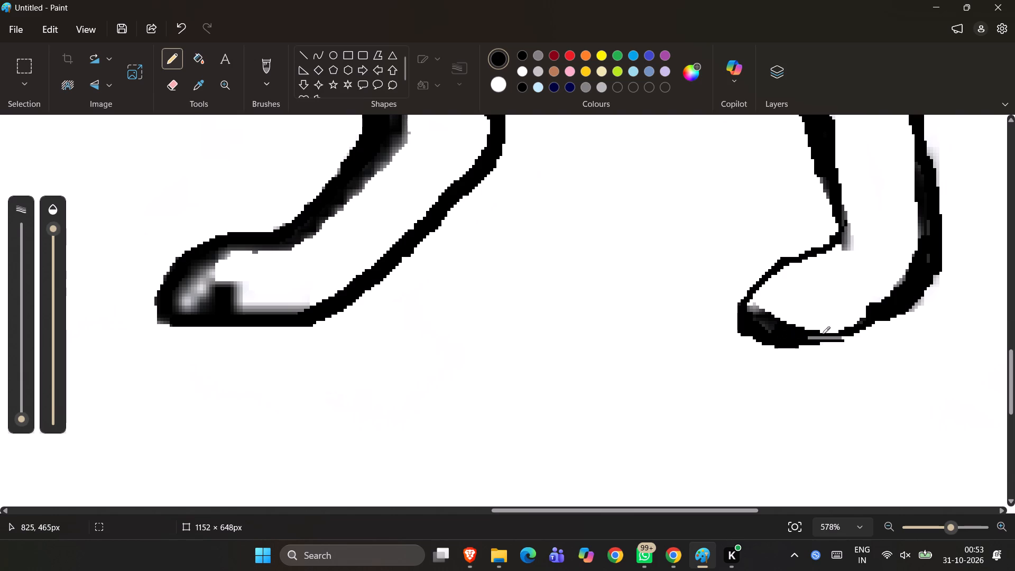
left_click_drag(822, 334, 872, 329)
left_click_drag(872, 329, 887, 315)
Reinforce the near hind paw's top line from the toes to the ankle and fill the gap inside it black.
scroll(887, 315, "down", 7, "ctrl")
scroll(887, 315, "up", 1)
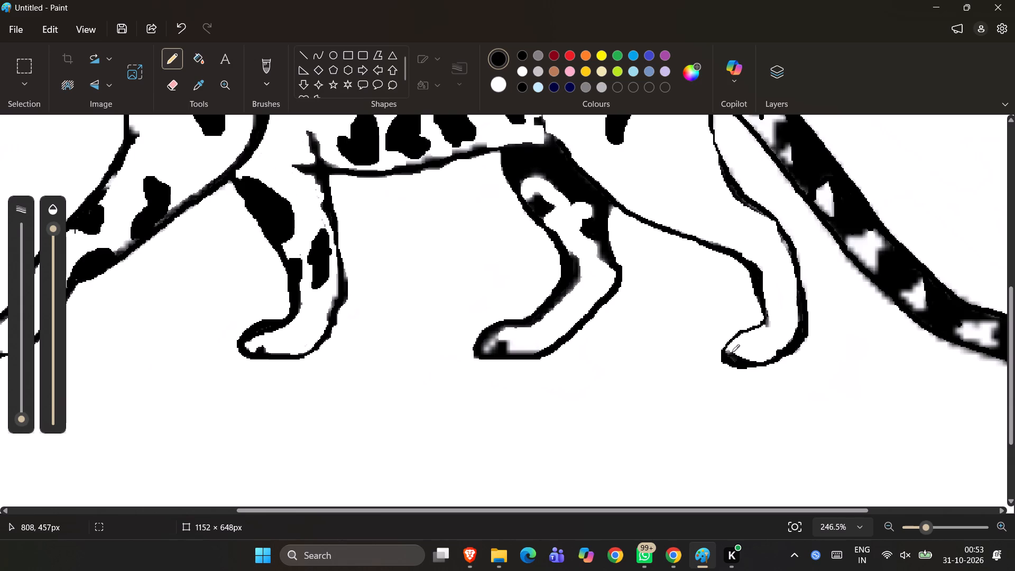
left_click_drag(726, 351, 726, 344)
left_click_drag(726, 344, 744, 333)
left_click_drag(744, 333, 760, 324)
scroll(760, 324, "down", 5, "ctrl")
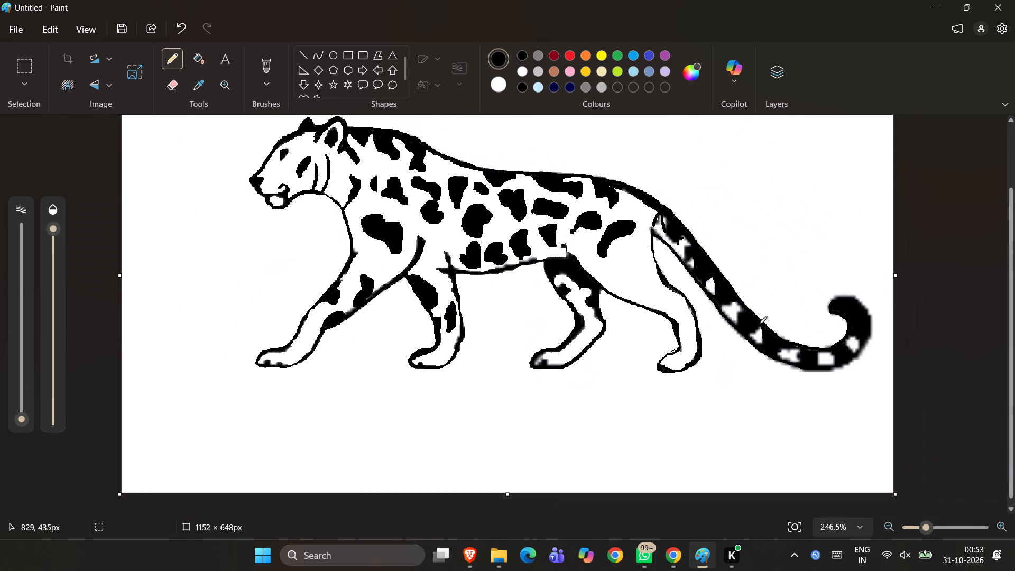
scroll(760, 324, "up", 5, "ctrl")
scroll(760, 324, "down", 1)
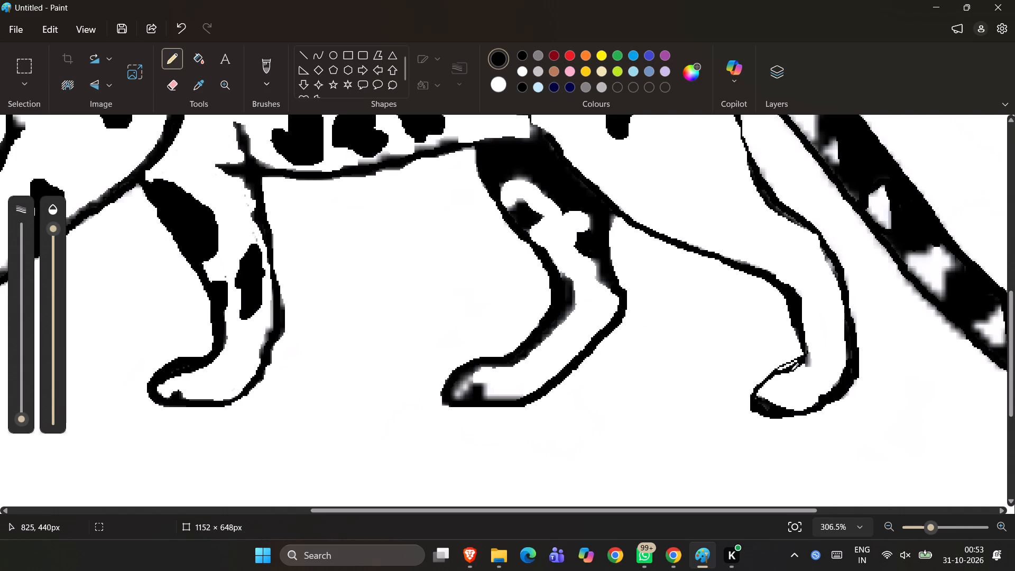
left_click(780, 370)
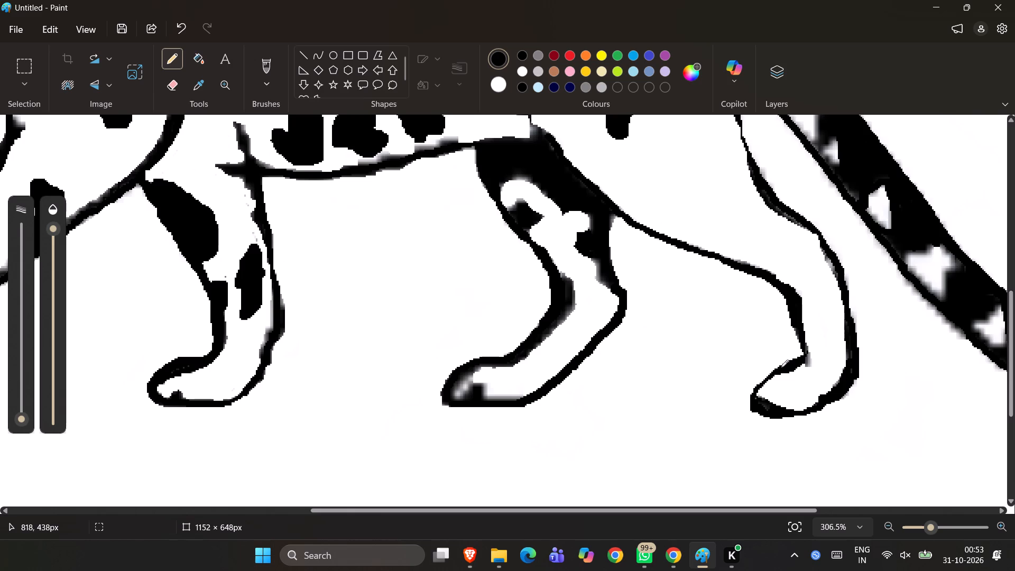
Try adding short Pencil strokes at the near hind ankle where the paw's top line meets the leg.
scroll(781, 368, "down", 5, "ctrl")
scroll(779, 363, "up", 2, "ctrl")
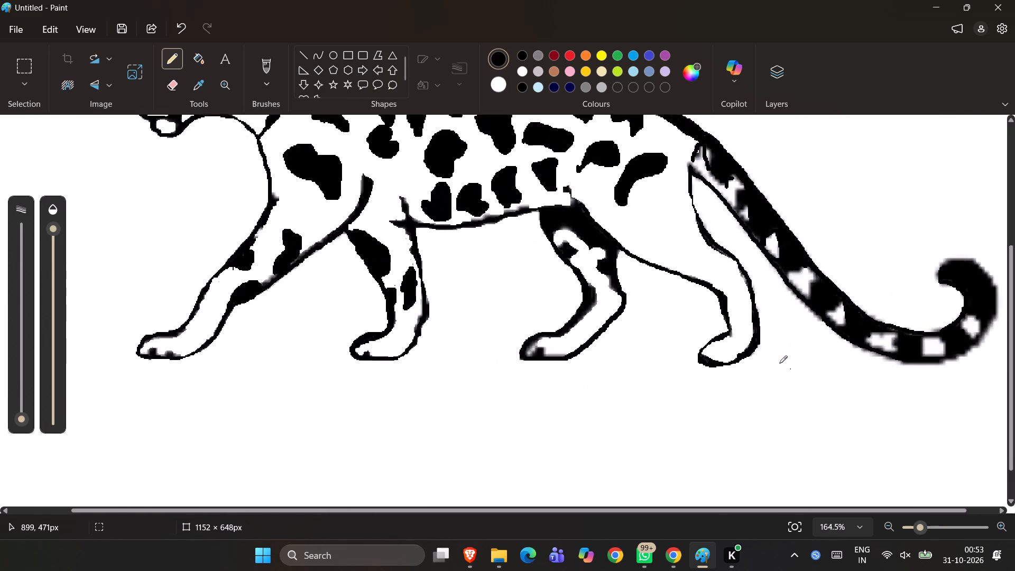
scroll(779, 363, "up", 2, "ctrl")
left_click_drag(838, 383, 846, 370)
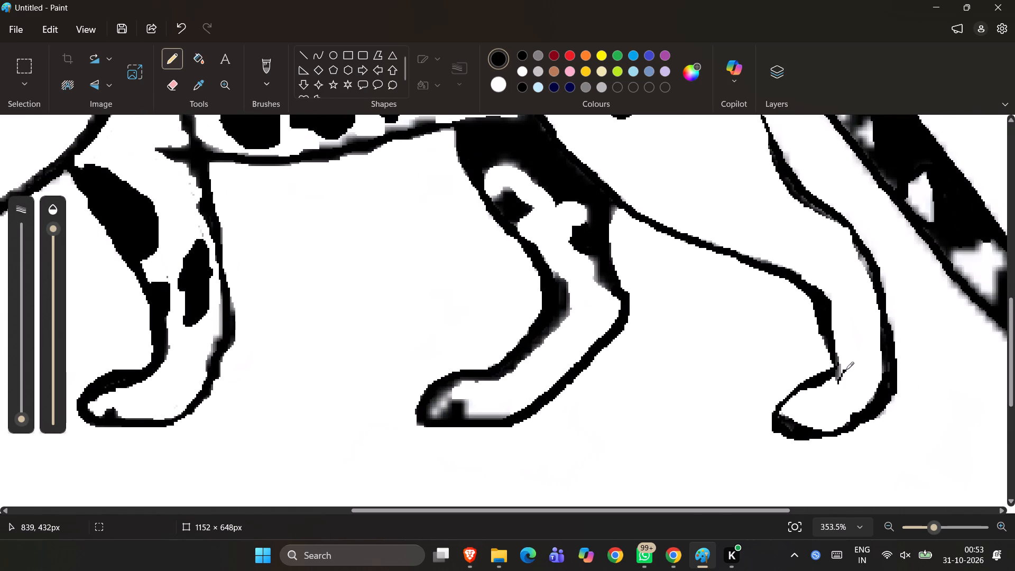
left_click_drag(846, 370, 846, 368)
Erase the stray strokes and grey smudge at the near hind ankle and the fringe inside the lower leg's front outline.
left_click(174, 93)
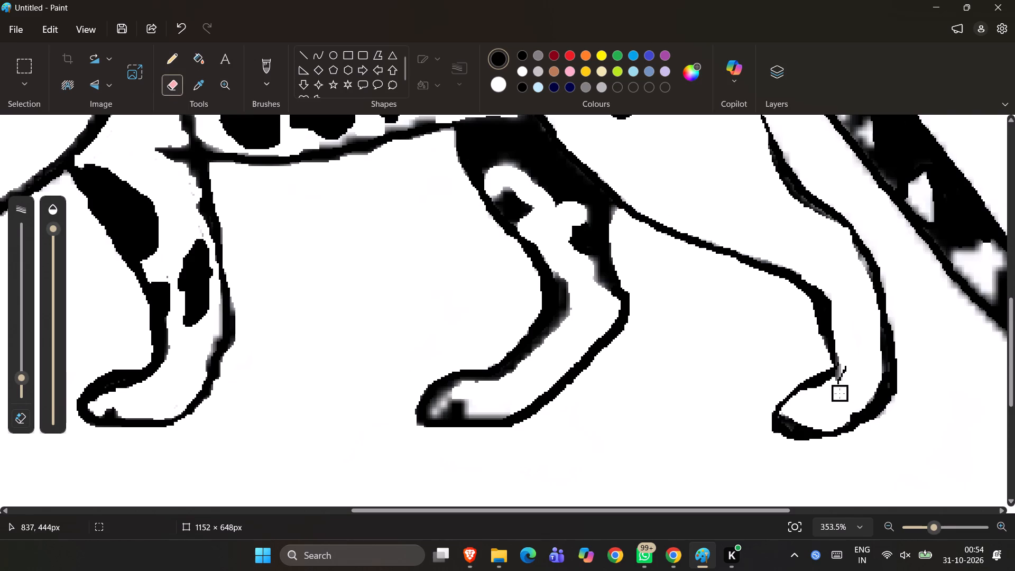
left_click_drag(839, 394, 851, 368)
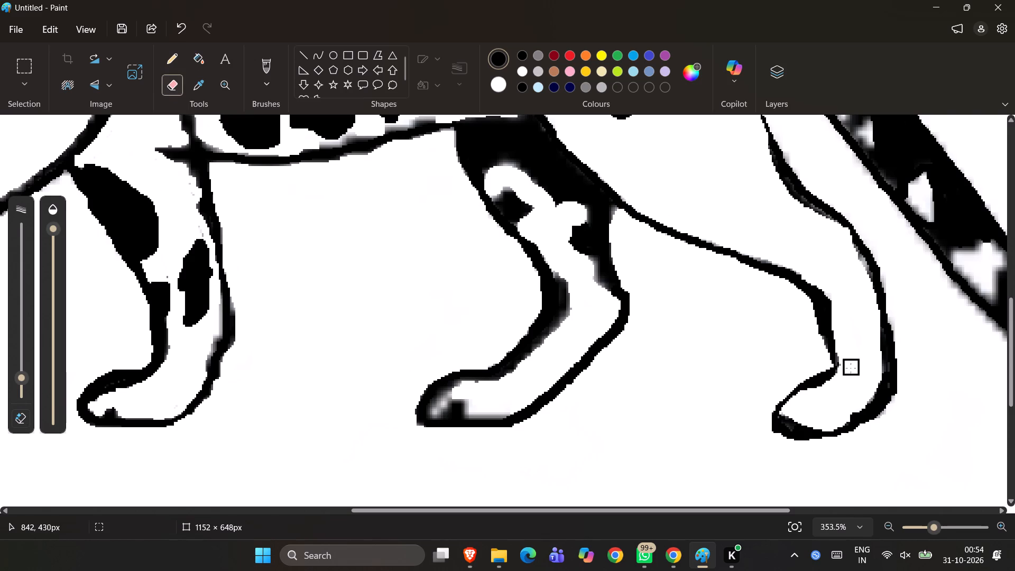
left_click_drag(851, 368, 833, 285)
left_click_drag(833, 285, 815, 266)
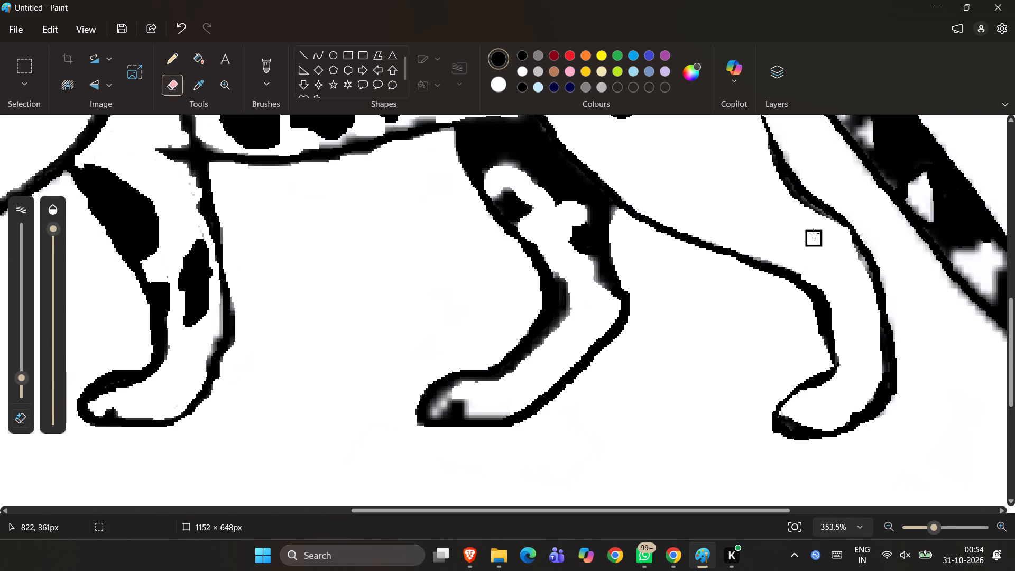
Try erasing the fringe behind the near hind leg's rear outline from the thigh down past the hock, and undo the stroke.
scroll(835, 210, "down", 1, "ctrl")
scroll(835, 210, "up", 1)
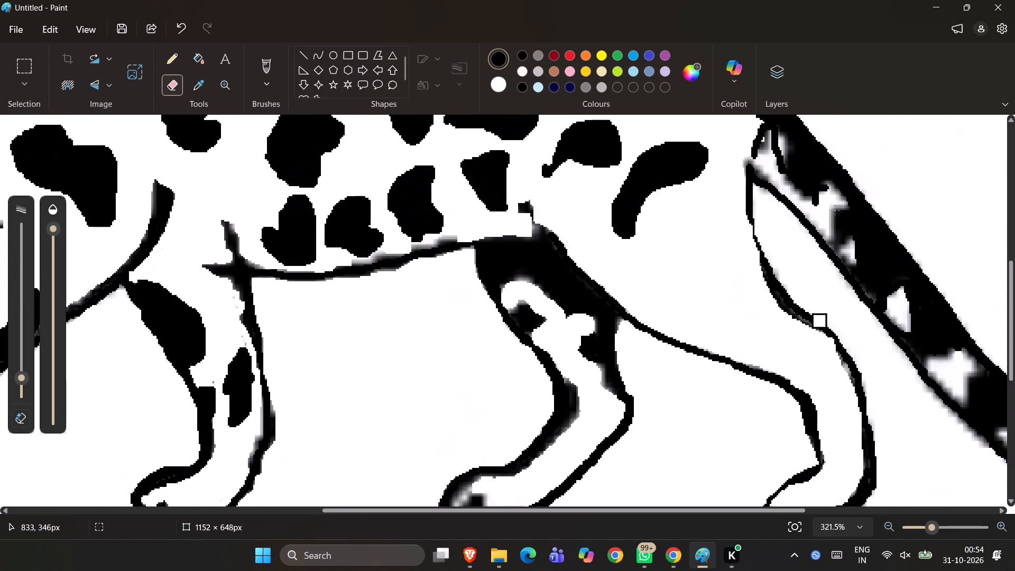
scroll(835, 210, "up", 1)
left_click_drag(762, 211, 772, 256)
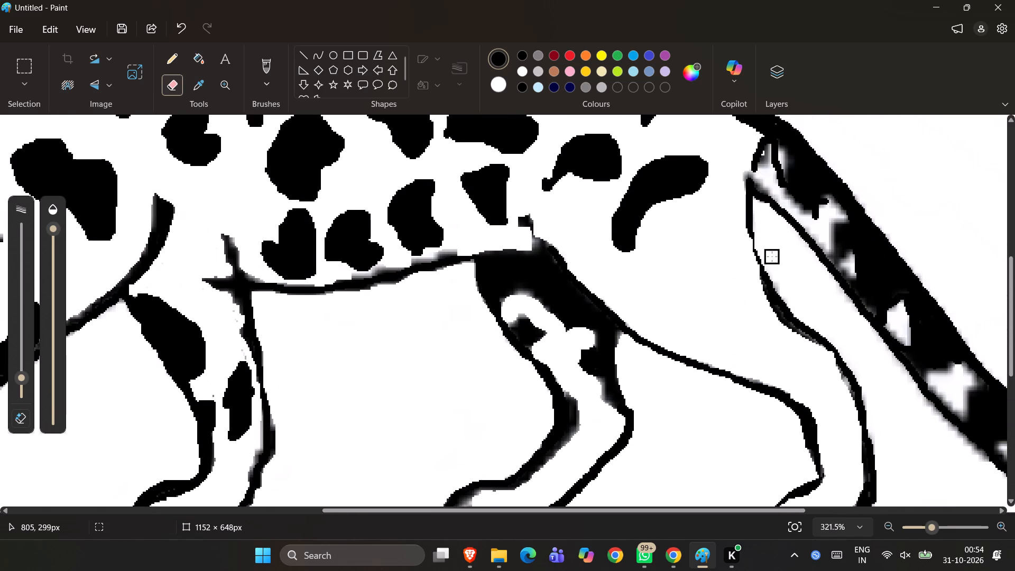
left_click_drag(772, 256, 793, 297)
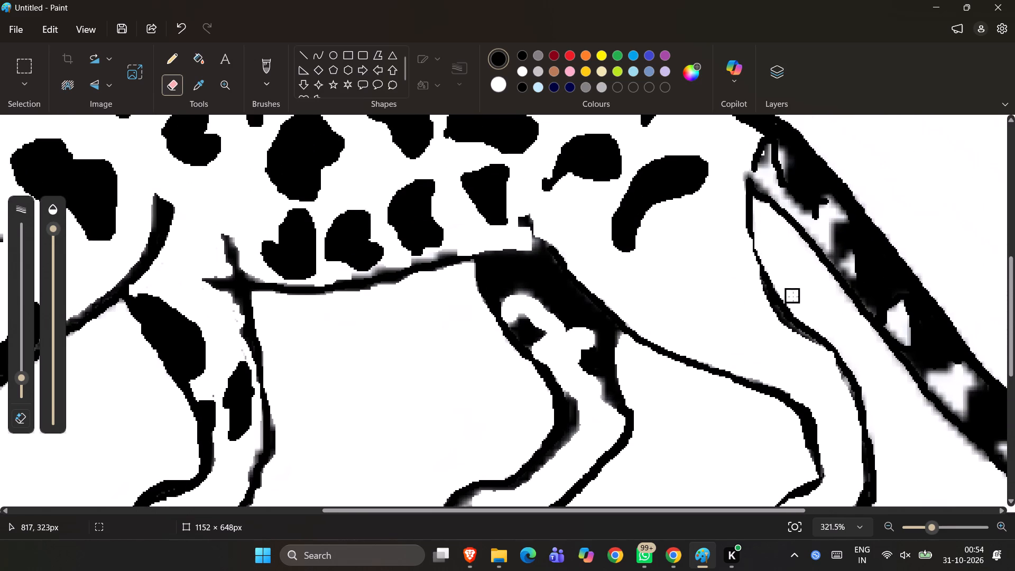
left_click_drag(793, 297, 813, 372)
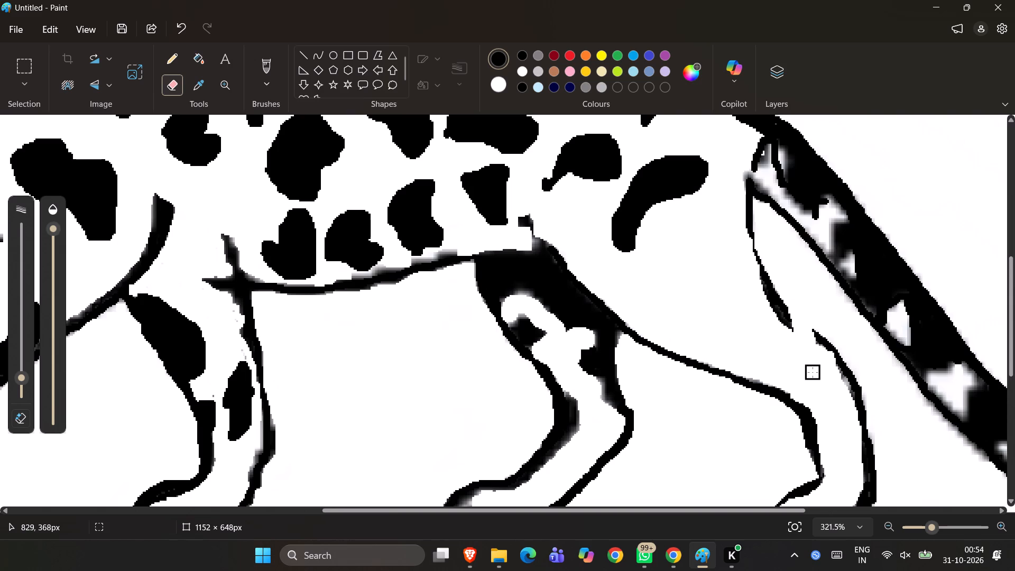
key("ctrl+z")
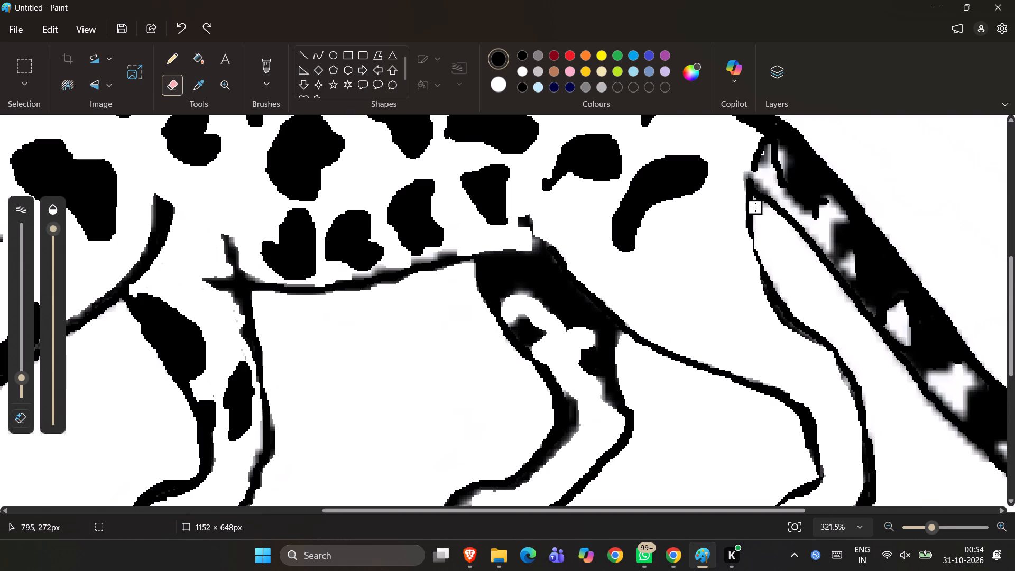
Erase the grey fringe along the outer side of the near hind thigh's rear outline, from below the tail base toward the hock.
left_click_drag(759, 206, 764, 232)
left_click_drag(764, 232, 784, 279)
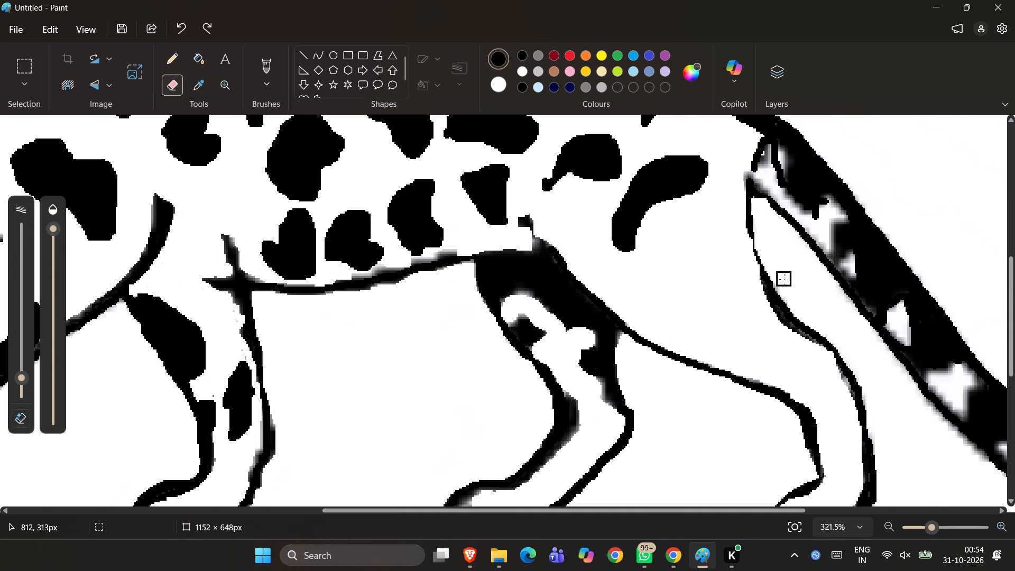
left_click_drag(784, 279, 799, 302)
left_click_drag(799, 302, 779, 274)
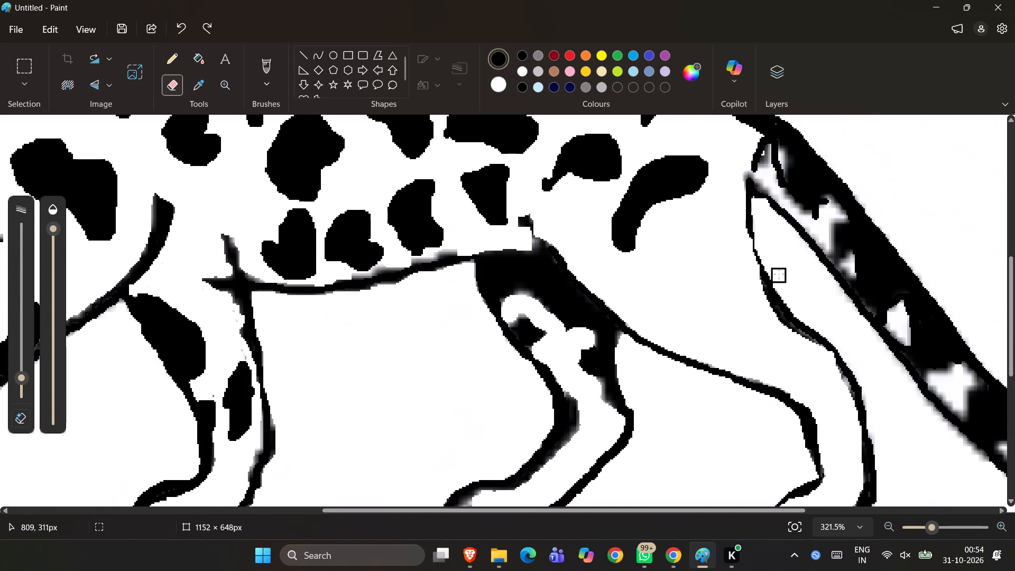
left_click_drag(779, 274, 771, 254)
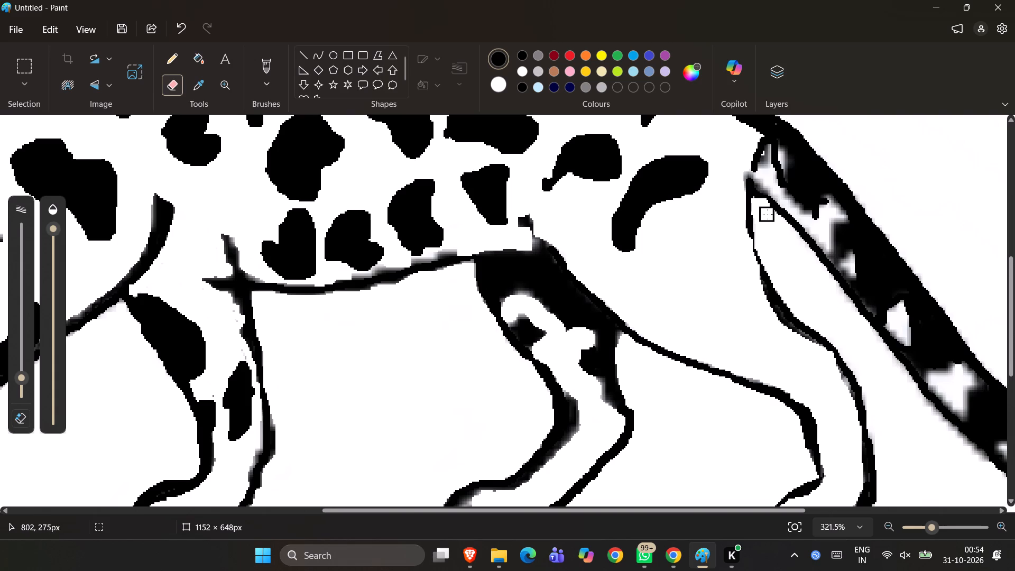
Erase the blurry fringe along the upper part of the tail's lower edge, facing the near hind leg.
left_click_drag(768, 214, 796, 247)
left_click_drag(796, 247, 820, 275)
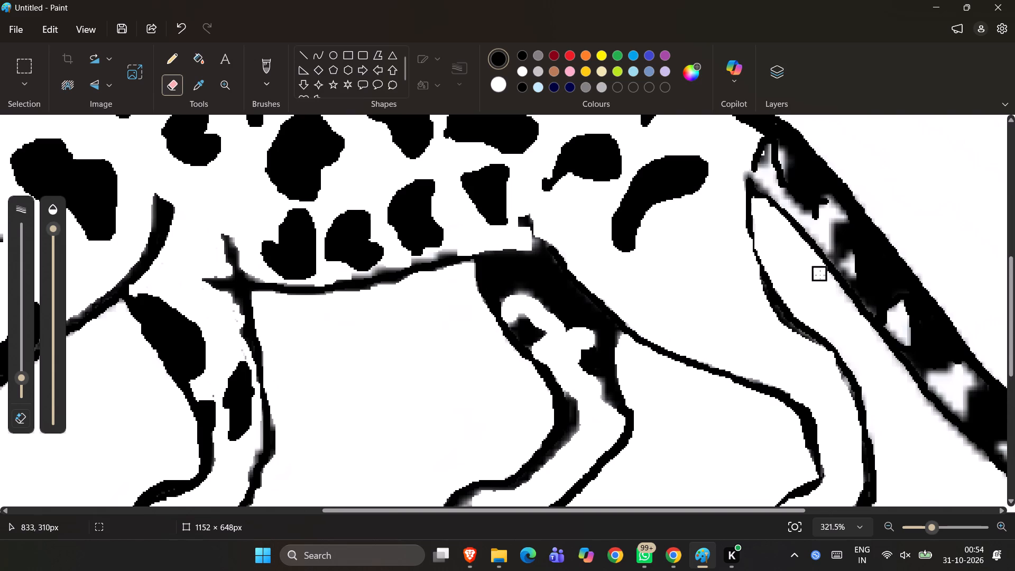
left_click_drag(820, 275, 837, 299)
left_click_drag(837, 299, 861, 330)
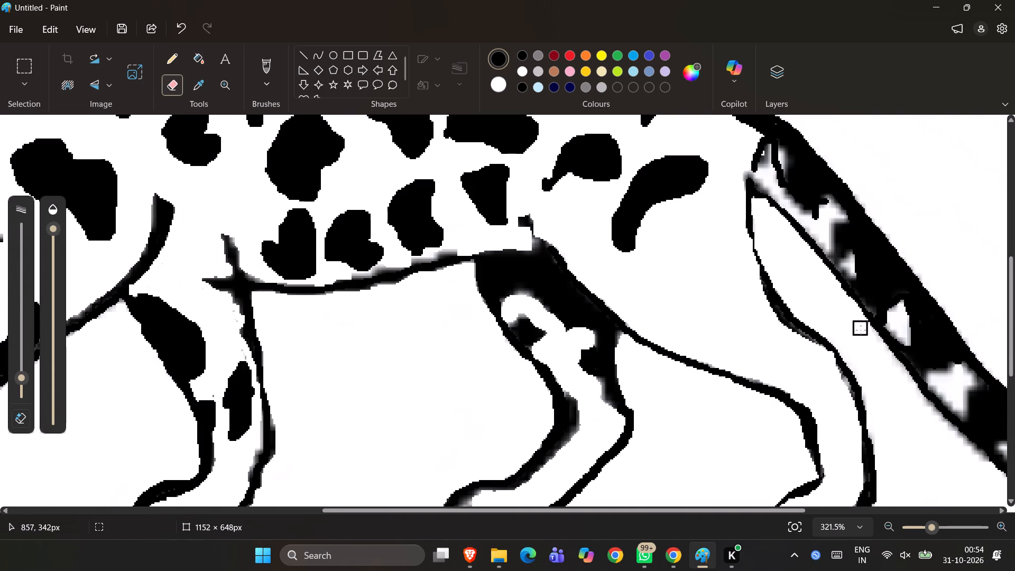
left_click_drag(861, 330, 879, 410)
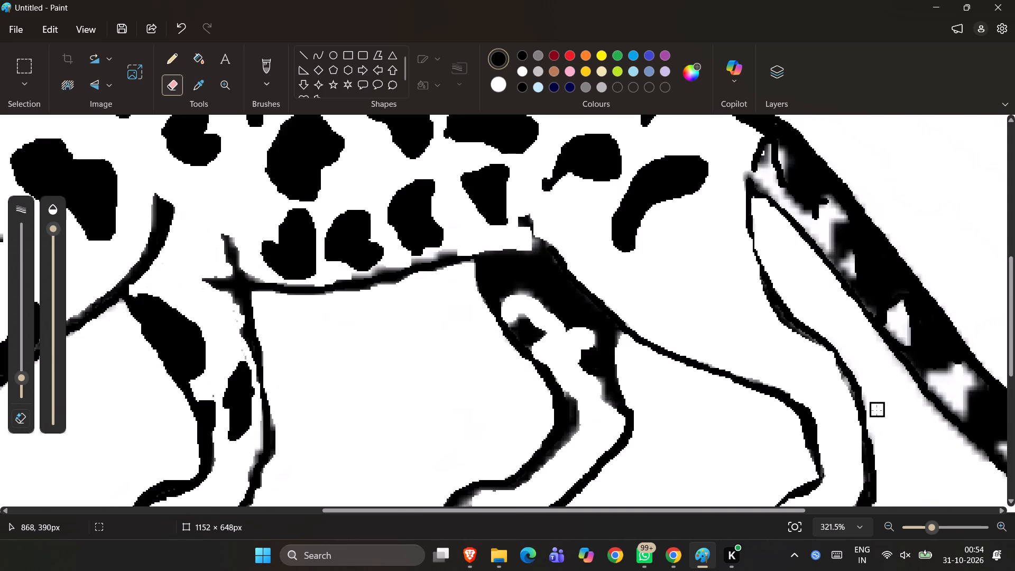
Erase the grey fringe along the outer side of the near hind leg's rear outline, at the hock and lower leg.
scroll(876, 410, "left", 1)
scroll(876, 410, "down", 1)
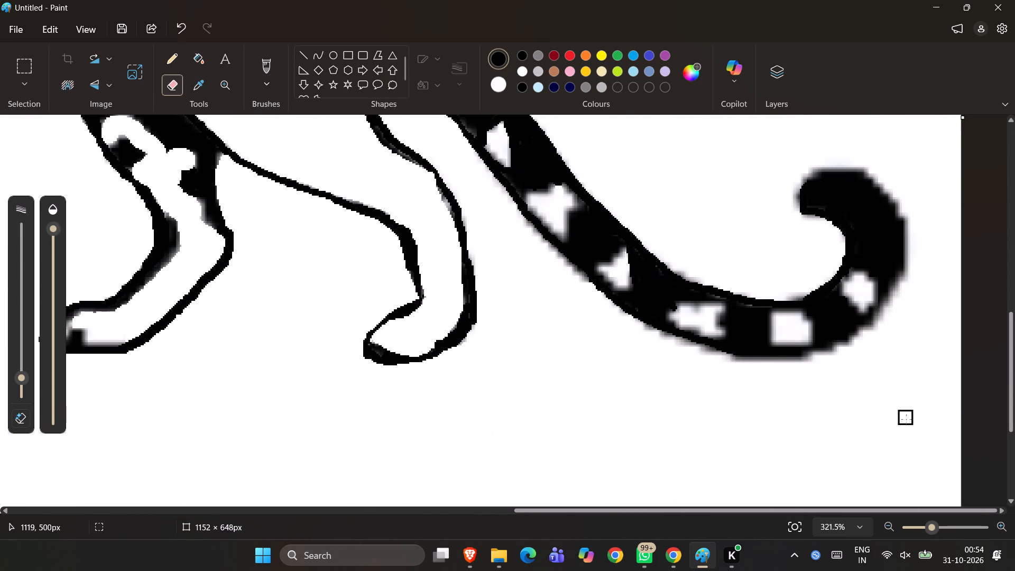
scroll(528, 325, "up", 8, "ctrl")
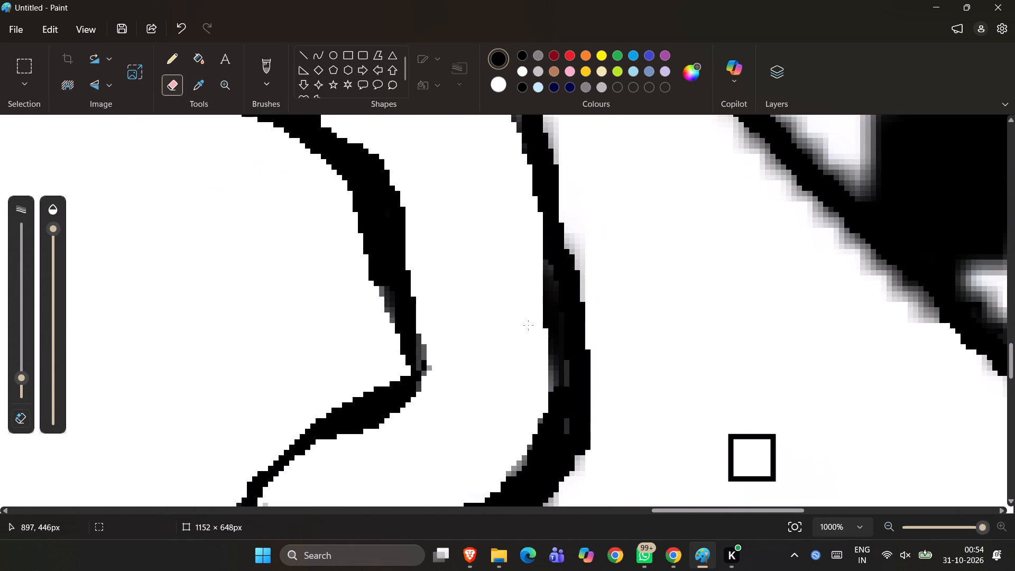
left_click_drag(592, 188, 614, 272)
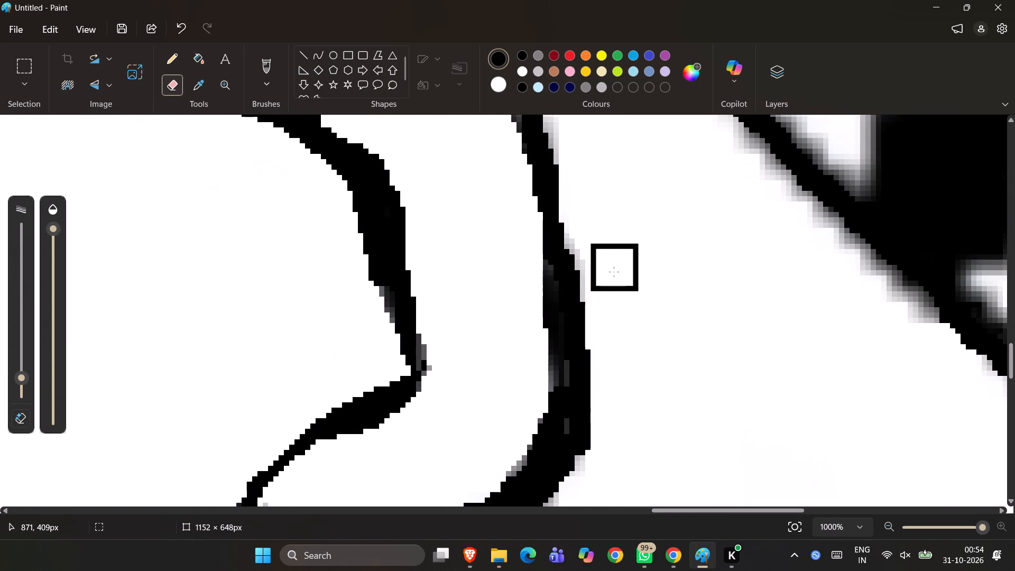
left_click_drag(614, 272, 590, 189)
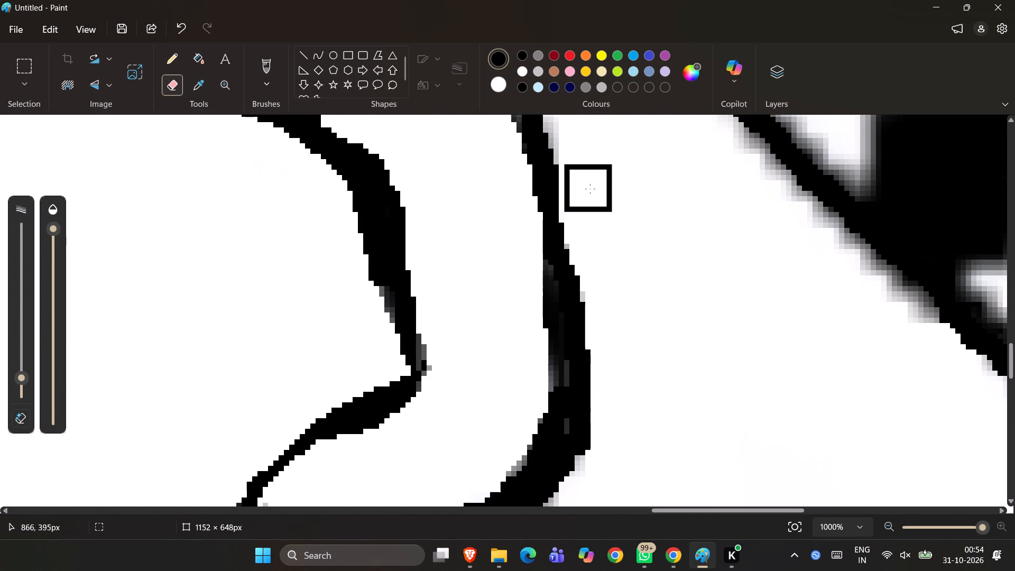
left_click_drag(590, 189, 590, 171)
scroll(590, 171, "up", 1)
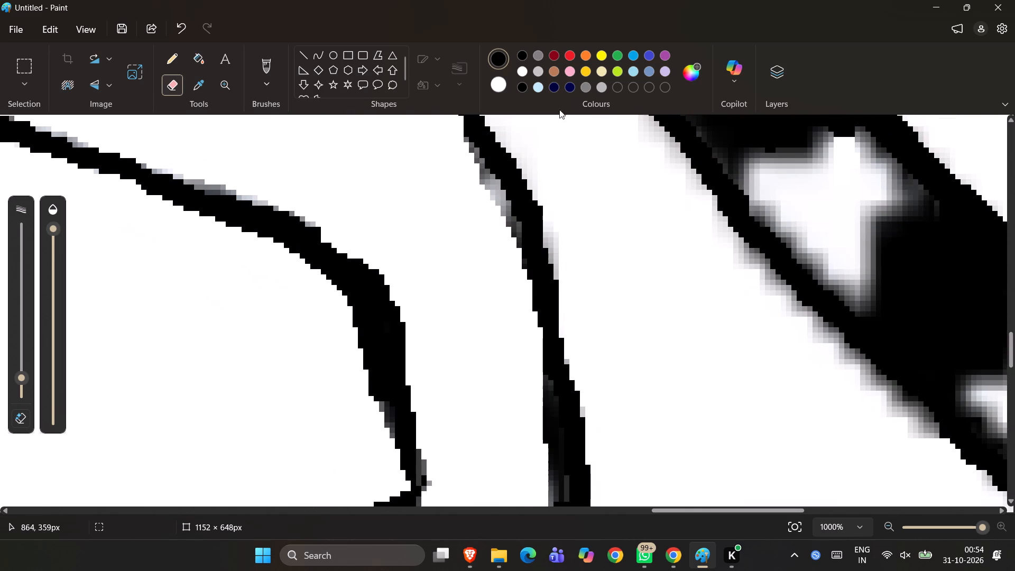
scroll(528, 124, "up", 1)
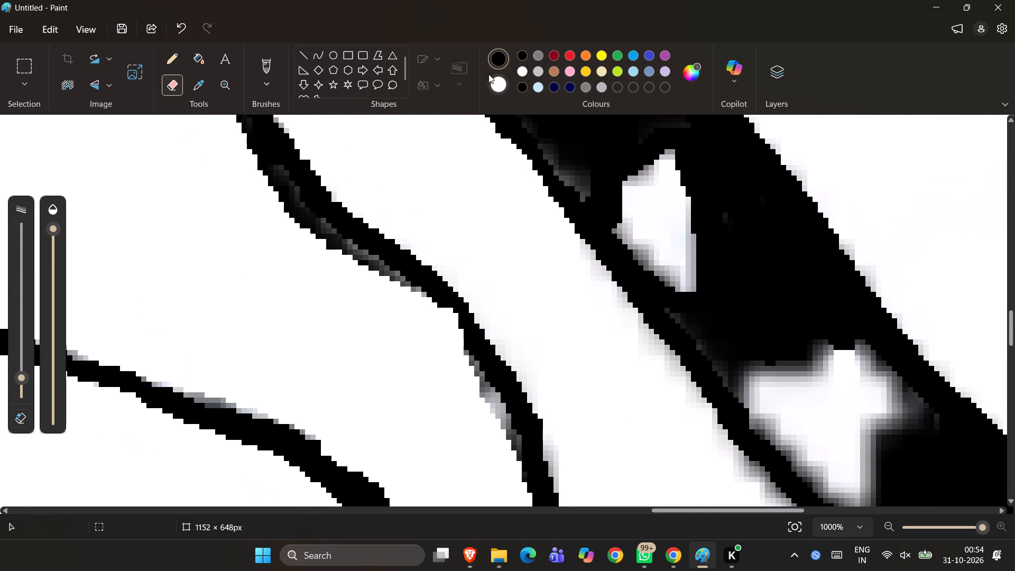
left_click_drag(419, 205, 480, 259)
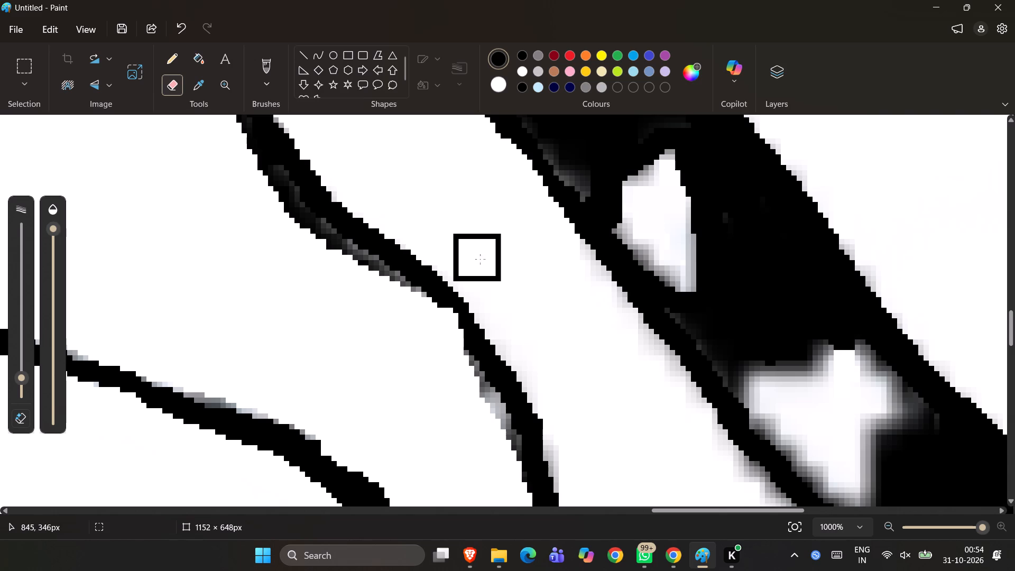
left_click_drag(480, 259, 494, 318)
left_click_drag(512, 314, 577, 448)
Redraw the thin parts of the near hind leg's rear outline at the thigh and hock with the black Pencil.
scroll(577, 448, "down", 4, "ctrl")
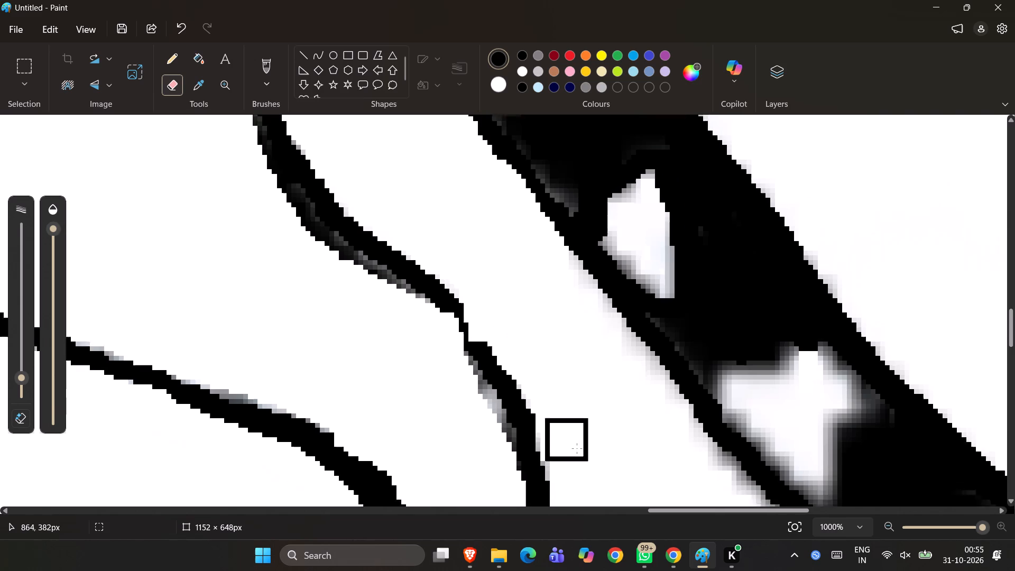
scroll(577, 448, "down", 3, "ctrl")
scroll(577, 448, "down", 2)
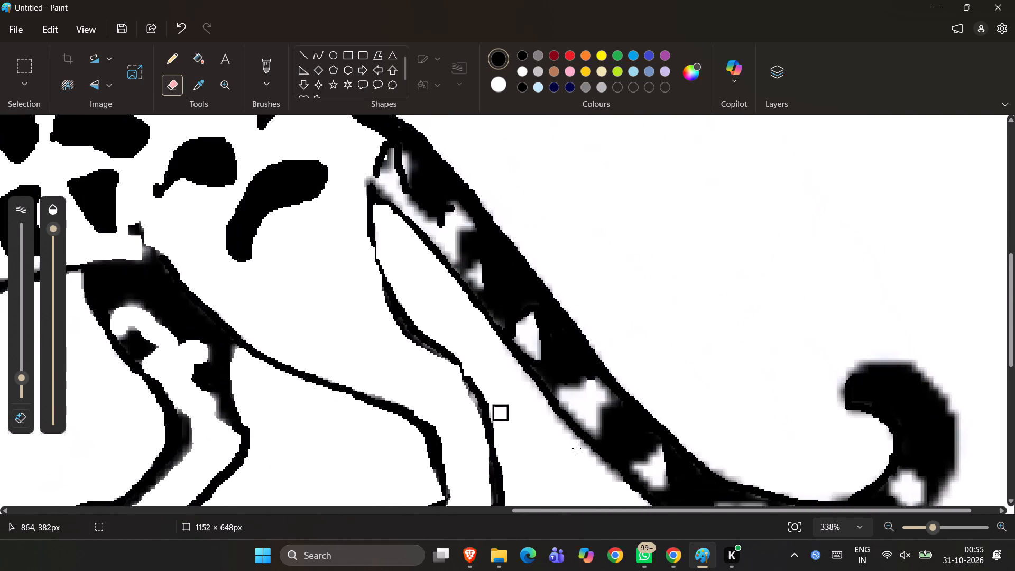
scroll(577, 448, "down", 1)
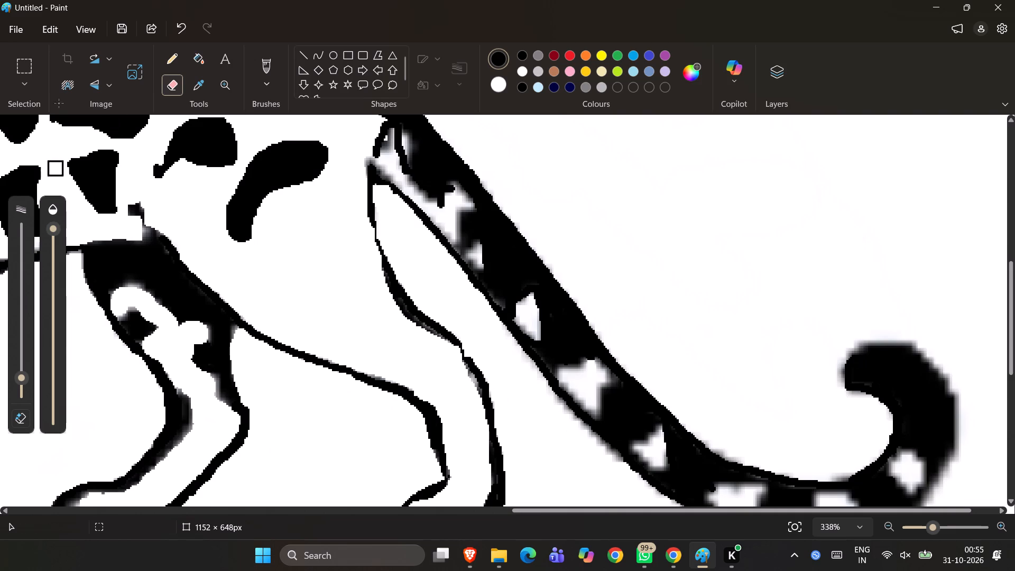
left_click(178, 56)
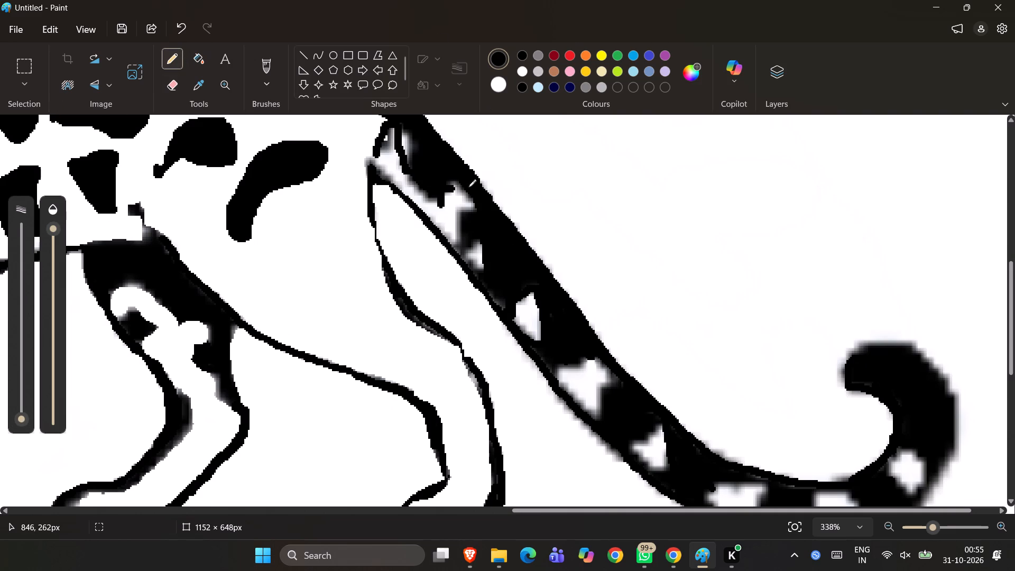
left_click_drag(372, 217, 374, 231)
left_click_drag(374, 231, 377, 230)
left_click_drag(377, 230, 380, 255)
left_click_drag(380, 255, 400, 296)
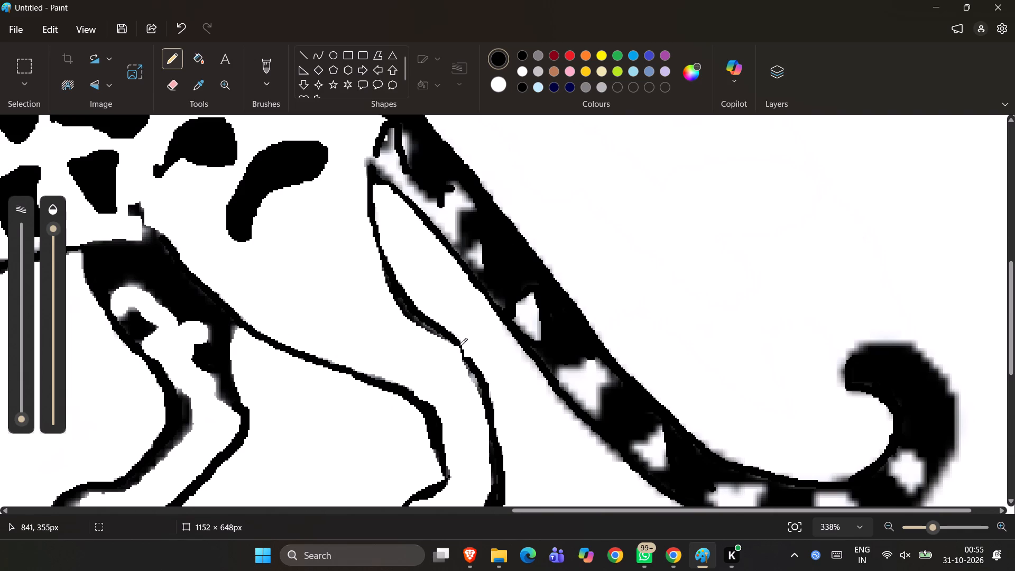
left_click(460, 346)
Close the gap at the flank by joining the near hind thigh's front line to the short mark above it in black.
scroll(458, 344, "down", 6, "ctrl")
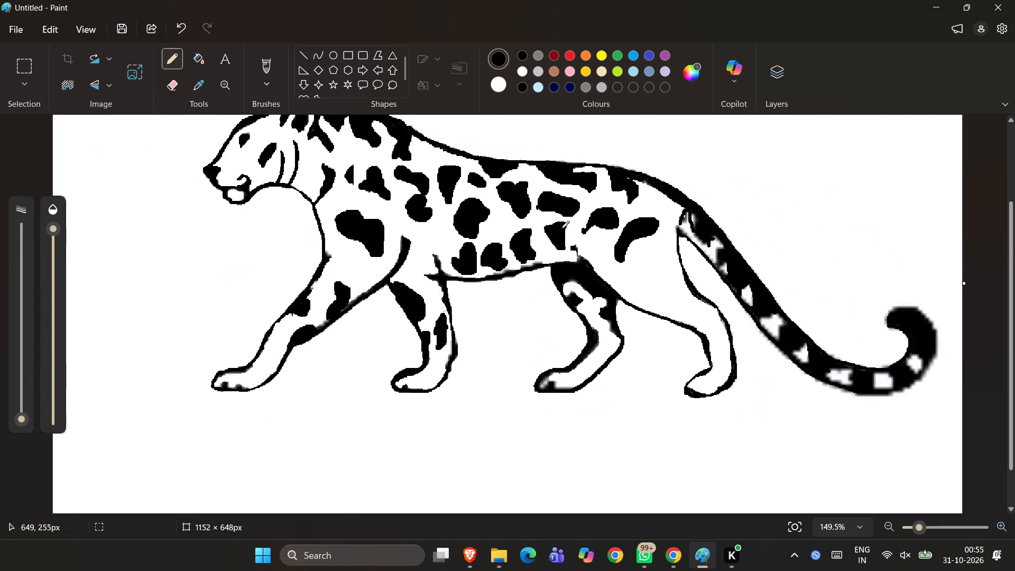
left_click(580, 262)
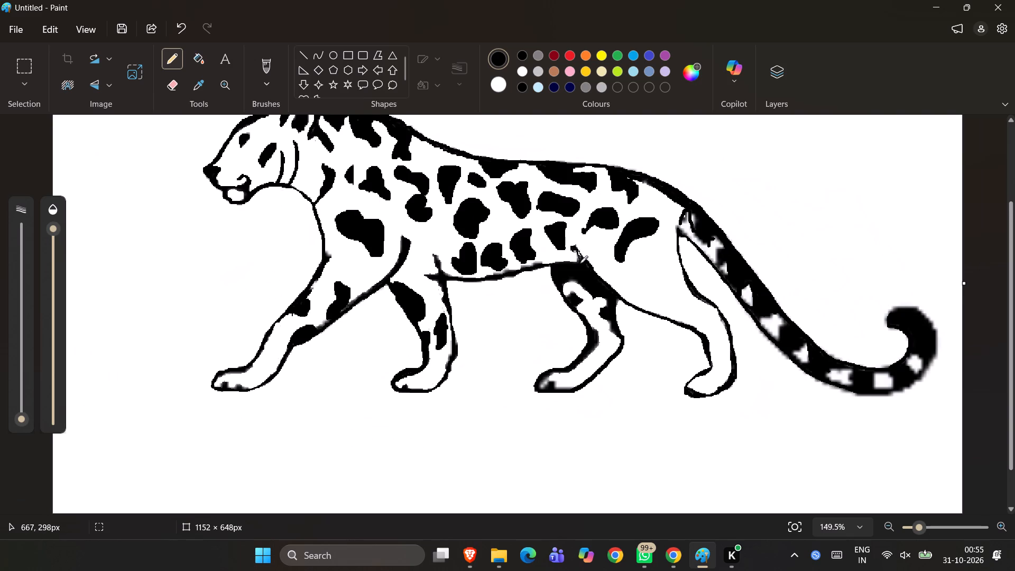
left_click(580, 263)
Add a small solid black spot in the white patch at the front of the far hind leg's thigh.
left_click_drag(573, 294, 582, 301)
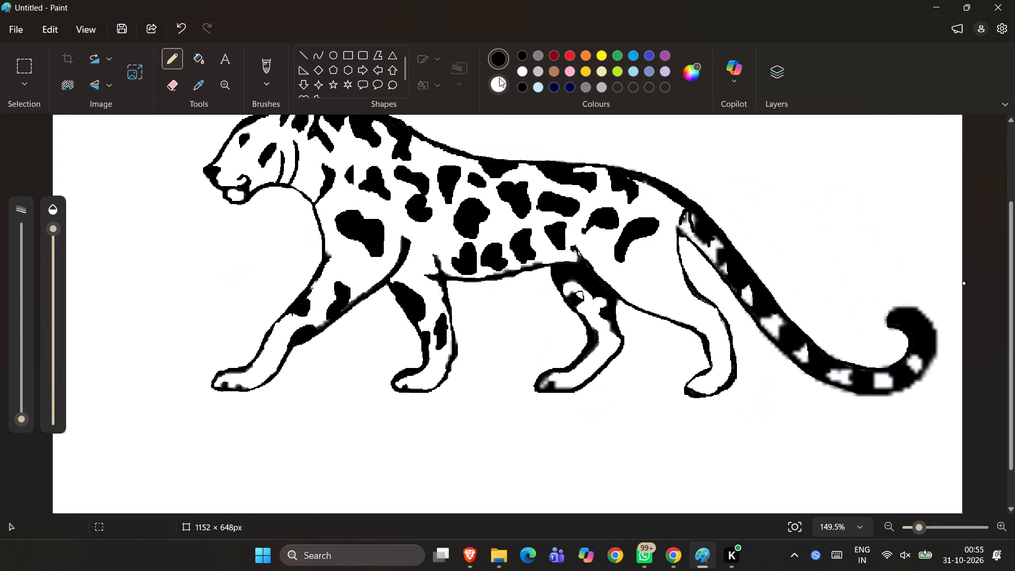
left_click(194, 54)
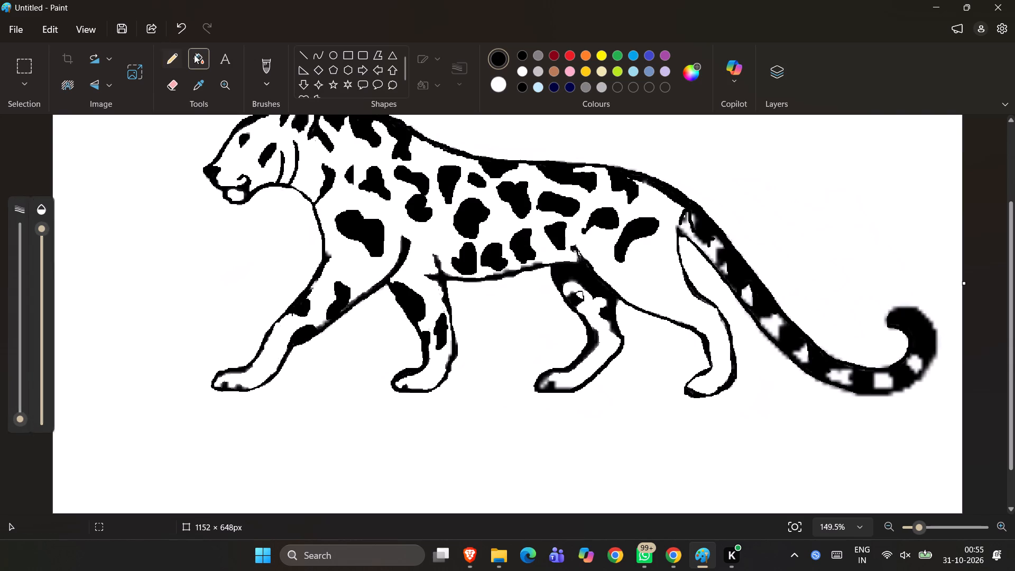
left_click(580, 297)
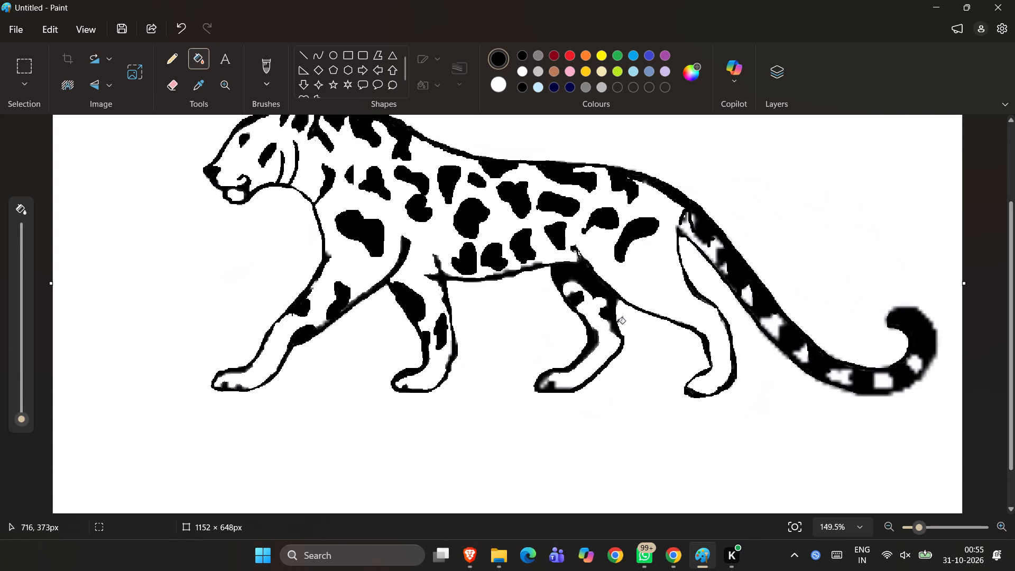
Draw a second small spot lower on the far hind leg, at the hock against its front outline, and make it solid black.
scroll(493, 325, "down", 6, "ctrl")
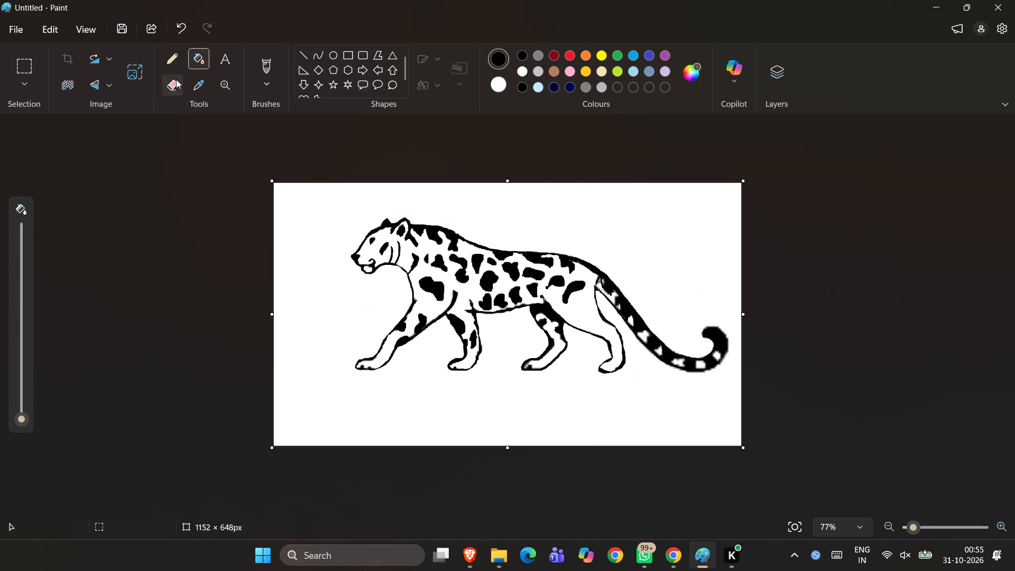
left_click(171, 55)
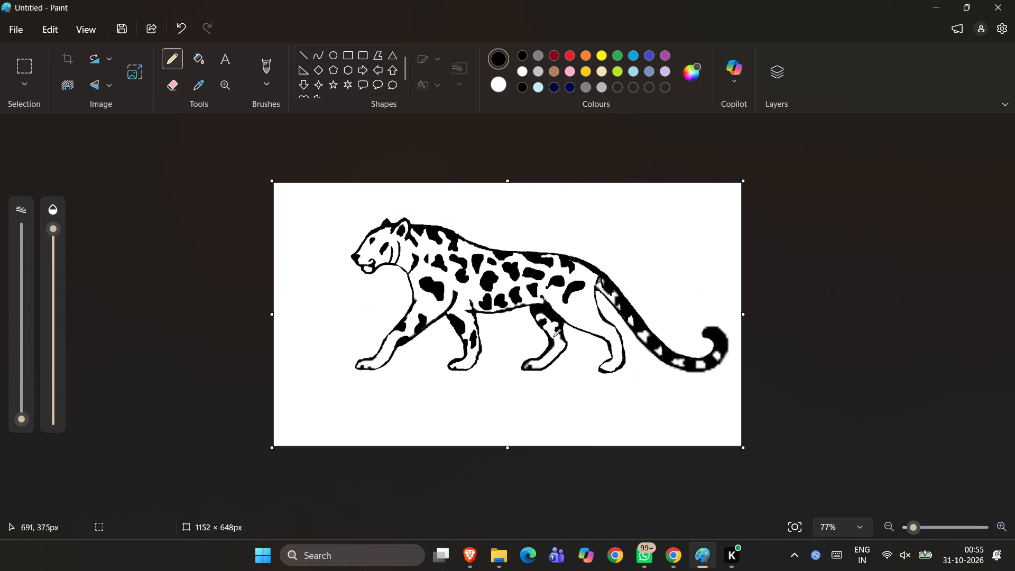
left_click_drag(548, 336, 558, 342)
left_click_drag(558, 342, 552, 341)
left_click(195, 61)
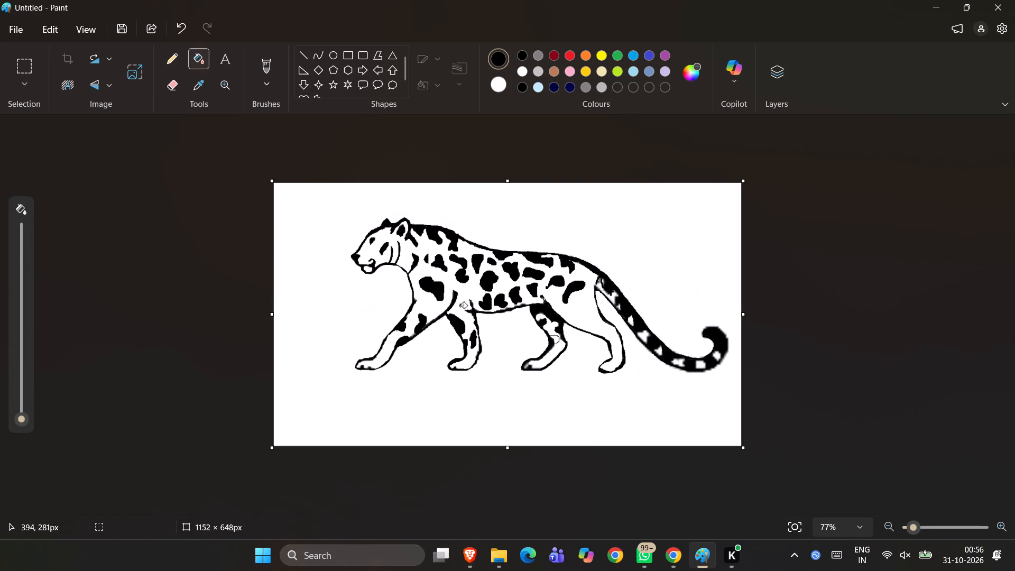
left_click(555, 340)
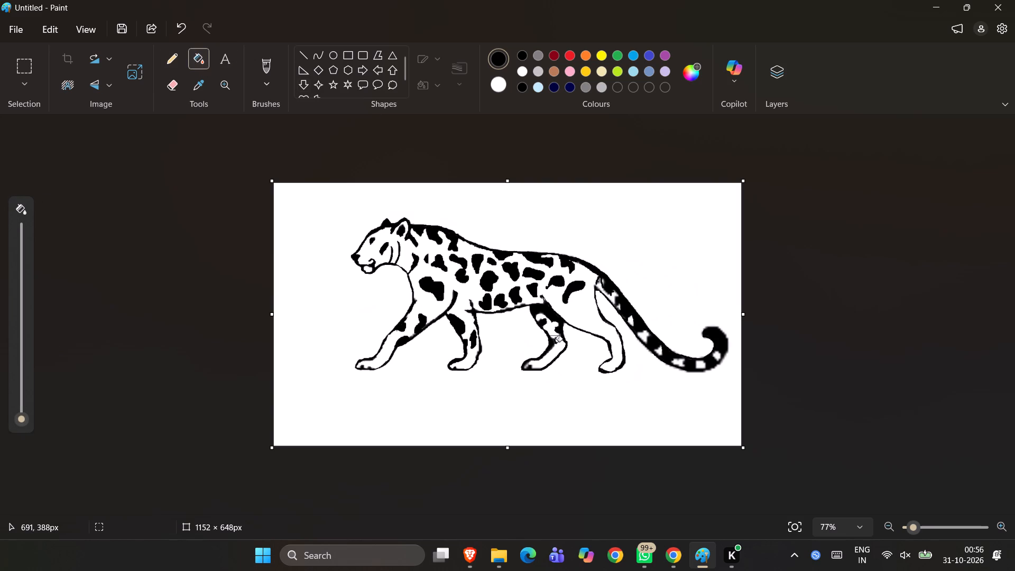
left_click(556, 339)
left_click(553, 339)
scroll(553, 338, "up", 6, "ctrl")
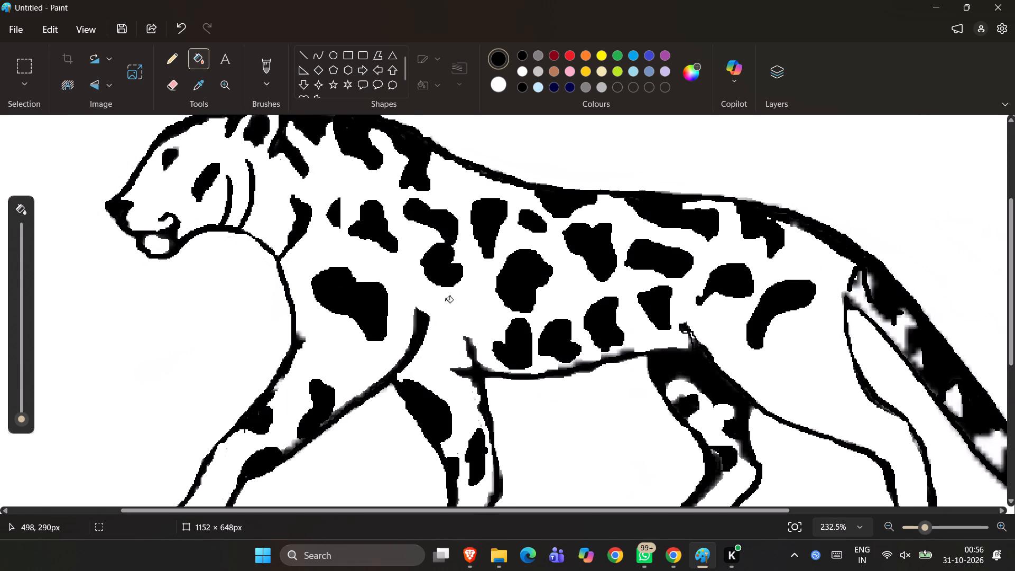
left_click(164, 66)
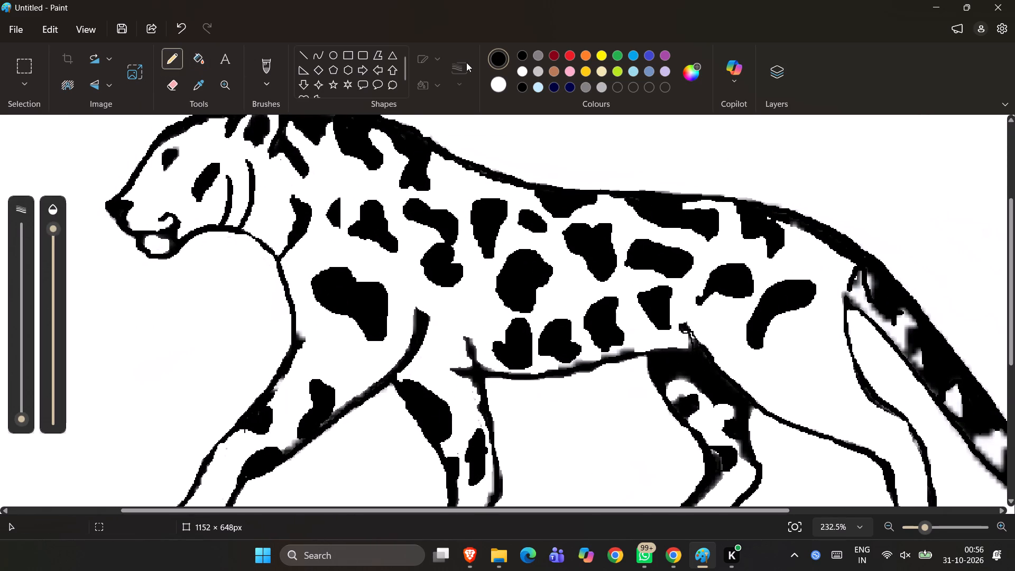
scroll(776, 461, "down", 1)
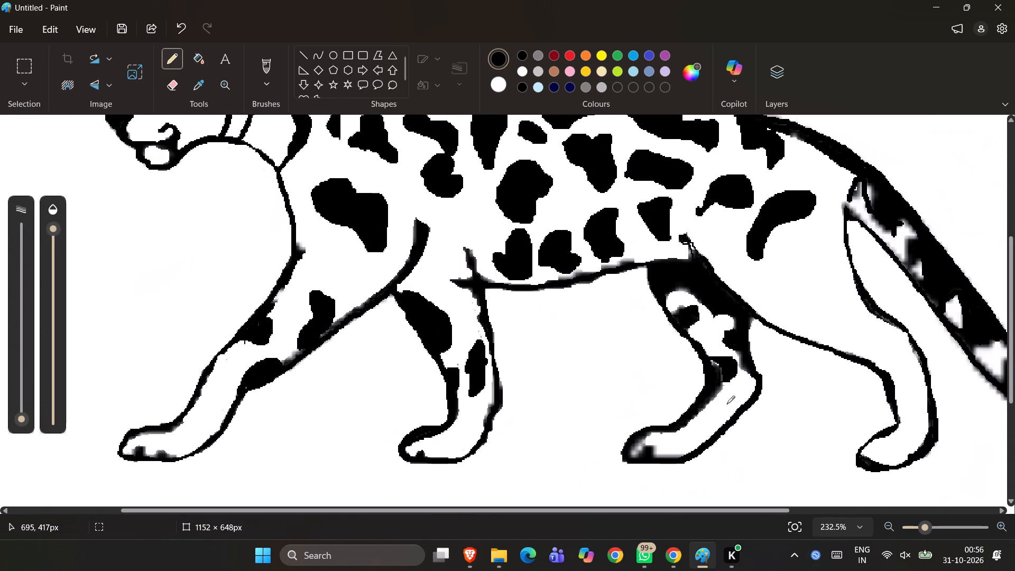
left_click(721, 379)
Paint white with the Pencil over the grey smudge inside the far hind paw's toe and along its upper line.
left_click(503, 84)
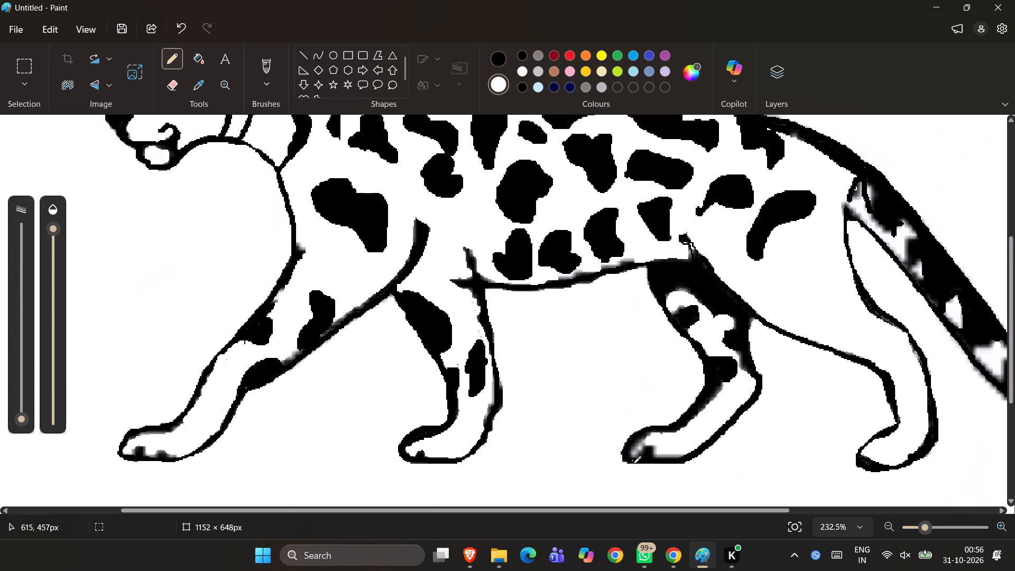
left_click_drag(640, 455, 638, 446)
left_click_drag(638, 446, 641, 441)
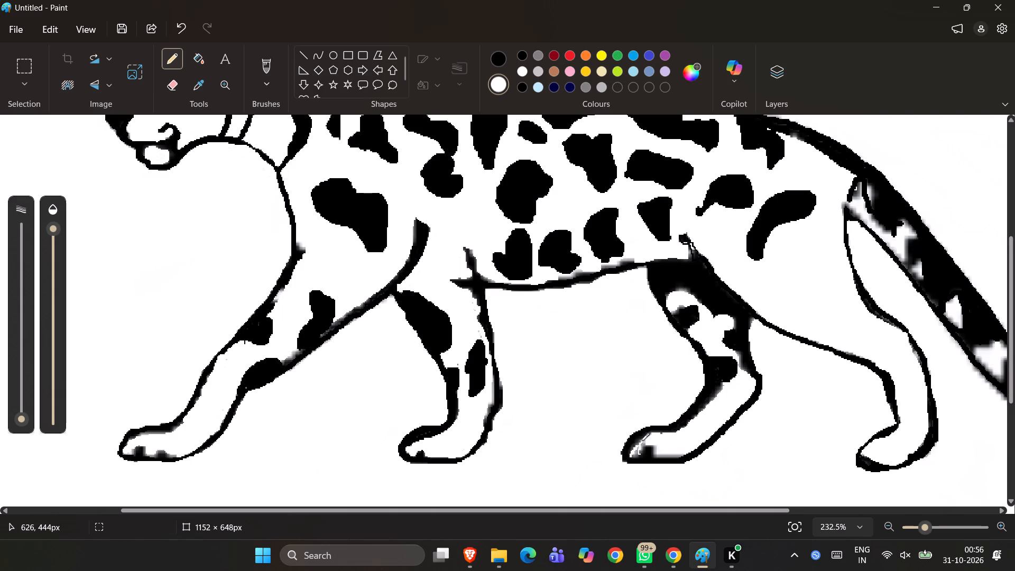
left_click_drag(641, 441, 648, 434)
left_click_drag(648, 434, 660, 434)
left_click_drag(660, 434, 648, 436)
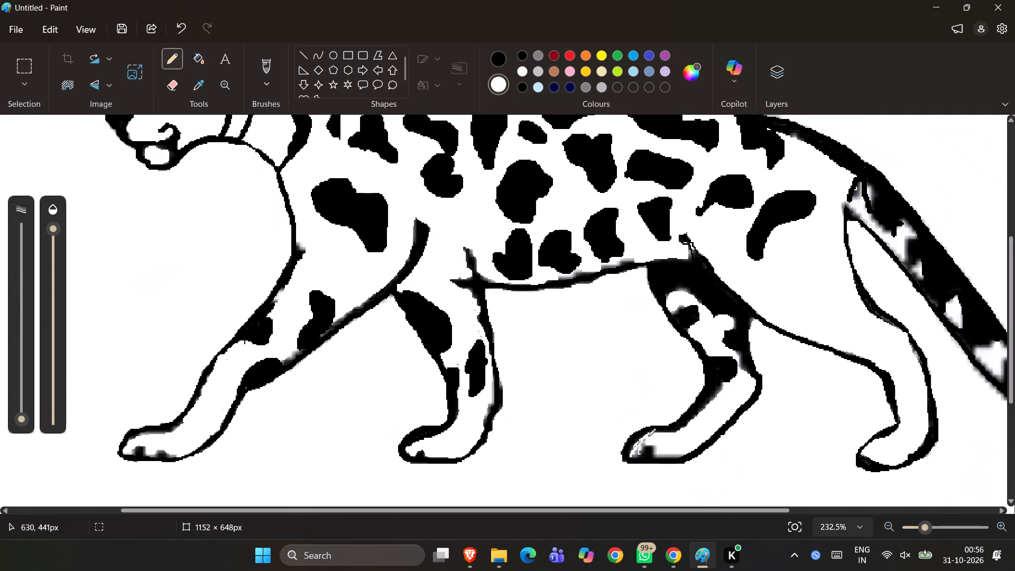
left_click_drag(648, 436, 650, 436)
left_click_drag(650, 436, 637, 446)
Erase the remaining grey specks between the far hind paw's front outline and its toe mark, and the blur around the mark's top.
scroll(637, 446, "up", 9, "ctrl")
scroll(637, 446, "left", 3)
scroll(637, 446, "down", 2)
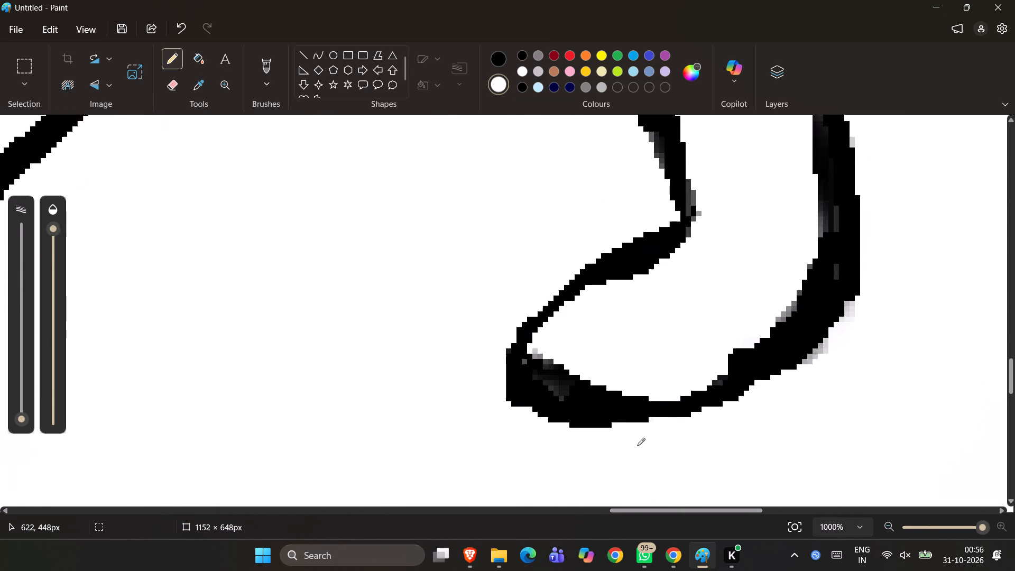
scroll(637, 446, "right", 2)
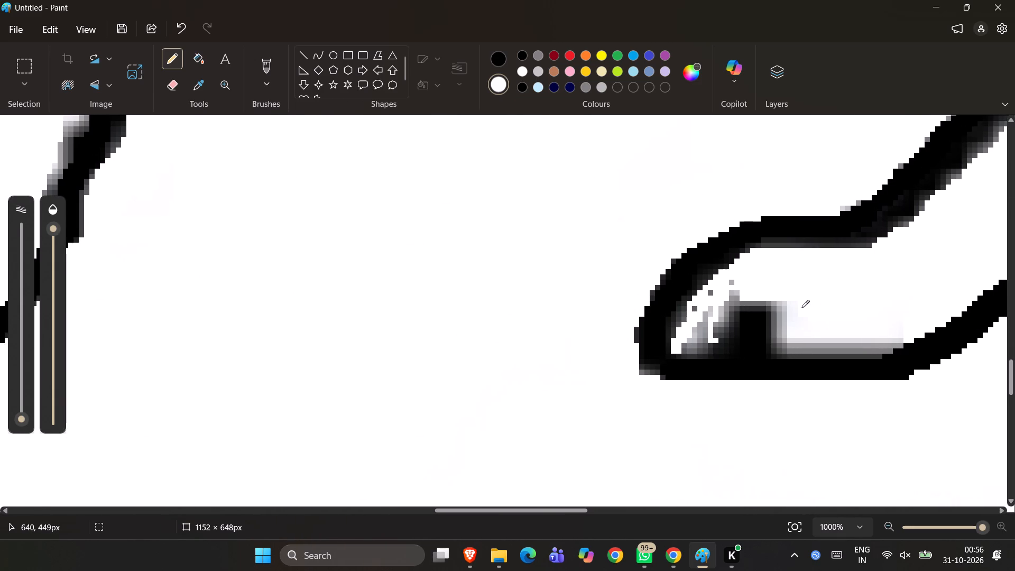
left_click_drag(801, 308, 786, 320)
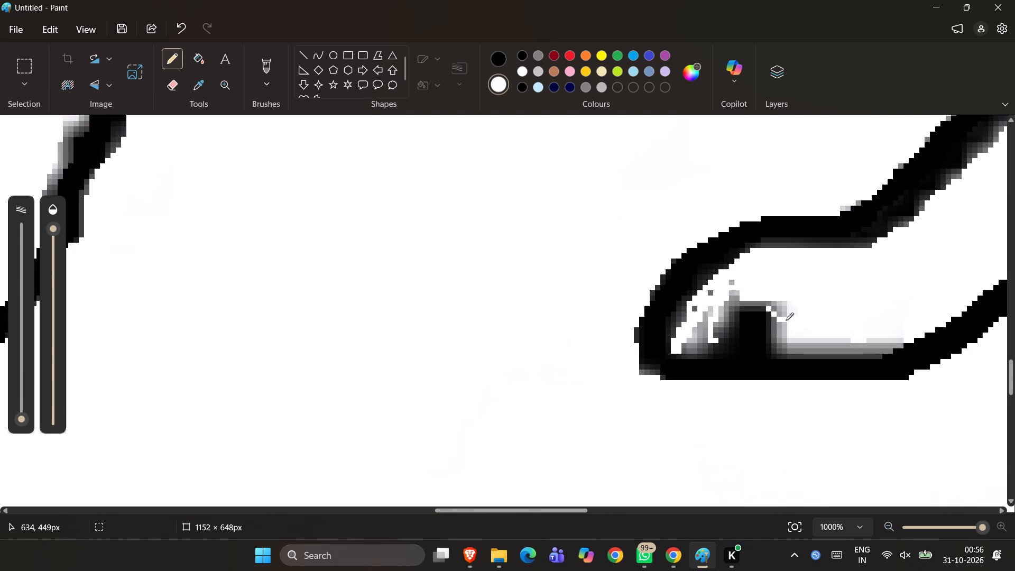
left_click_drag(786, 320, 727, 316)
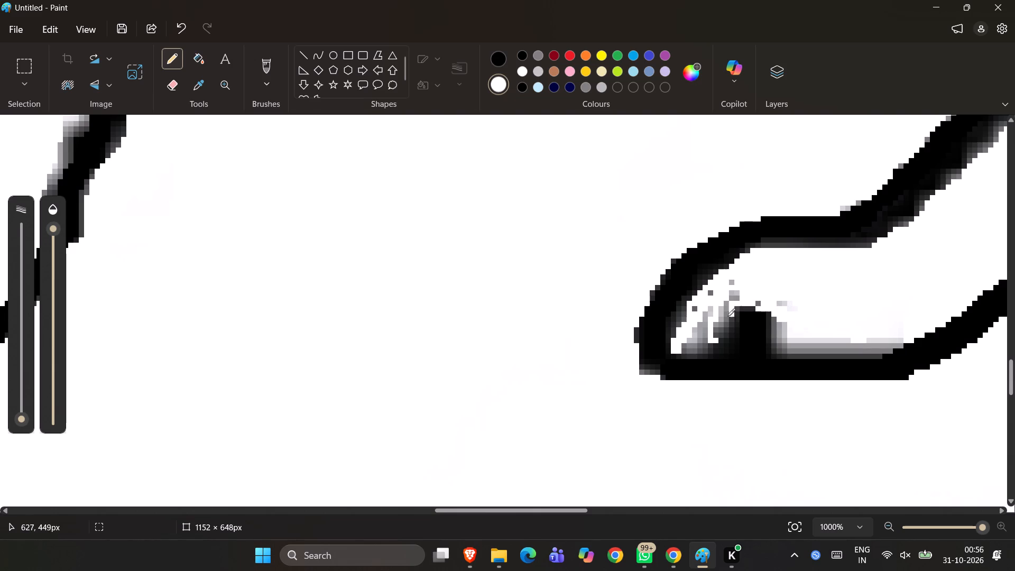
left_click_drag(727, 316, 730, 318)
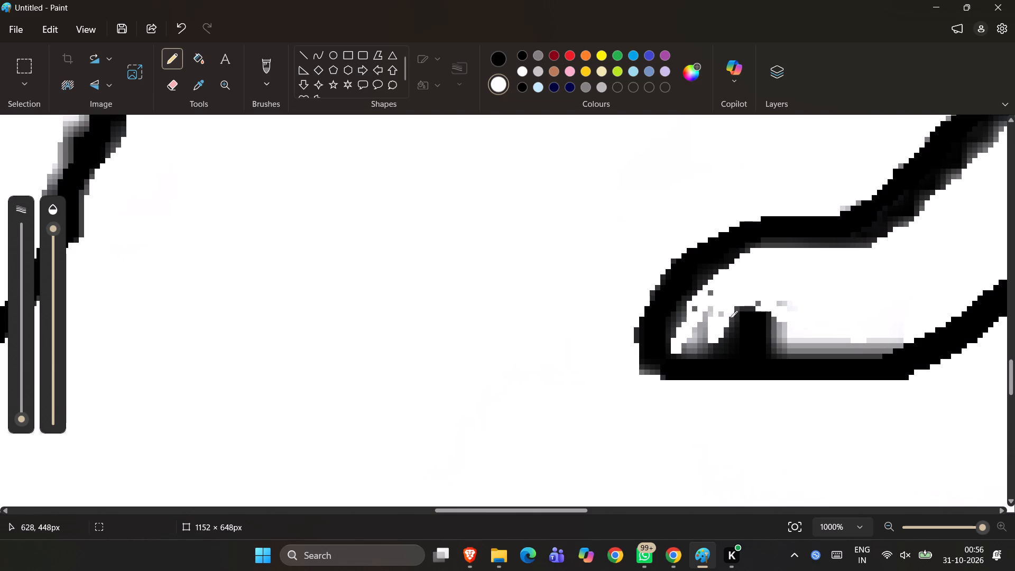
left_click_drag(730, 318, 688, 343)
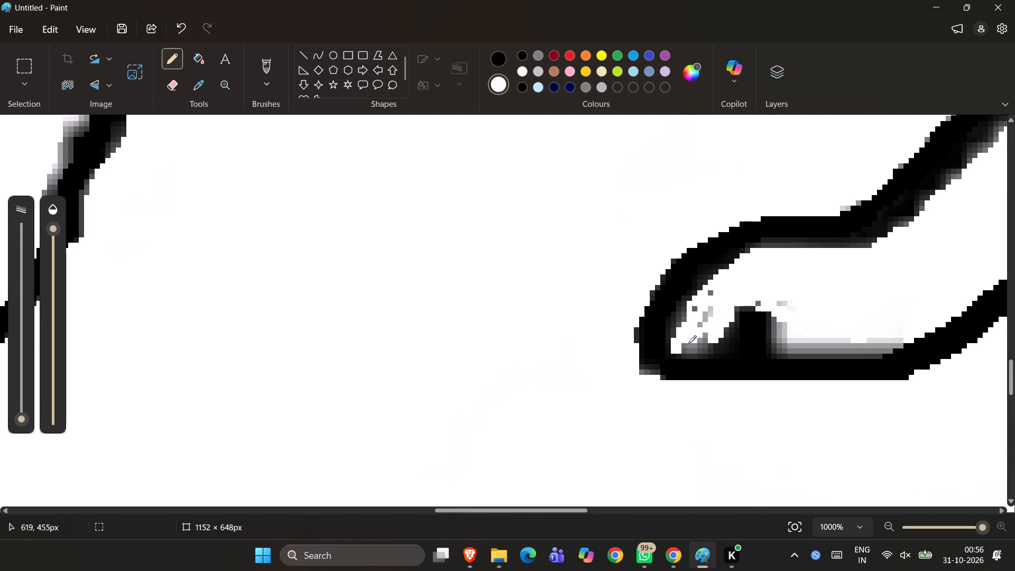
left_click_drag(688, 343, 706, 330)
left_click_drag(706, 330, 702, 313)
left_click_drag(702, 313, 705, 344)
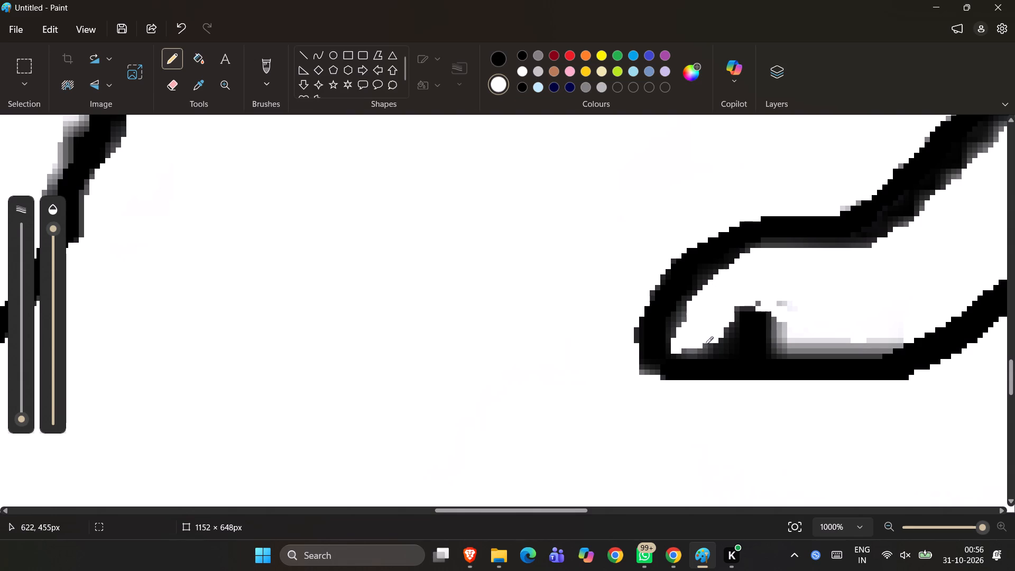
left_click_drag(705, 344, 699, 346)
Paint white over the grey specks behind the far hind paw's toe mark and the grey fringe along its sole line.
left_click_drag(758, 304, 792, 308)
left_click_drag(792, 308, 798, 338)
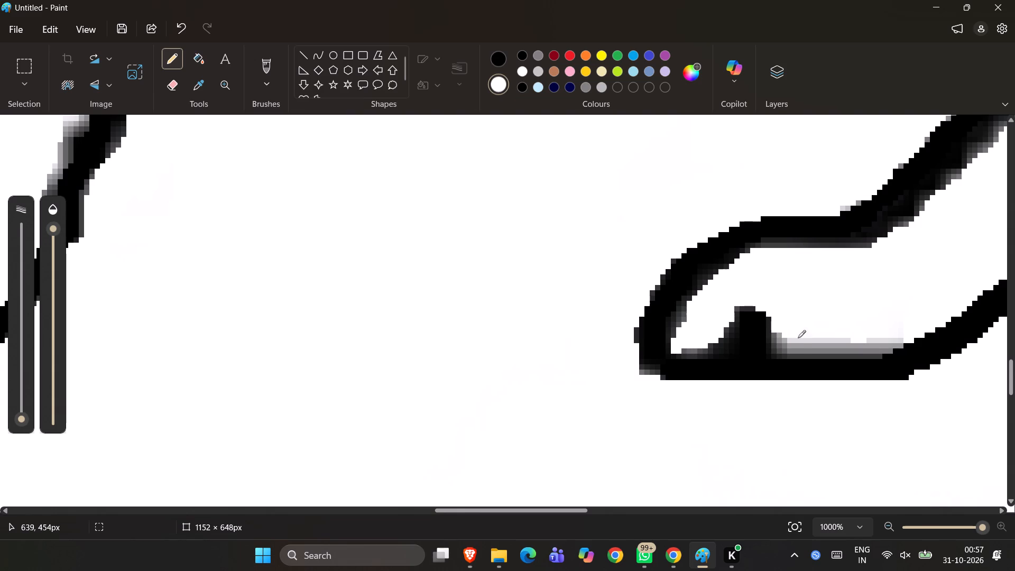
left_click_drag(798, 338, 888, 333)
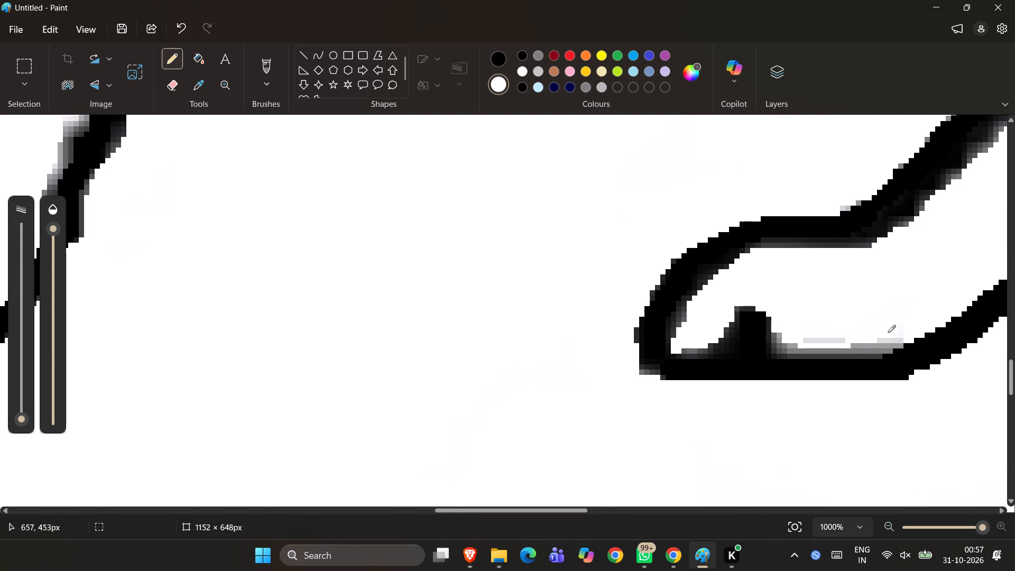
left_click_drag(888, 333, 870, 346)
left_click_drag(870, 346, 797, 356)
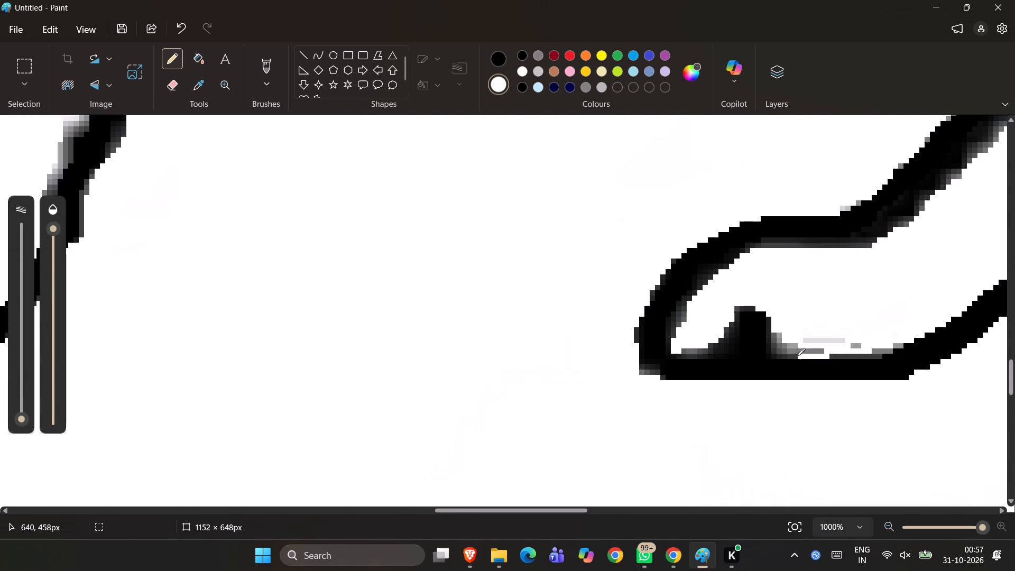
left_click_drag(797, 356, 839, 355)
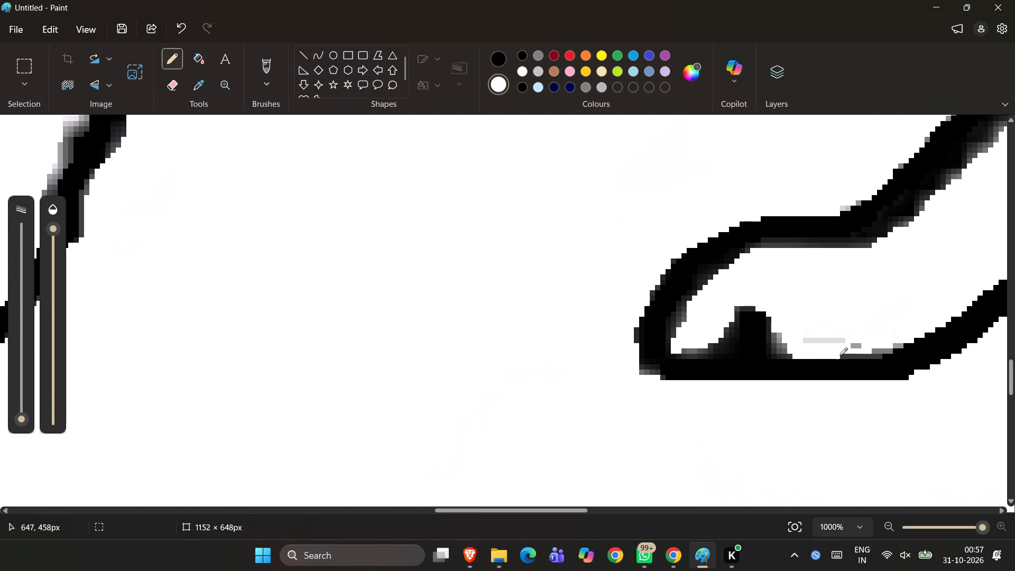
left_click_drag(839, 355, 896, 340)
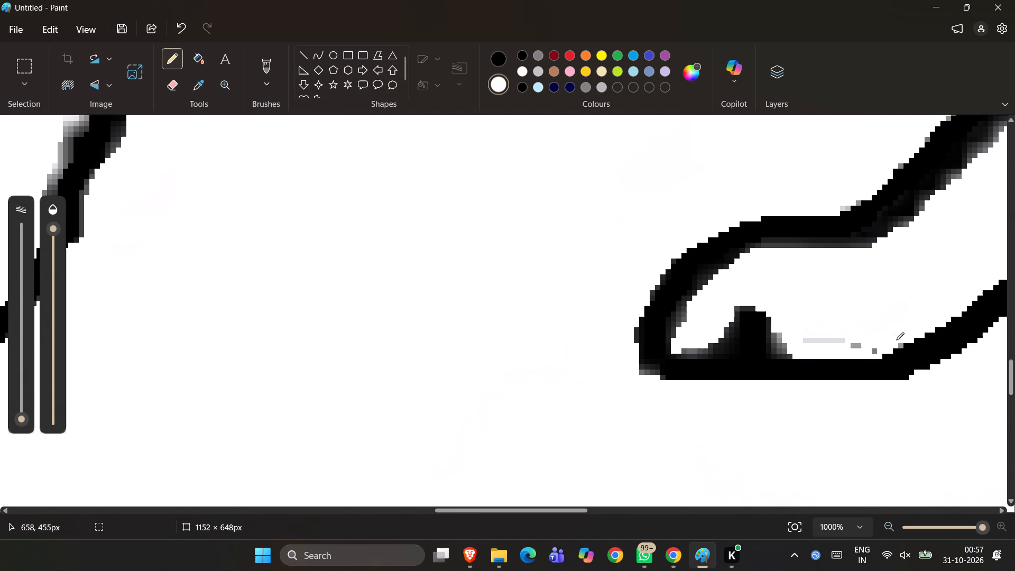
left_click_drag(896, 340, 854, 343)
left_click_drag(854, 343, 825, 331)
left_click_drag(825, 331, 852, 345)
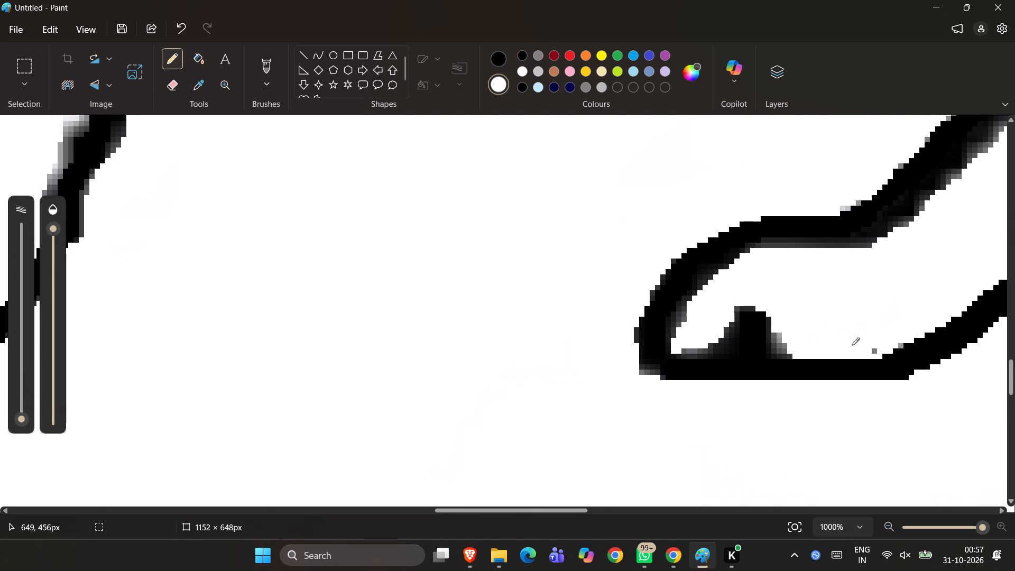
left_click_drag(852, 345, 897, 319)
left_click_drag(897, 319, 900, 307)
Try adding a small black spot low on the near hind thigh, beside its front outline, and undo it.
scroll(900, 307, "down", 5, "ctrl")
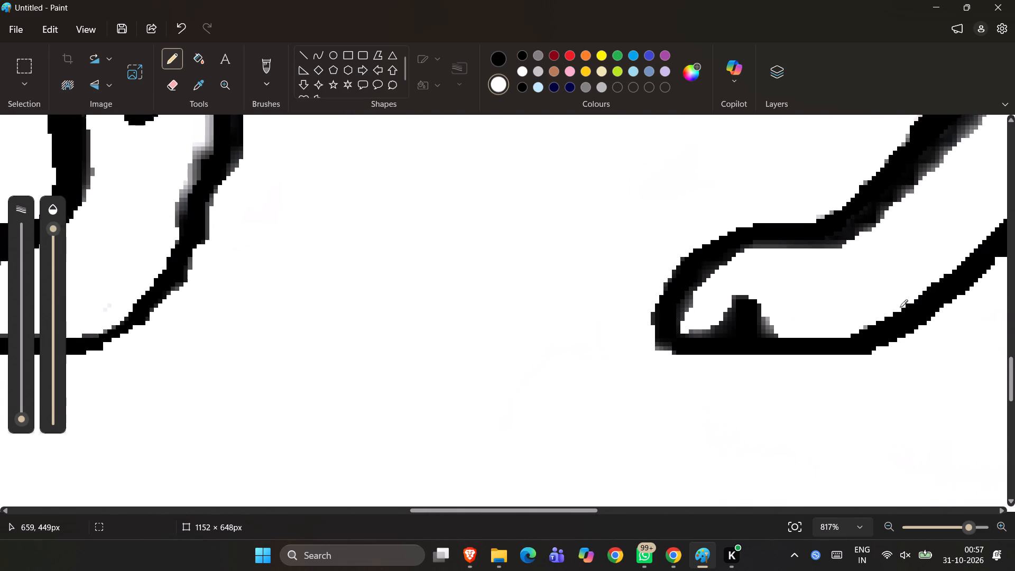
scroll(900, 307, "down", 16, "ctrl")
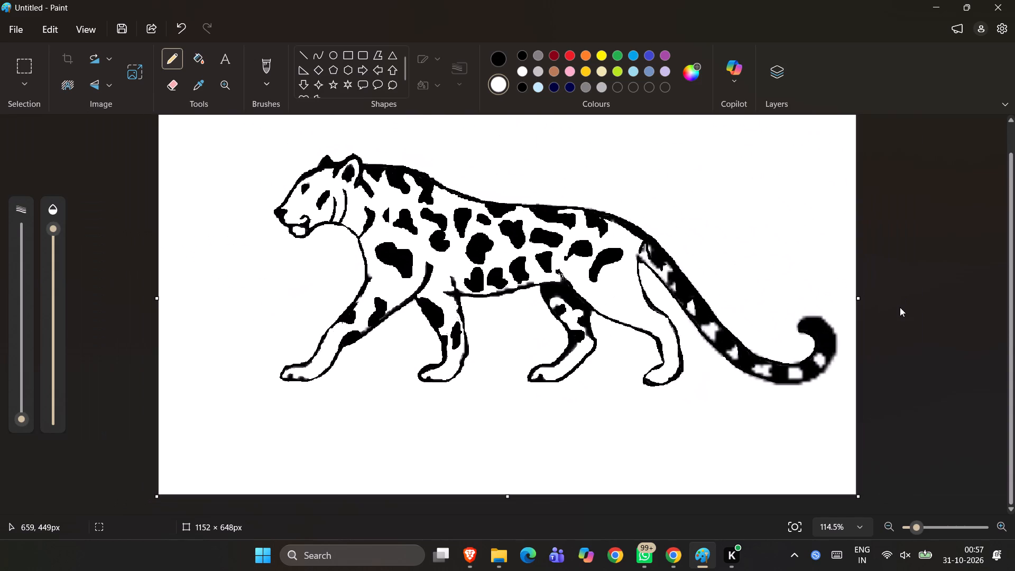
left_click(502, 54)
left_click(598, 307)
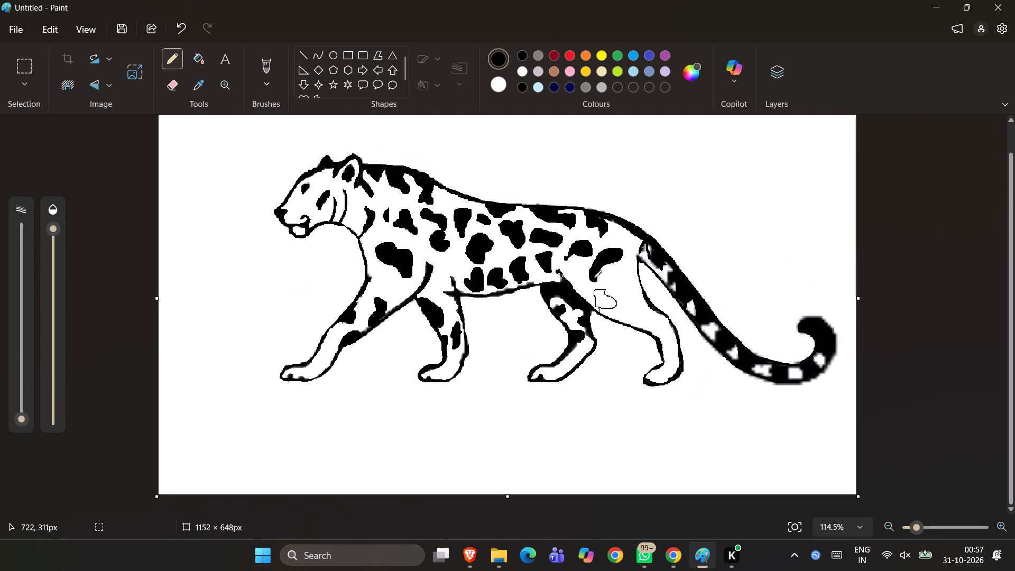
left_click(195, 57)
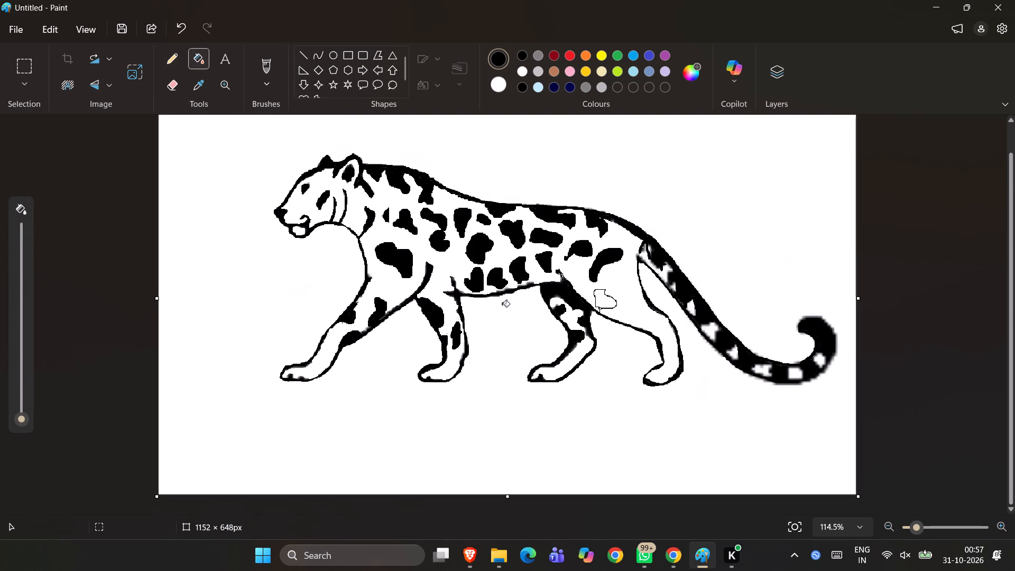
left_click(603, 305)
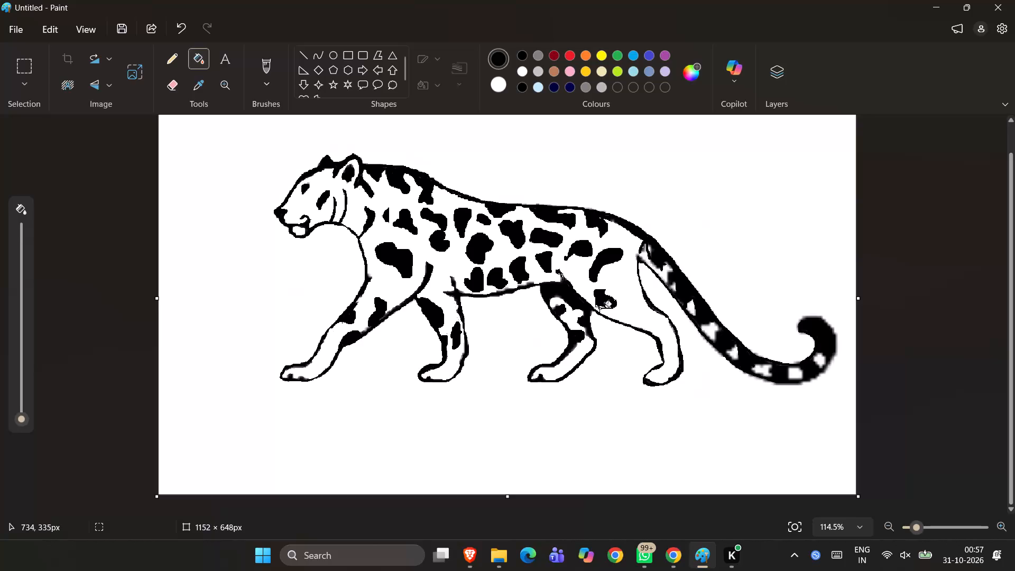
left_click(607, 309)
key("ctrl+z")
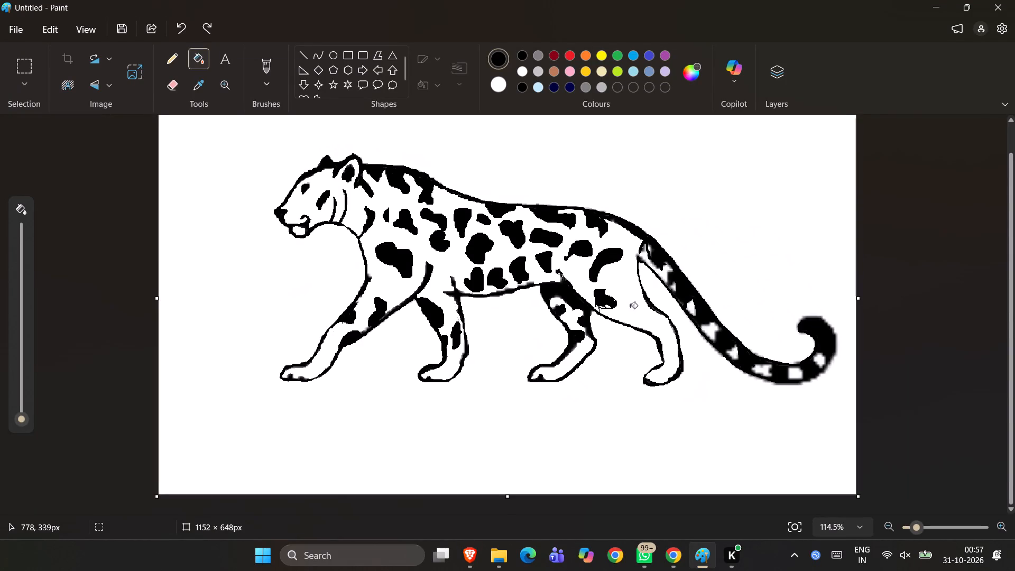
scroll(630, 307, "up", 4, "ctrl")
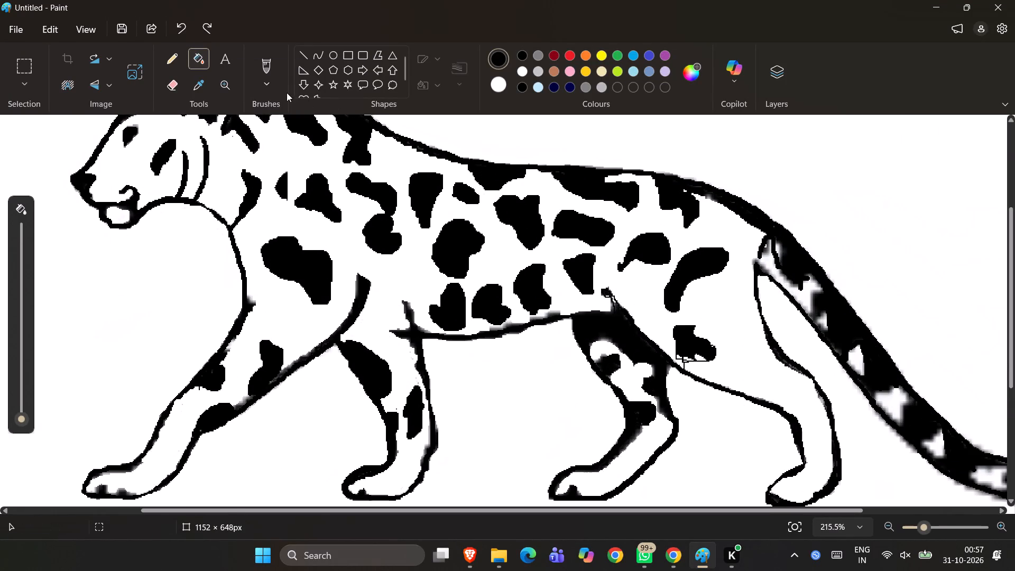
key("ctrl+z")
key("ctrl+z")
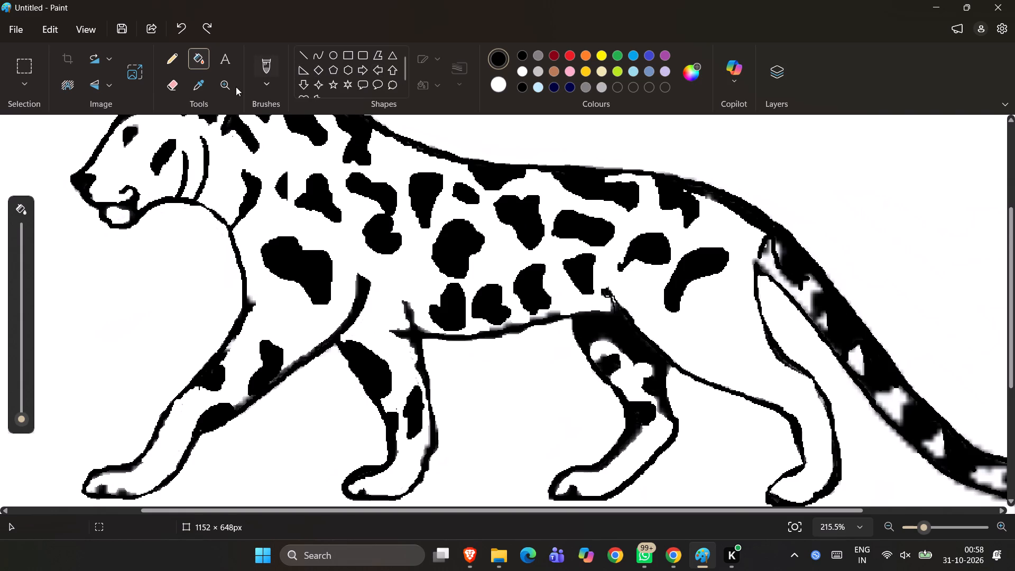
Draw two solid black spots low on the near hind thigh, one above the front outline and one beside the rear outline.
left_click(173, 60)
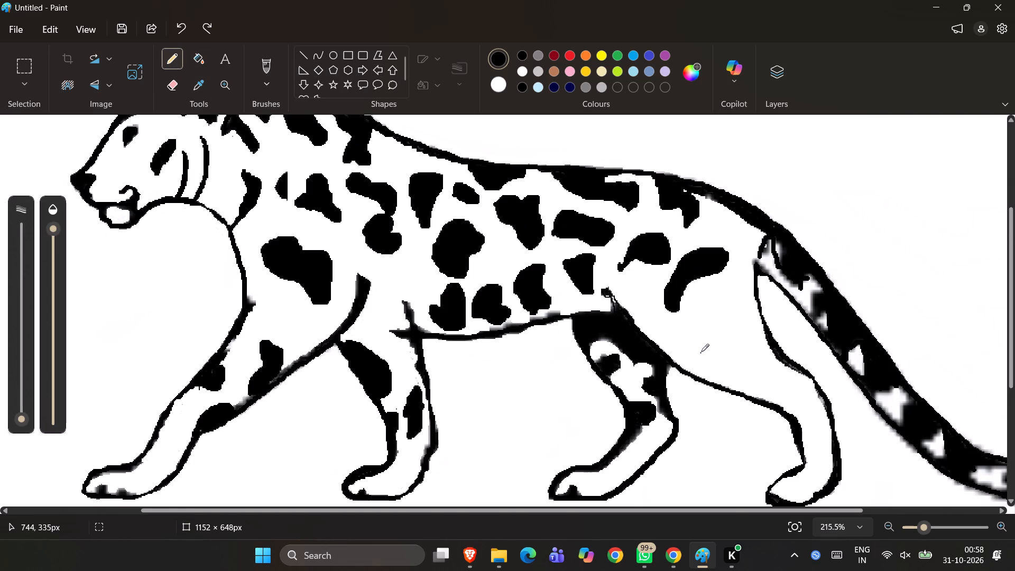
left_click(694, 367)
left_click(748, 306)
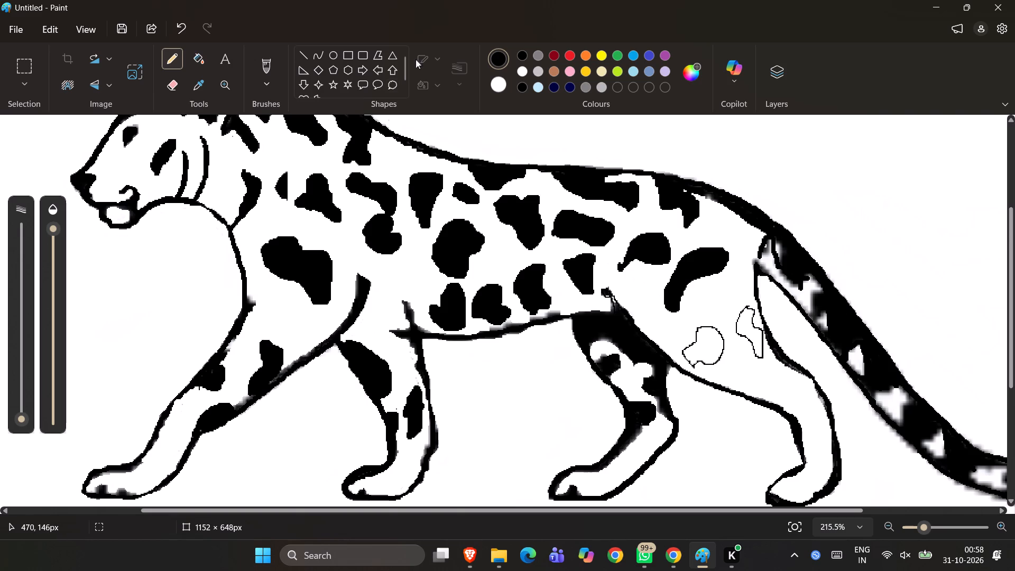
left_click(203, 58)
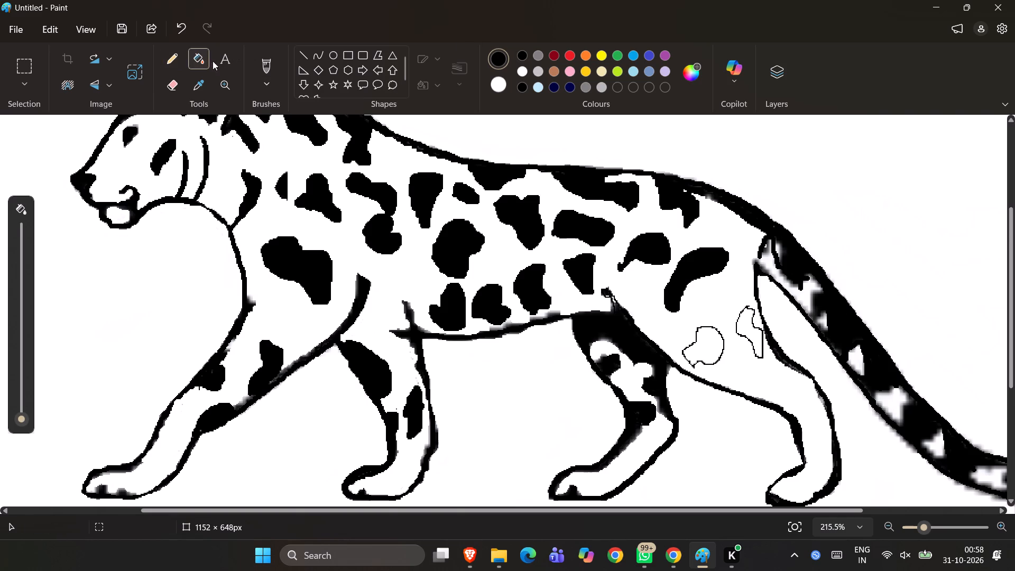
left_click(714, 355)
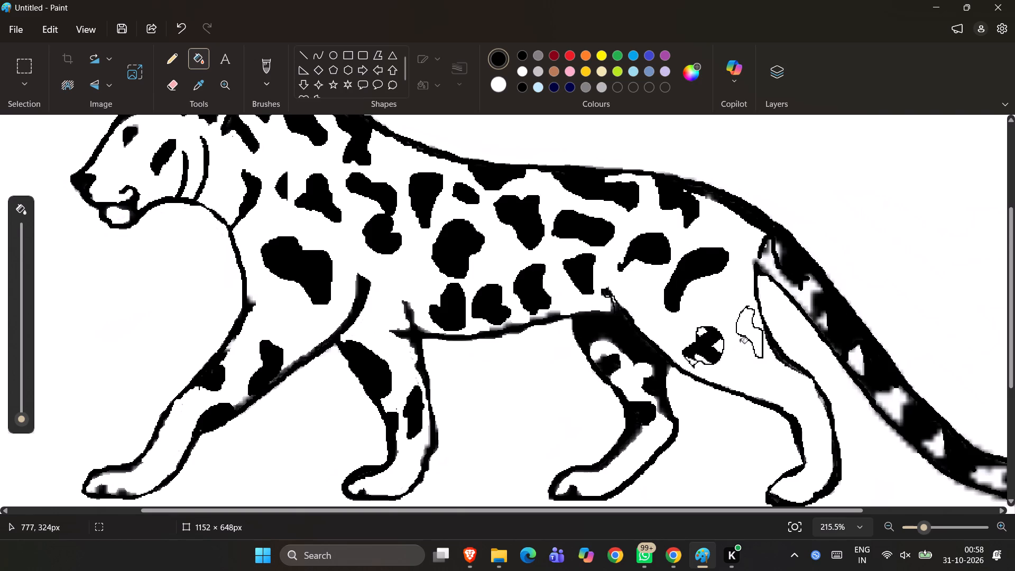
left_click(753, 334)
left_click(718, 347)
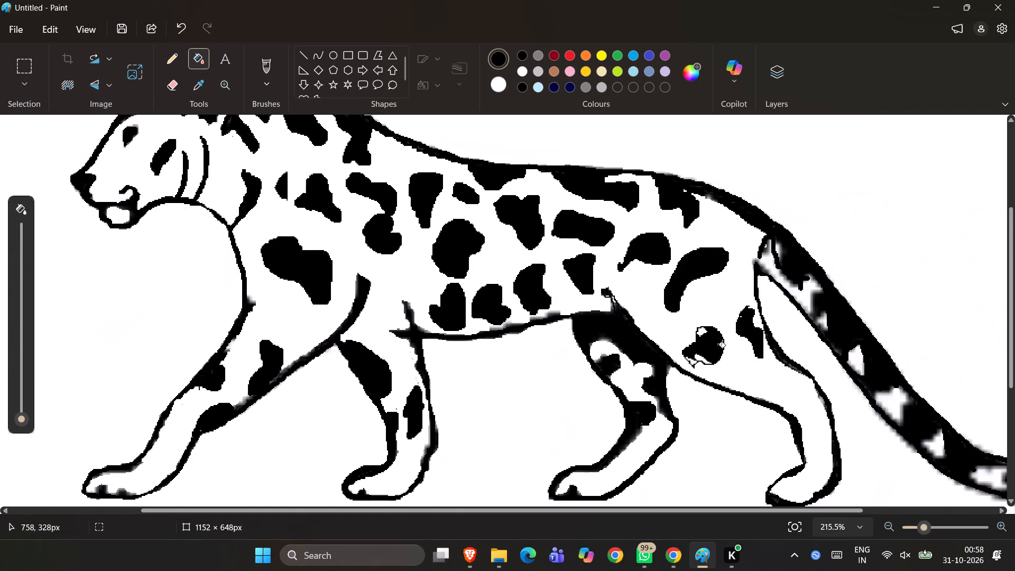
left_click(699, 360)
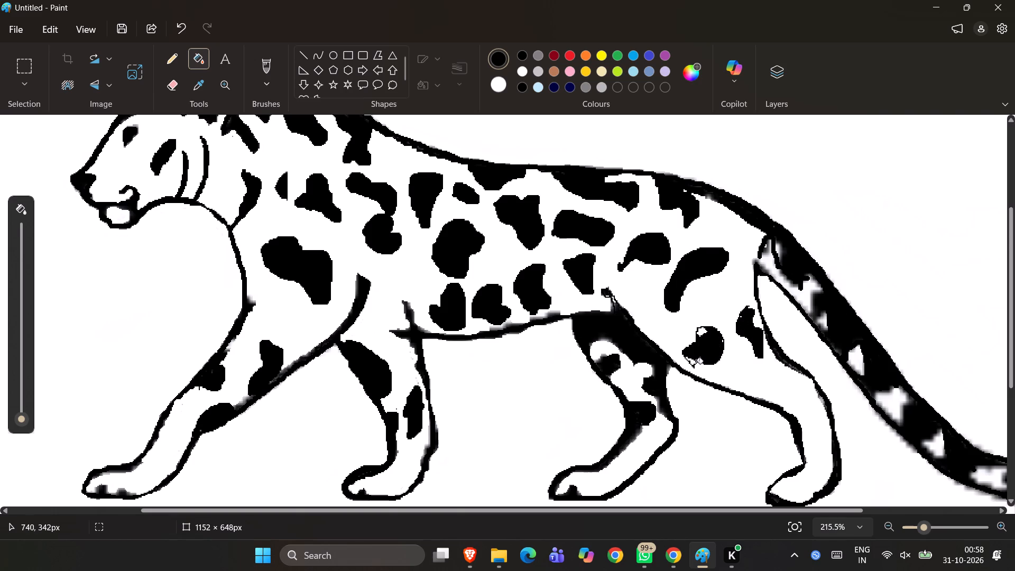
left_click(691, 363)
left_click(700, 333)
left_click(722, 343)
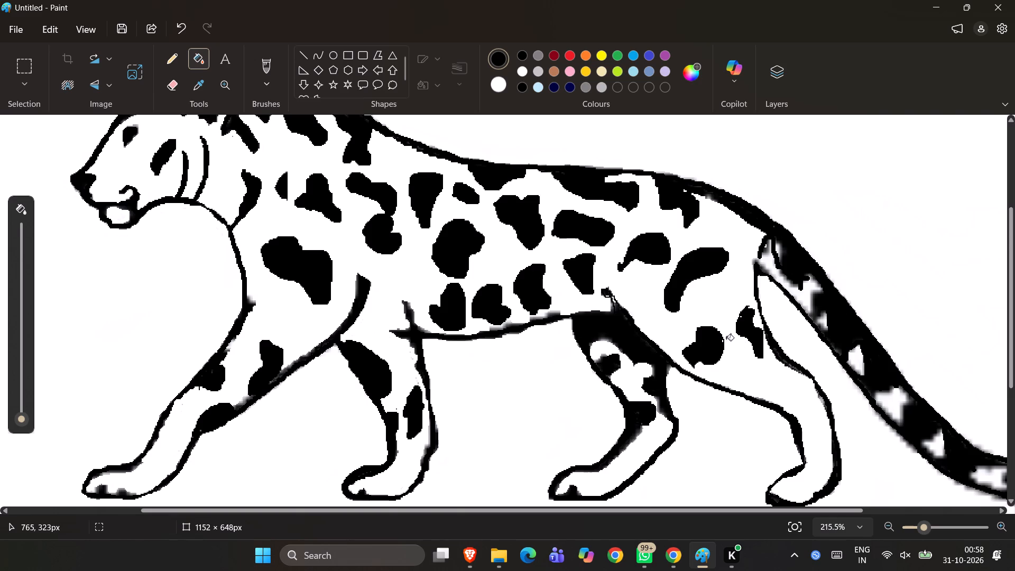
Fill the leftover white specks at the edges of the two spots low on the near hind thigh with black.
scroll(726, 339, "up", 6, "ctrl")
scroll(726, 339, "left", 1)
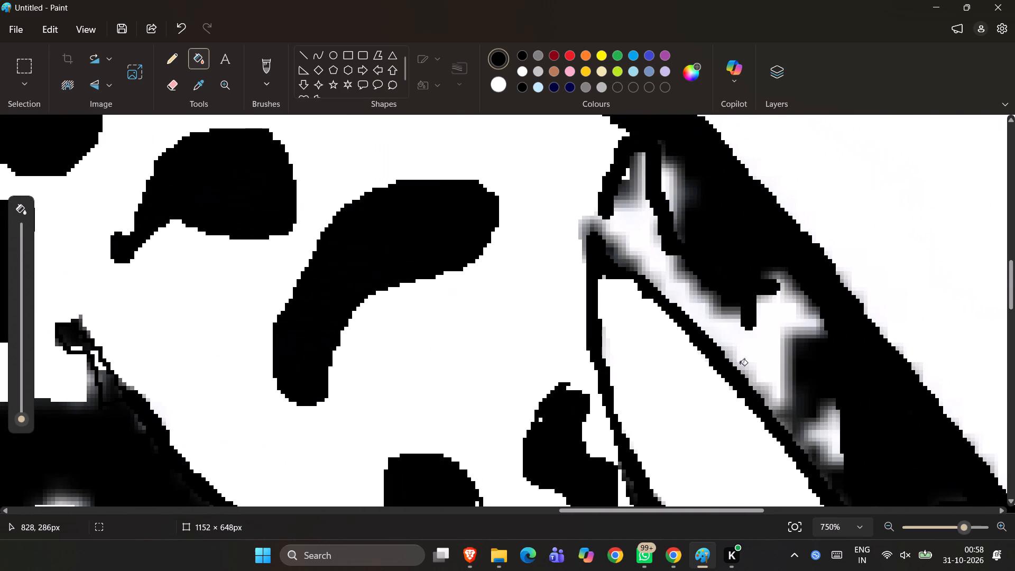
scroll(740, 364, "down", 1)
left_click(476, 390)
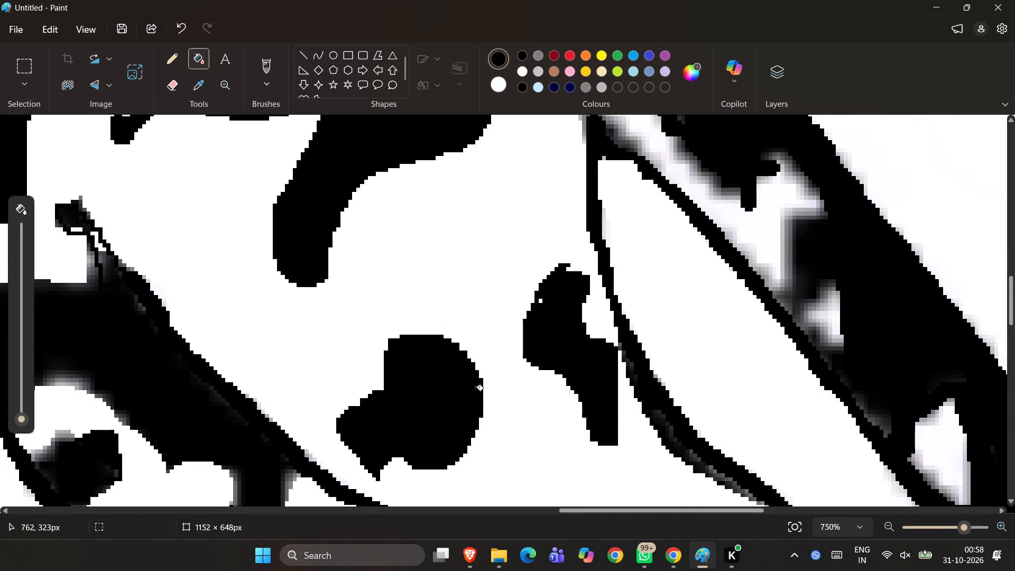
left_click(540, 305)
left_click(539, 302)
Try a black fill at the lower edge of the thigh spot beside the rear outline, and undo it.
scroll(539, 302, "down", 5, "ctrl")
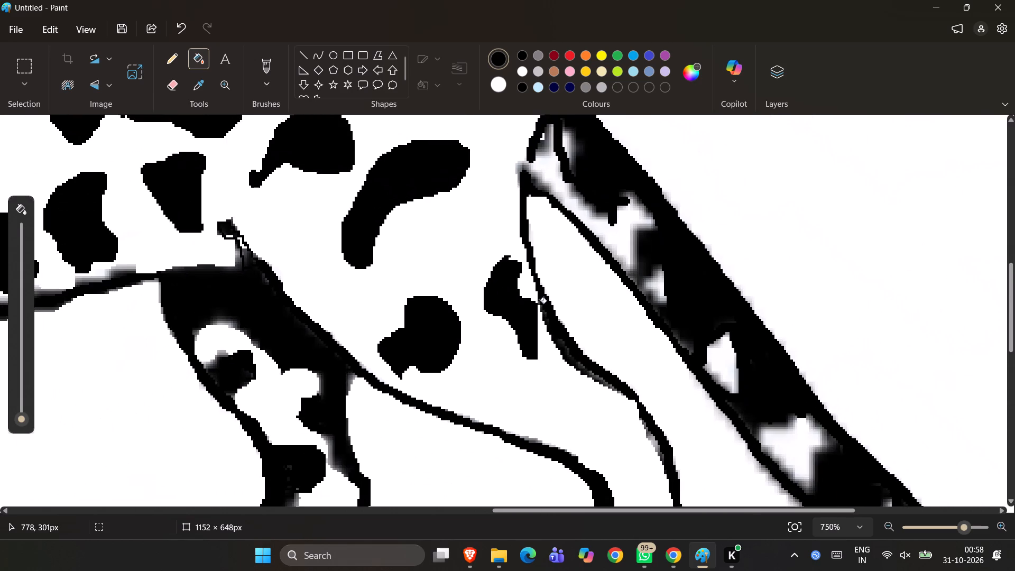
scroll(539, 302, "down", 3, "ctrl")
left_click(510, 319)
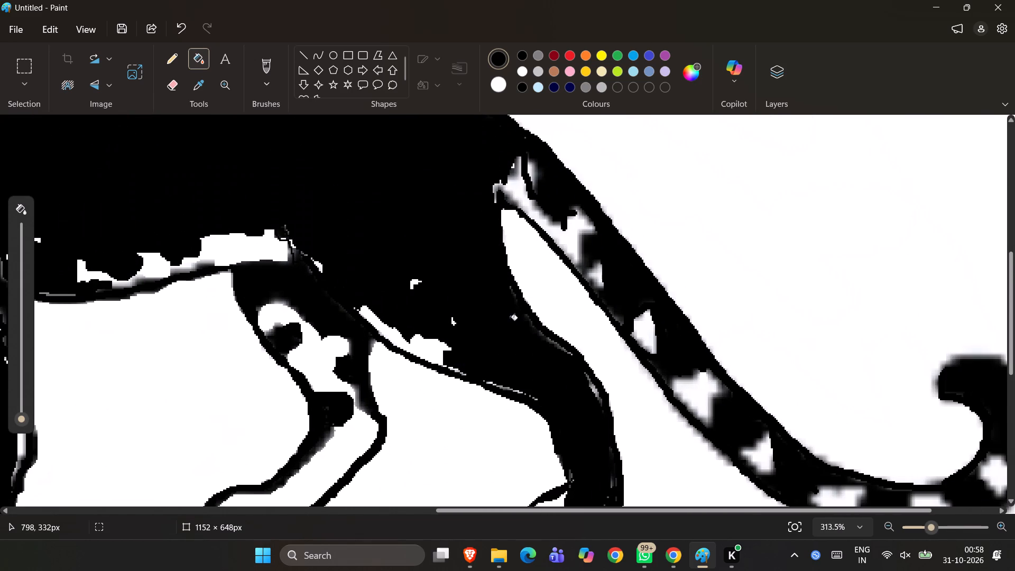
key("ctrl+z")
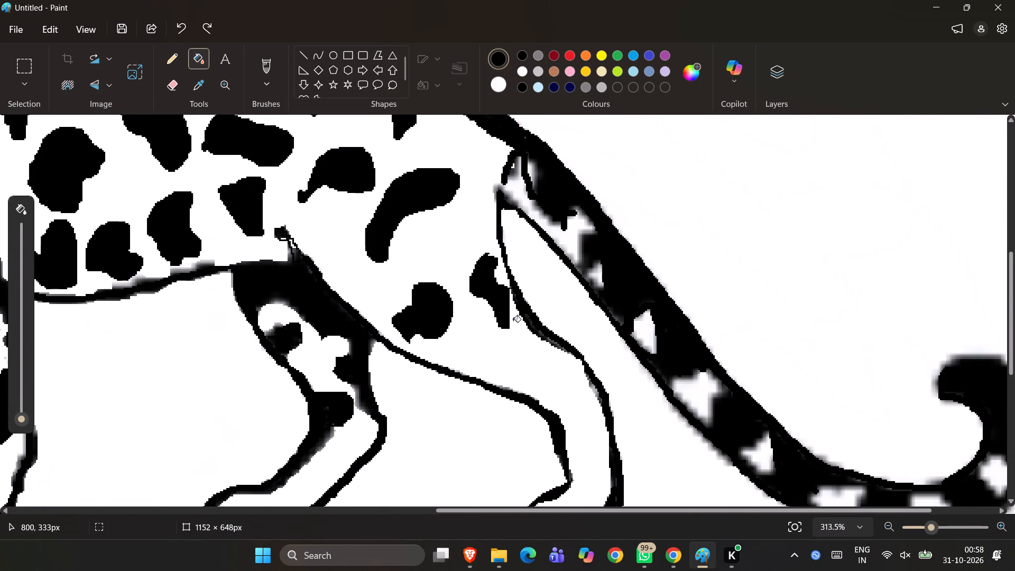
Extend the thigh spot beside the rear outline with black pencil strokes along its lower edge and blacken the white gaps left inside.
scroll(513, 321, "down", 2, "ctrl")
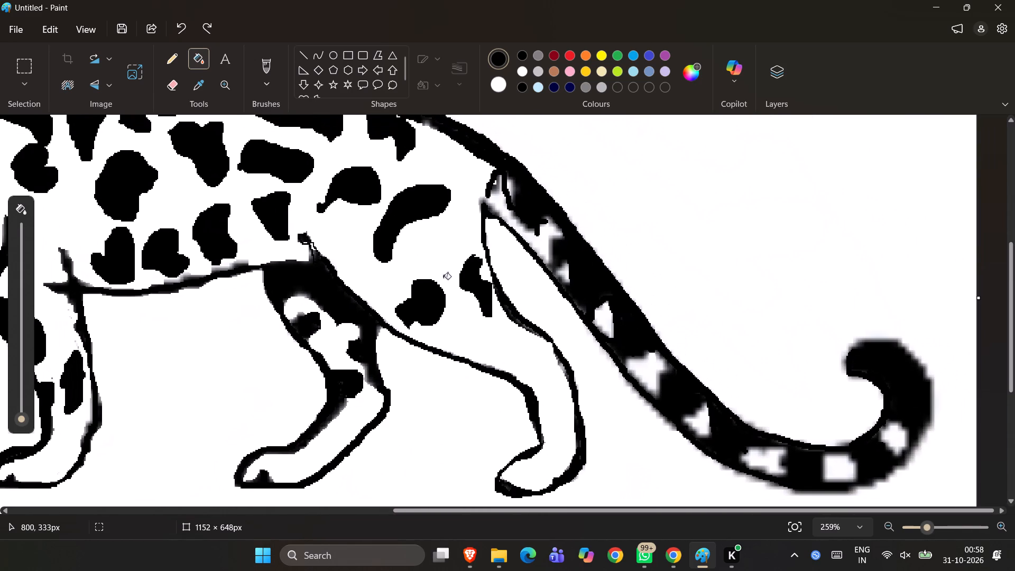
left_click(173, 58)
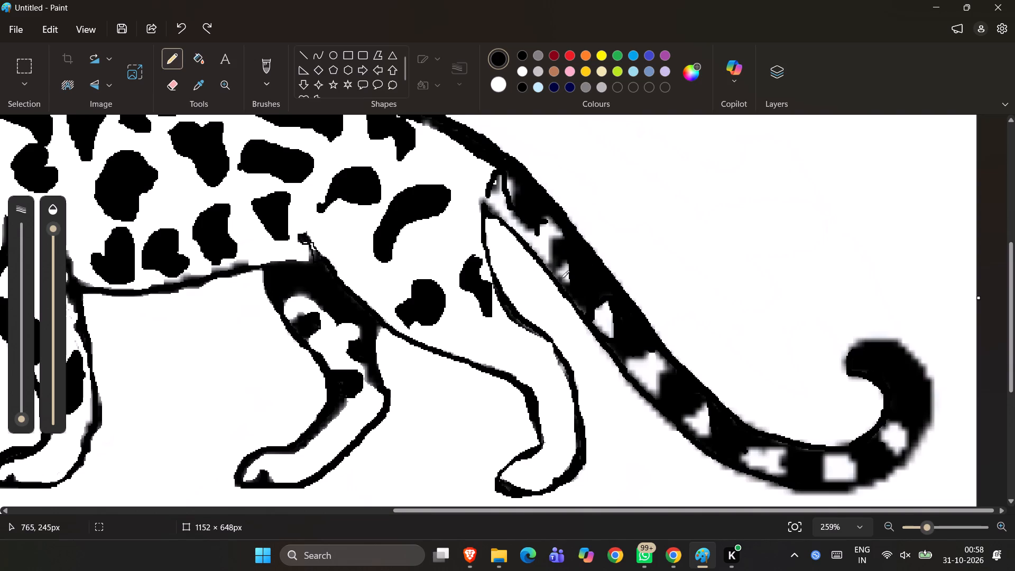
left_click(492, 315)
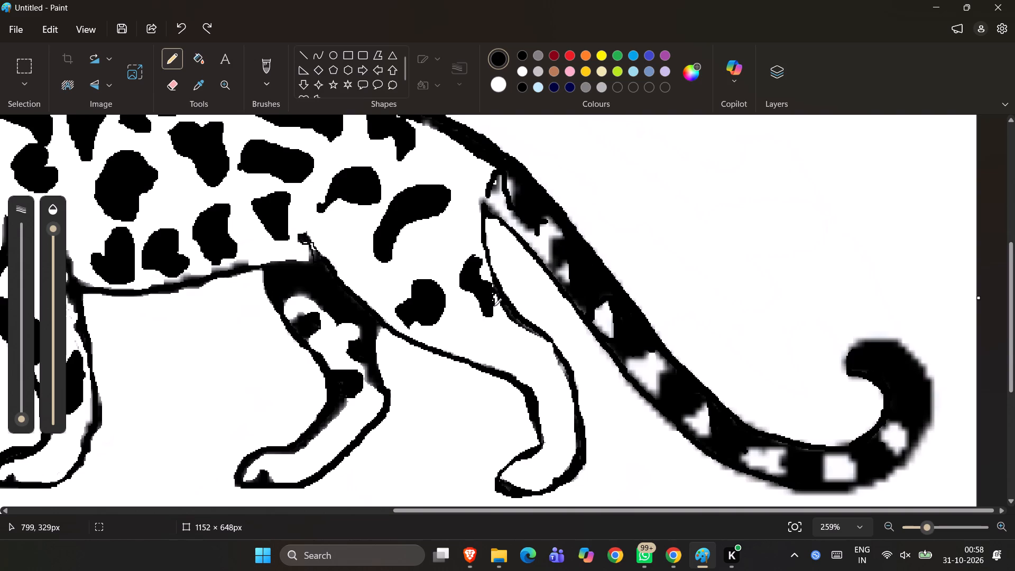
scroll(491, 311, "up", 2, "ctrl")
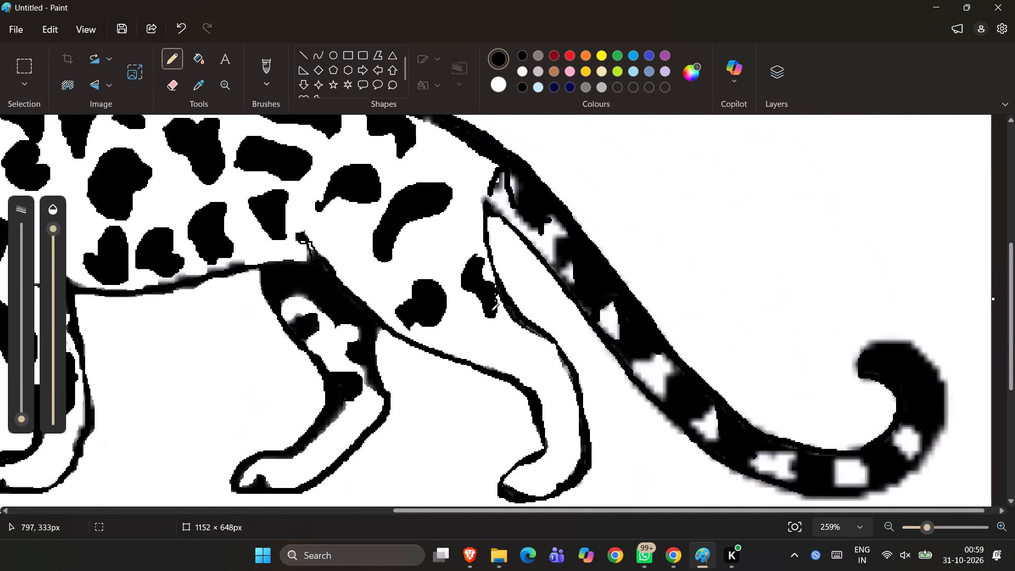
scroll(491, 311, "up", 5, "ctrl")
scroll(729, 392, "left", 1)
scroll(729, 392, "down", 1)
left_click_drag(436, 472, 447, 474)
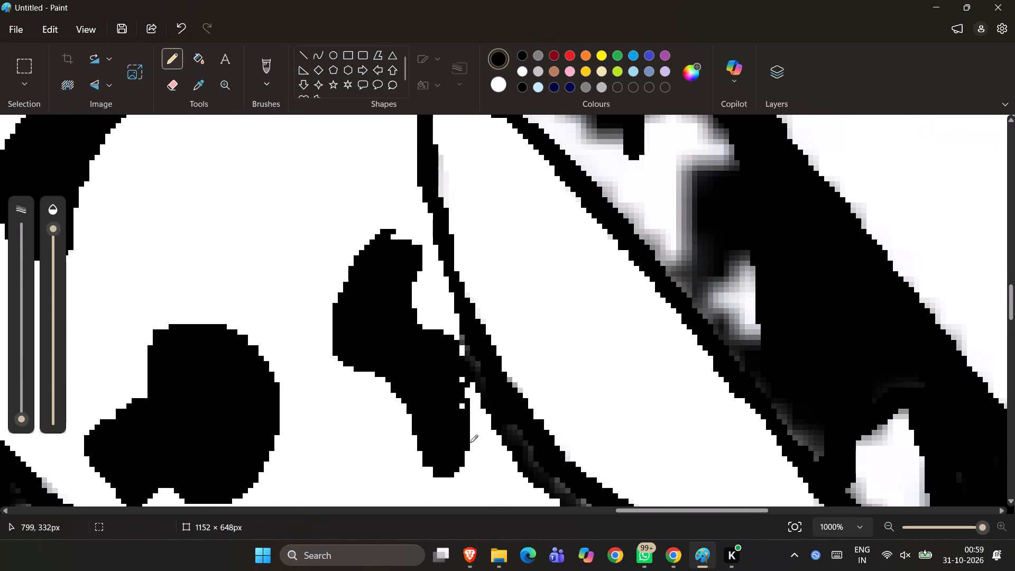
left_click_drag(462, 407, 462, 371)
left_click_drag(462, 371, 457, 346)
Draw two solid black spots on the near hind leg, one above the front outline at the knee and a narrow one along the lower rear outline.
scroll(457, 346, "down", 7, "ctrl")
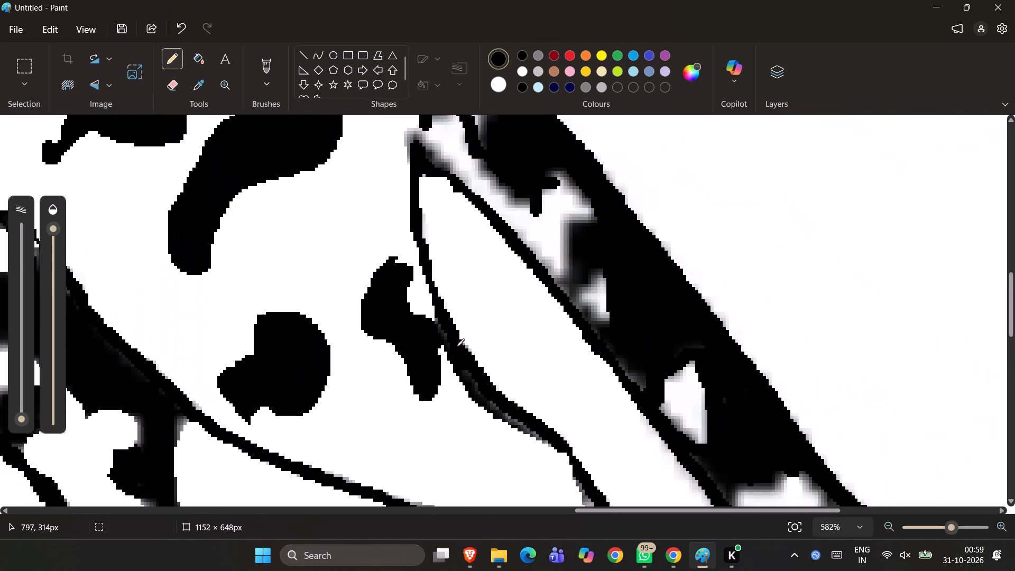
scroll(457, 346, "down", 10, "ctrl")
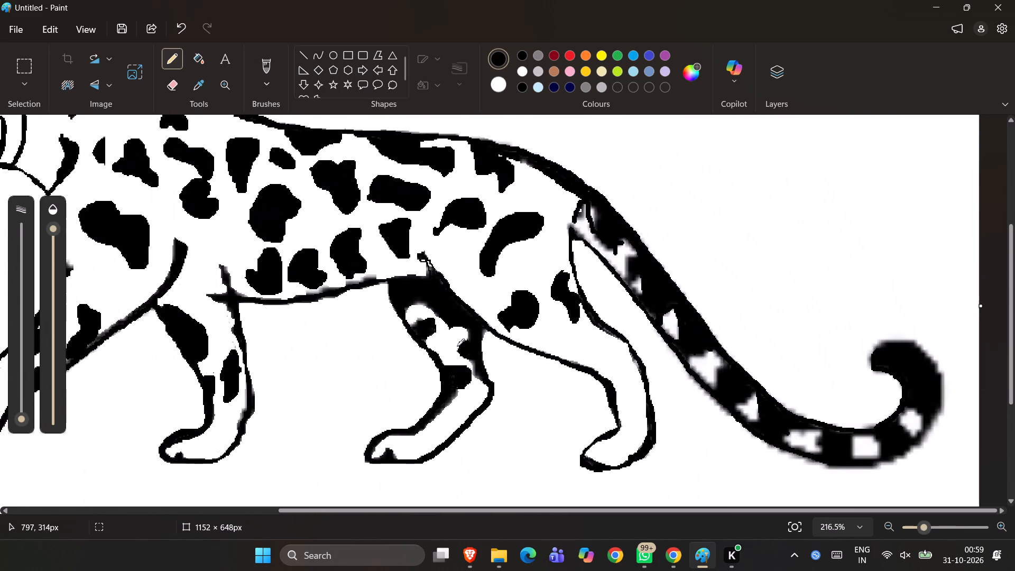
scroll(457, 346, "down", 3, "ctrl")
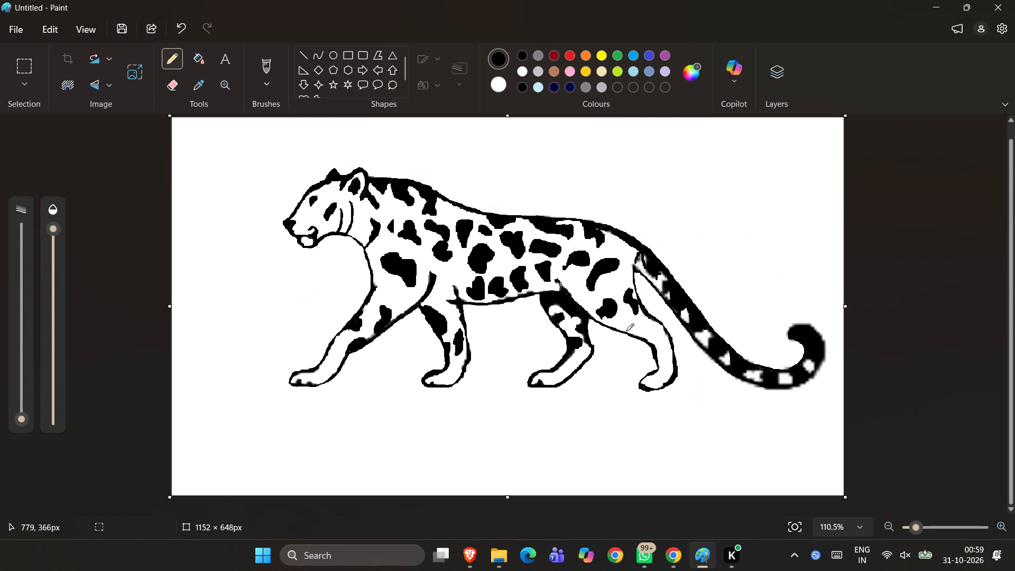
left_click(626, 331)
left_click(661, 339)
scroll(682, 358, "up", 2, "ctrl")
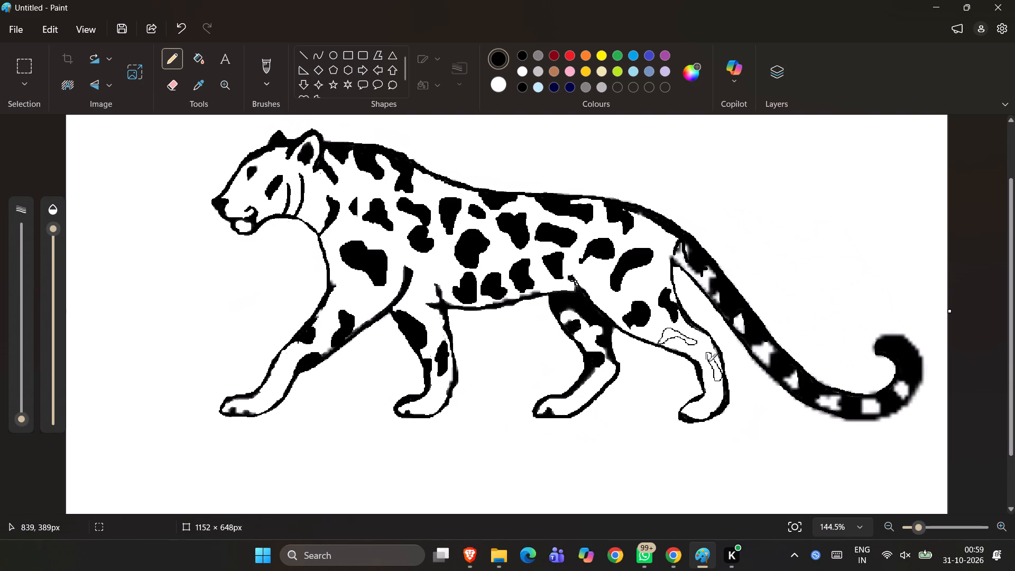
left_click(708, 362)
left_click(193, 52)
left_click(668, 335)
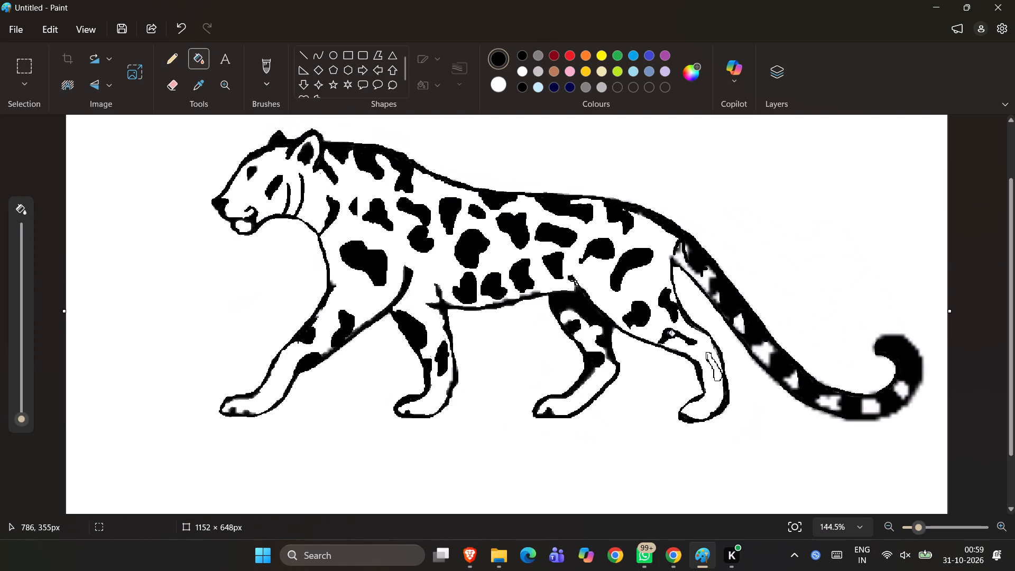
left_click(713, 365)
Examine the whole leopard drawing and its hindquarters, tail and belly for remaining blurry or uneven areas.
scroll(760, 399, "down", 3, "ctrl")
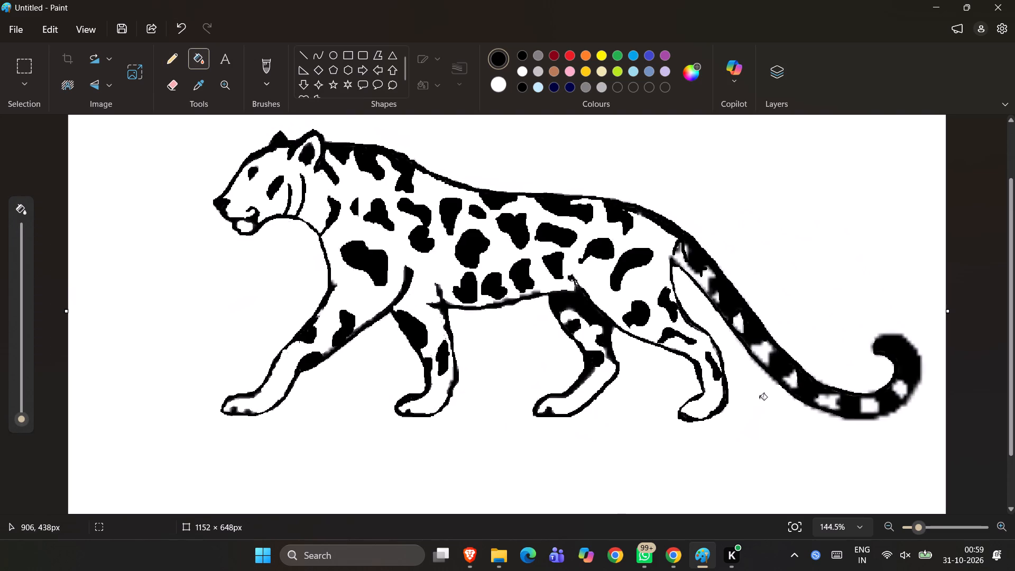
scroll(760, 399, "down", 6, "ctrl")
scroll(611, 320, "up", 1, "ctrl")
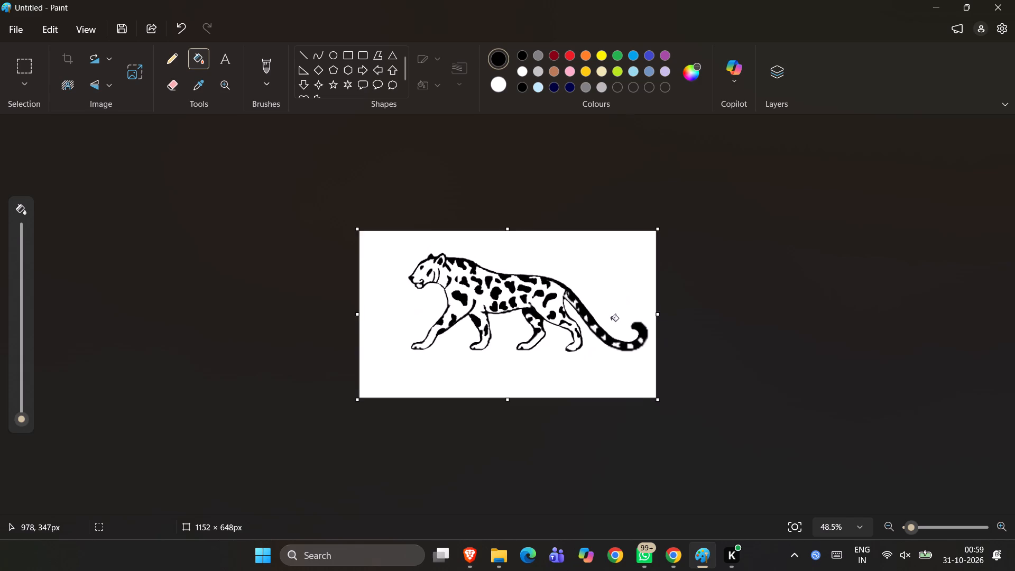
scroll(611, 320, "up", 7, "ctrl")
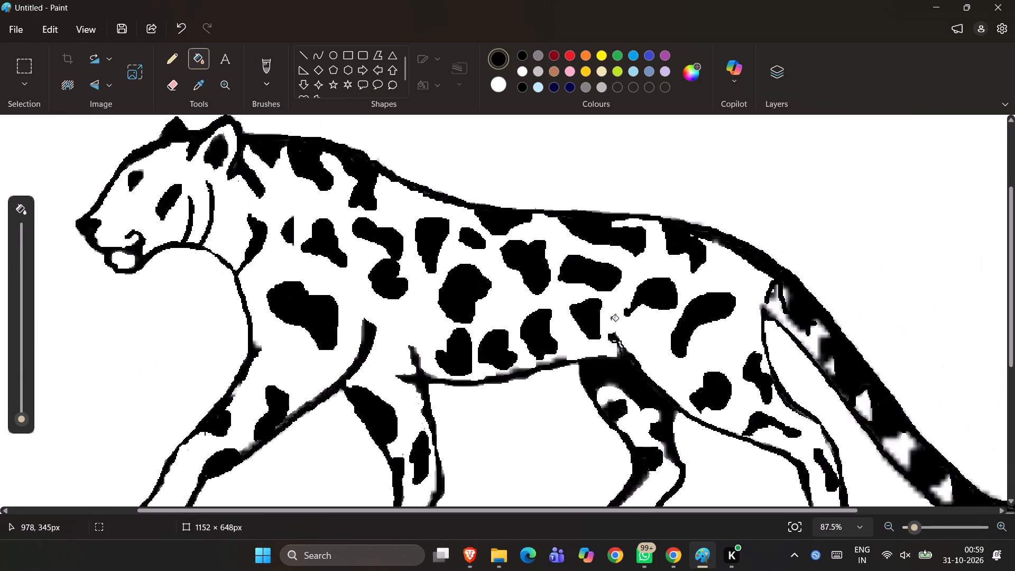
scroll(611, 320, "down", 4, "ctrl")
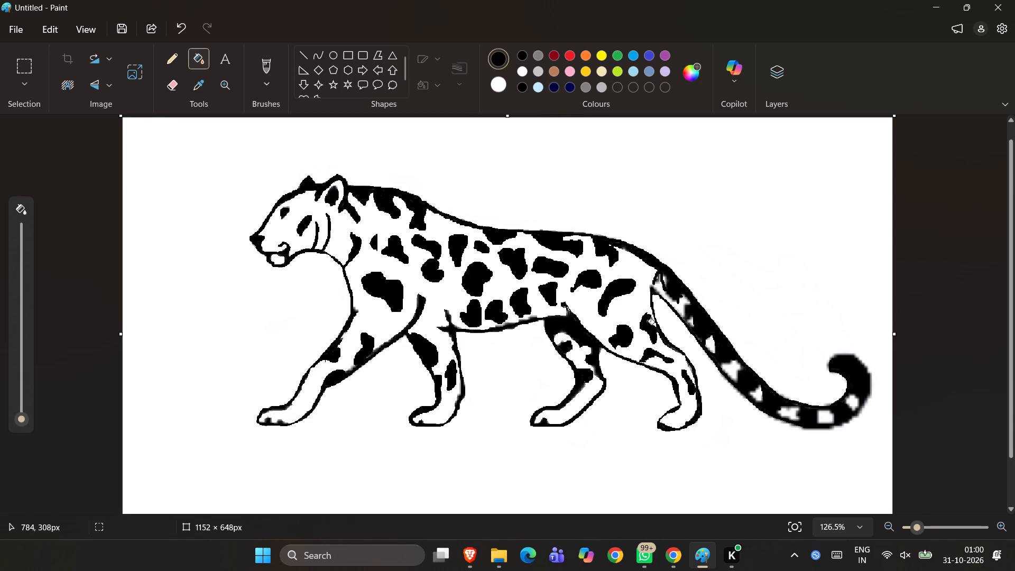
scroll(647, 324, "down", 4, "ctrl")
scroll(869, 486, "up", 2, "ctrl")
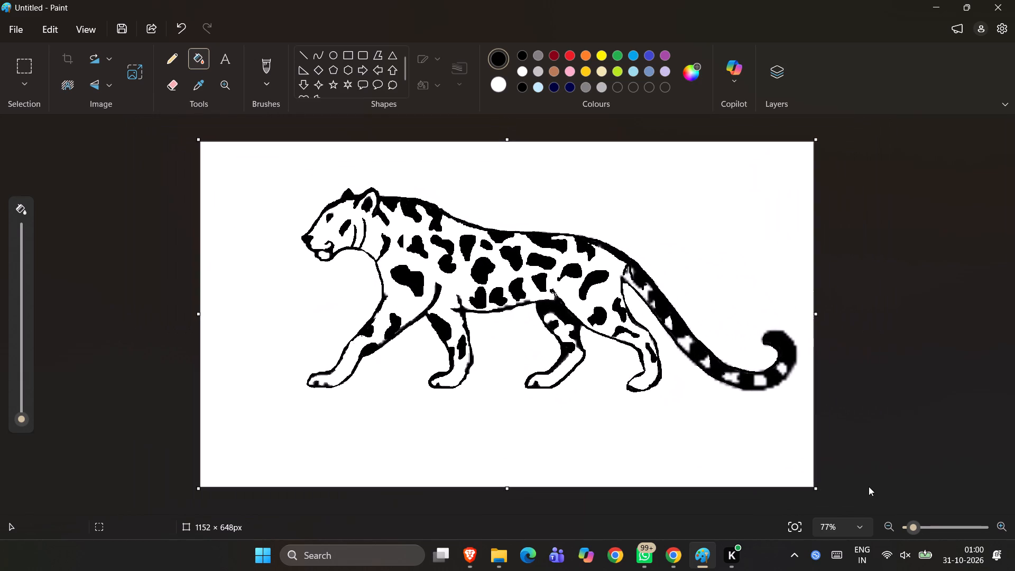
scroll(815, 397, "up", 5, "ctrl")
scroll(815, 397, "left", 1)
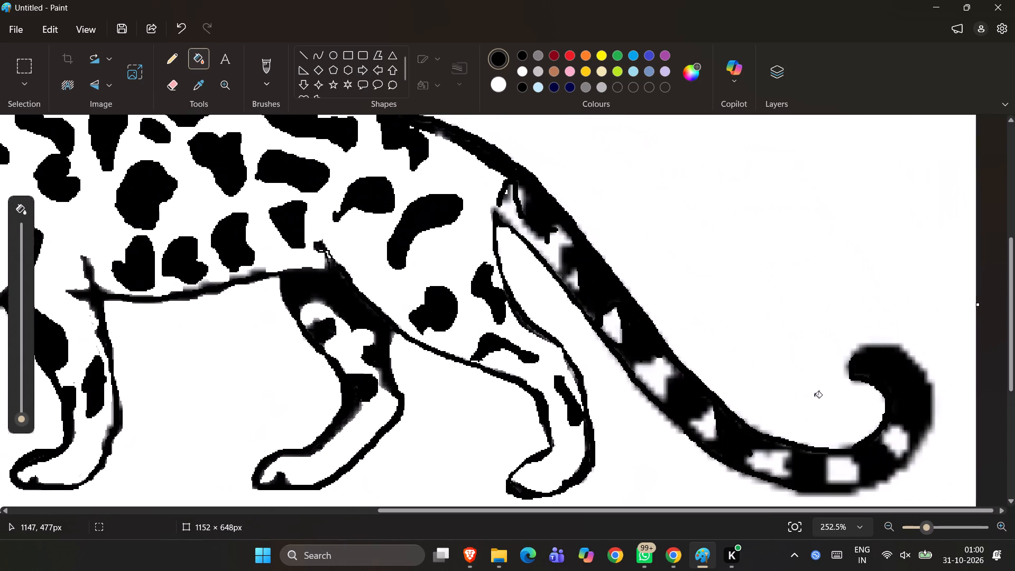
scroll(815, 397, "left", 1)
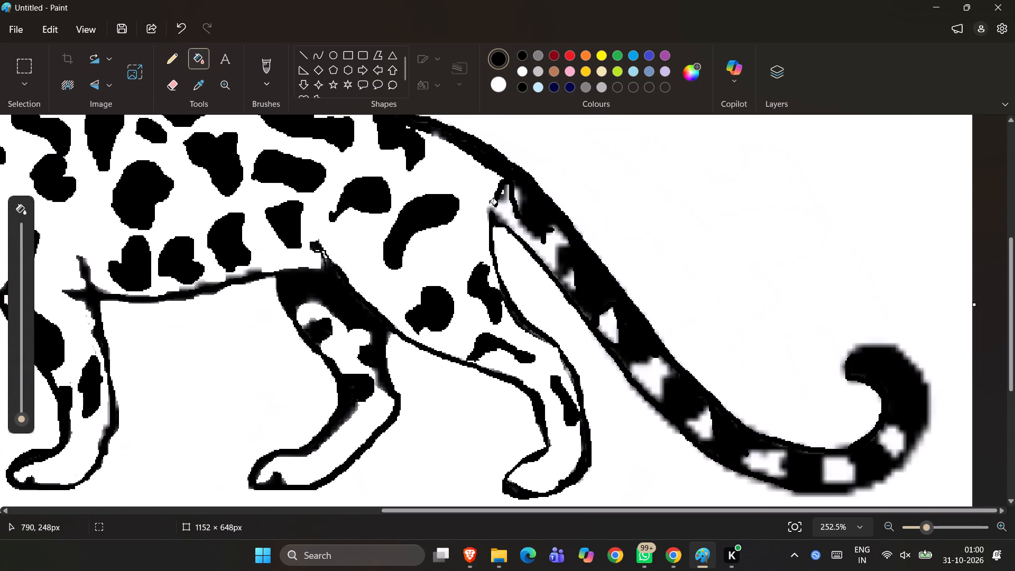
scroll(281, 292, "down", 3, "ctrl")
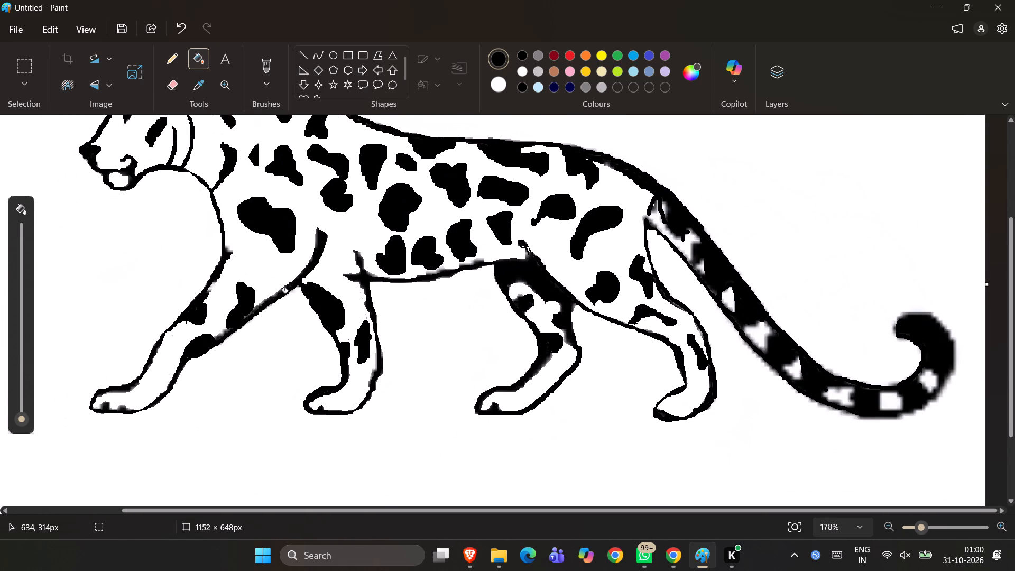
Erase the grey fringe along the upper edge of the belly line, from below the belly spots to the far hind leg, with a small eraser.
left_click(173, 93)
left_click(22, 388)
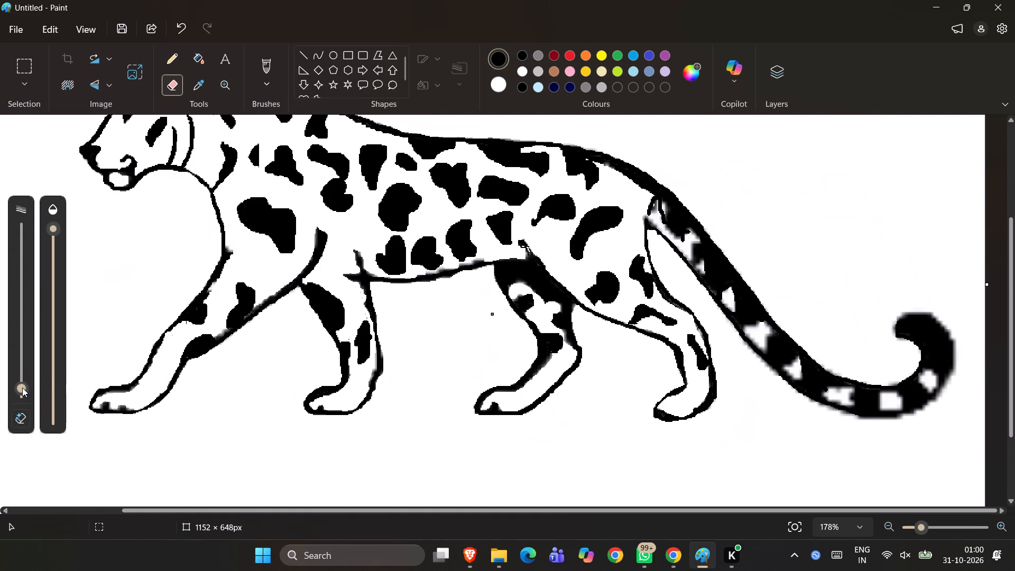
scroll(295, 303, "up", 7, "ctrl")
scroll(295, 303, "left", 2)
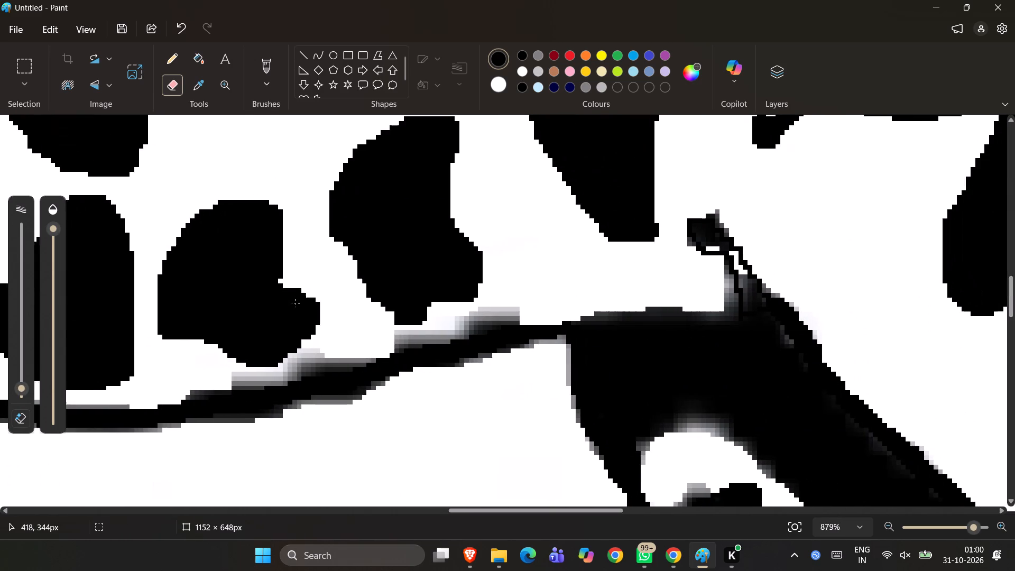
left_click_drag(217, 377, 234, 377)
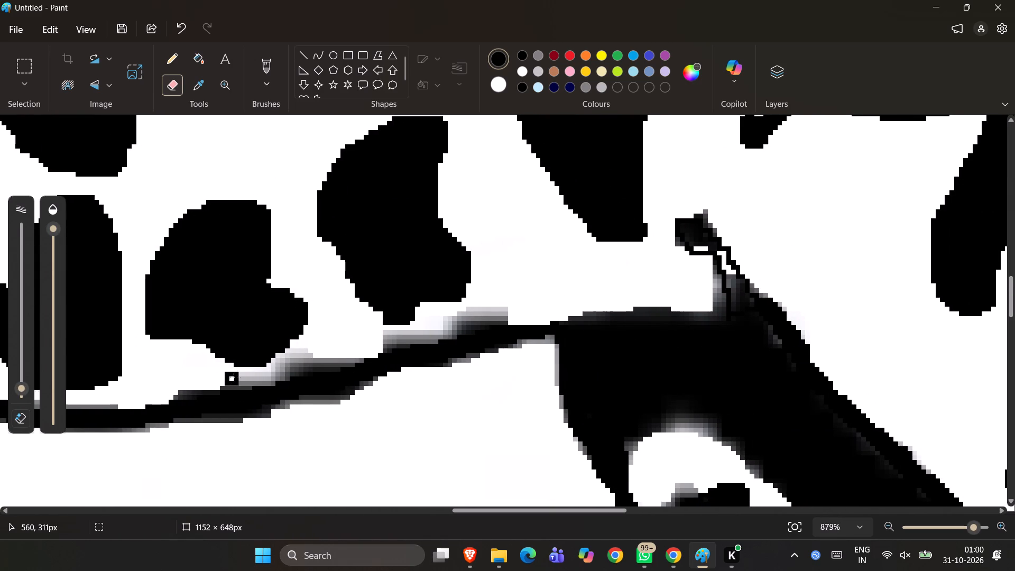
left_click_drag(234, 377, 295, 355)
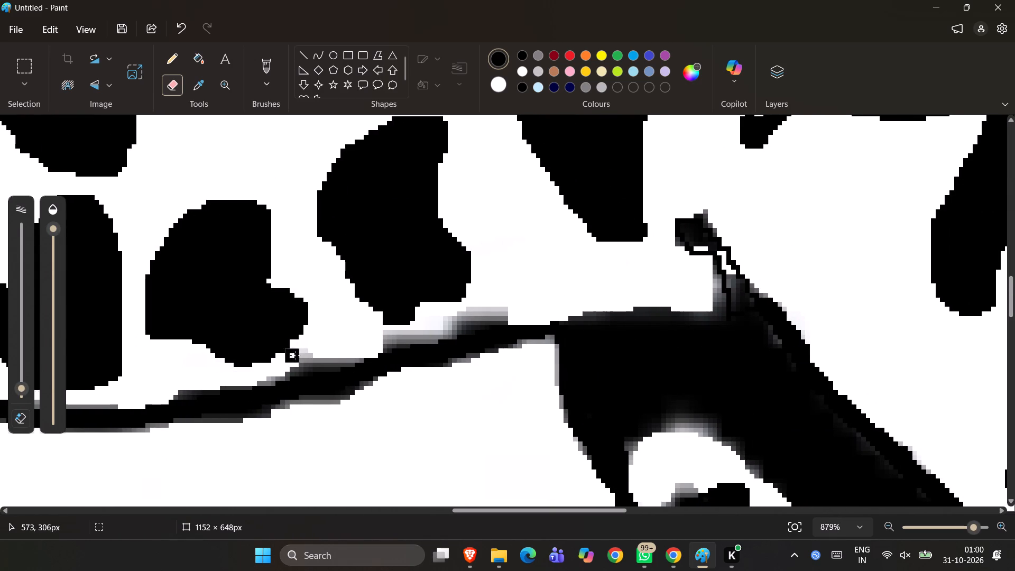
left_click_drag(295, 355, 404, 336)
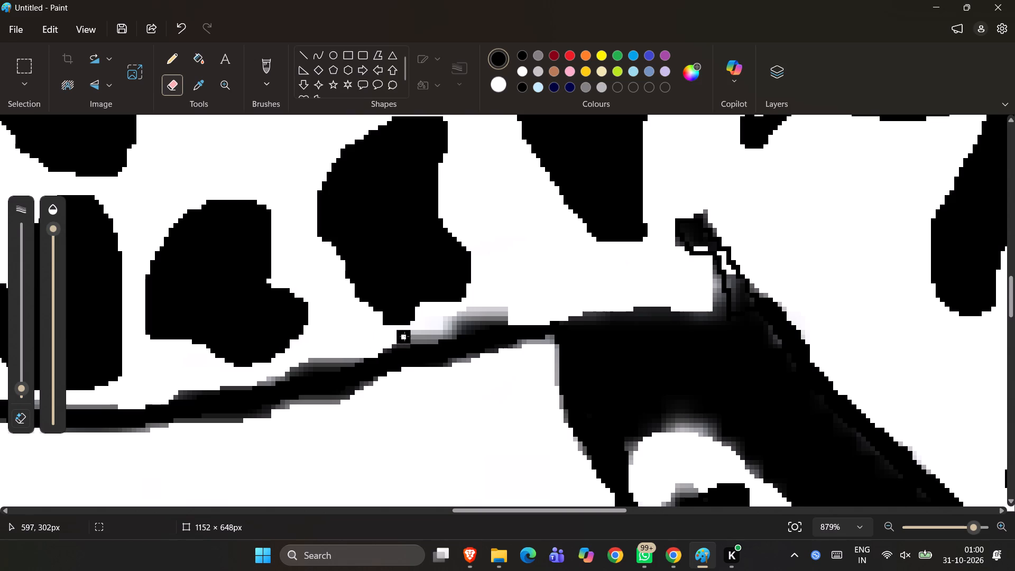
left_click_drag(404, 336, 439, 327)
left_click_drag(432, 324, 416, 330)
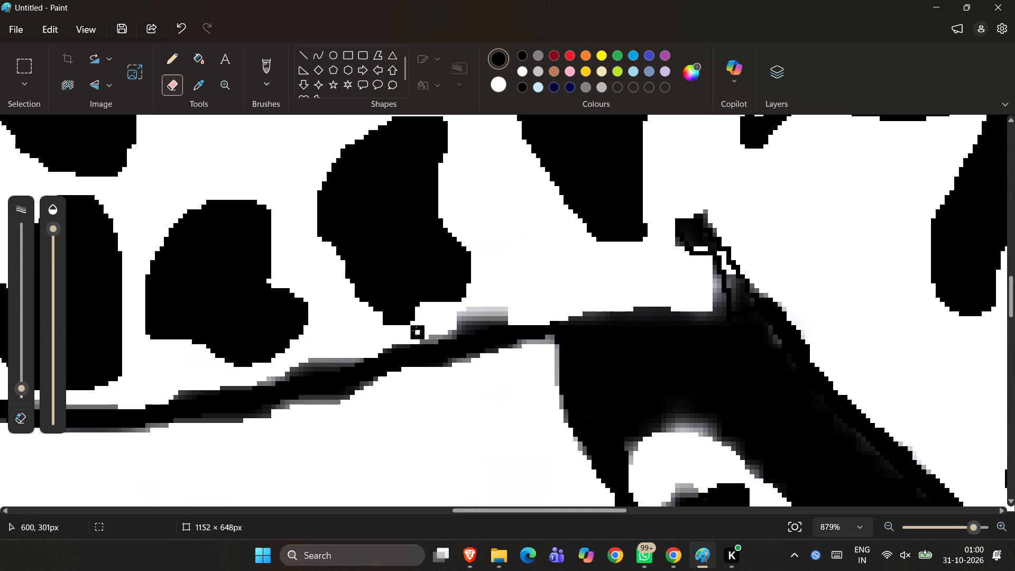
left_click_drag(416, 330, 470, 306)
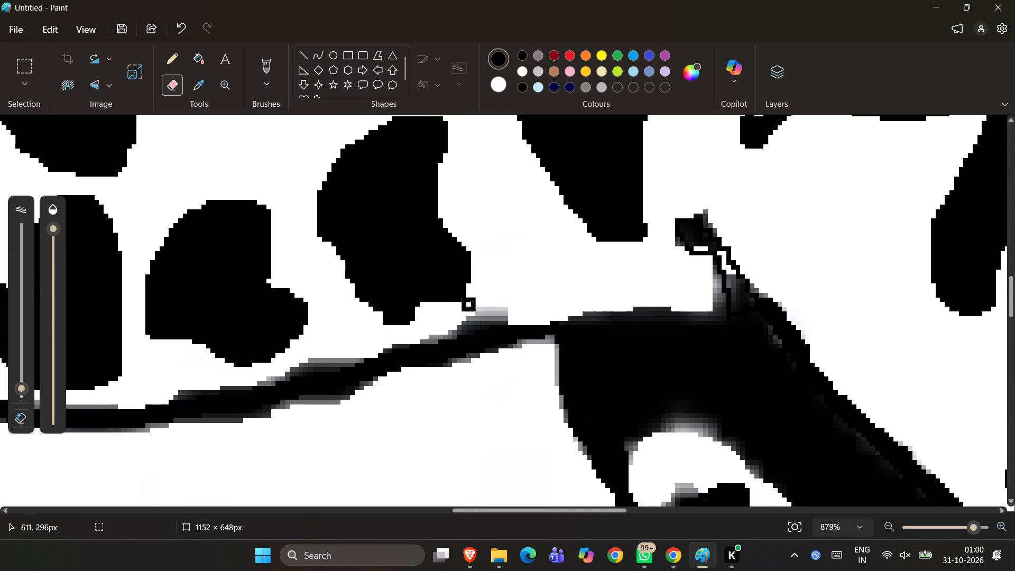
left_click_drag(470, 306, 476, 244)
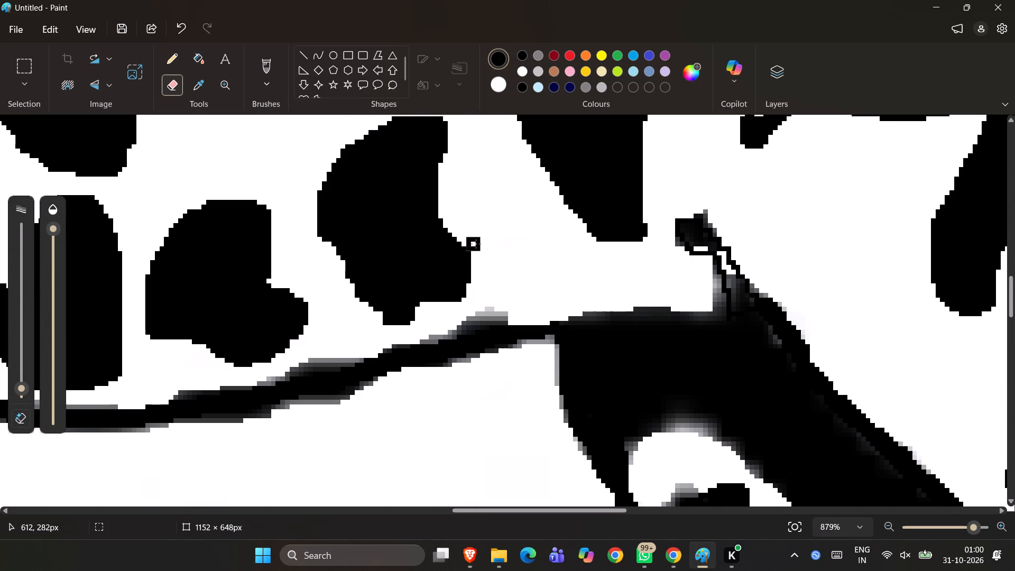
left_click_drag(476, 244, 514, 264)
scroll(549, 231, "down", 1, "ctrl")
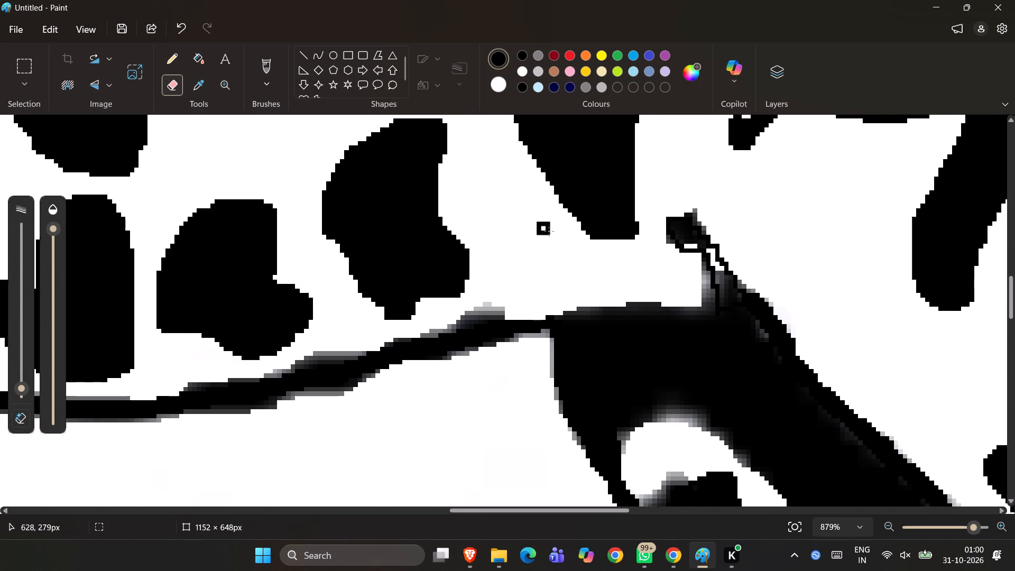
scroll(549, 231, "down", 6, "ctrl")
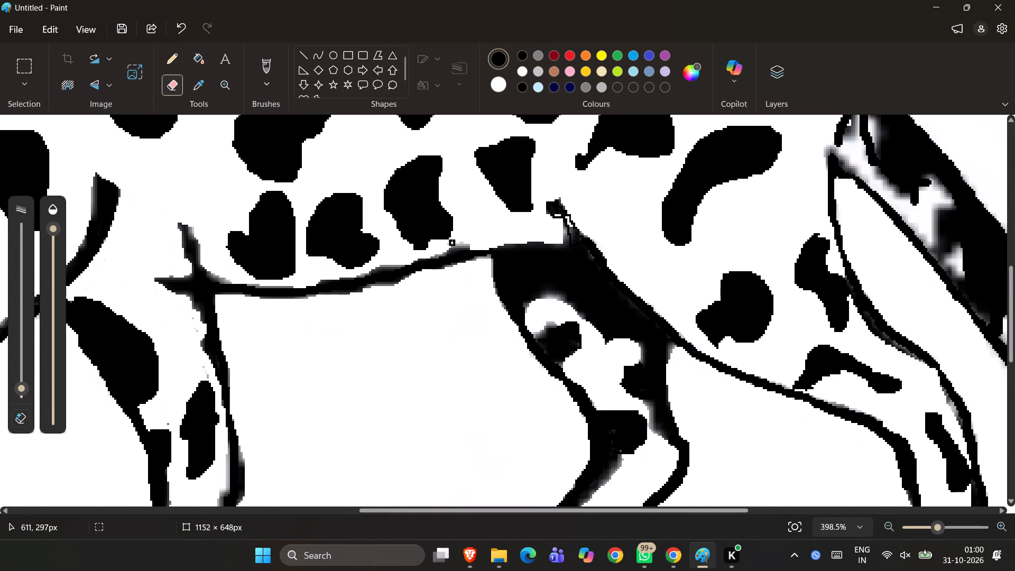
left_click_drag(452, 244, 494, 238)
Erase the blurry edges around the white patch and the small front spot on the far hind leg's thigh.
left_click_drag(546, 301, 562, 299)
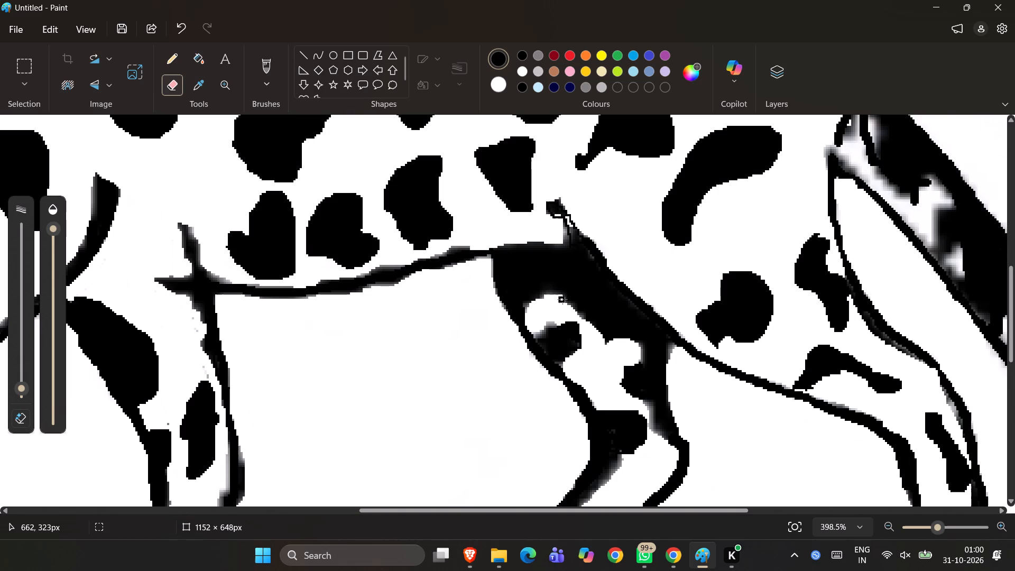
left_click_drag(562, 299, 618, 340)
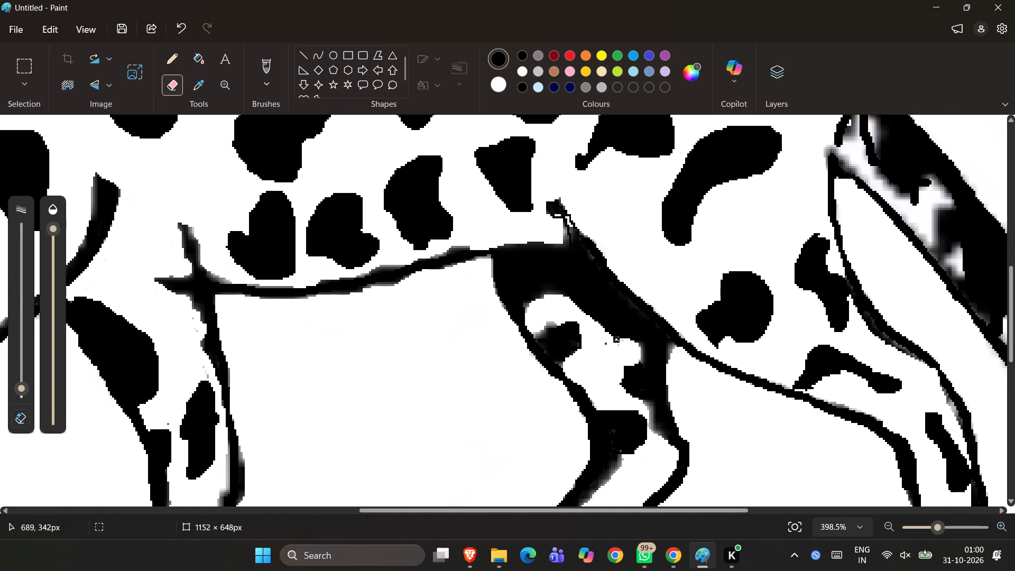
left_click_drag(618, 340, 604, 346)
left_click_drag(604, 346, 564, 364)
left_click_drag(564, 364, 573, 322)
left_click_drag(573, 322, 533, 332)
left_click_drag(533, 332, 528, 332)
Erase the blurry fringe inside the lower far hind leg, from the hock spot down along the front outline to the paw.
scroll(528, 332, "down", 5, "ctrl")
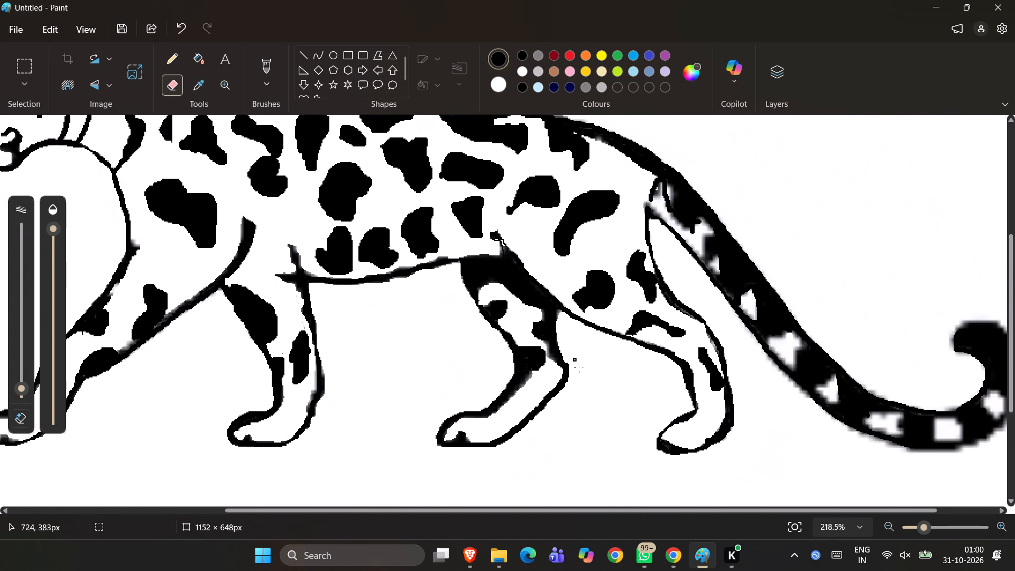
left_click_drag(554, 363, 552, 358)
left_click_drag(552, 358, 551, 357)
left_click_drag(551, 357, 525, 383)
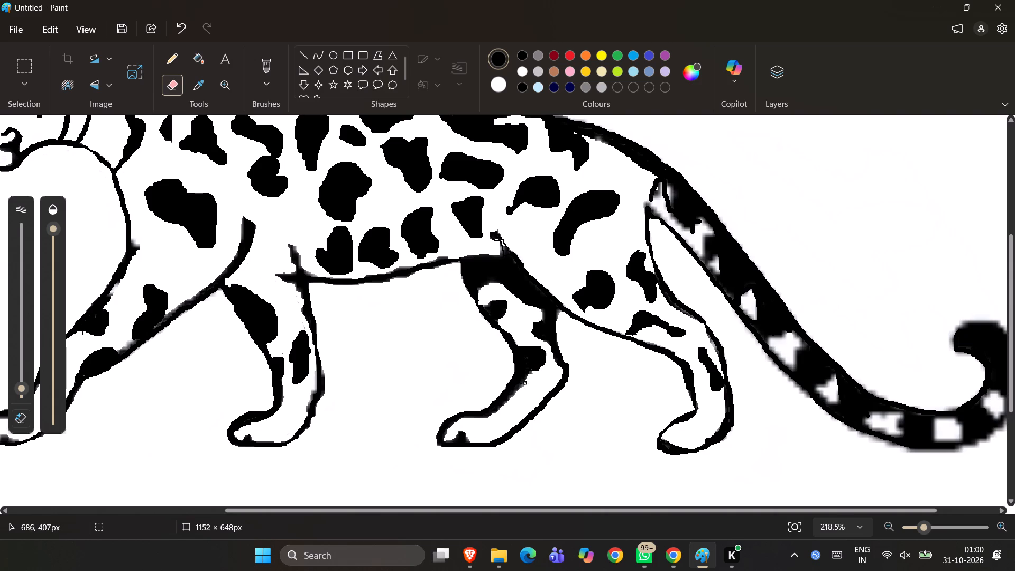
left_click_drag(525, 383, 497, 439)
Erase the grey fringe on the inner side of the far foreleg's rear outline, beside and below its narrow spot.
left_click_drag(307, 410, 314, 383)
left_click_drag(314, 383, 316, 372)
Erase the faint smudges on the white background in front of the leopard's chest and outstretched foreleg.
scroll(367, 404, "down", 4, "ctrl")
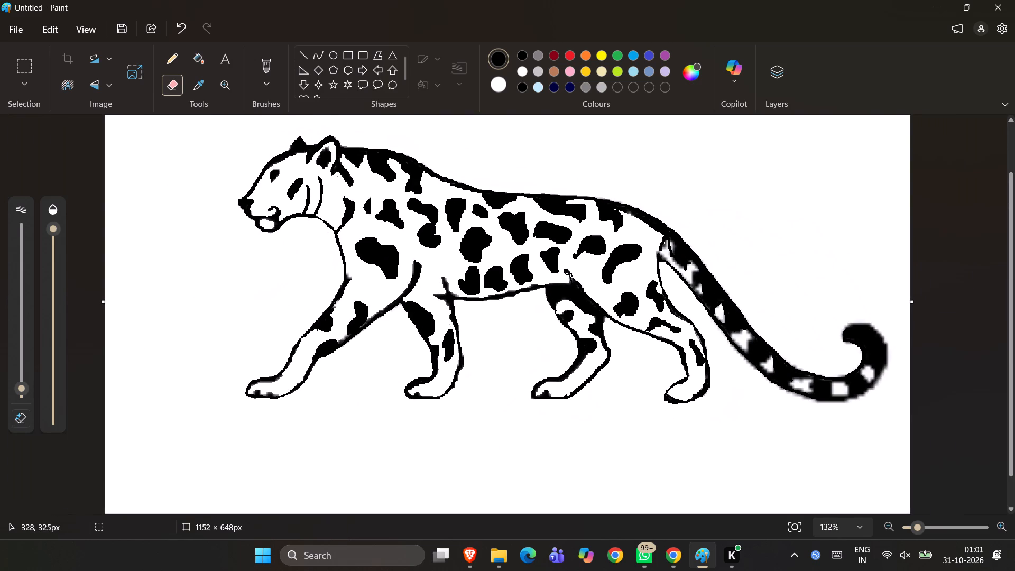
scroll(335, 303, "up", 2, "ctrl")
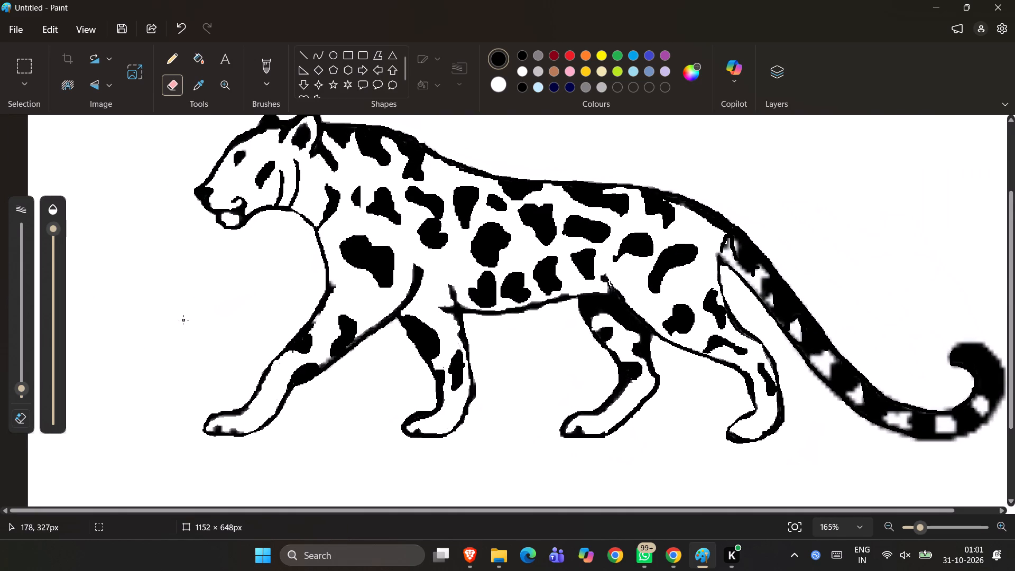
left_click_drag(183, 320, 236, 302)
left_click_drag(236, 302, 138, 311)
left_click_drag(138, 311, 164, 315)
Erase the grey fringe along the underside of the tail, from its upper part down to the middle.
scroll(164, 315, "down", 3, "ctrl")
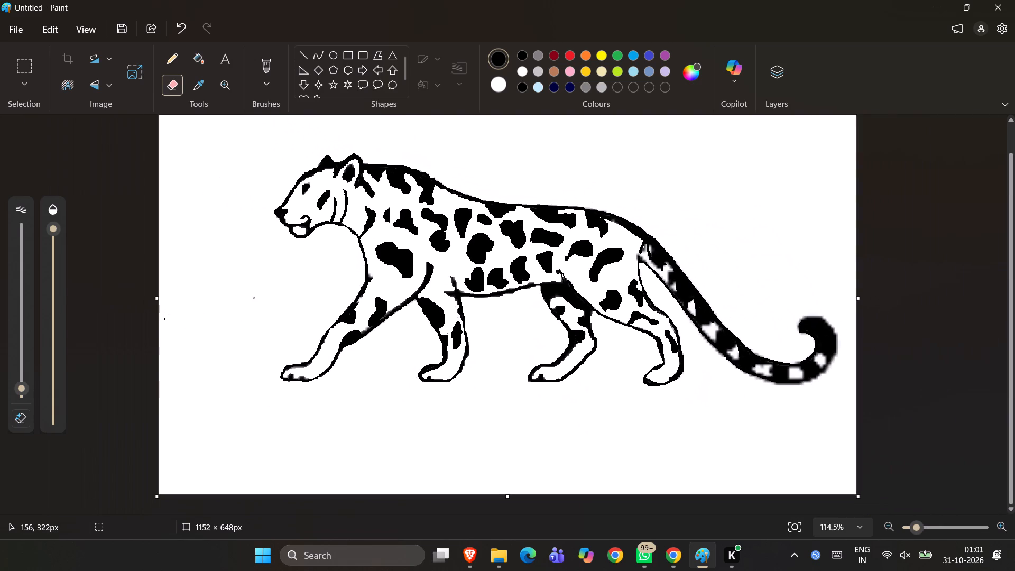
scroll(821, 367, "up", 2, "ctrl")
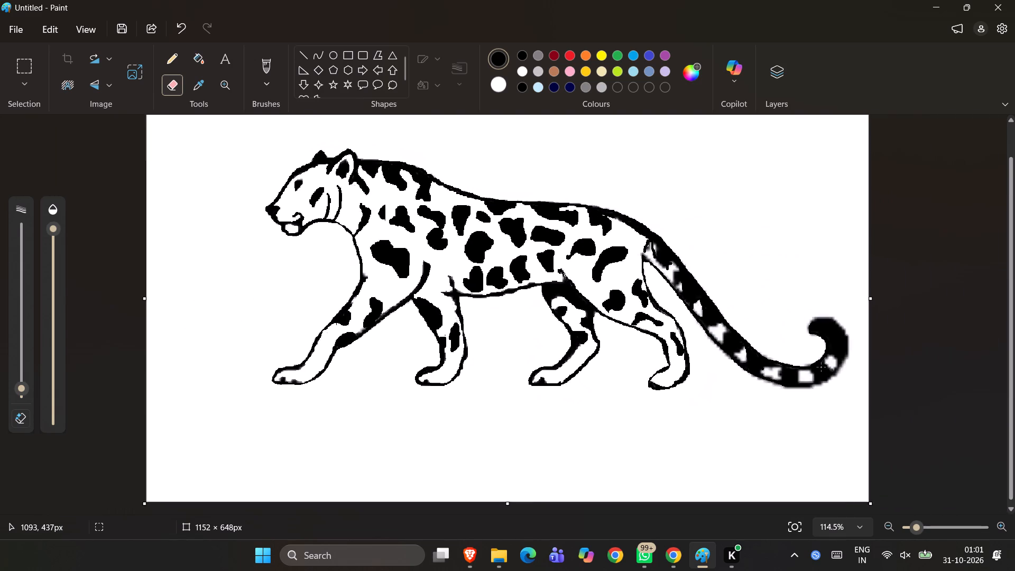
scroll(821, 367, "up", 3, "ctrl")
scroll(821, 367, "left", 1)
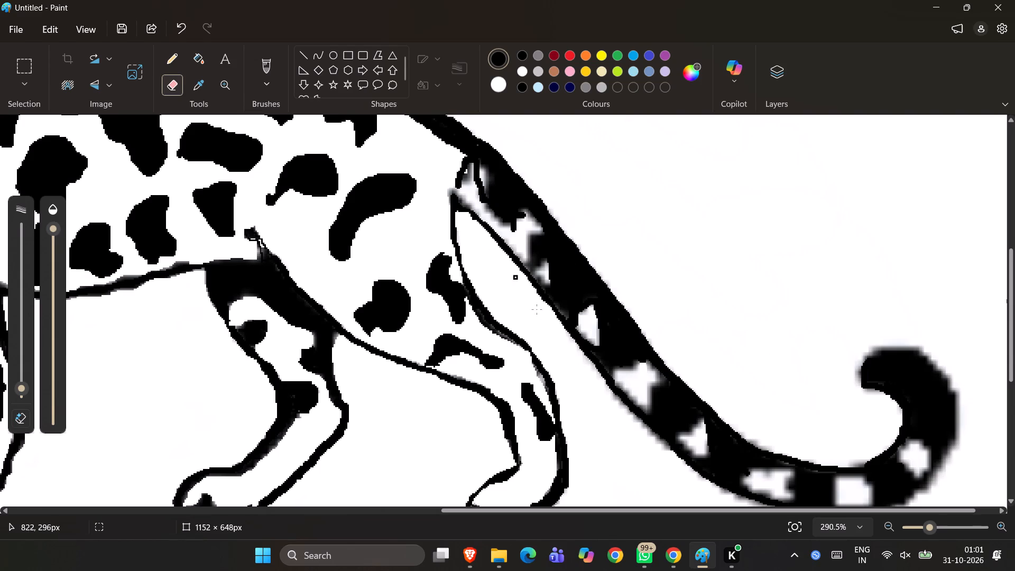
left_click_drag(563, 333, 564, 334)
left_click_drag(564, 334, 615, 402)
left_click_drag(615, 402, 661, 443)
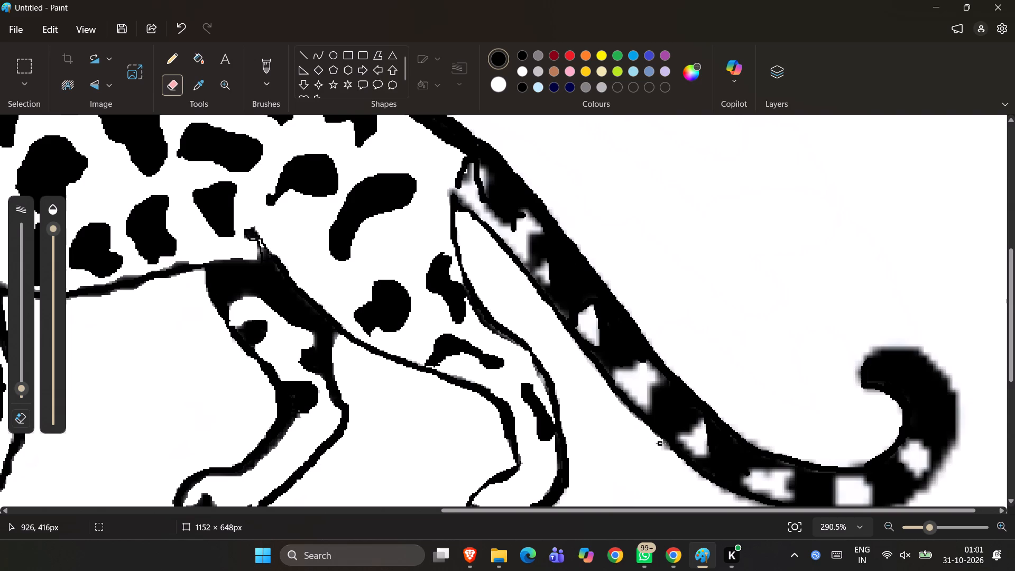
left_click_drag(661, 443, 700, 526)
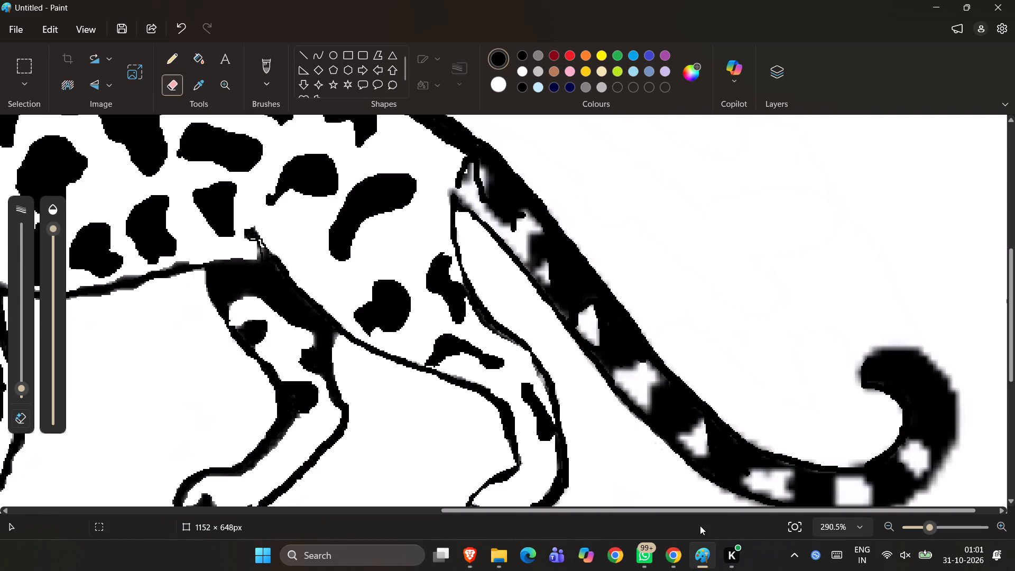
Erase the blurry edges of the star-shaped white patch midway down the tail, widening it into a clean white shape.
left_click_drag(640, 385, 632, 383)
left_click_drag(632, 383, 621, 376)
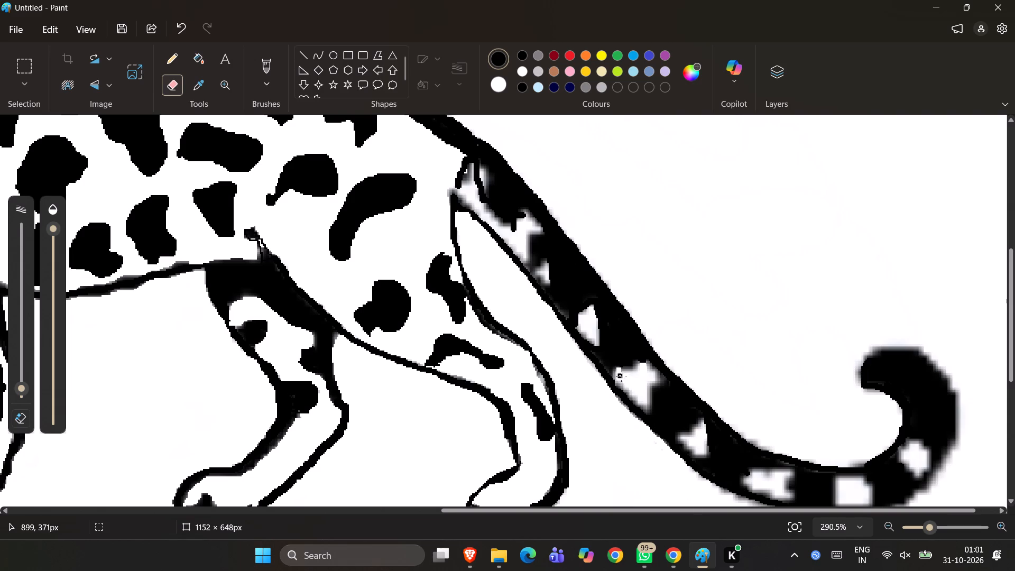
left_click_drag(621, 376, 649, 380)
left_click_drag(649, 380, 654, 374)
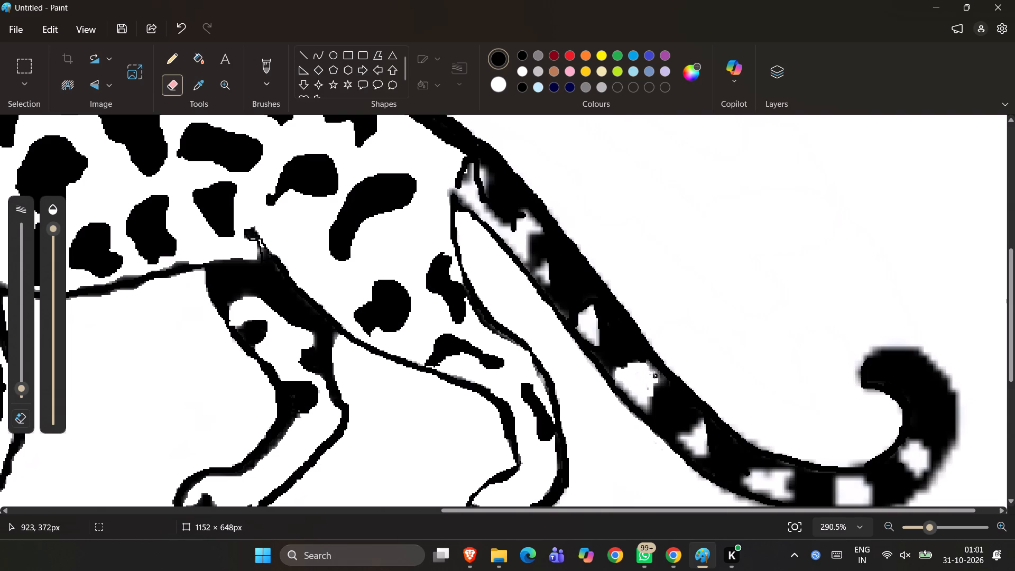
left_click_drag(654, 374, 645, 403)
left_click_drag(645, 403, 645, 398)
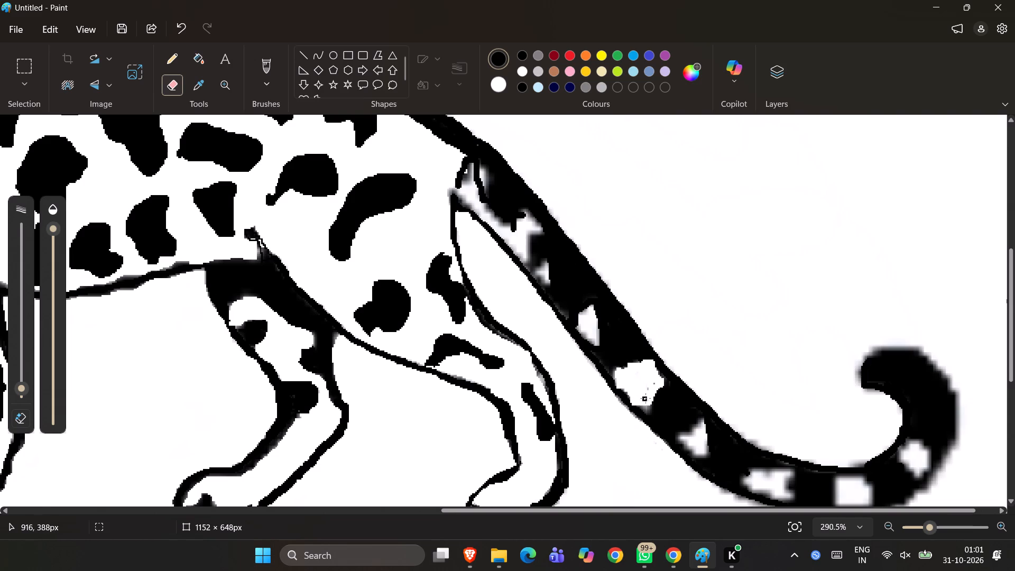
left_click_drag(645, 398, 660, 383)
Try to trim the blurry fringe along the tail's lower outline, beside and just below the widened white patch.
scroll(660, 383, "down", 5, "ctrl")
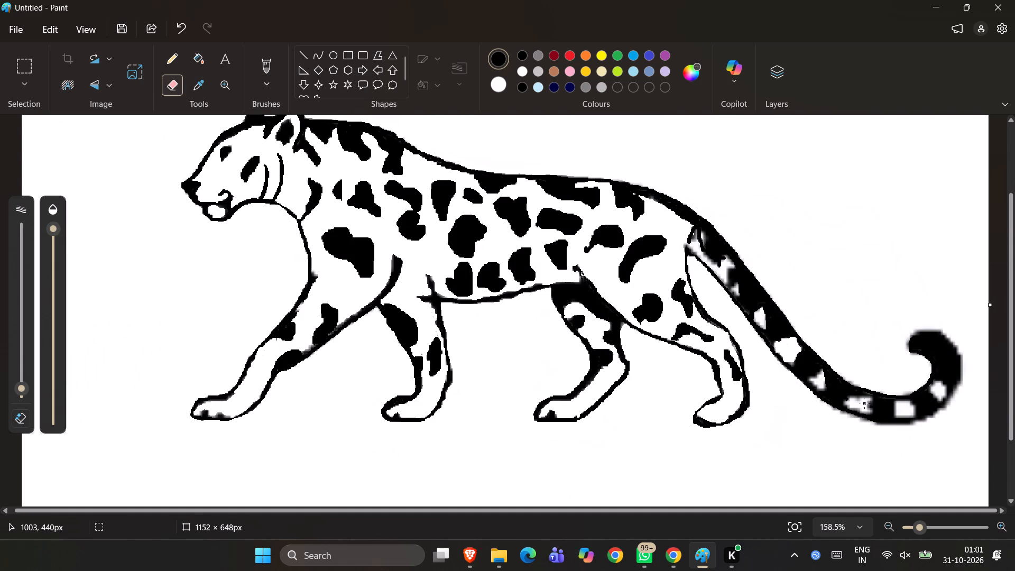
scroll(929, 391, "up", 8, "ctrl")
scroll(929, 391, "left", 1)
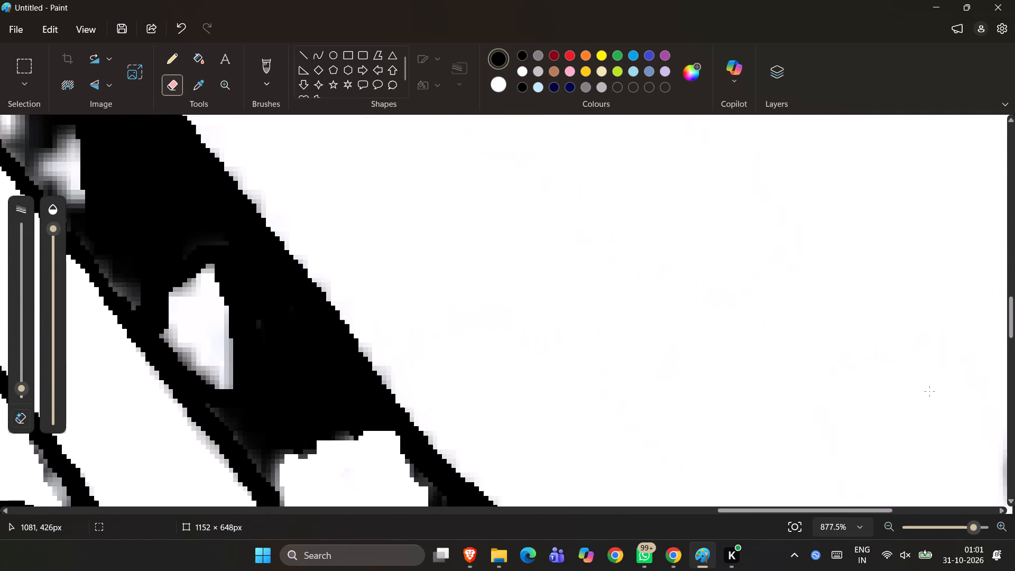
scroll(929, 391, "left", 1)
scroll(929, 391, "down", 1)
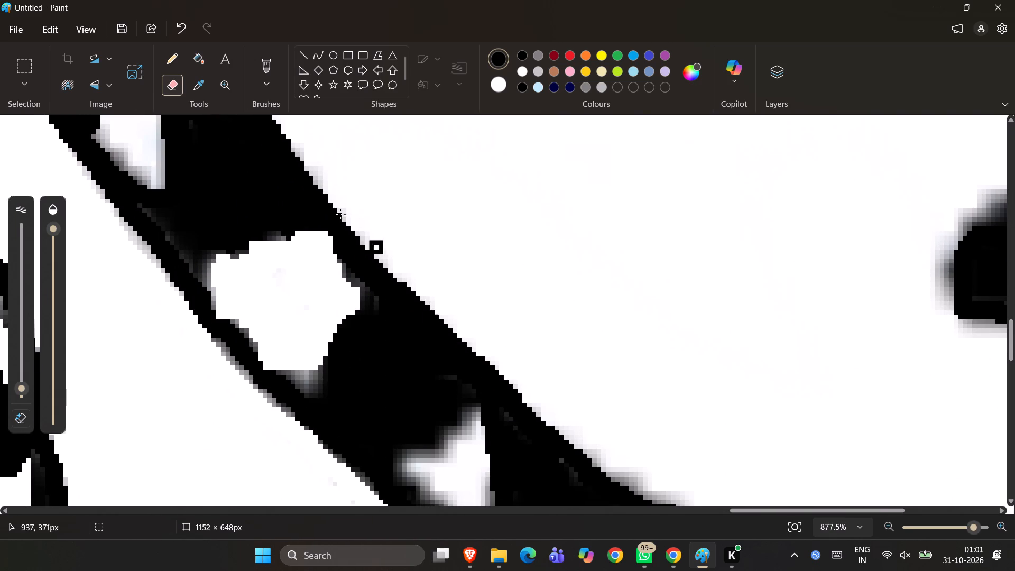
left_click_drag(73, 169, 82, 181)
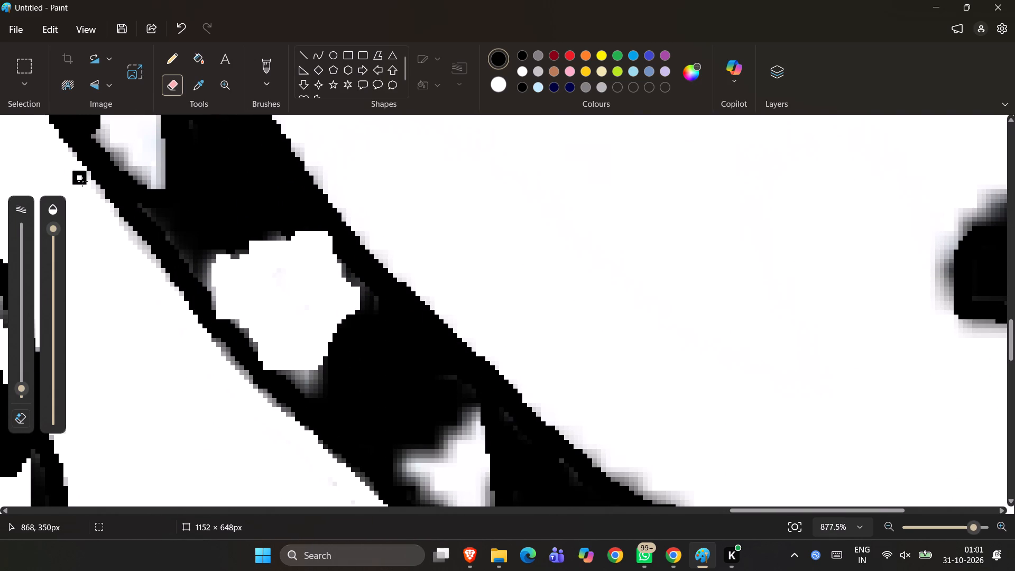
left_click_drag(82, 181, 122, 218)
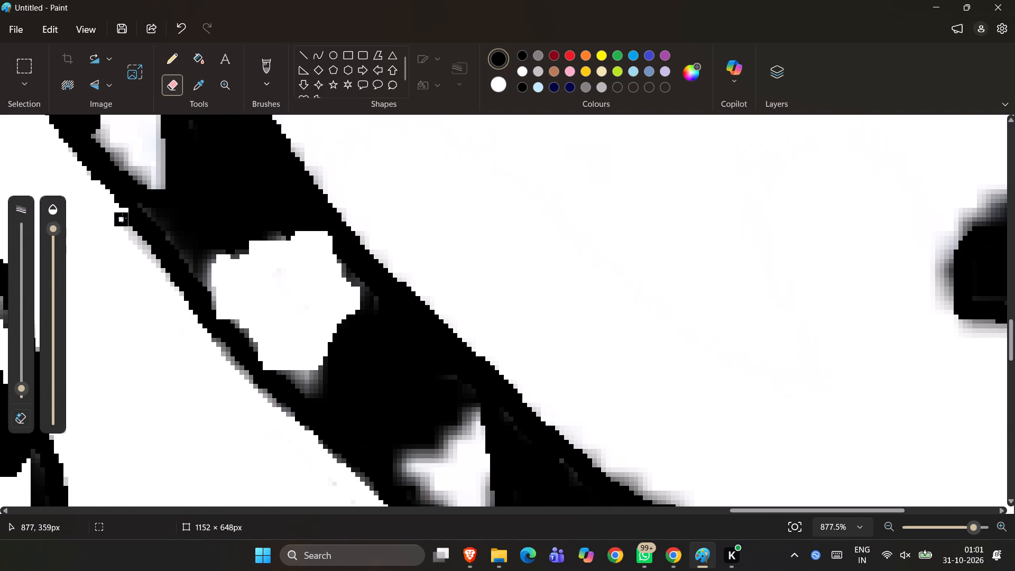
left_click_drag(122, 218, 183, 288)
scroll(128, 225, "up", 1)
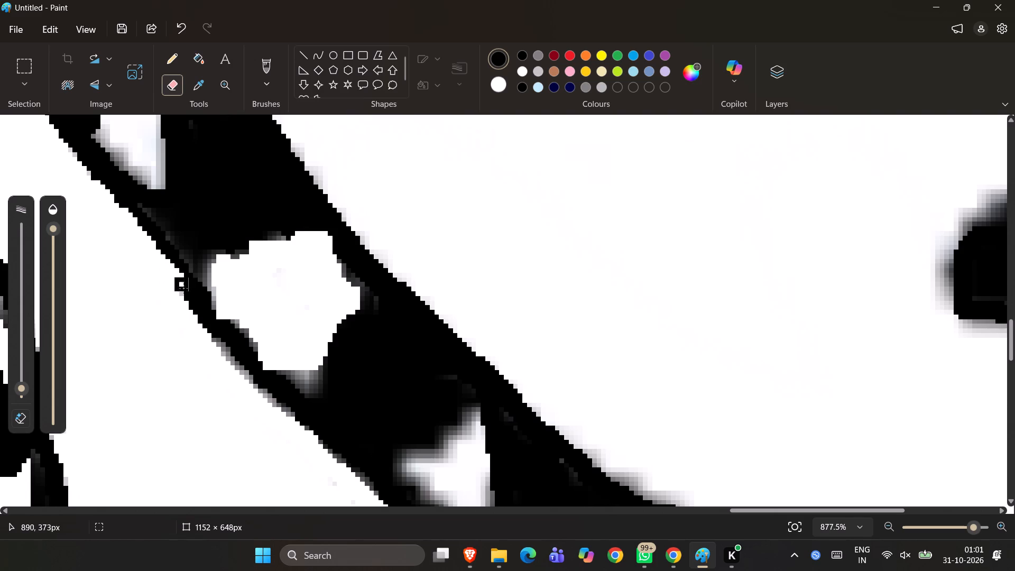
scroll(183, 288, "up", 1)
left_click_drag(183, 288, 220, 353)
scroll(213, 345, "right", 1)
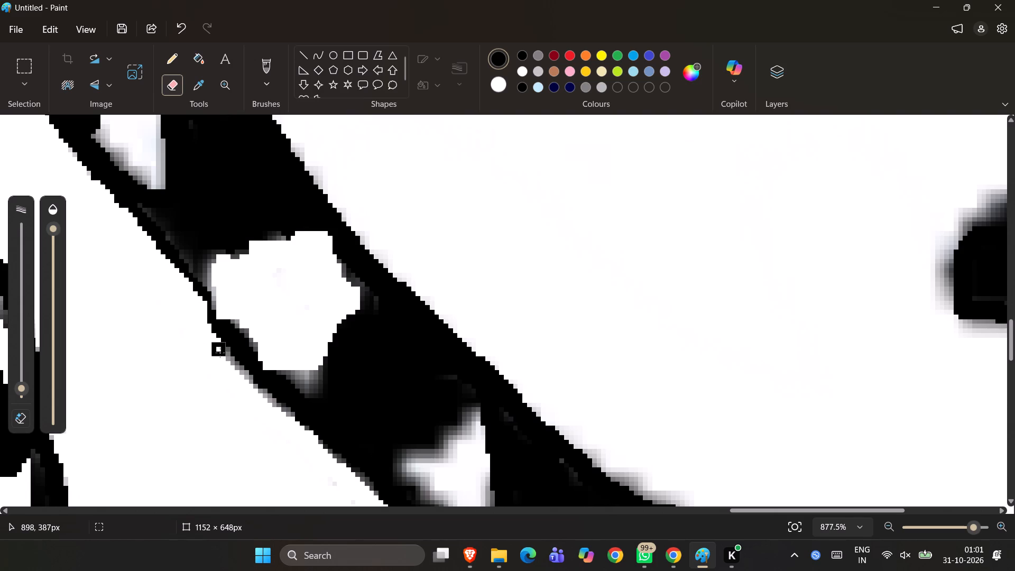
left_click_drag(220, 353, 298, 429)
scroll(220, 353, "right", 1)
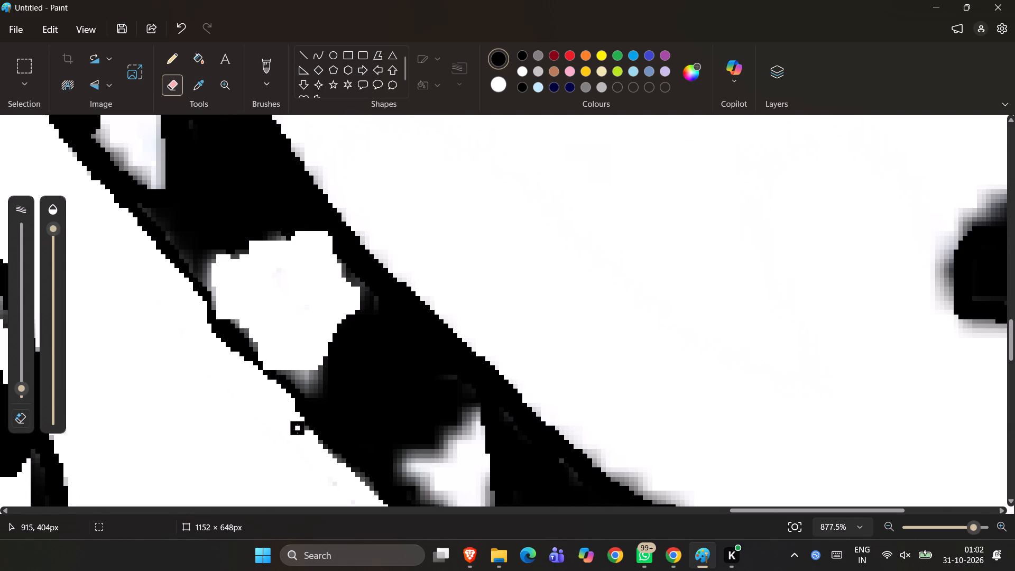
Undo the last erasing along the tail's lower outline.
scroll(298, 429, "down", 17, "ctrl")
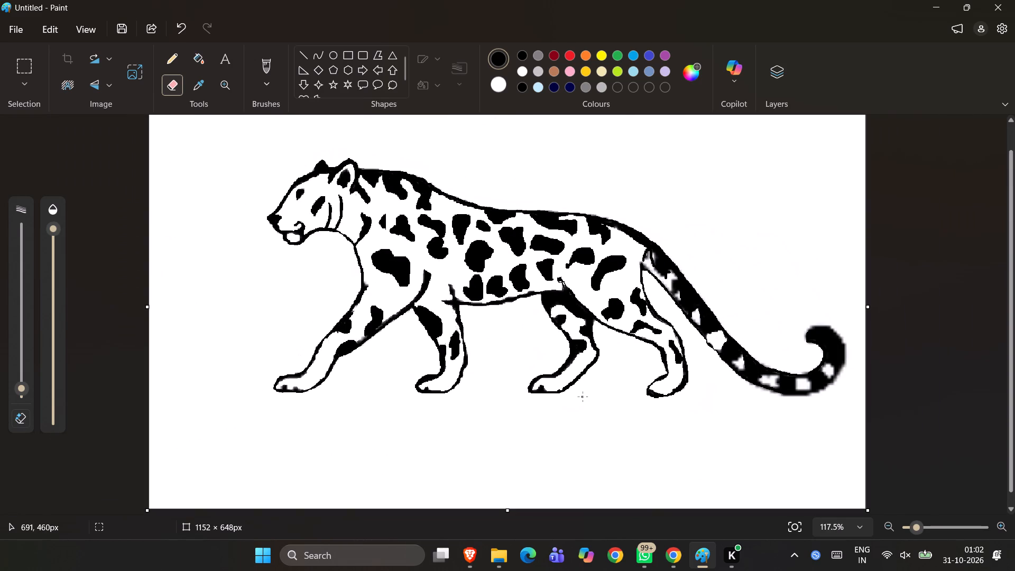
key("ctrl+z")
Erase the short dark line and grey smudges separating the rump from the base of the tail.
scroll(746, 389, "up", 4, "ctrl")
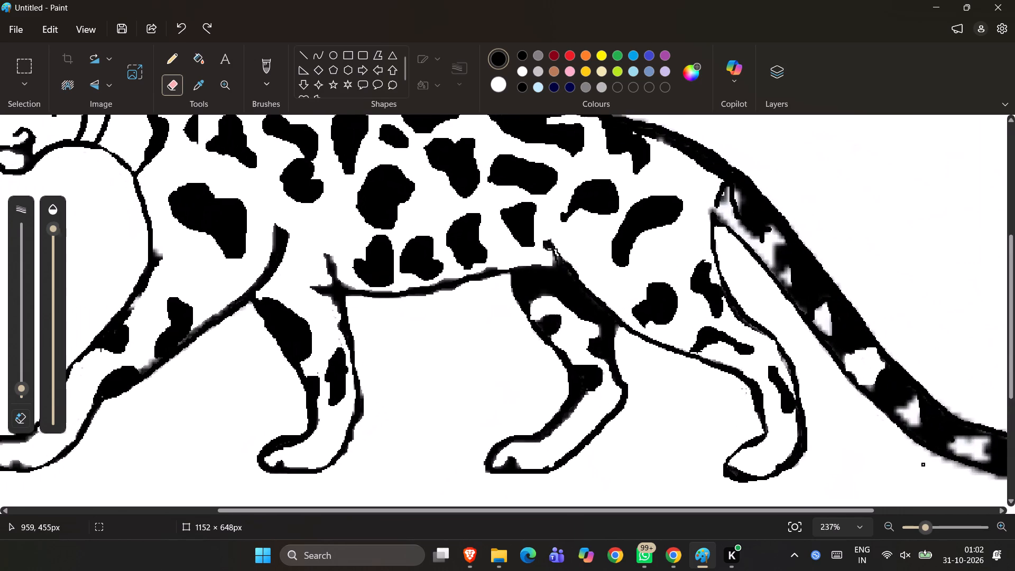
scroll(746, 389, "up", 1)
scroll(746, 389, "left", 1)
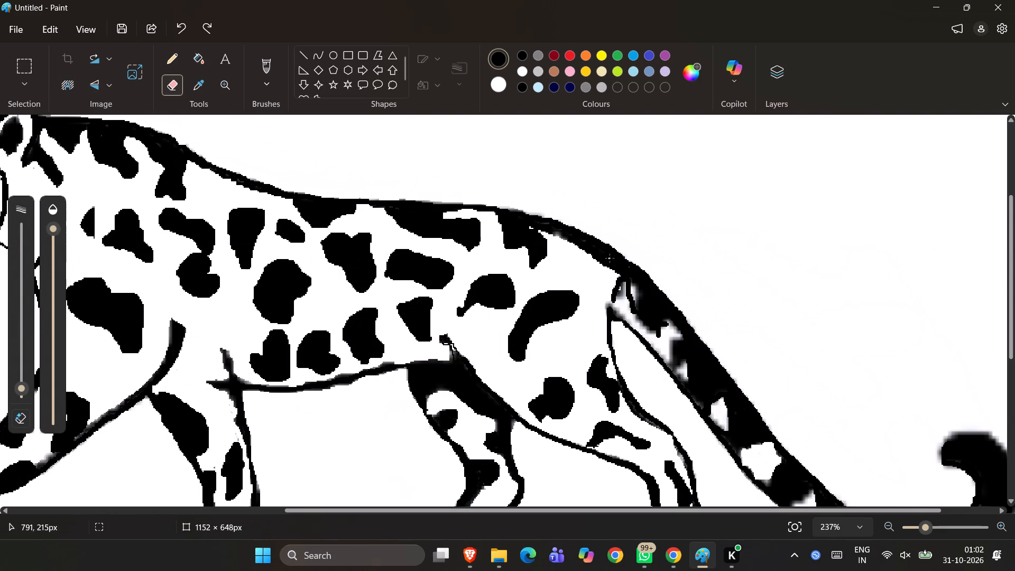
left_click_drag(620, 288, 626, 298)
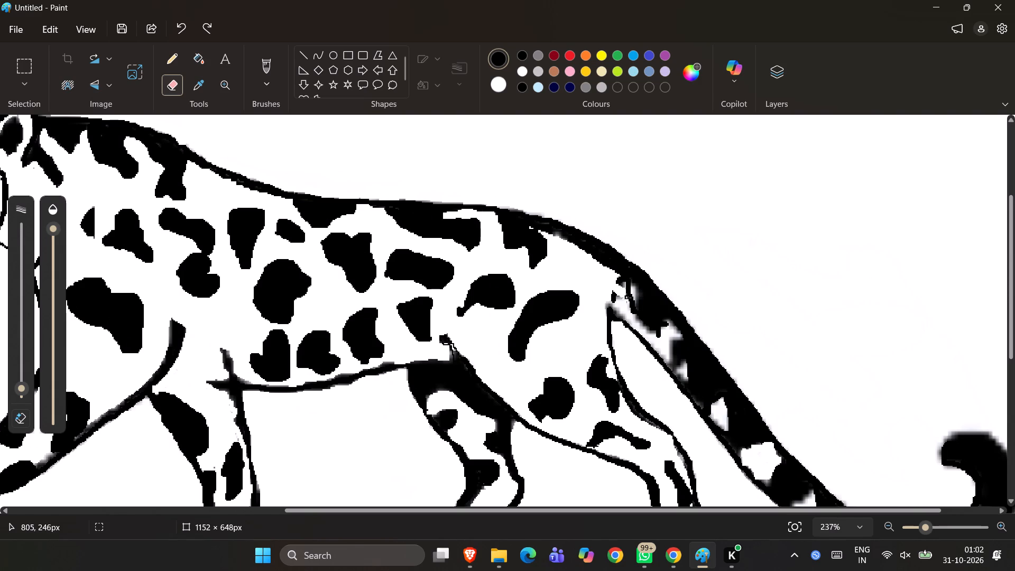
left_click_drag(626, 298, 604, 303)
left_click_drag(604, 303, 611, 278)
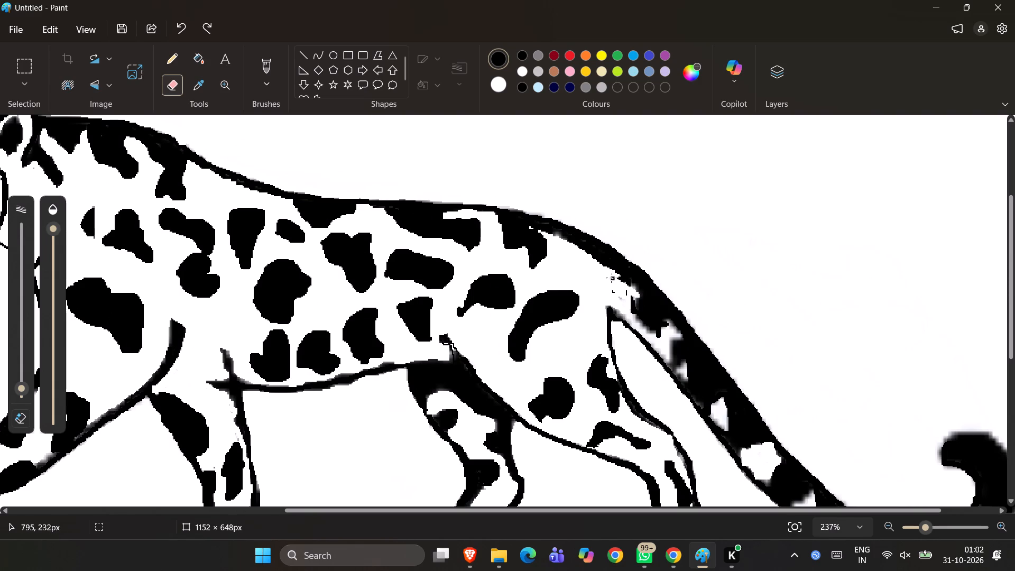
left_click_drag(611, 278, 628, 299)
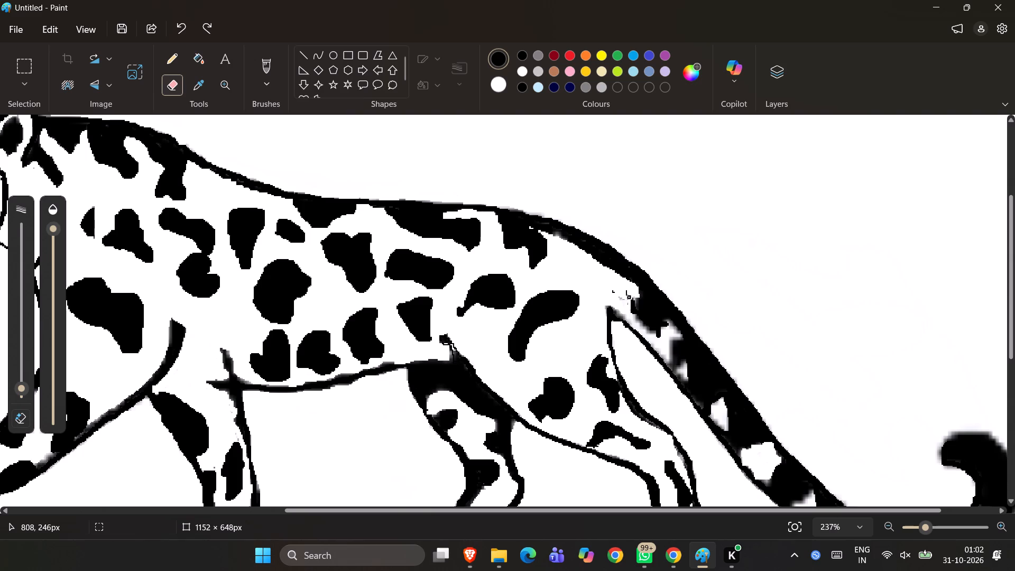
left_click_drag(628, 299, 623, 290)
left_click_drag(623, 290, 626, 291)
Set the eraser to 14 px and erase the black patches and grey fringe inside the tail near its base.
left_click(25, 369)
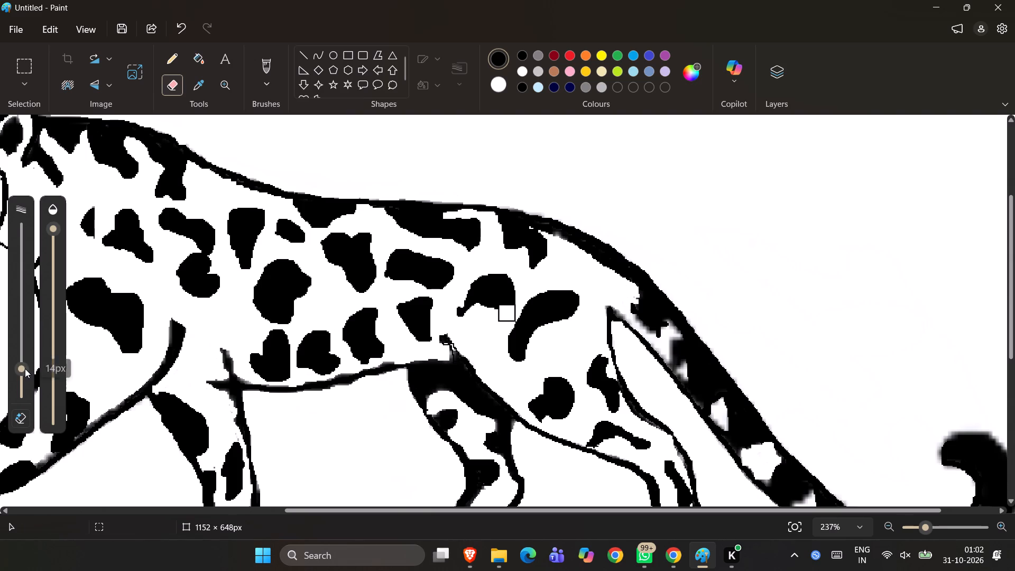
scroll(701, 428, "up", 12, "ctrl")
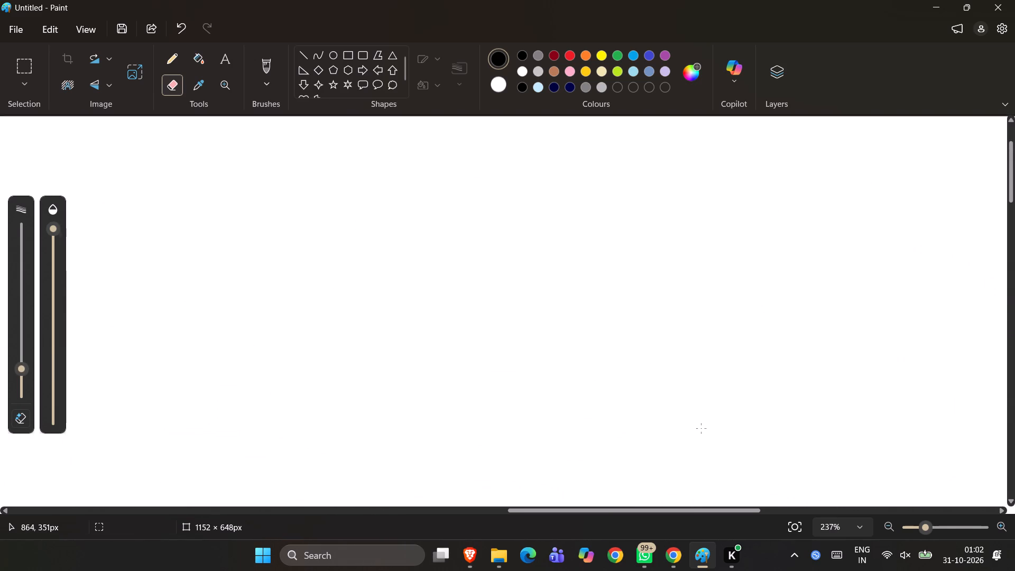
scroll(701, 428, "down", 3)
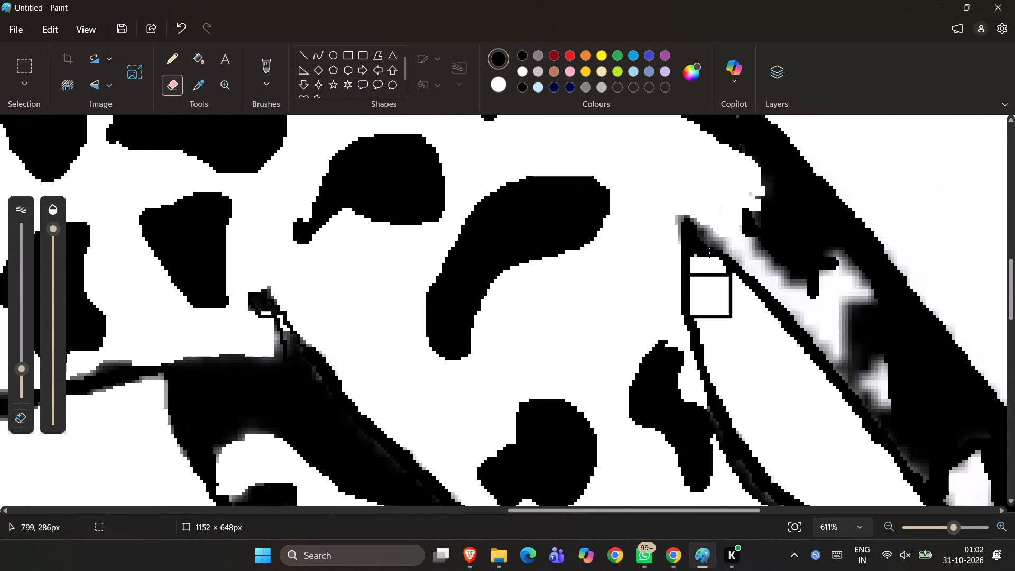
left_click_drag(730, 198, 787, 261)
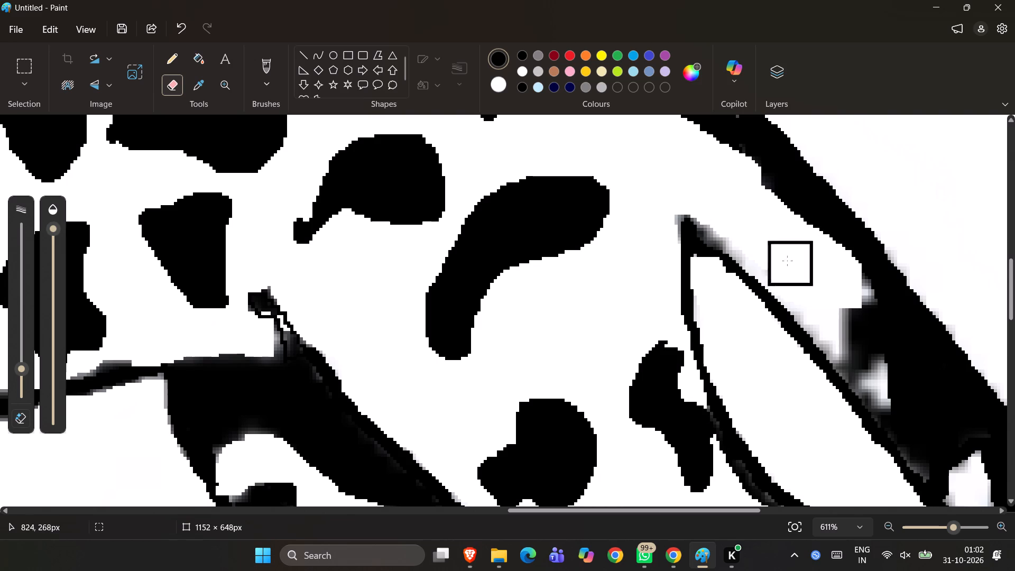
left_click_drag(787, 261, 697, 195)
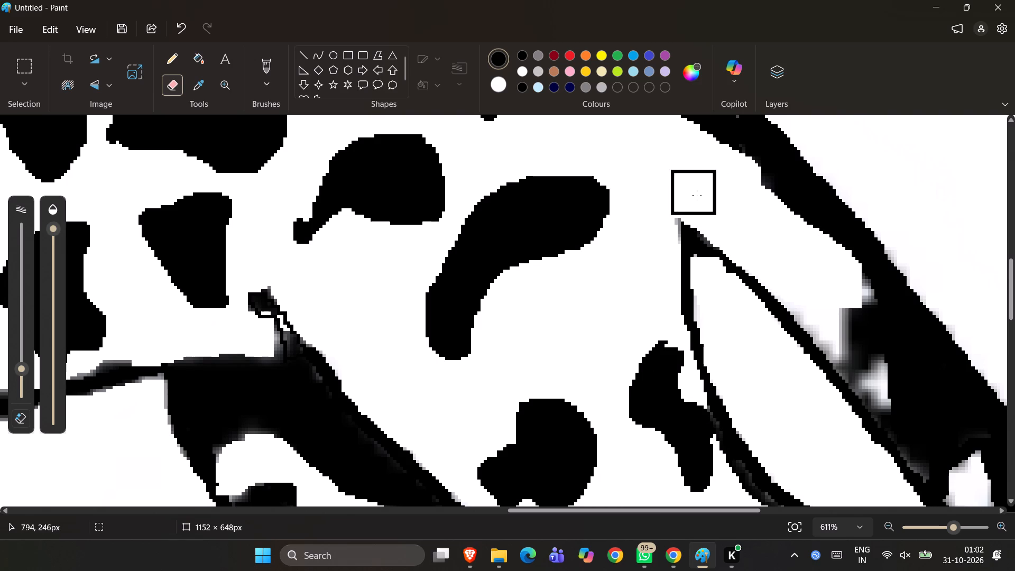
left_click_drag(697, 195, 874, 312)
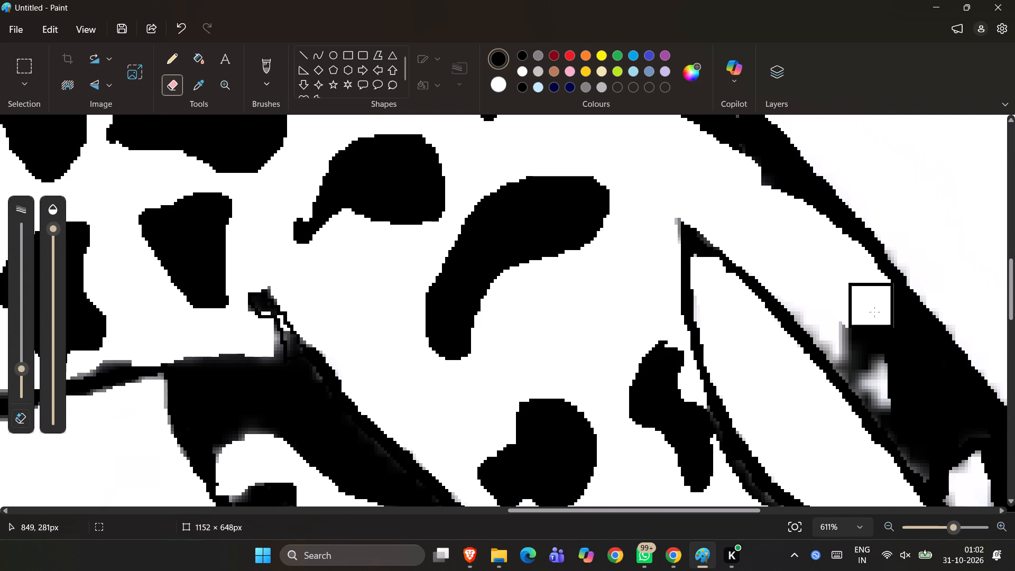
left_click_drag(874, 312, 900, 347)
scroll(900, 347, "down", 6, "ctrl")
scroll(900, 347, "left", 1)
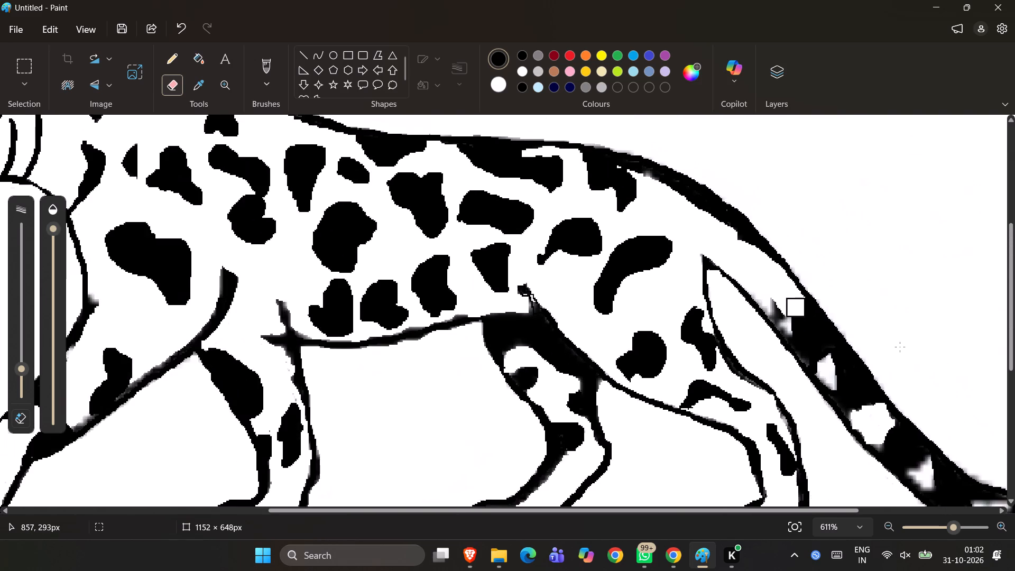
scroll(900, 347, "left", 1)
scroll(900, 347, "down", 1)
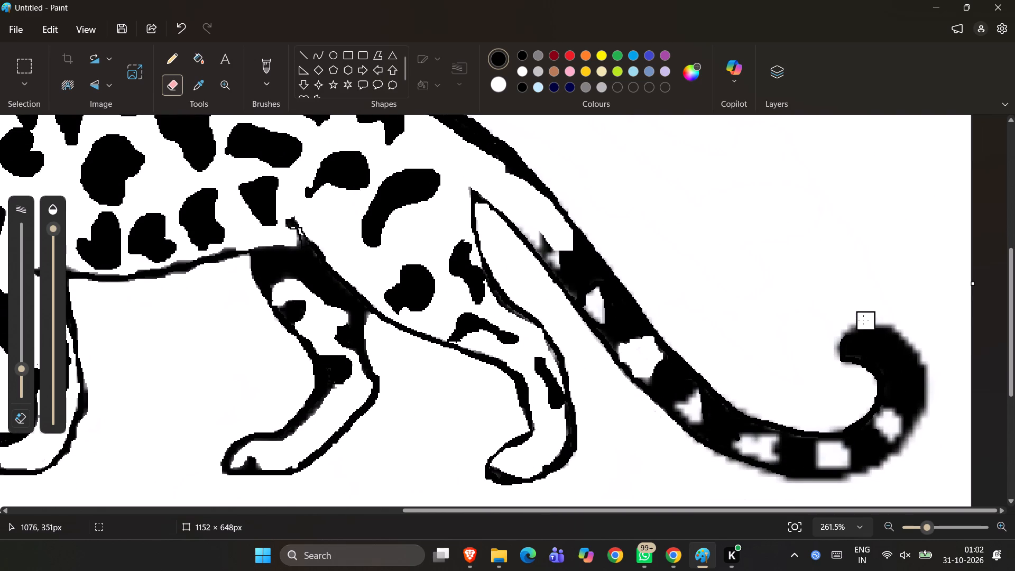
Erase the black fill between the white patches along the tail's descending section, down to the start of its curve.
left_click_drag(530, 221, 603, 289)
scroll(582, 262, "up", 1)
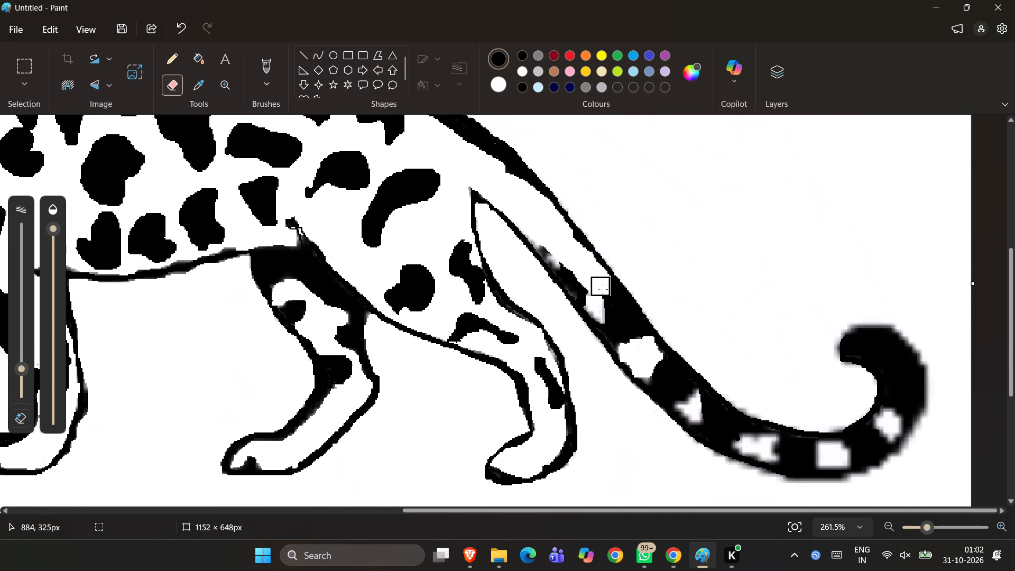
left_click_drag(603, 289, 678, 370)
scroll(603, 289, "up", 1)
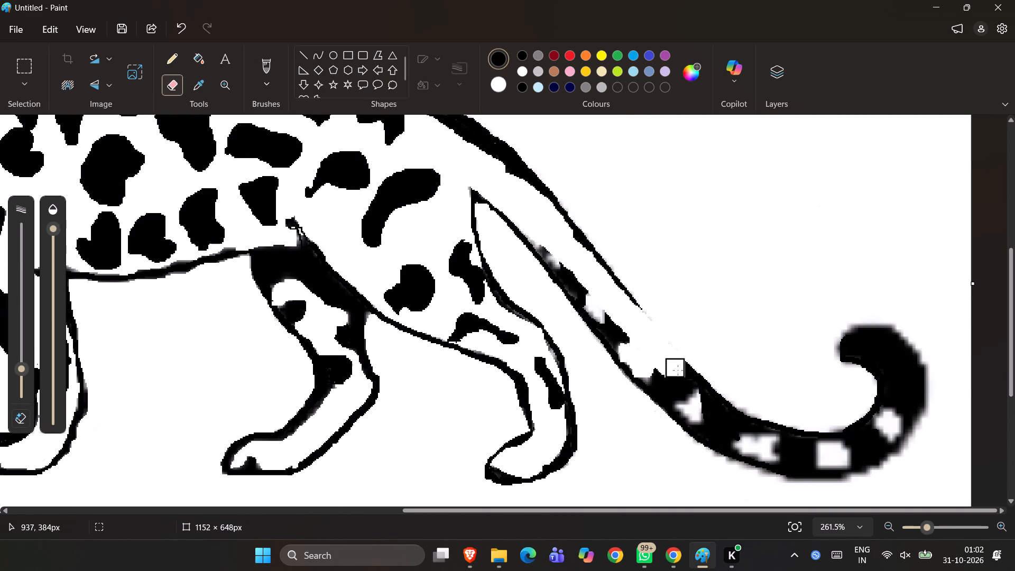
scroll(678, 370, "up", 1)
left_click_drag(678, 370, 712, 406)
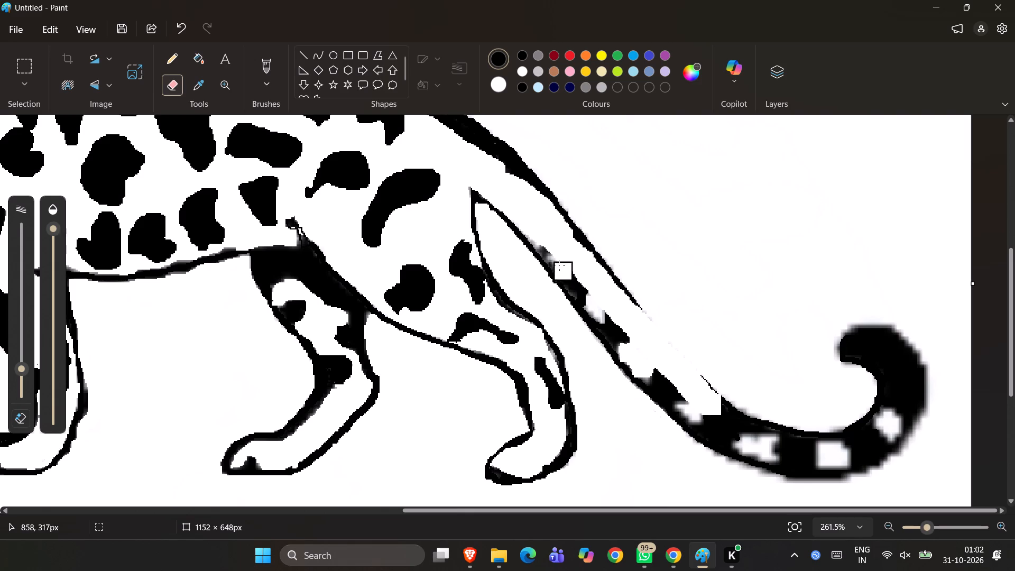
Erase the remaining black blotches along the inner side of the tail's lower outline, down past the widened white patch.
left_click_drag(533, 224, 546, 242)
left_click_drag(546, 242, 609, 310)
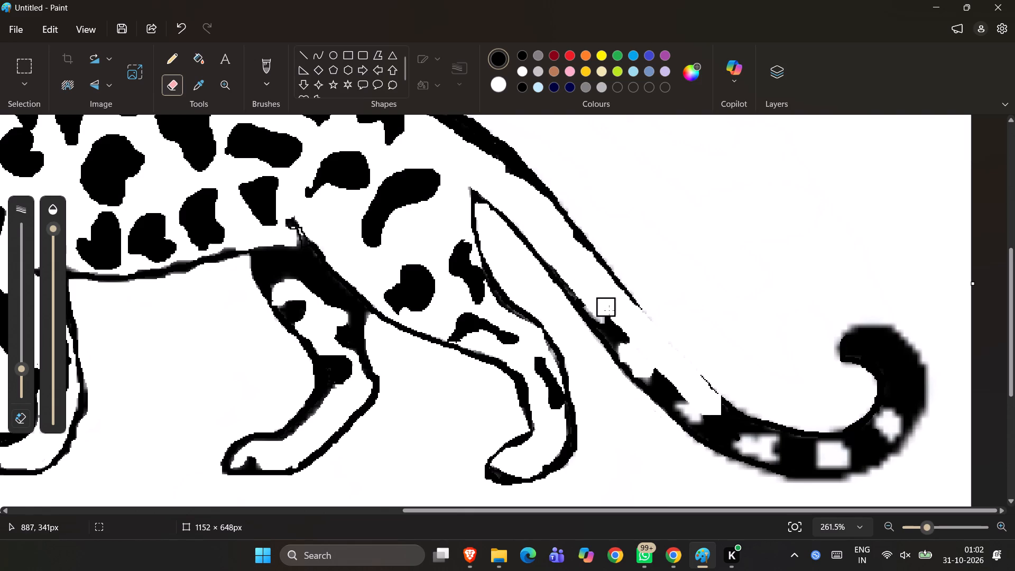
left_click_drag(609, 310, 556, 258)
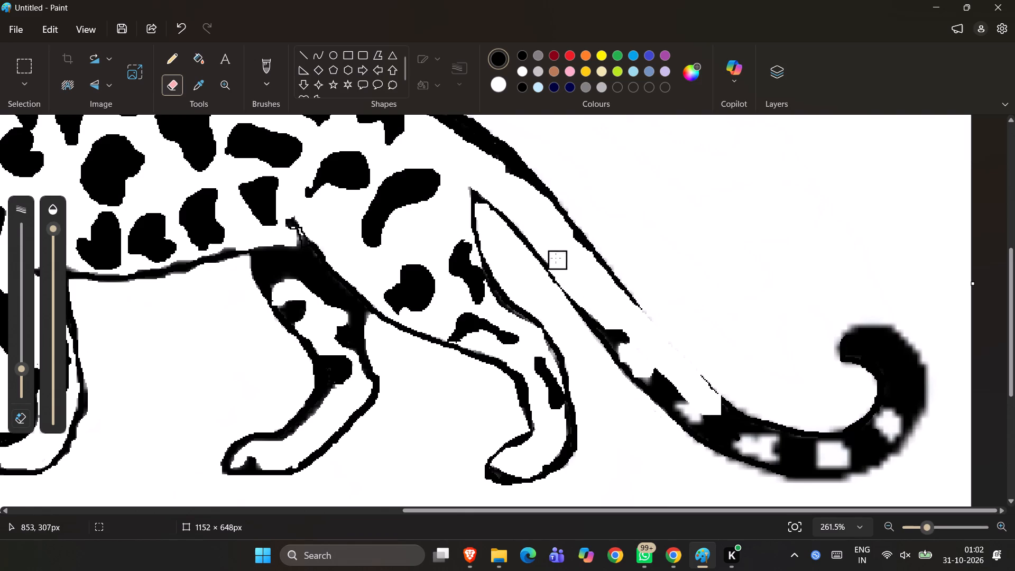
left_click_drag(556, 258, 622, 328)
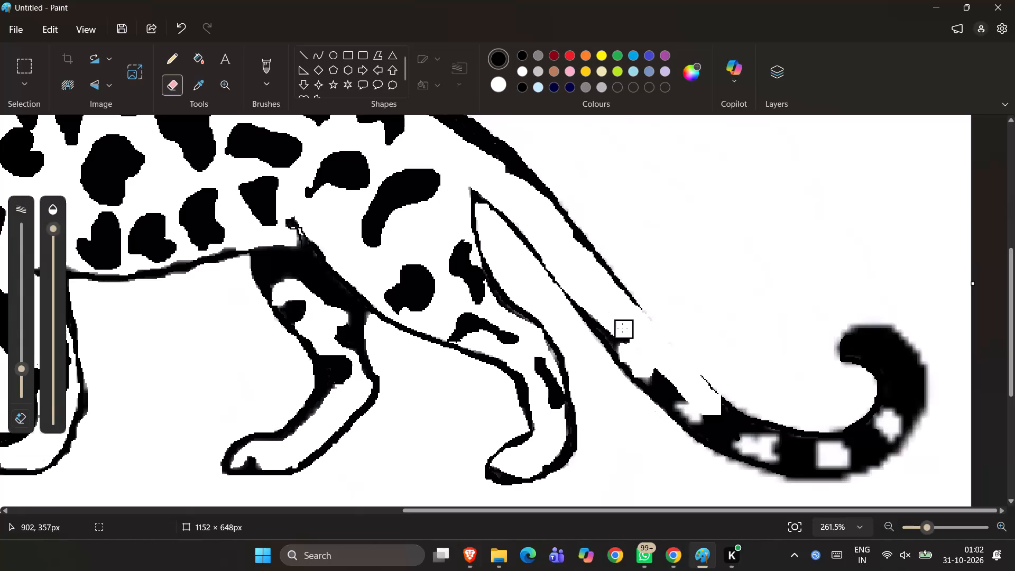
left_click_drag(622, 328, 658, 405)
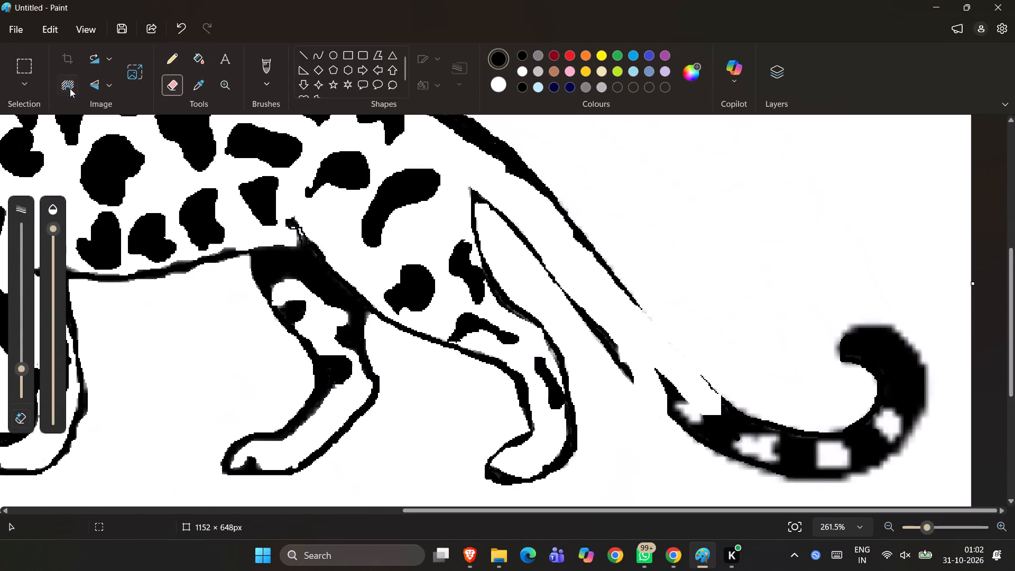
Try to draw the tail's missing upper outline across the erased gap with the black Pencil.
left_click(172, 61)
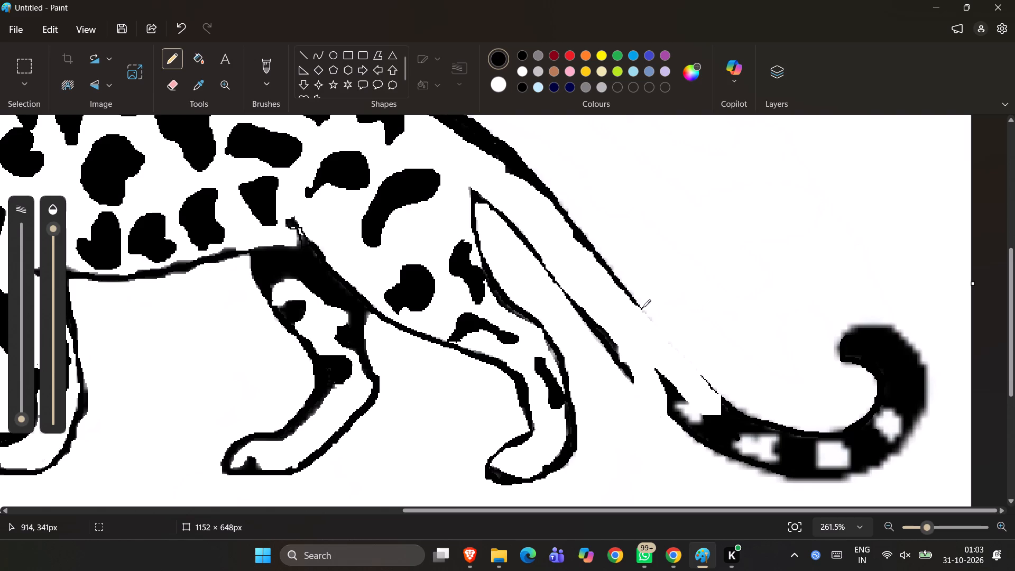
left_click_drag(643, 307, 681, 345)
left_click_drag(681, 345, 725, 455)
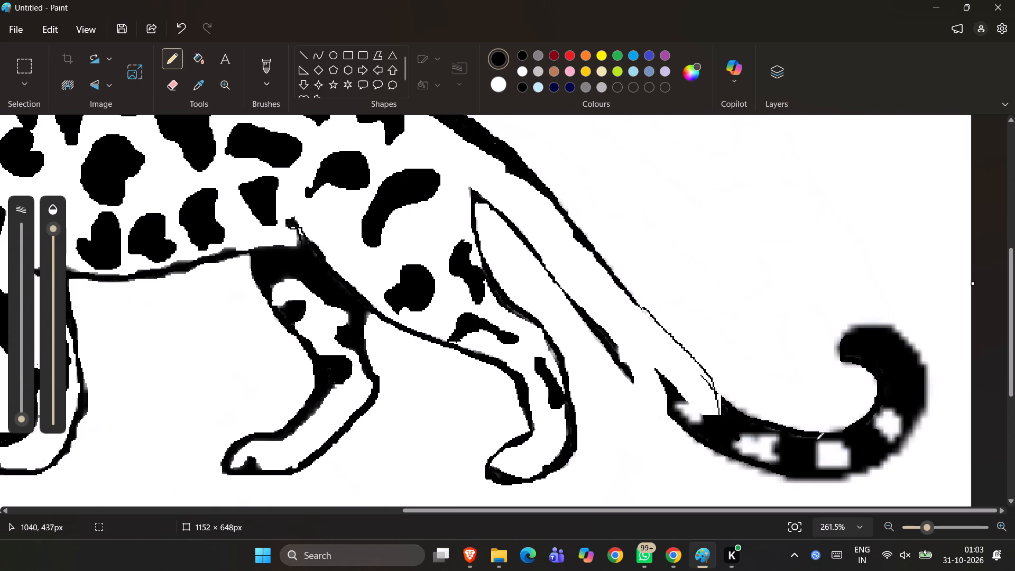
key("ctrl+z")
Draw a thin black pencil line bridging the gap in the tail's upper outline, following its diagonal slope.
scroll(836, 431, "up", 6, "ctrl")
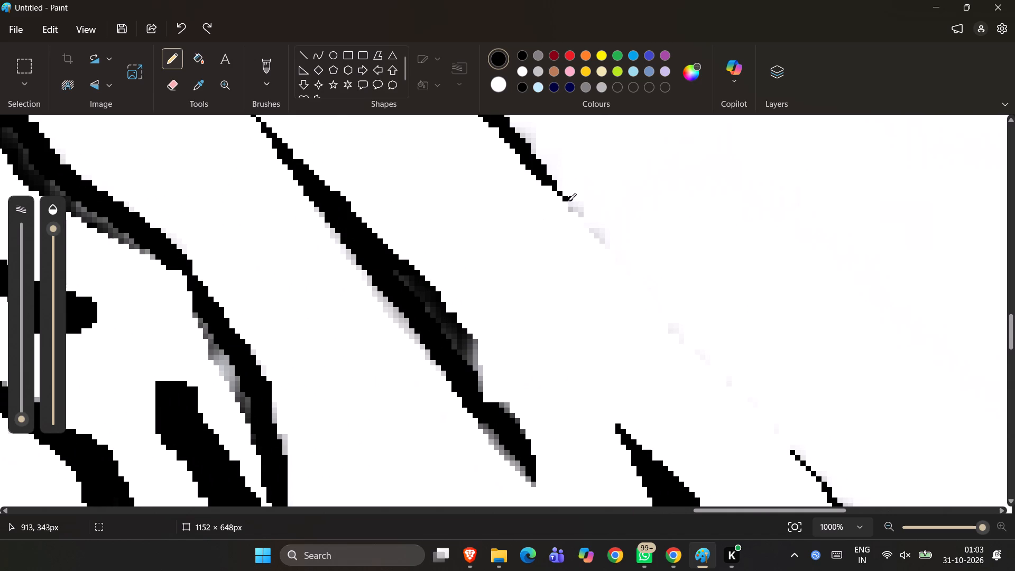
left_click_drag(569, 202, 586, 221)
left_click_drag(586, 221, 649, 285)
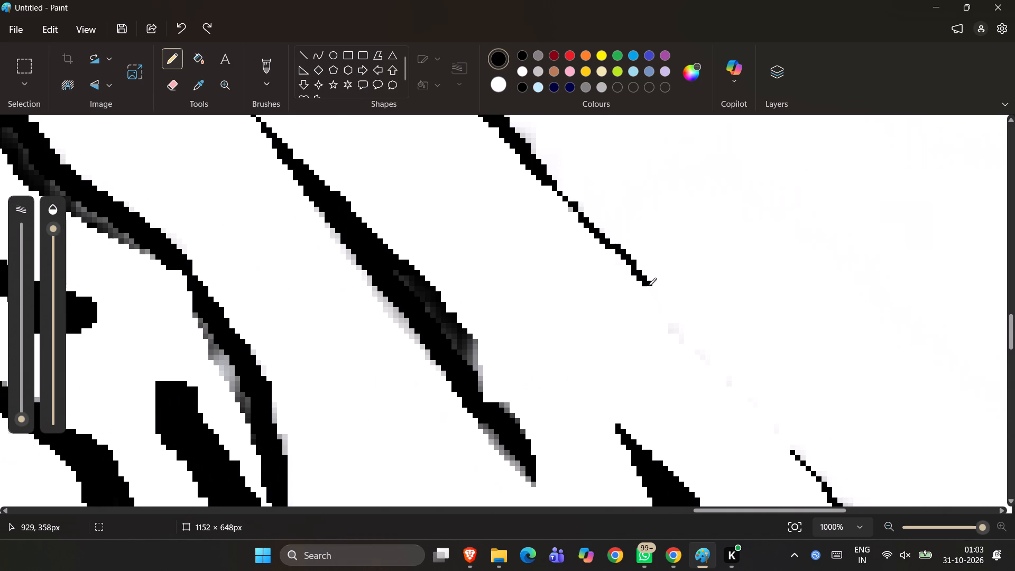
left_click_drag(649, 285, 676, 381)
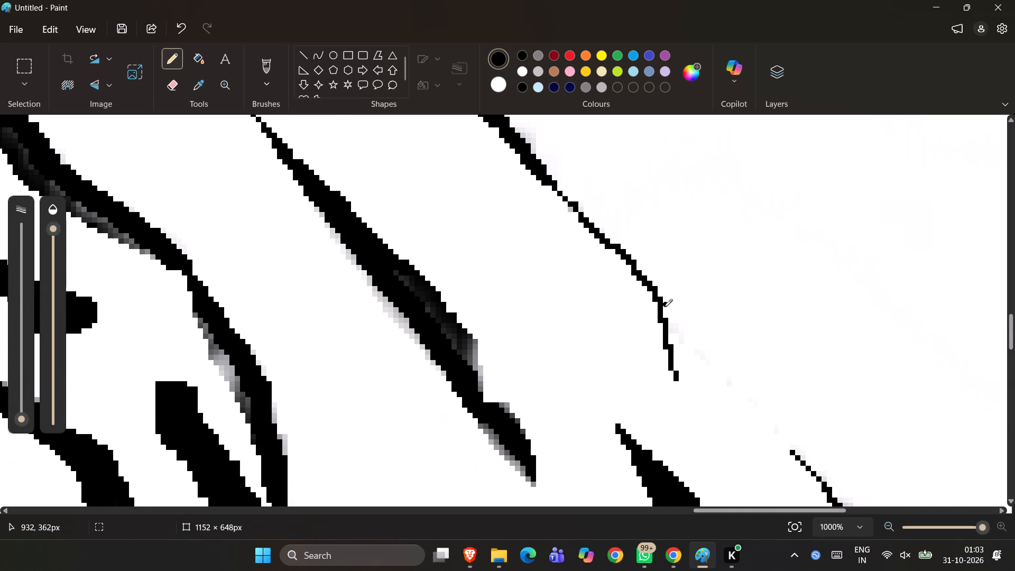
left_click_drag(662, 305, 728, 374)
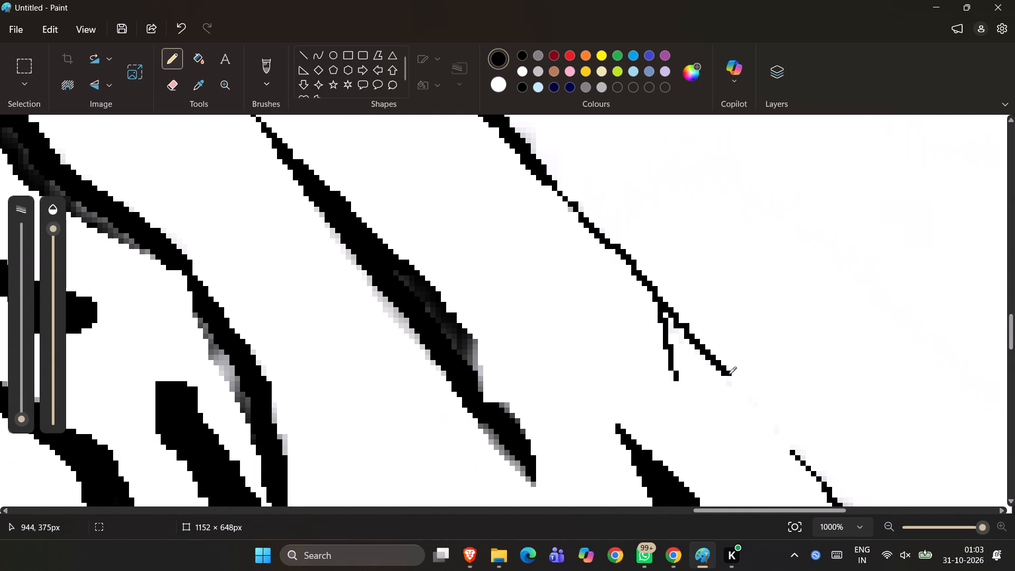
left_click_drag(728, 374, 792, 453)
scroll(782, 449, "right", 1)
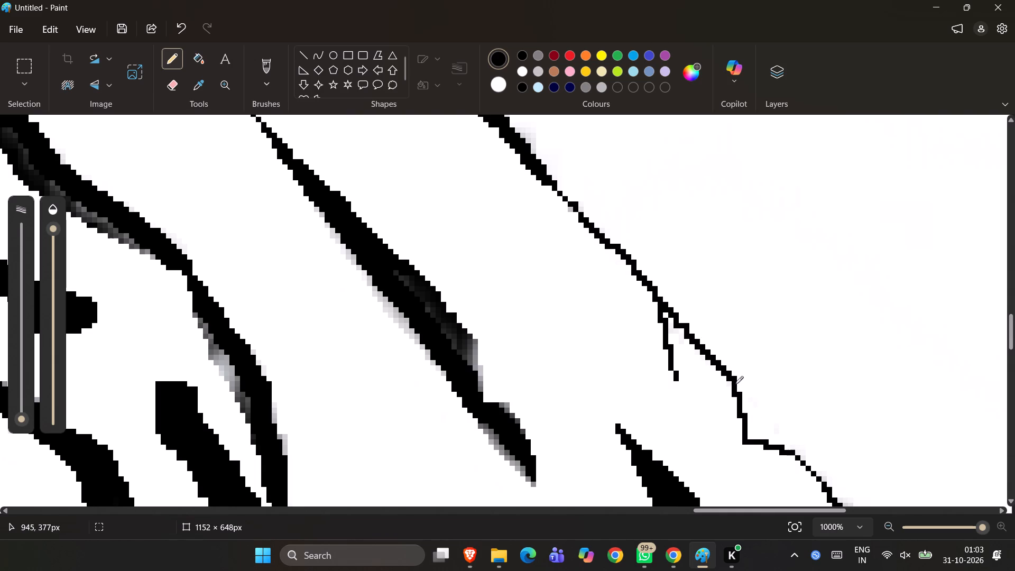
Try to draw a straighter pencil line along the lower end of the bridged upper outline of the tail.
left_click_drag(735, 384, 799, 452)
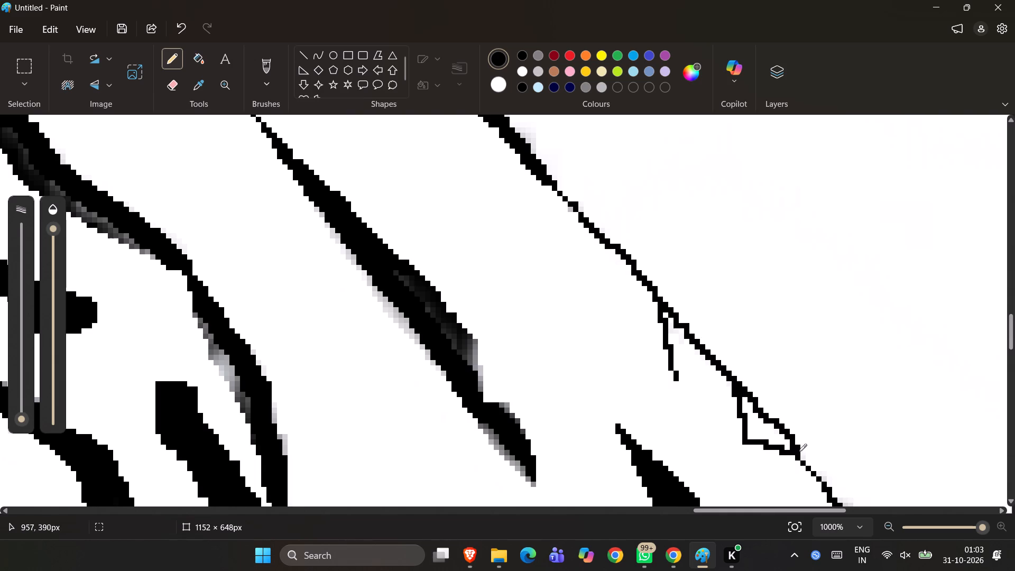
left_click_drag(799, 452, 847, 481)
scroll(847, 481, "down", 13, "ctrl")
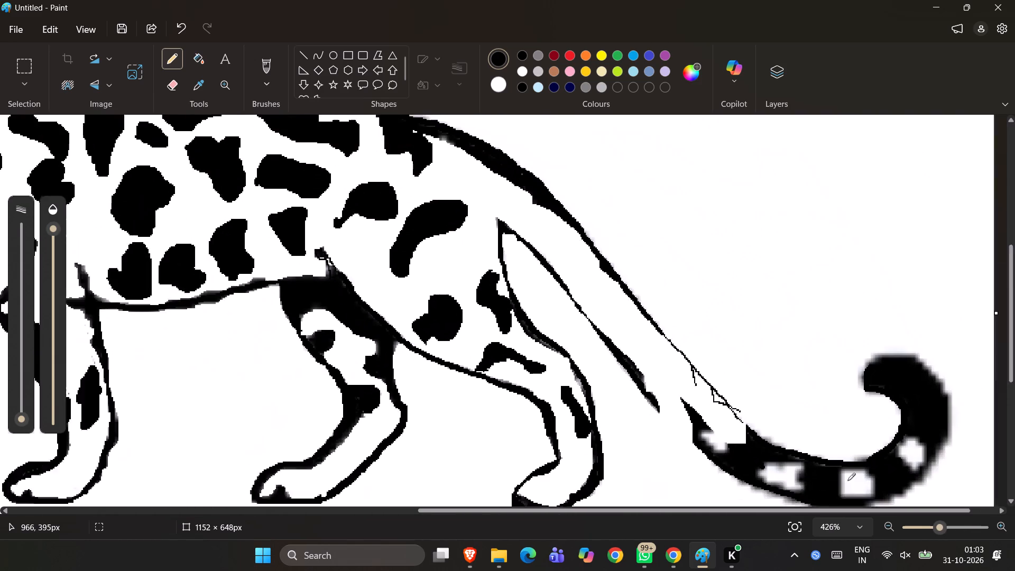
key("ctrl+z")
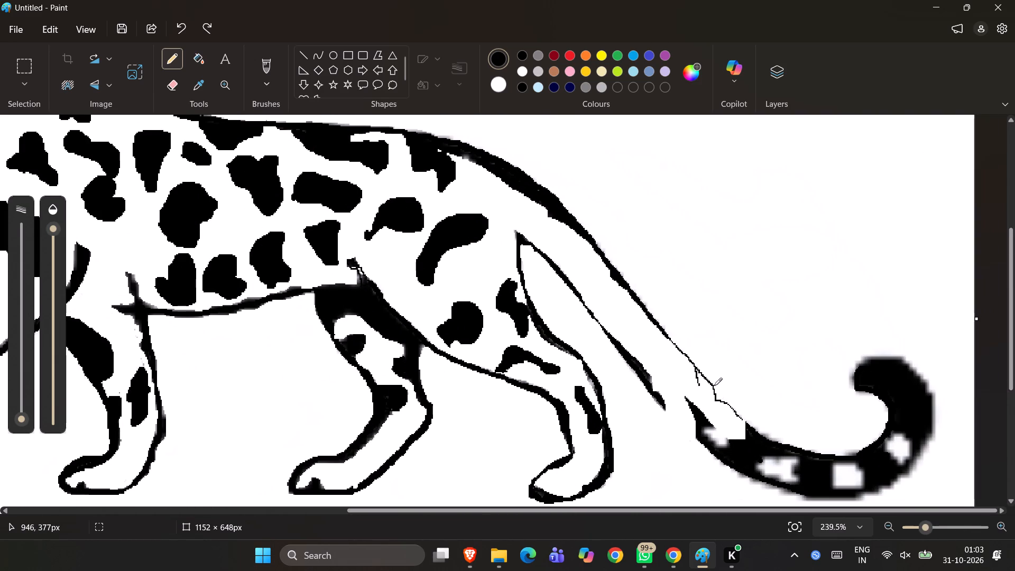
Draw the lower part of the tail's upper outline in black pencil, continuing around the inner curve toward the curled tip.
left_click_drag(714, 388, 724, 399)
left_click_drag(724, 399, 762, 432)
left_click_drag(762, 432, 808, 450)
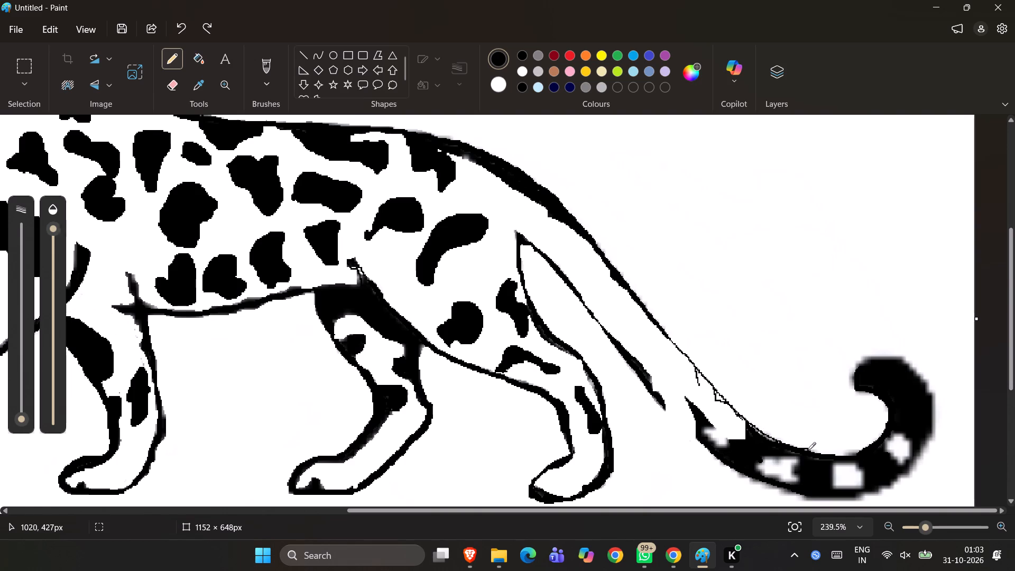
left_click_drag(808, 450, 892, 449)
left_click_drag(892, 449, 922, 446)
scroll(922, 446, "down", 4, "ctrl")
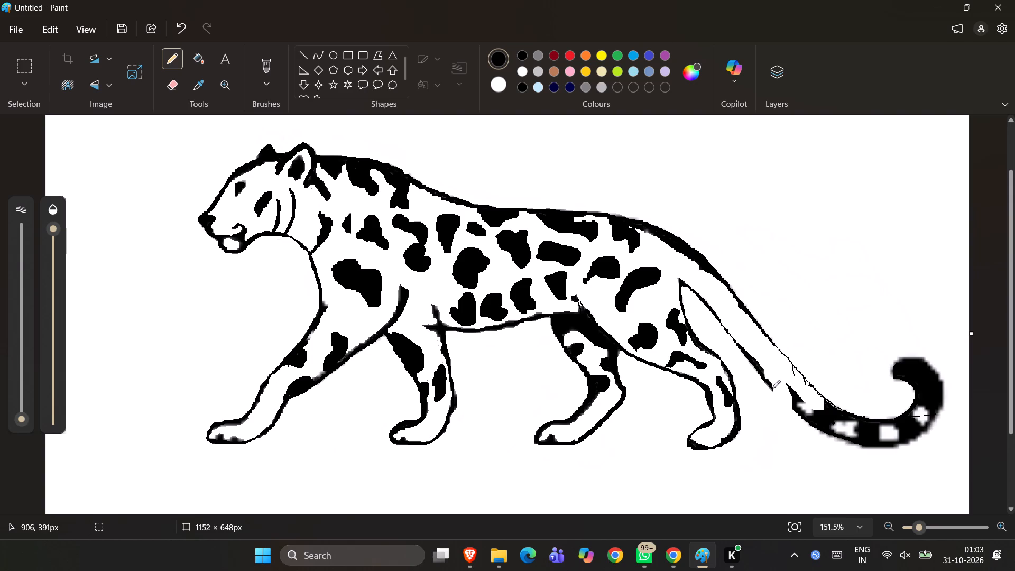
Bridge the gap in the tail's lower outline with black pencil strokes and thicken it where it meets the dark tail section.
left_click_drag(772, 388, 798, 411)
scroll(796, 400, "up", 6, "ctrl")
scroll(796, 400, "left", 4)
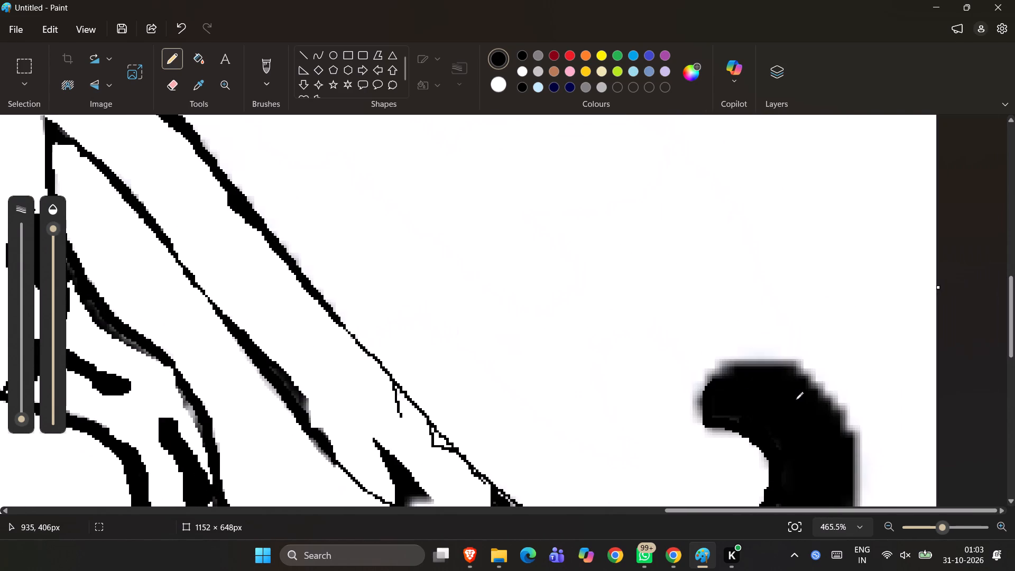
scroll(796, 400, "down", 1)
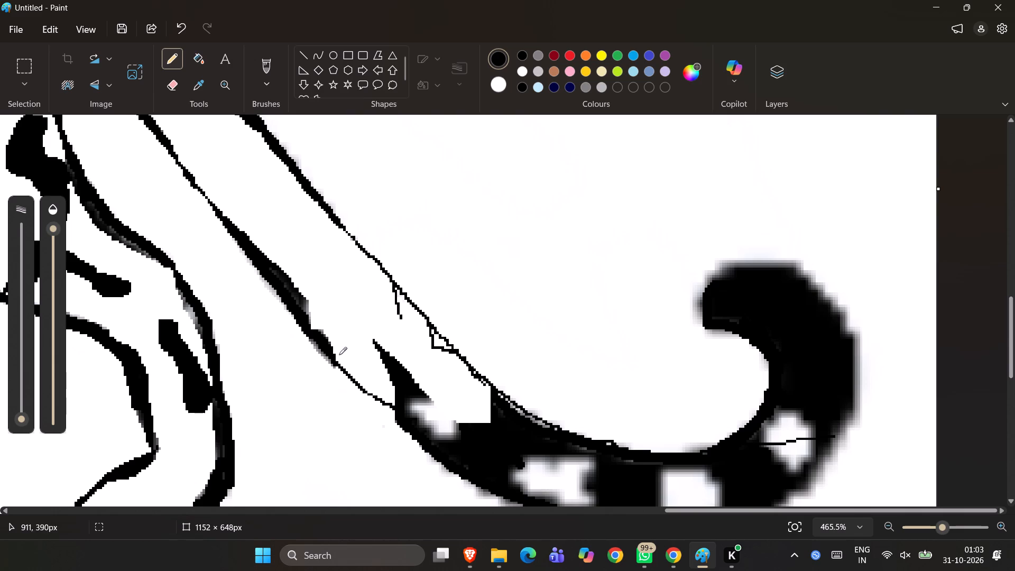
left_click_drag(335, 363, 346, 377)
left_click_drag(346, 377, 398, 420)
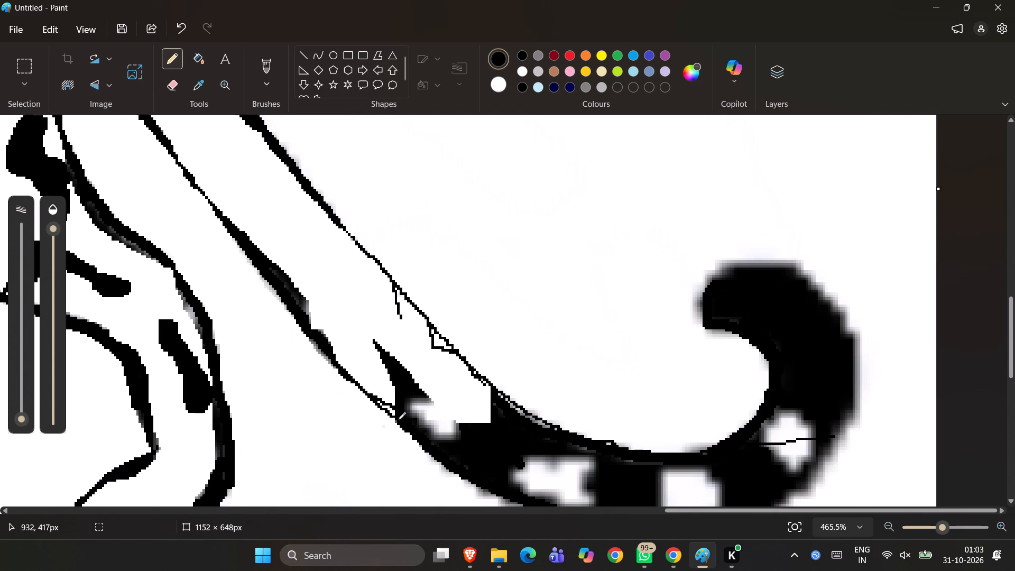
left_click_drag(398, 420, 405, 426)
left_click_drag(399, 424, 353, 377)
left_click_drag(353, 377, 343, 369)
scroll(343, 369, "down", 11, "ctrl")
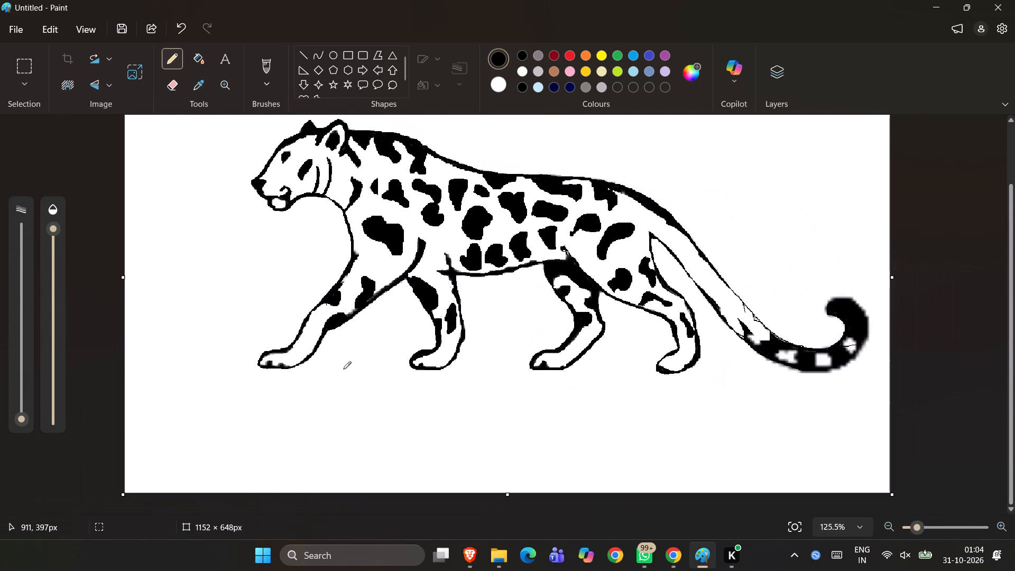
scroll(343, 369, "down", 3, "ctrl")
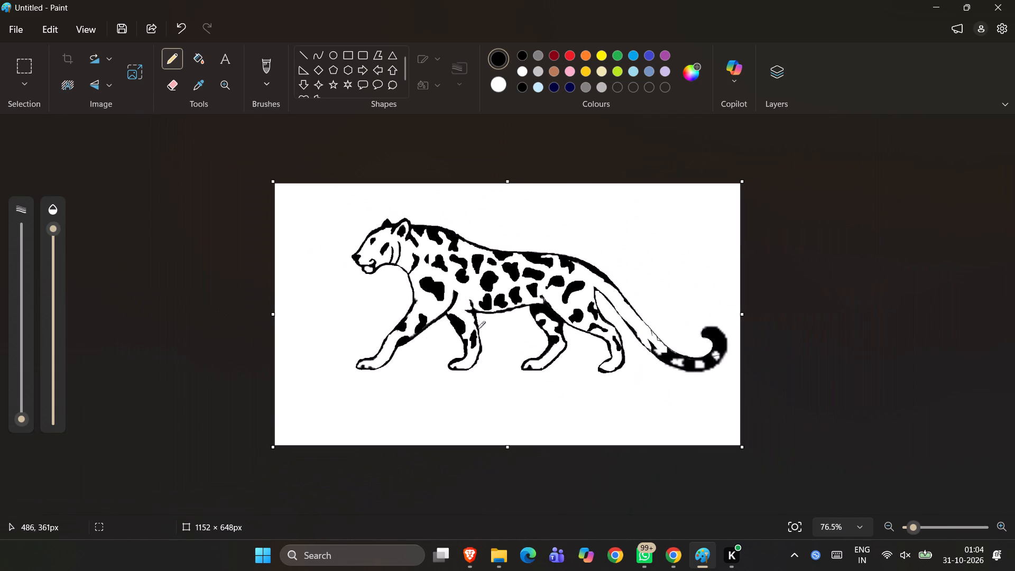
Erase the faint smudges in the white background above the tail with a small eraser.
scroll(667, 349, "up", 5, "ctrl")
scroll(667, 349, "left", 2)
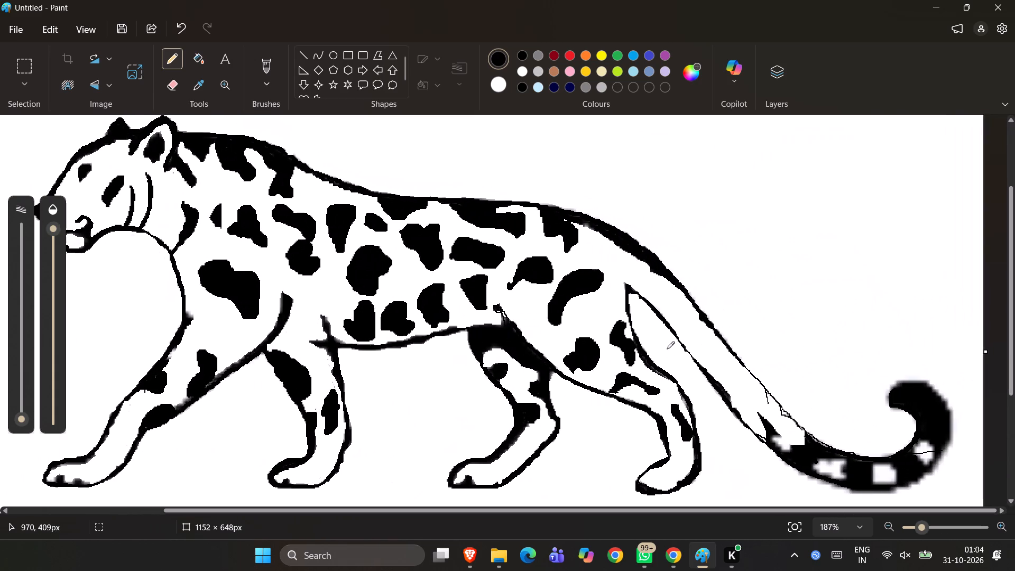
scroll(667, 349, "left", 2)
left_click(173, 88)
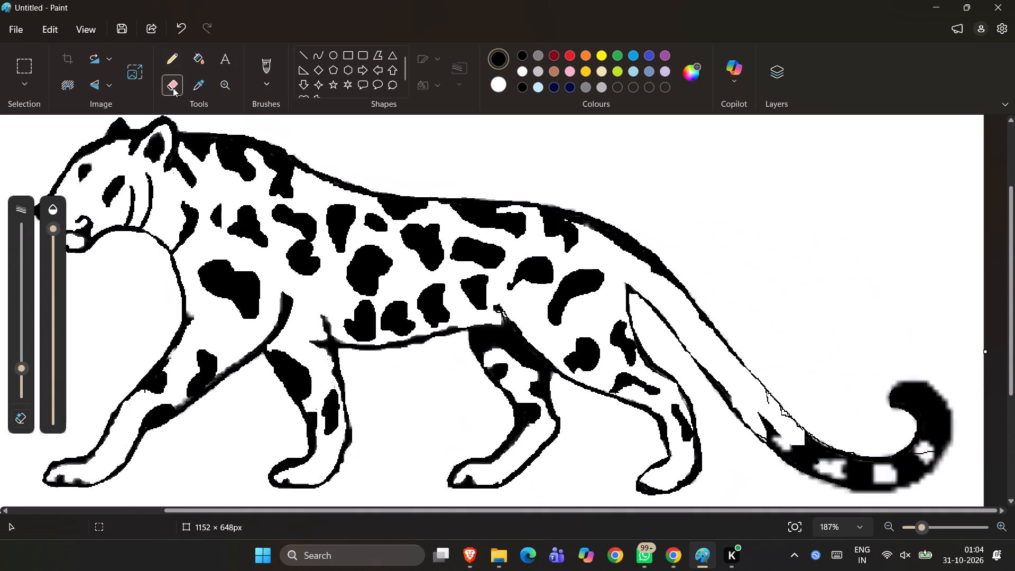
left_click(19, 382)
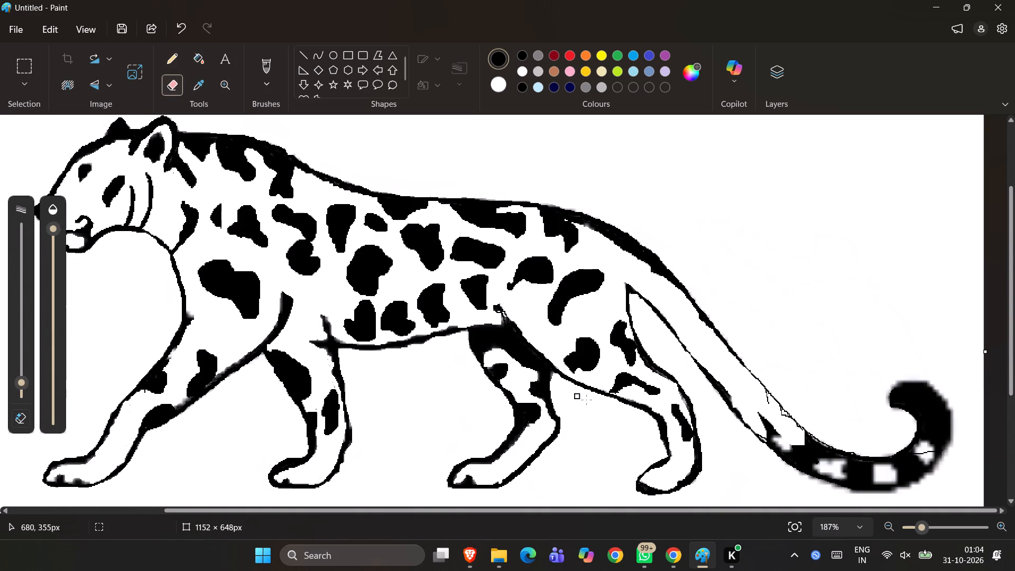
scroll(813, 431, "up", 2, "ctrl")
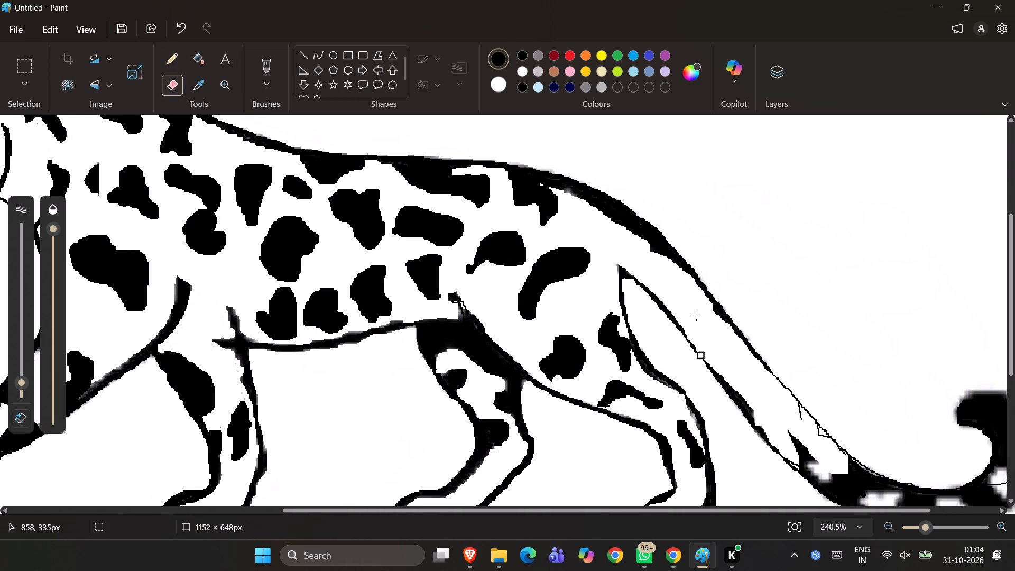
left_click_drag(773, 177, 785, 179)
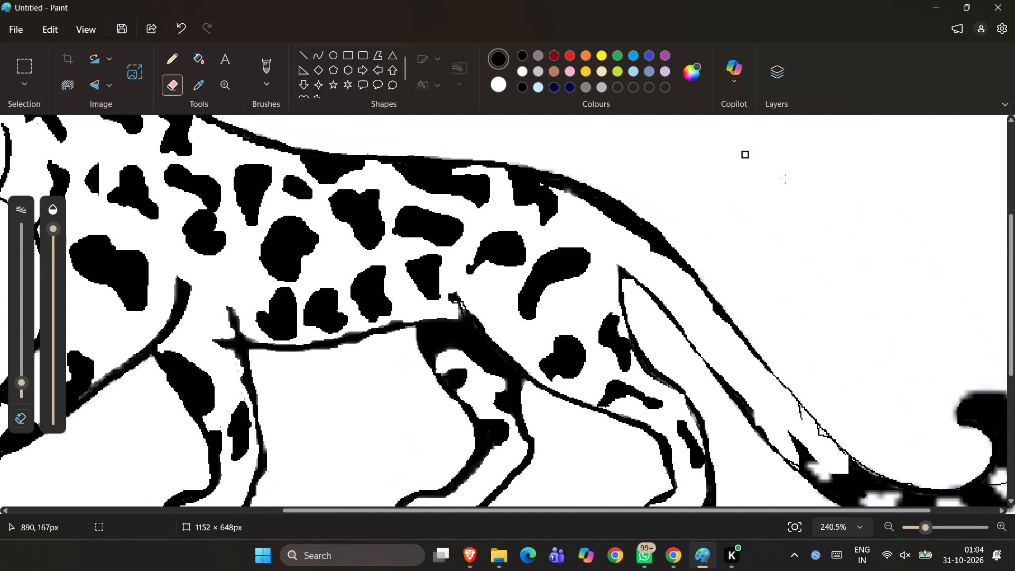
left_click_drag(785, 179, 931, 217)
left_click_drag(931, 217, 902, 293)
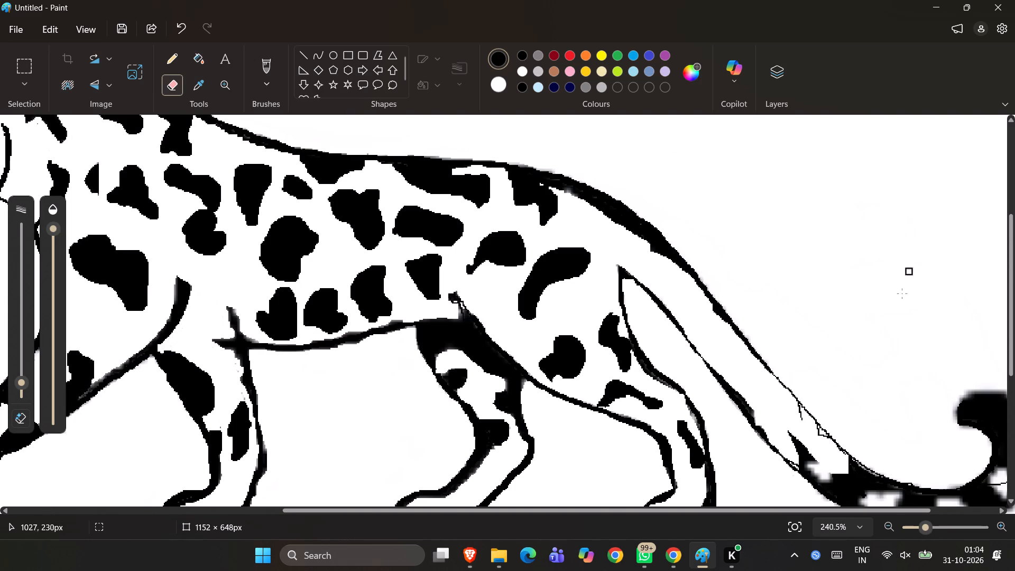
left_click_drag(902, 293, 879, 238)
Enlarge the eraser and wipe the background clean above the hindquarters and along the upper side of the tail.
left_click(21, 310)
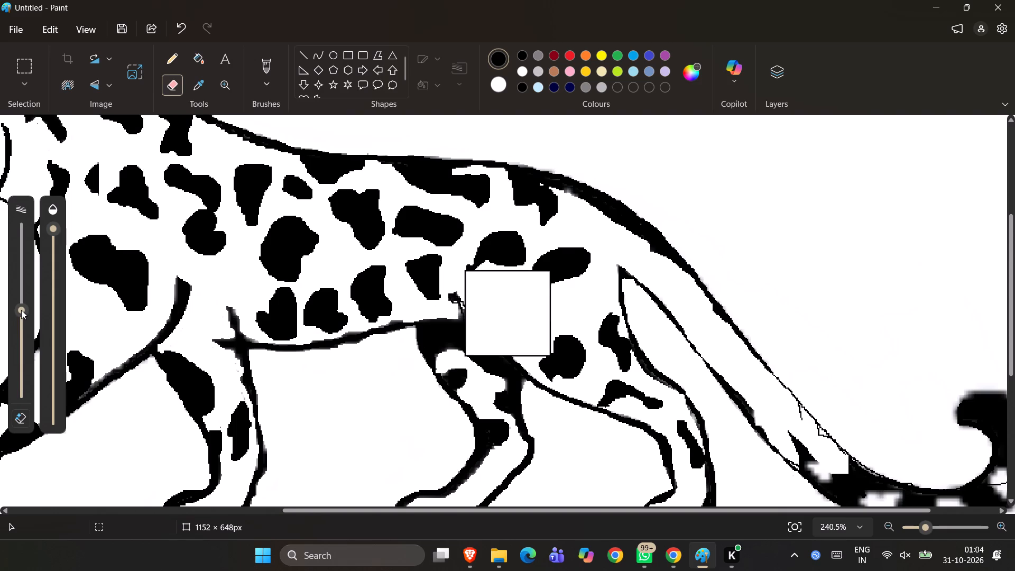
left_click_drag(665, 153, 671, 156)
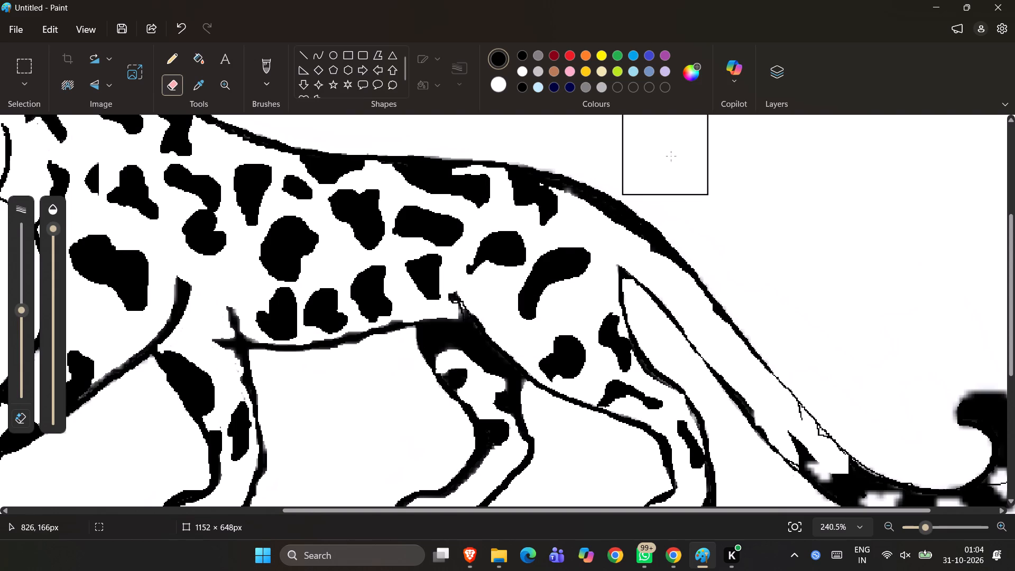
left_click_drag(671, 156, 602, 115)
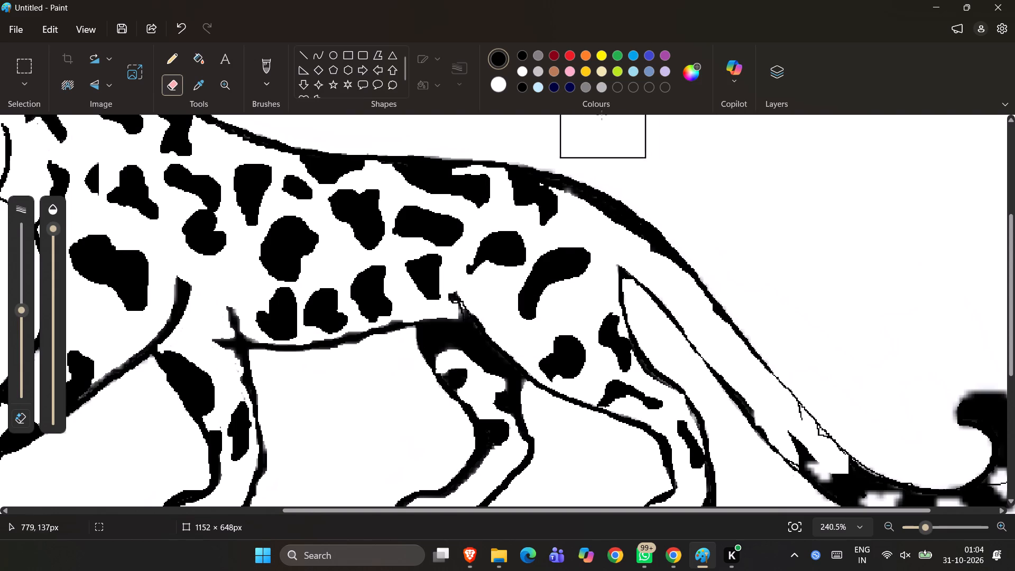
left_click_drag(602, 115, 796, 139)
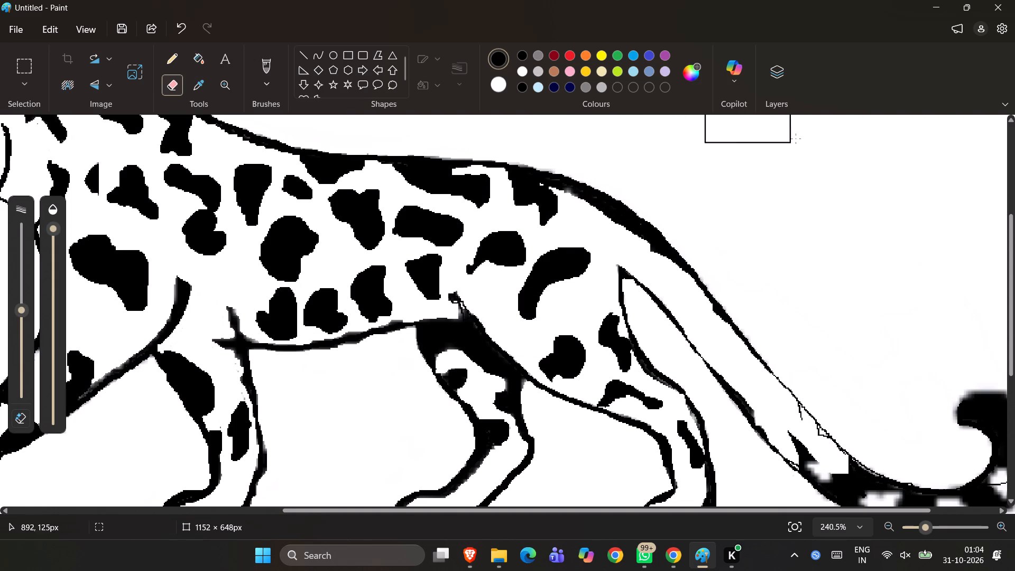
left_click_drag(796, 139, 859, 309)
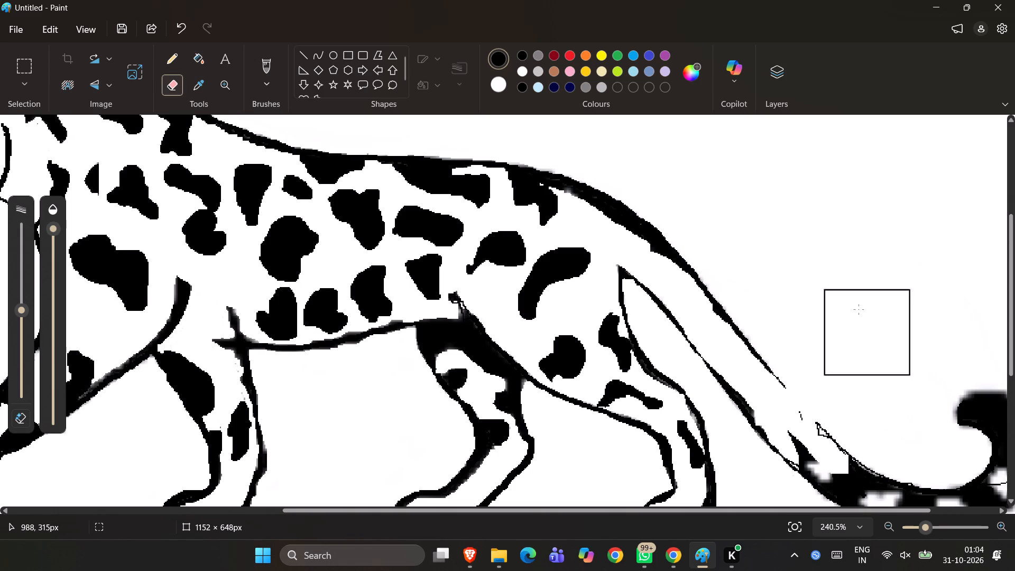
left_click_drag(859, 309, 745, 241)
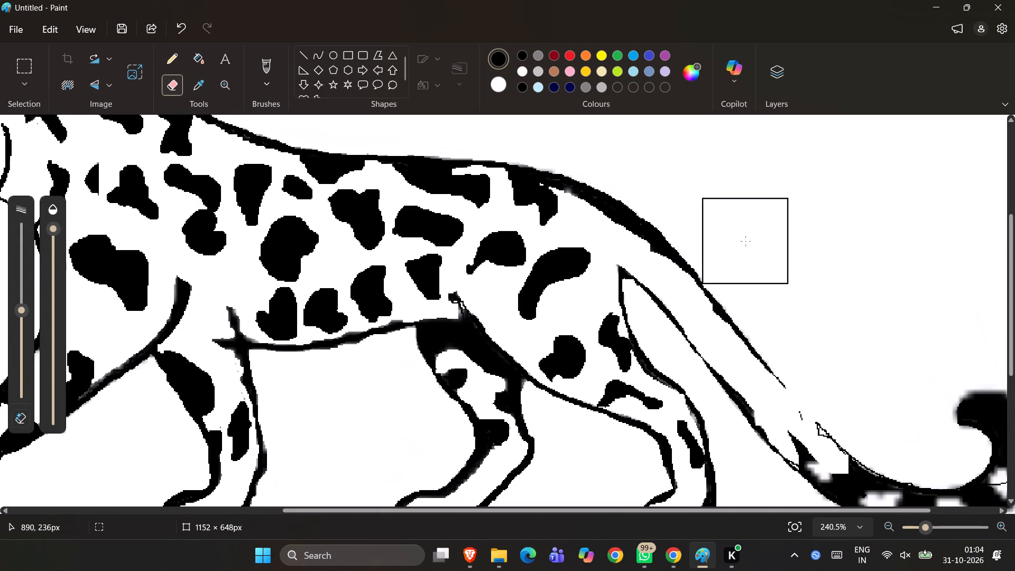
left_click_drag(745, 241, 707, 195)
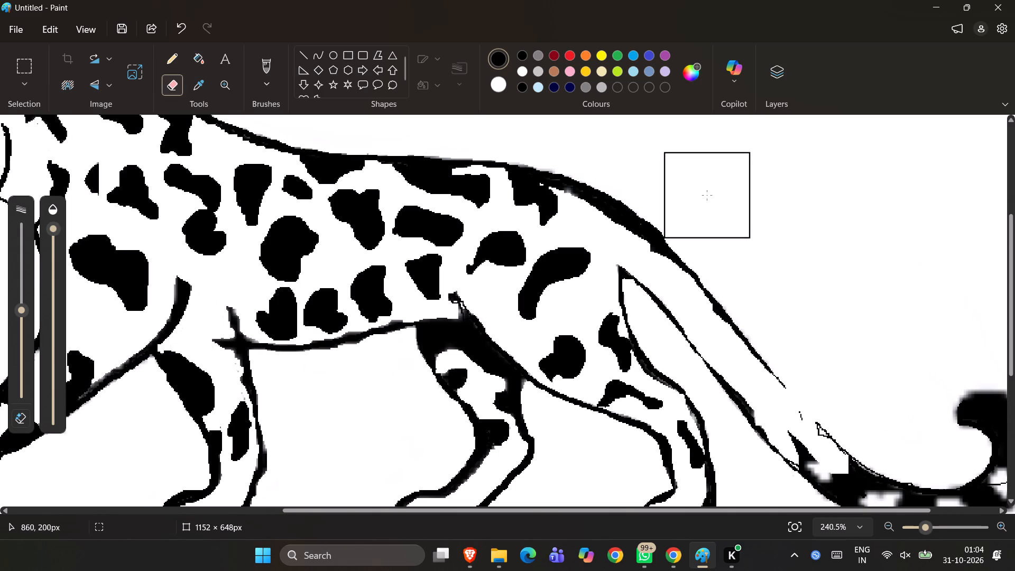
left_click_drag(707, 195, 644, 134)
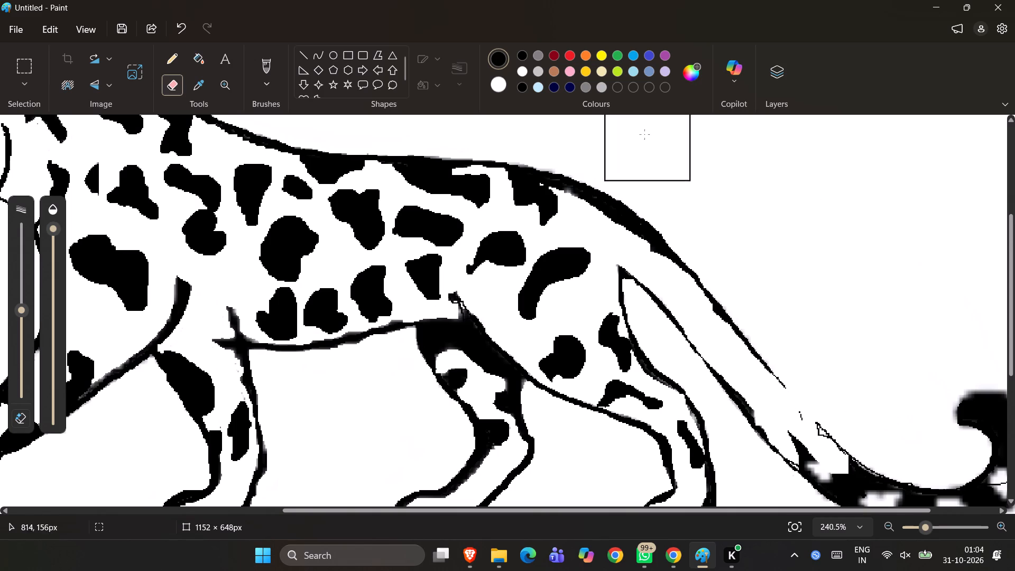
left_click_drag(644, 134, 628, 102)
Erase leftover faint marks from the background along the canvas's upper edge and above the leopard's back.
scroll(731, 160, "down", 6, "ctrl")
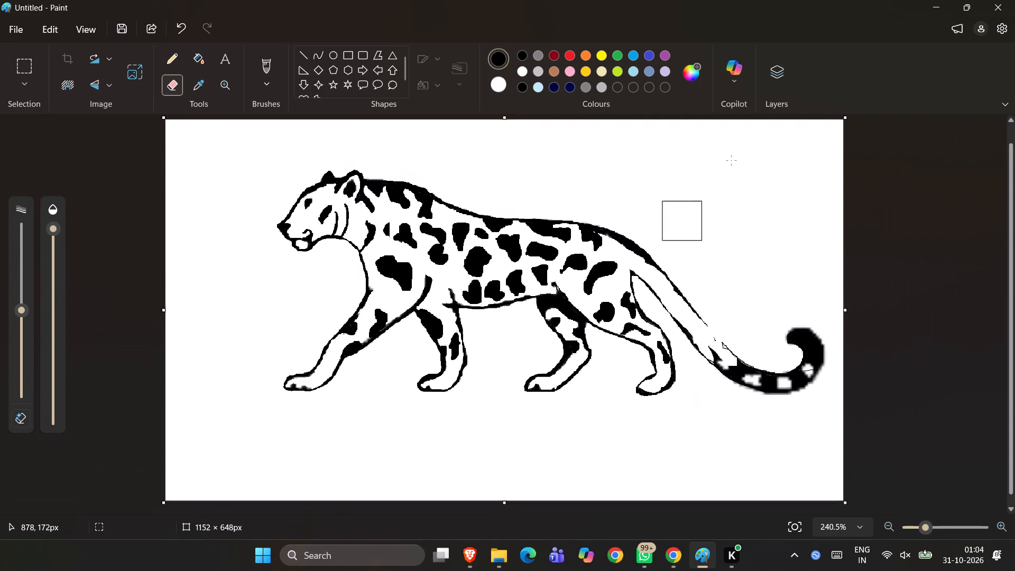
scroll(731, 160, "down", 3, "ctrl")
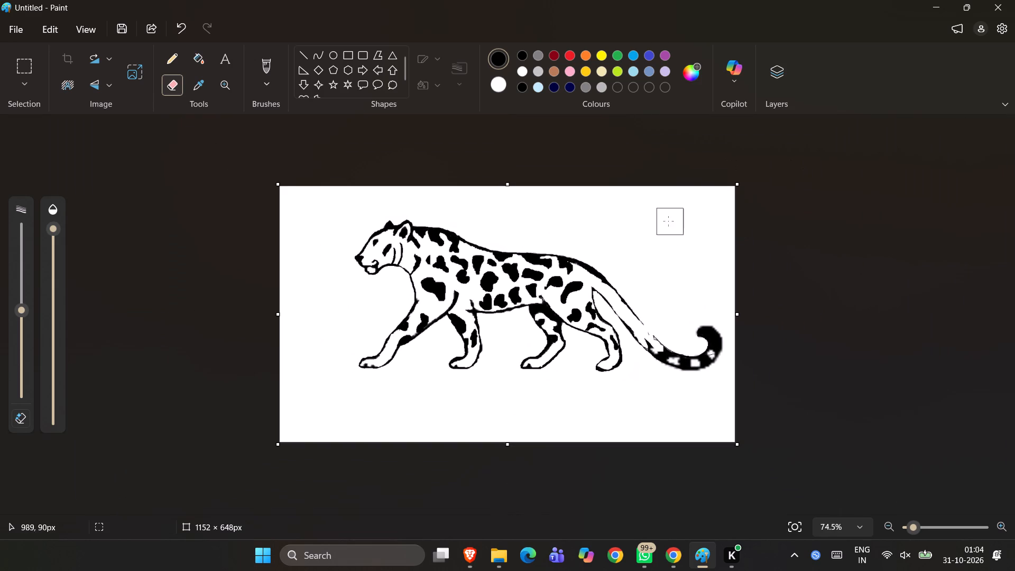
left_click_drag(666, 221, 675, 206)
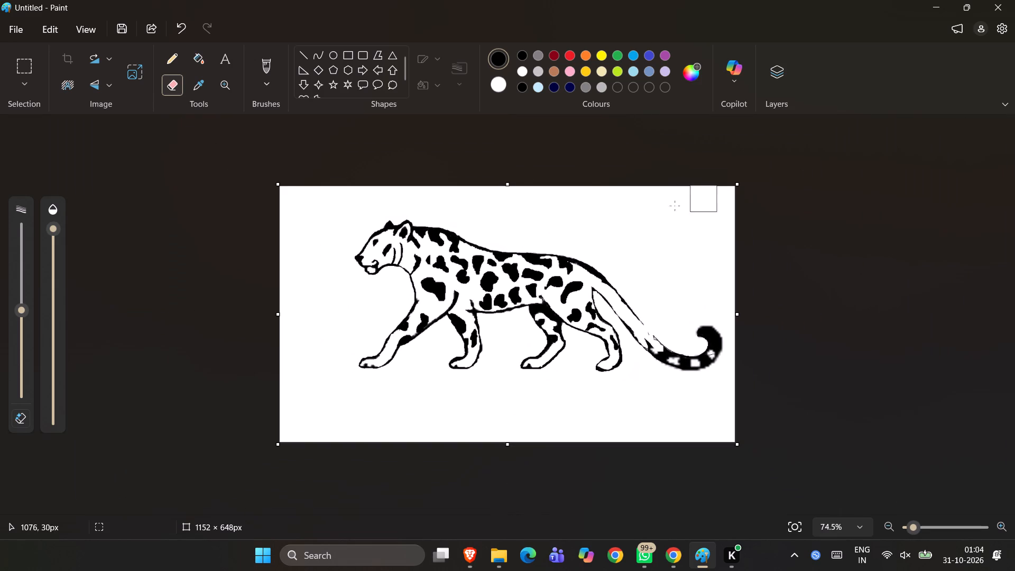
left_click_drag(675, 206, 482, 198)
left_click_drag(482, 198, 459, 209)
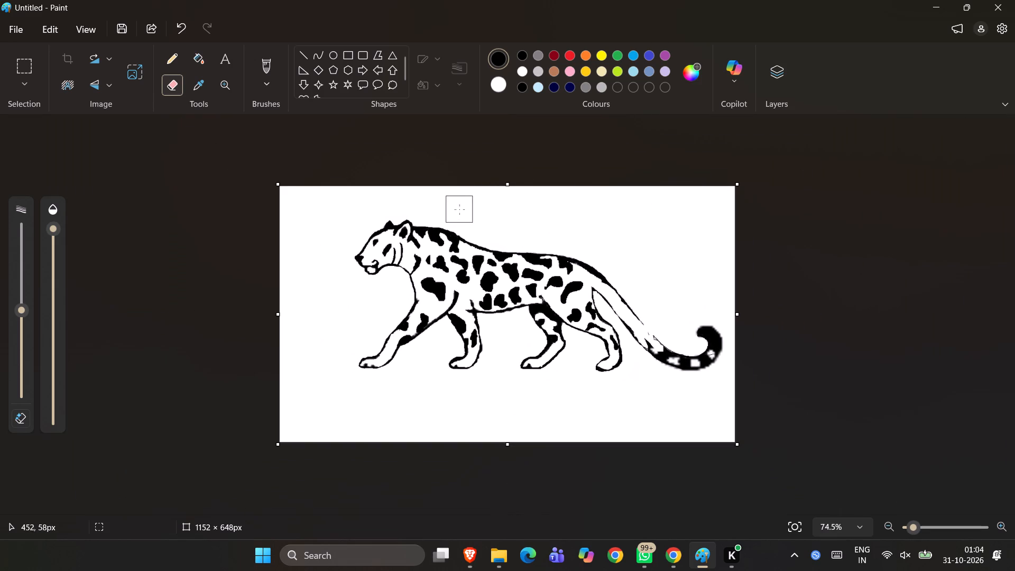
left_click_drag(459, 209, 457, 212)
left_click_drag(457, 212, 468, 215)
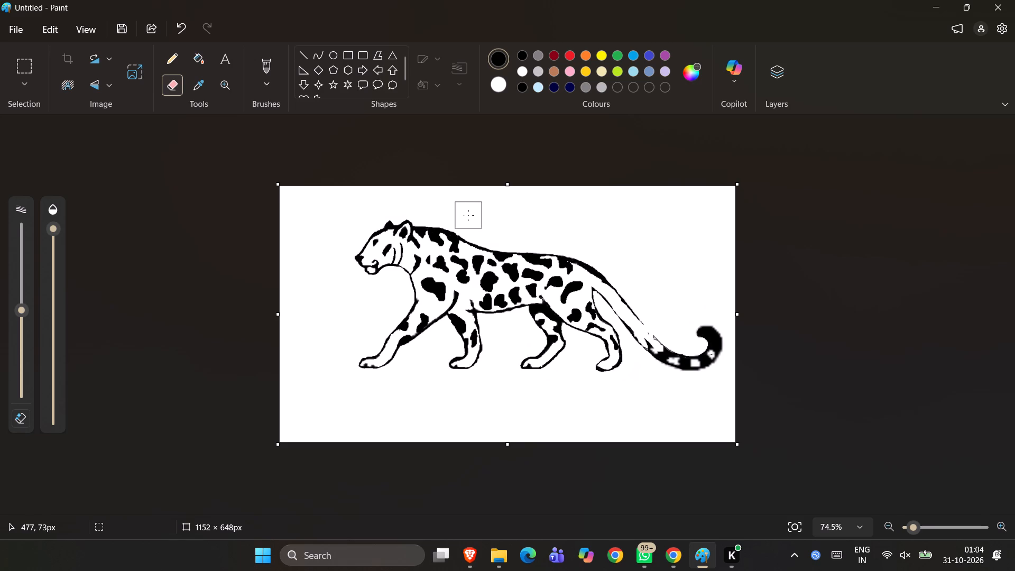
left_click_drag(468, 215, 446, 203)
Fill the background area beside the leopard's ear with white.
scroll(446, 203, "up", 4, "ctrl")
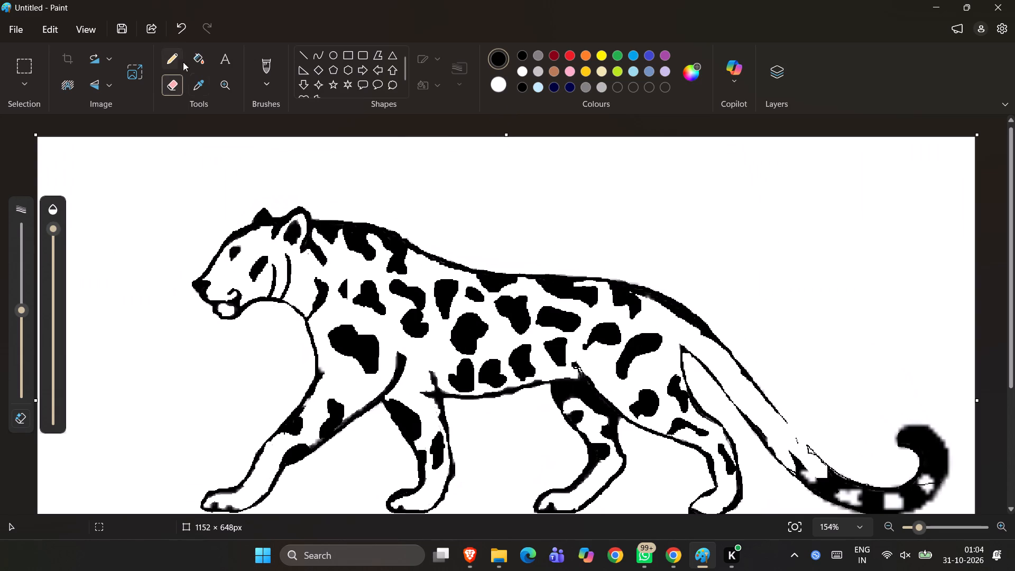
left_click(205, 53)
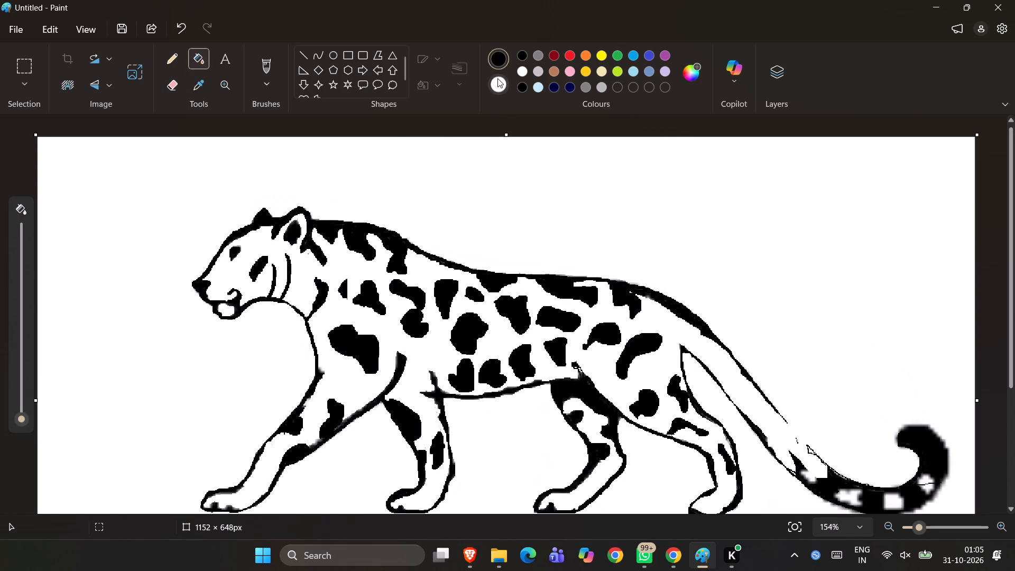
left_click(499, 87)
left_click(250, 211)
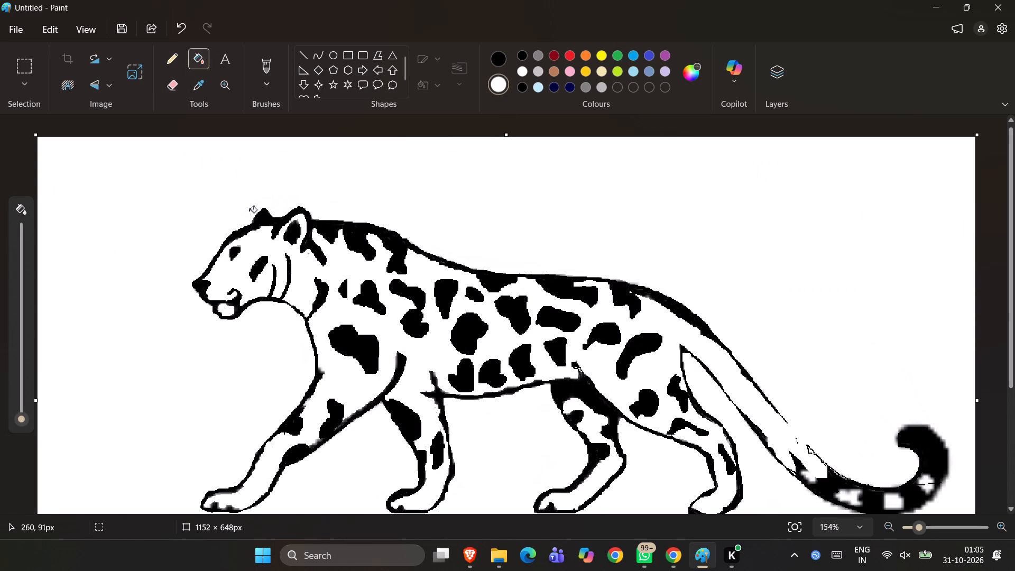
Fill the remaining faint patches of background between and just above the leopard's ears with white.
left_click(268, 201)
left_click(257, 205)
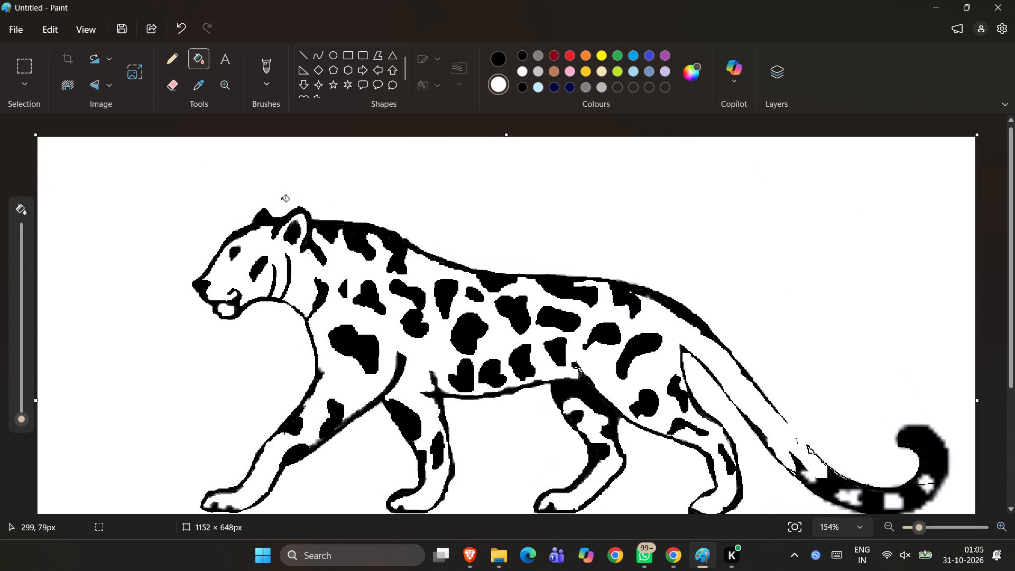
left_click(280, 201)
left_click(297, 199)
left_click(285, 208)
left_click_drag(277, 211, 266, 206)
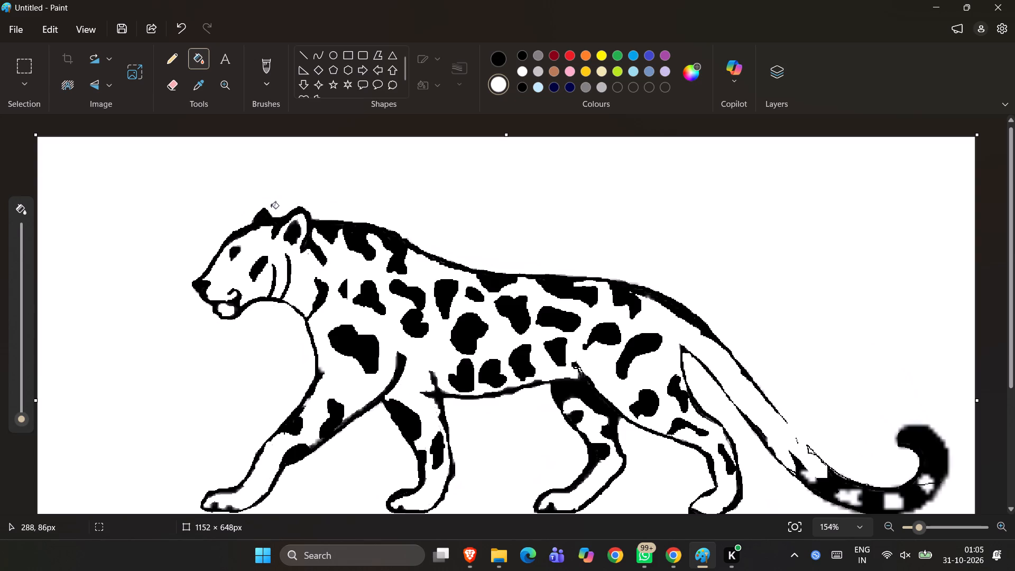
double_click(271, 207)
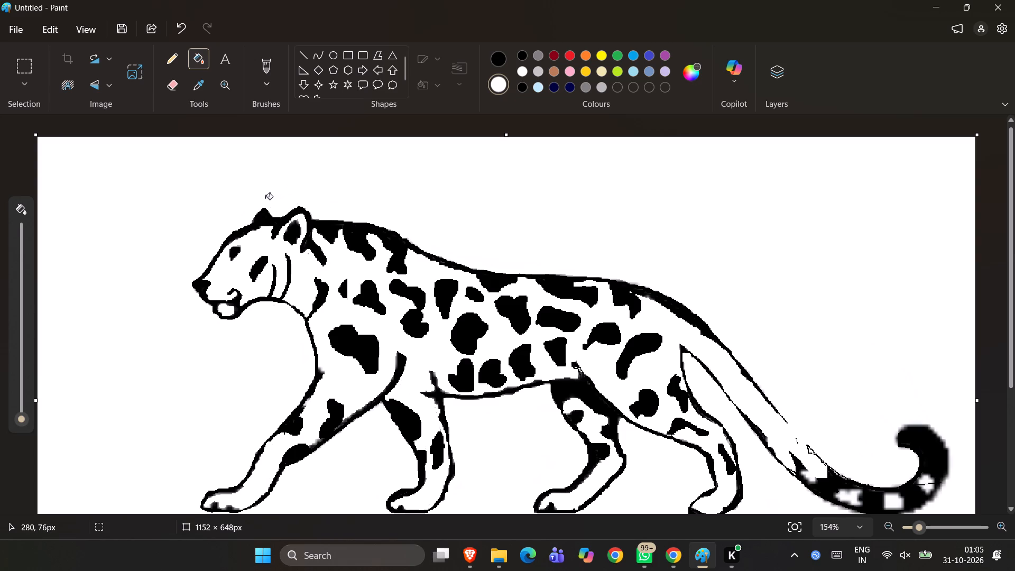
Fill the off-white background patches in front of the ears and above the leopard's forehead with white.
double_click(265, 198)
left_click_drag(265, 198, 247, 197)
left_click(247, 197)
left_click_drag(247, 197, 288, 191)
left_click_drag(288, 191, 248, 199)
left_click_drag(248, 199, 242, 207)
left_click_drag(242, 207, 241, 213)
left_click_drag(241, 213, 261, 198)
double_click(261, 198)
left_click_drag(261, 198, 246, 193)
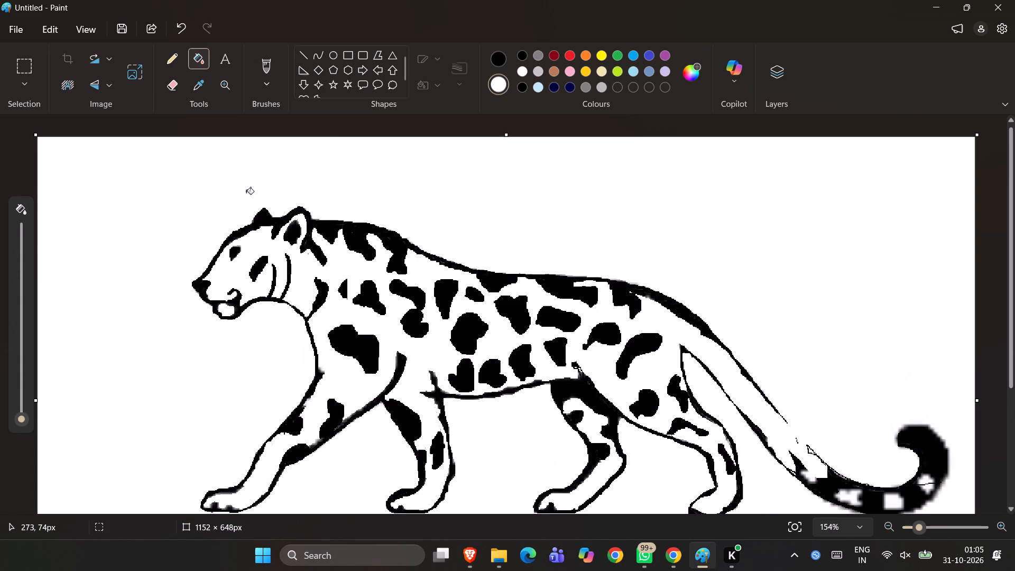
left_click_drag(246, 193, 244, 193)
triple_click(251, 195)
left_click_drag(251, 195, 262, 195)
scroll(264, 195, "up", 6, "ctrl")
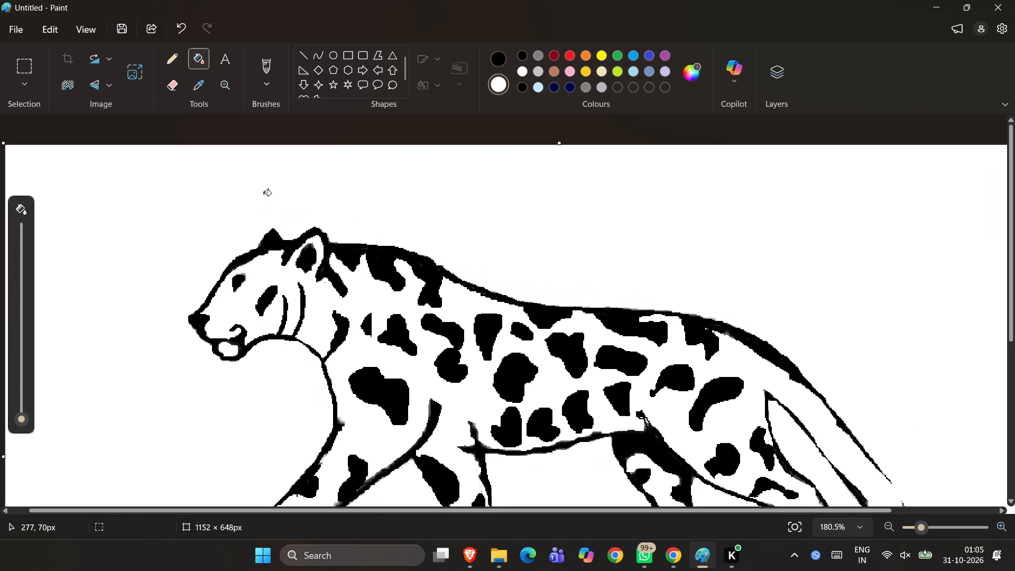
scroll(264, 195, "up", 11, "ctrl")
scroll(264, 195, "down", 1)
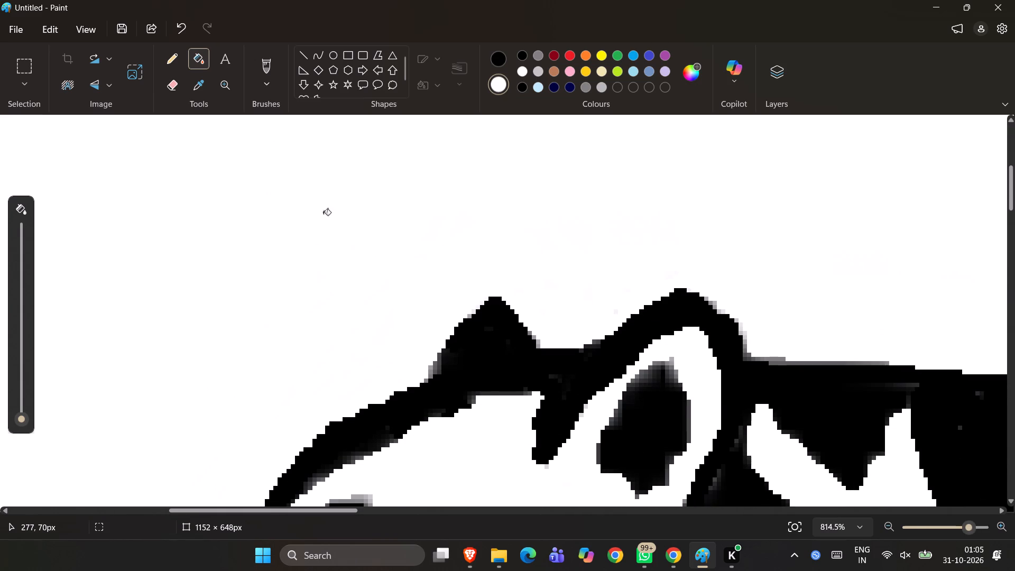
left_click(385, 288)
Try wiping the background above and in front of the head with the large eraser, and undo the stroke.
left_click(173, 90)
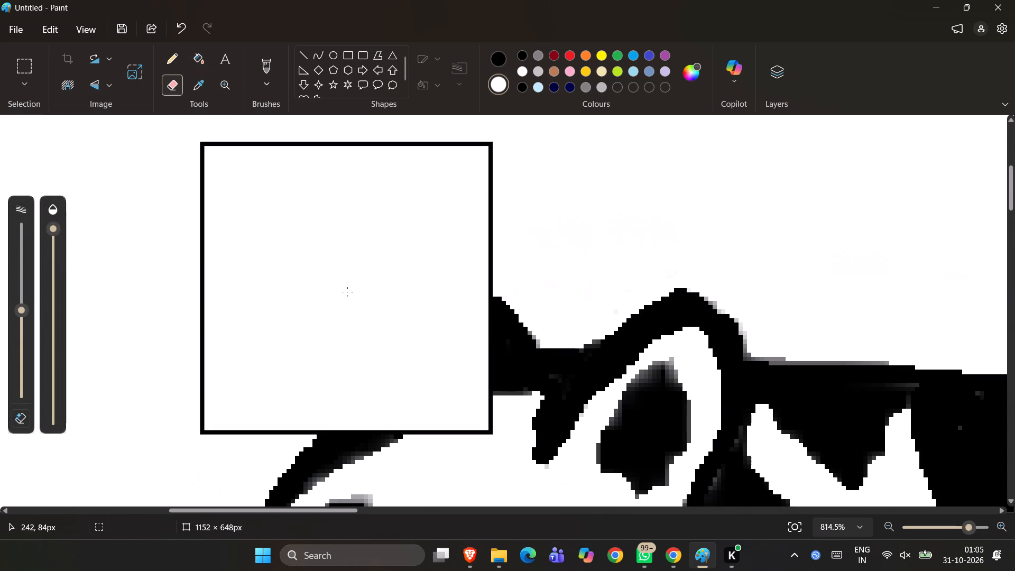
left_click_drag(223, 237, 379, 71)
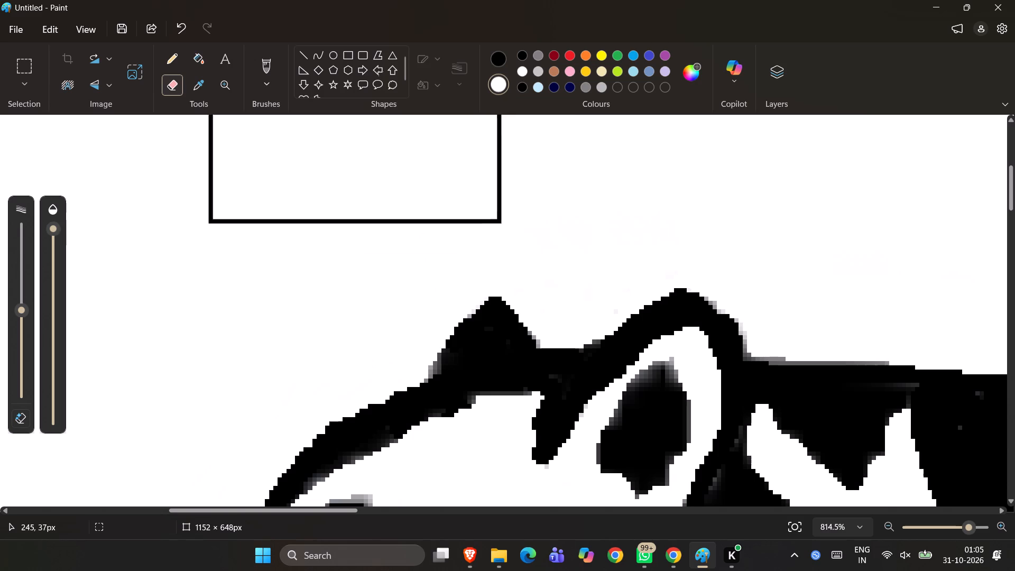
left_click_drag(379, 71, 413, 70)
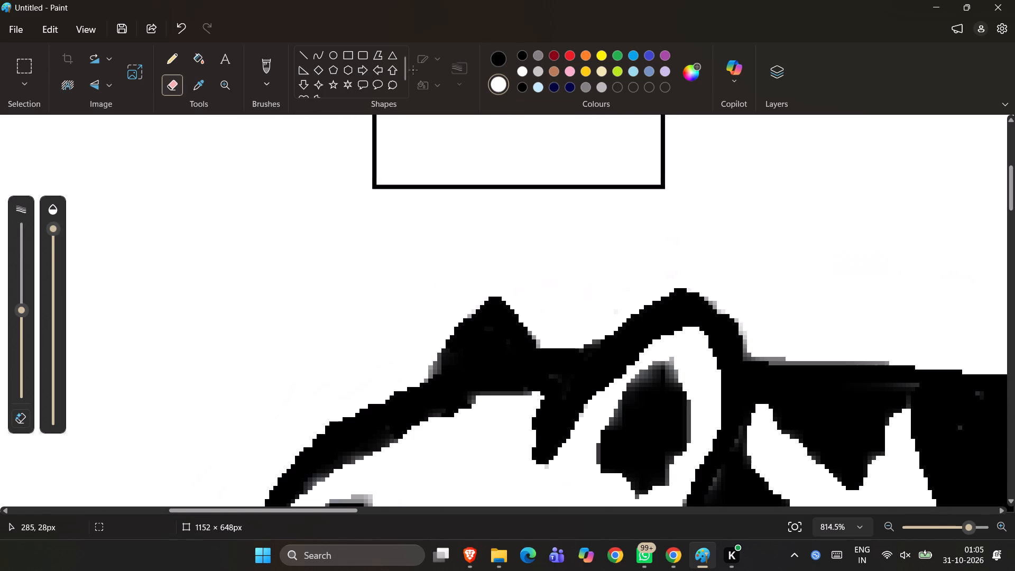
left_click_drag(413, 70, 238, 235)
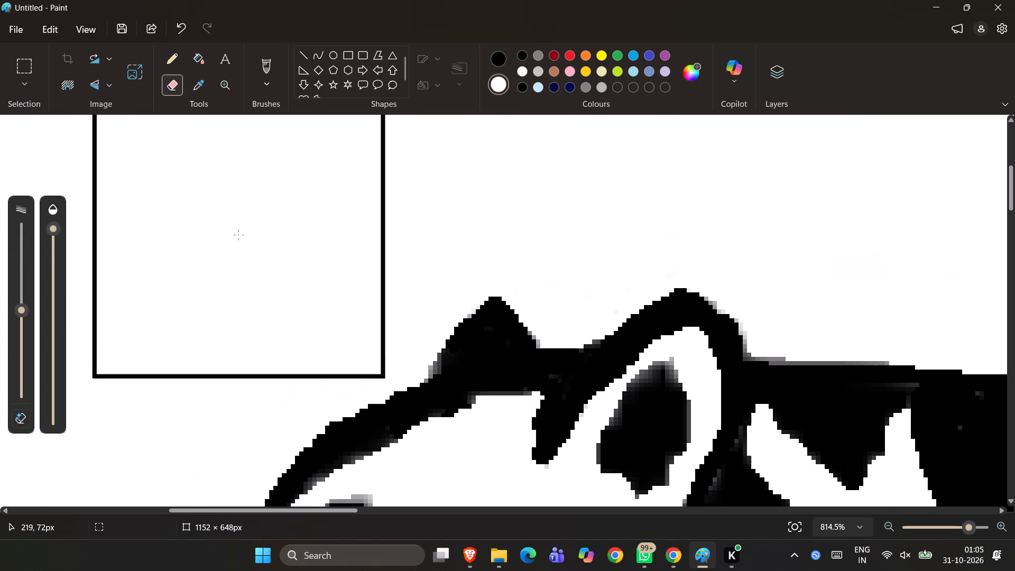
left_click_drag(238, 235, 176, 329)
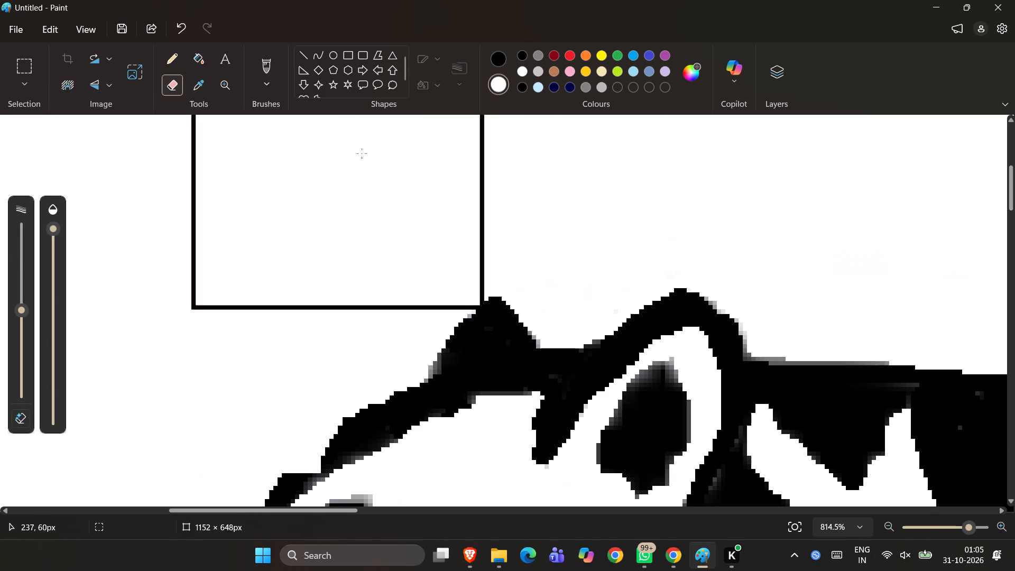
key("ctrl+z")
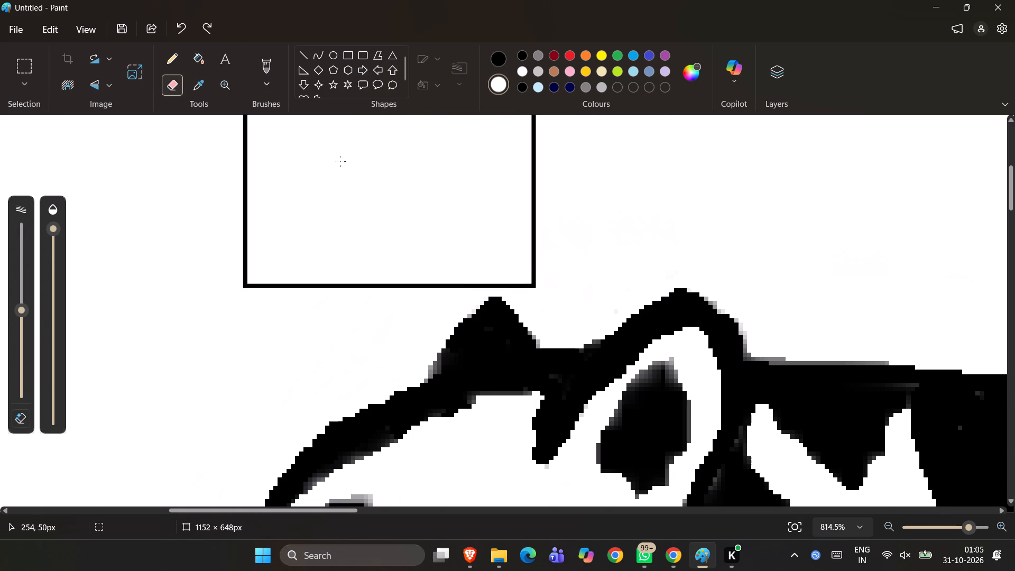
Erase the faint smudges in the background ahead of the forehead and above the ears without touching the outline.
left_click_drag(283, 161, 146, 263)
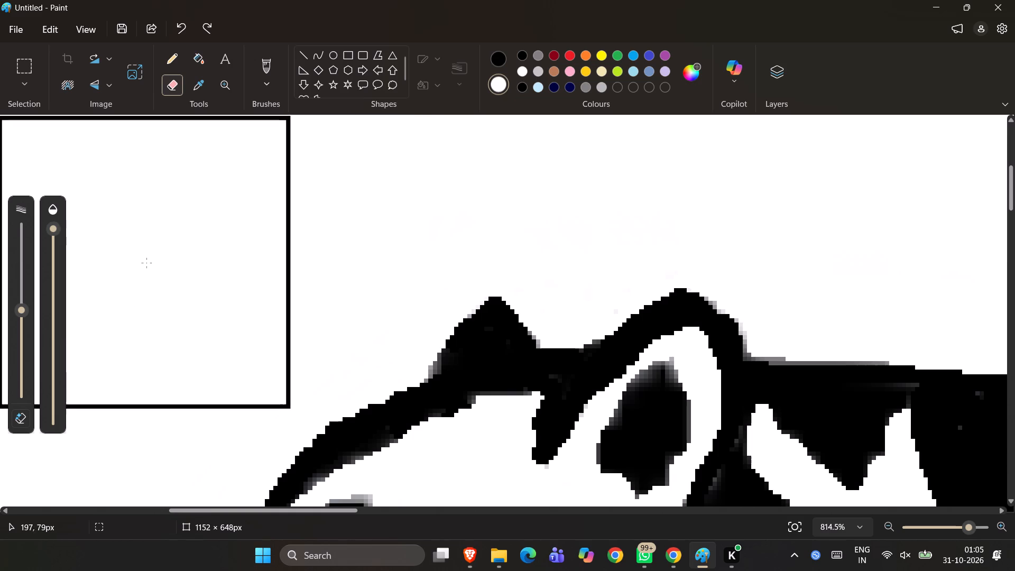
left_click_drag(146, 263, 212, 246)
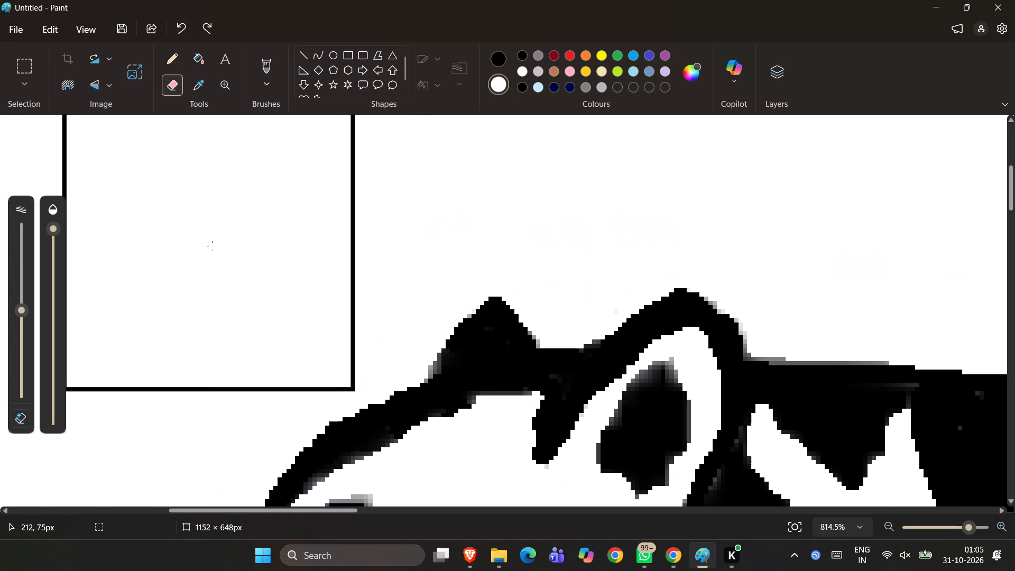
left_click_drag(212, 246, 537, 86)
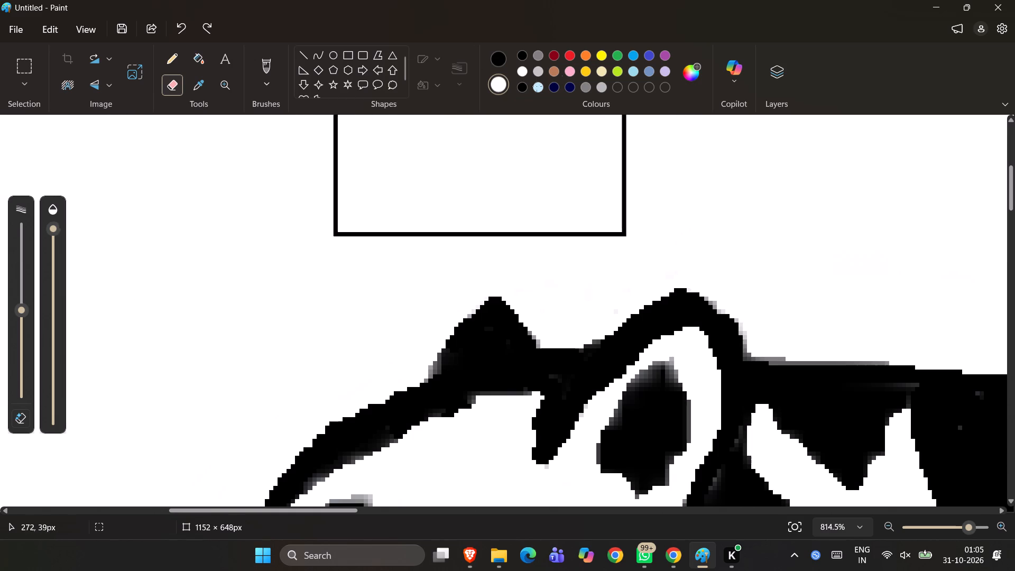
left_click_drag(537, 86, 573, 76)
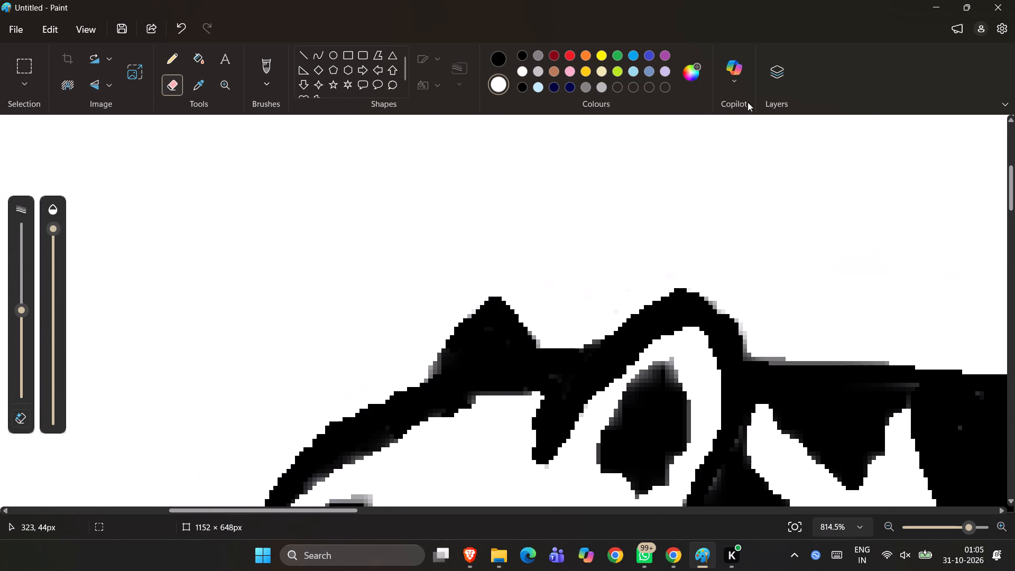
Wipe the background in front of and below the leopard's nose with the large eraser.
scroll(289, 167, "down", 6, "ctrl")
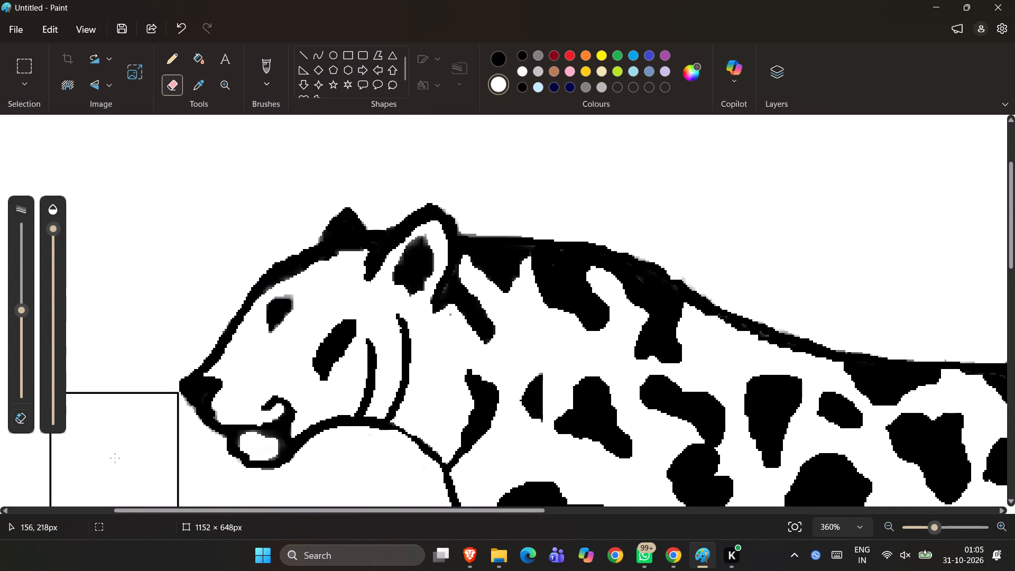
left_click_drag(115, 458, 125, 474)
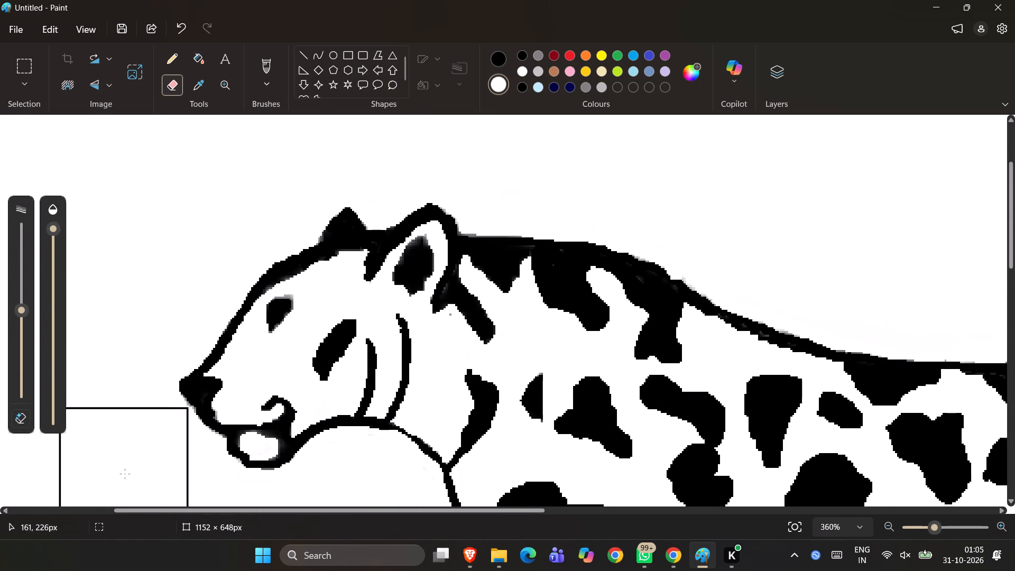
left_click_drag(125, 474, 140, 503)
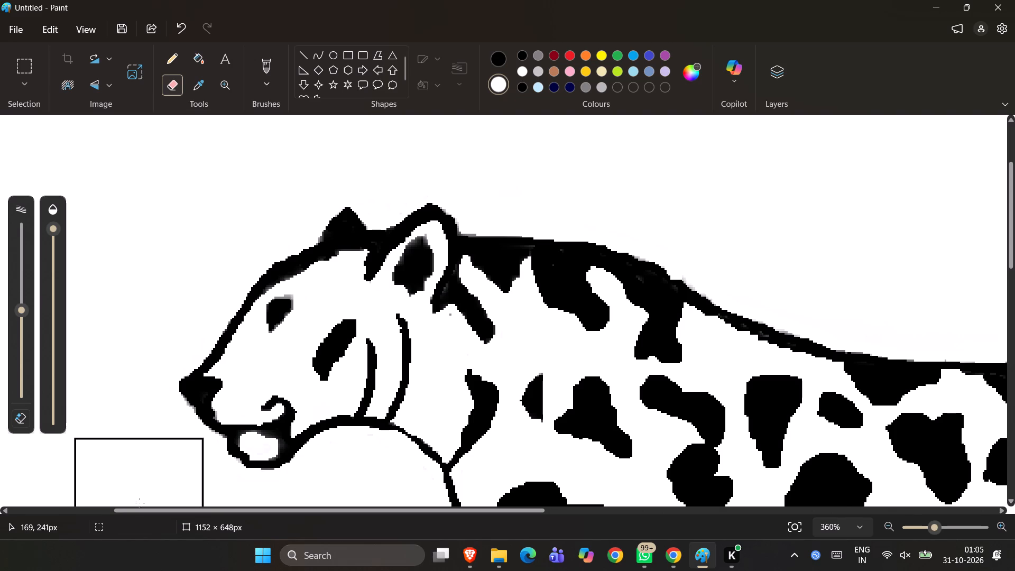
left_click_drag(140, 503, 140, 504)
Fill the faint marks inside the mouth, on the lower cheek and beneath the jawline with white.
scroll(140, 504, "down", 4, "ctrl")
scroll(140, 504, "up", 6, "ctrl")
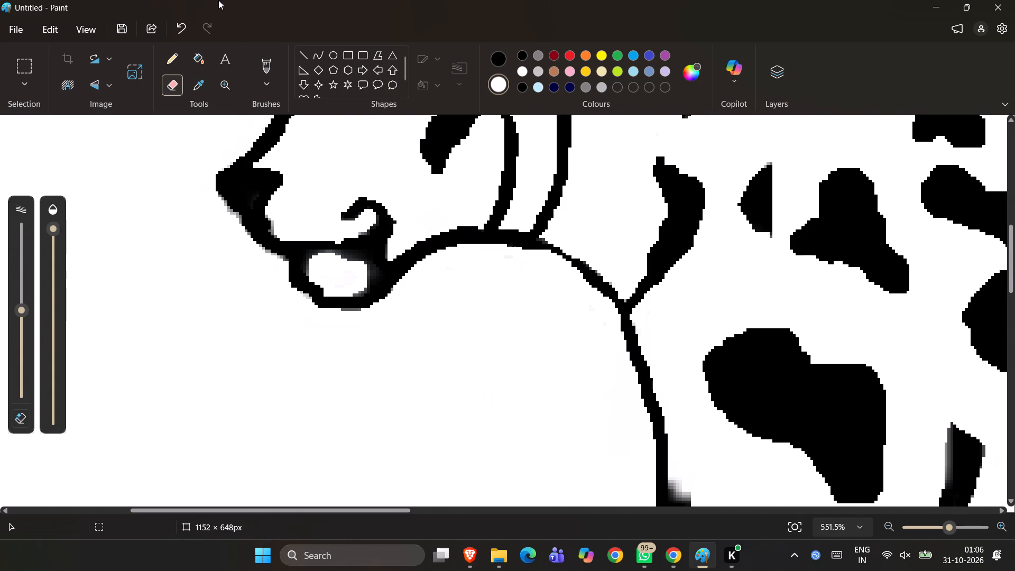
left_click(202, 58)
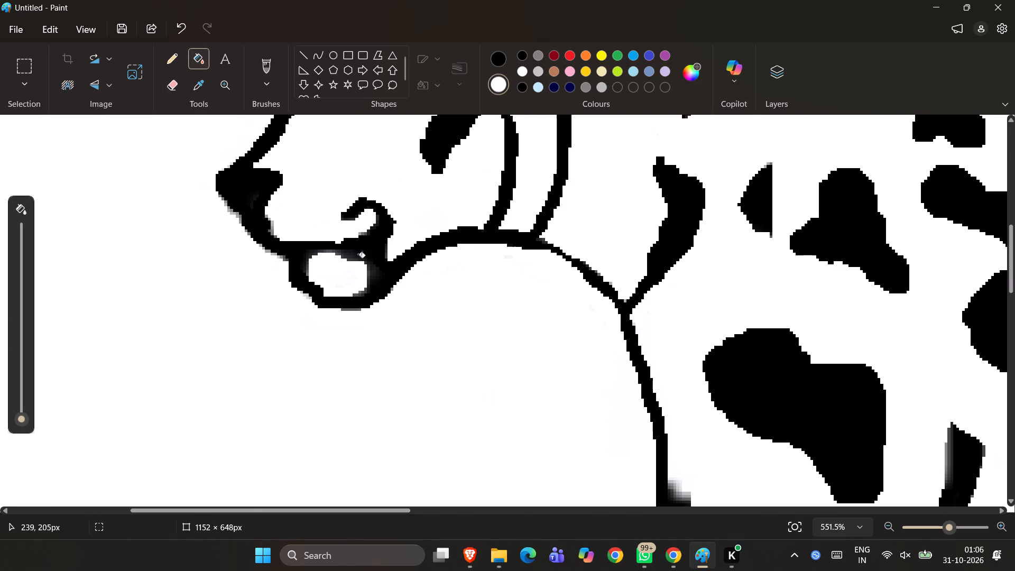
left_click(352, 283)
left_click(350, 278)
left_click(438, 218)
left_click(429, 222)
left_click(512, 262)
left_click(511, 257)
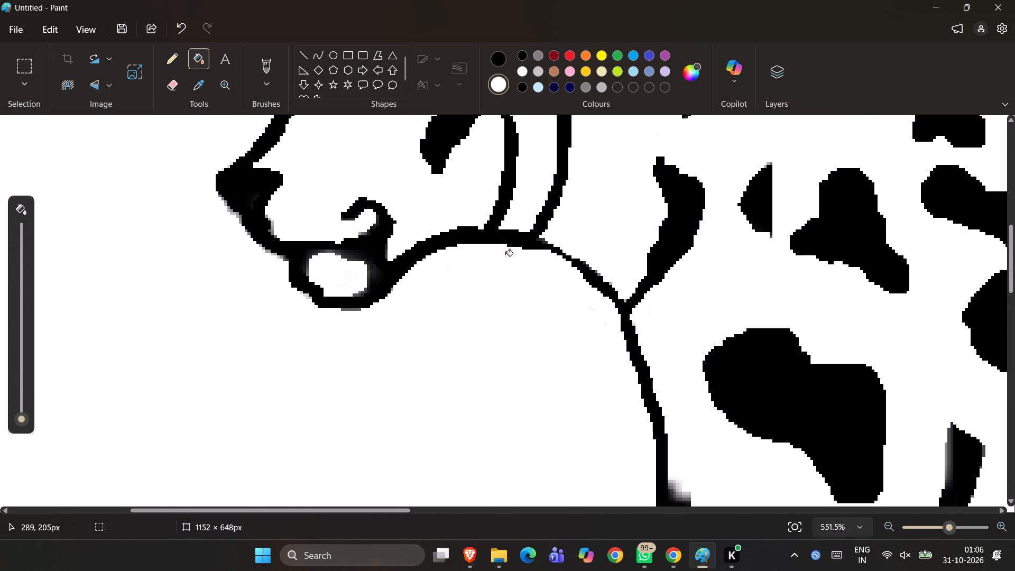
left_click(508, 257)
Reduce the eraser size and erase the faint marks inside the mouth and on the cheek above the jawline.
scroll(515, 279, "down", 3, "ctrl")
scroll(436, 282, "up", 8, "ctrl")
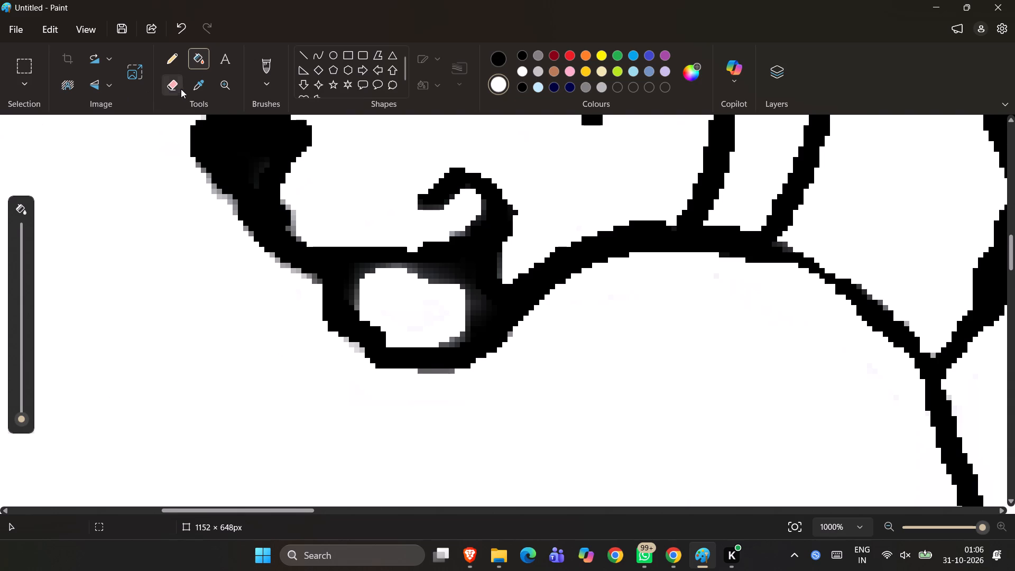
left_click(175, 87)
left_click(24, 380)
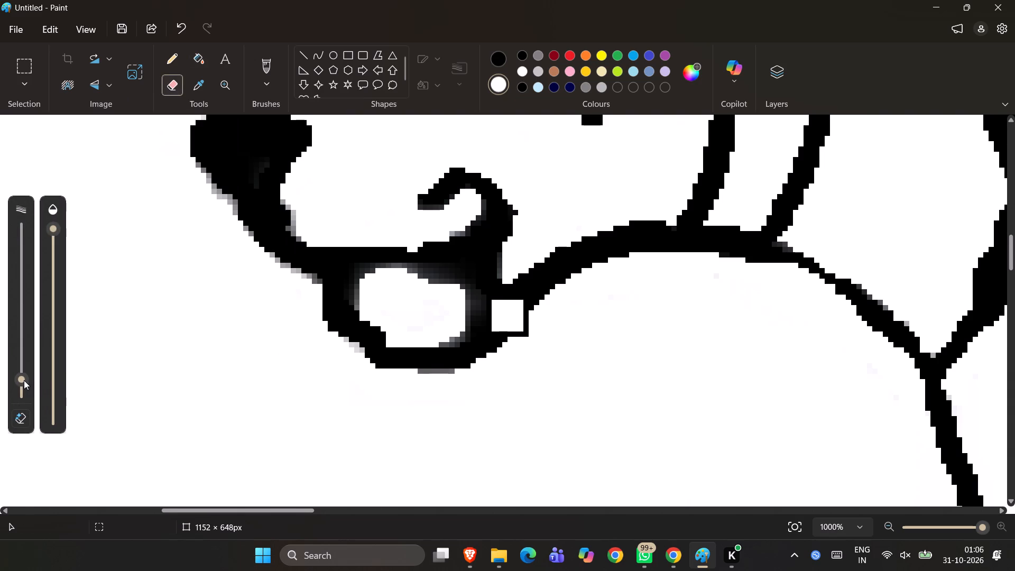
left_click_drag(414, 314, 407, 310)
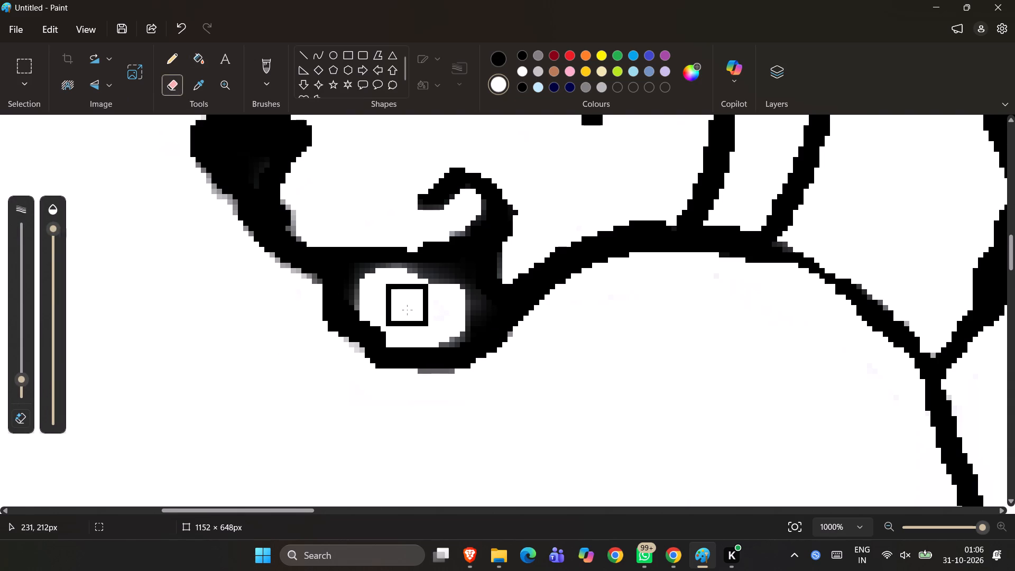
left_click_drag(407, 310, 430, 312)
left_click_drag(570, 209, 569, 214)
Erase the faint marks beneath the jawline, along the throat and below the chin without touching the outline.
left_click_drag(630, 327, 712, 301)
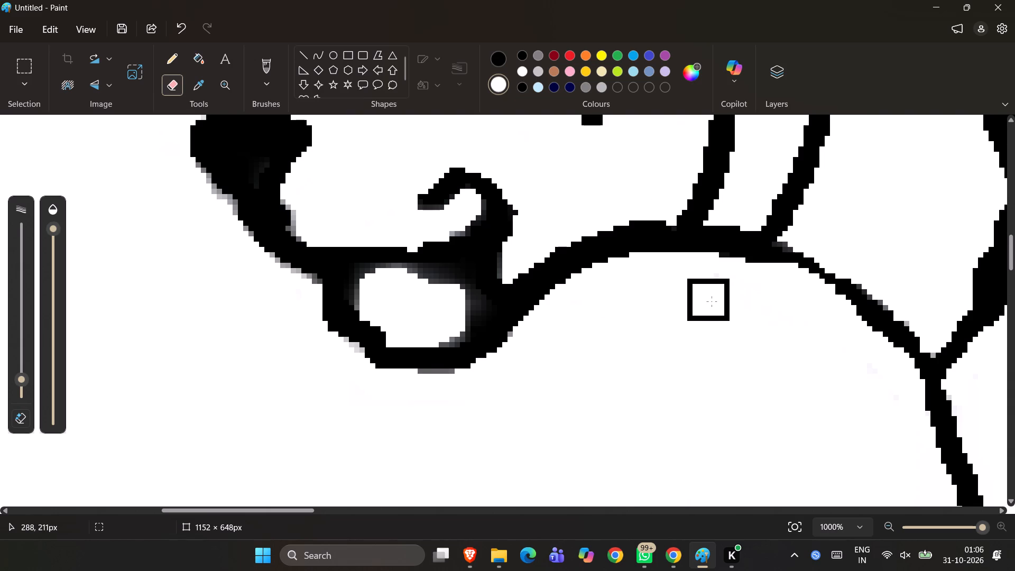
left_click_drag(712, 301, 872, 375)
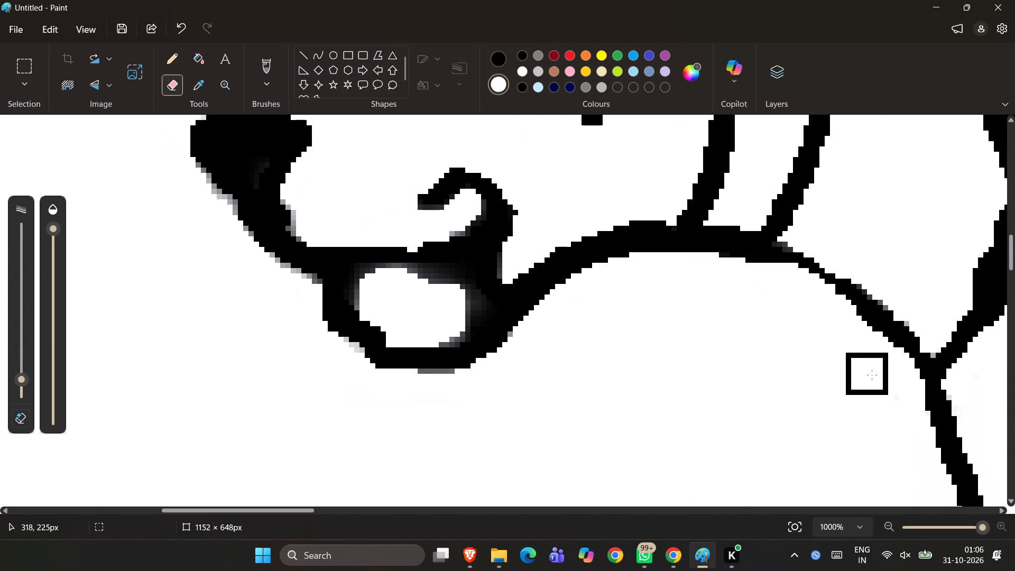
left_click_drag(872, 375, 459, 429)
scroll(820, 337, "left", 2)
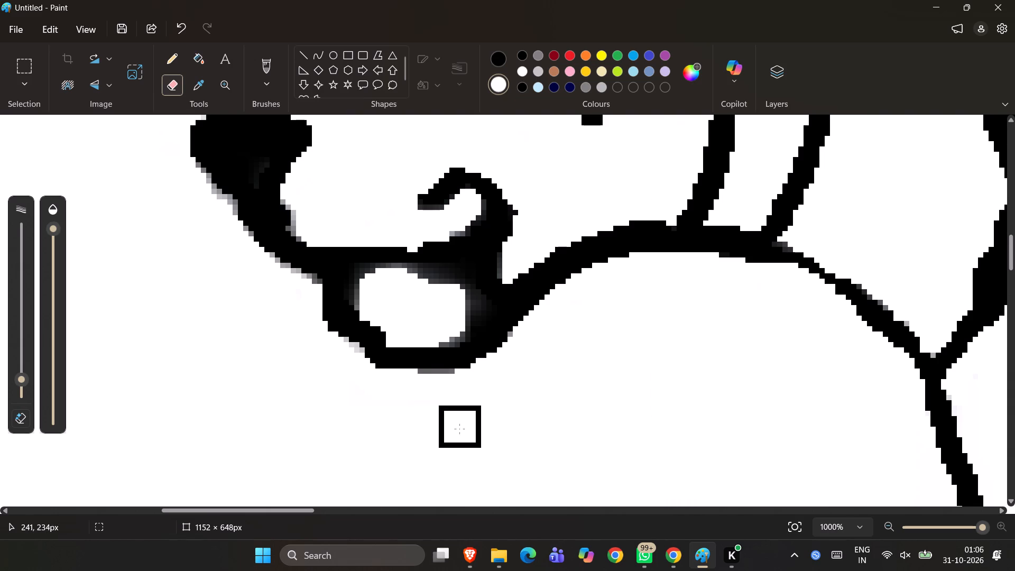
left_click_drag(459, 429, 339, 399)
Wipe the background in front of the leopard's nose and forehead with the small eraser.
scroll(339, 399, "down", 6, "ctrl")
scroll(339, 399, "up", 2)
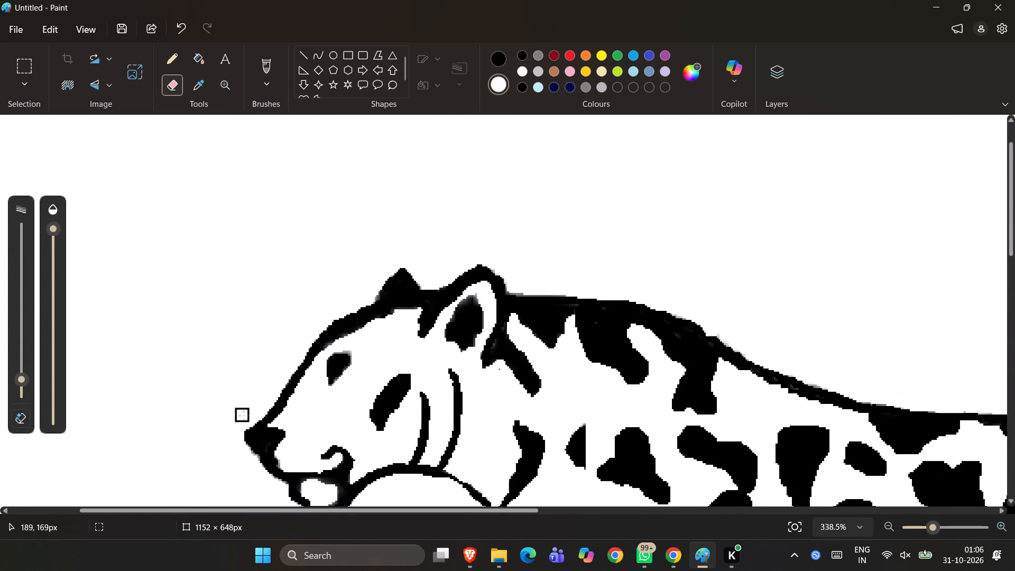
left_click_drag(244, 416, 256, 346)
left_click_drag(256, 346, 202, 343)
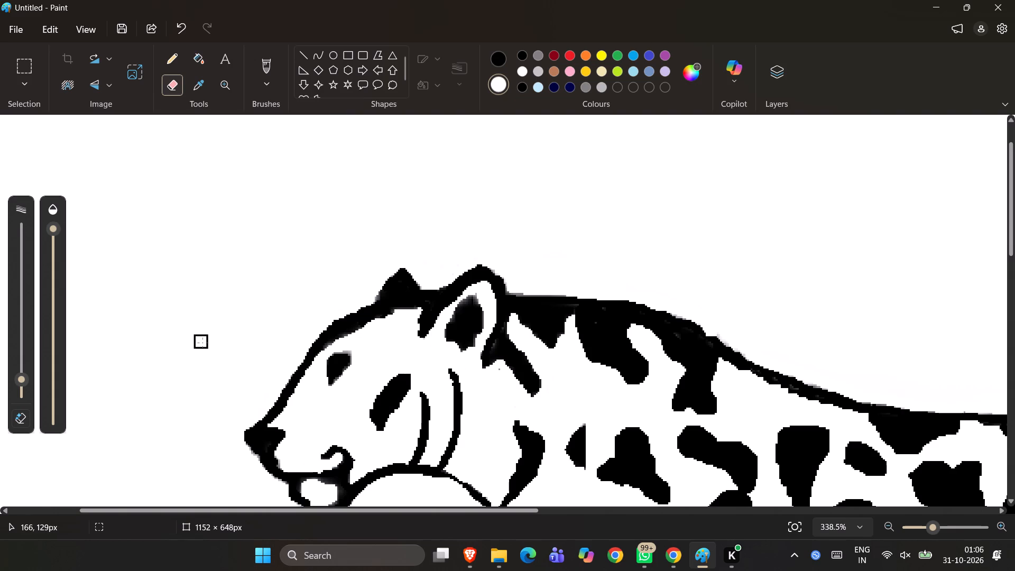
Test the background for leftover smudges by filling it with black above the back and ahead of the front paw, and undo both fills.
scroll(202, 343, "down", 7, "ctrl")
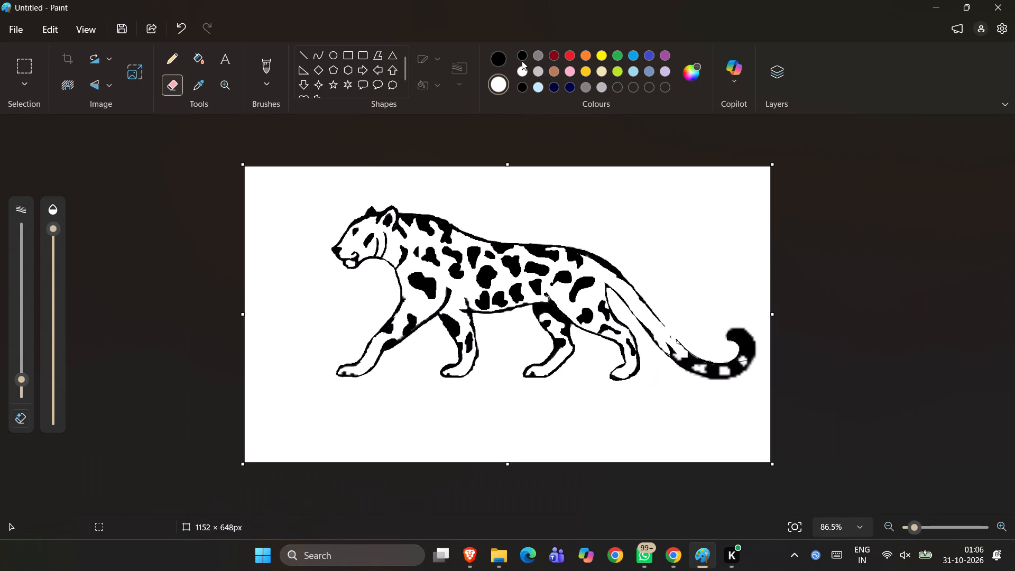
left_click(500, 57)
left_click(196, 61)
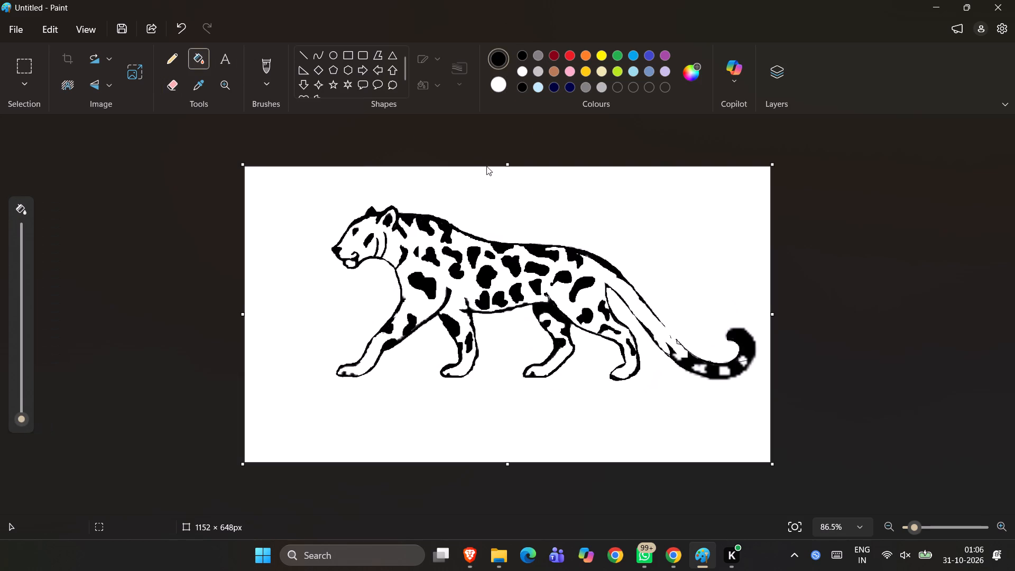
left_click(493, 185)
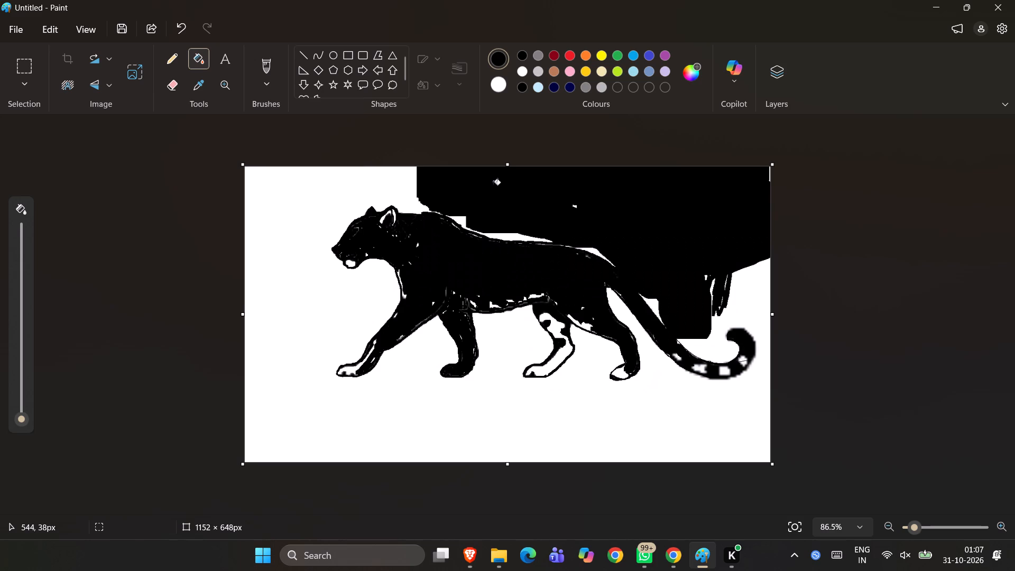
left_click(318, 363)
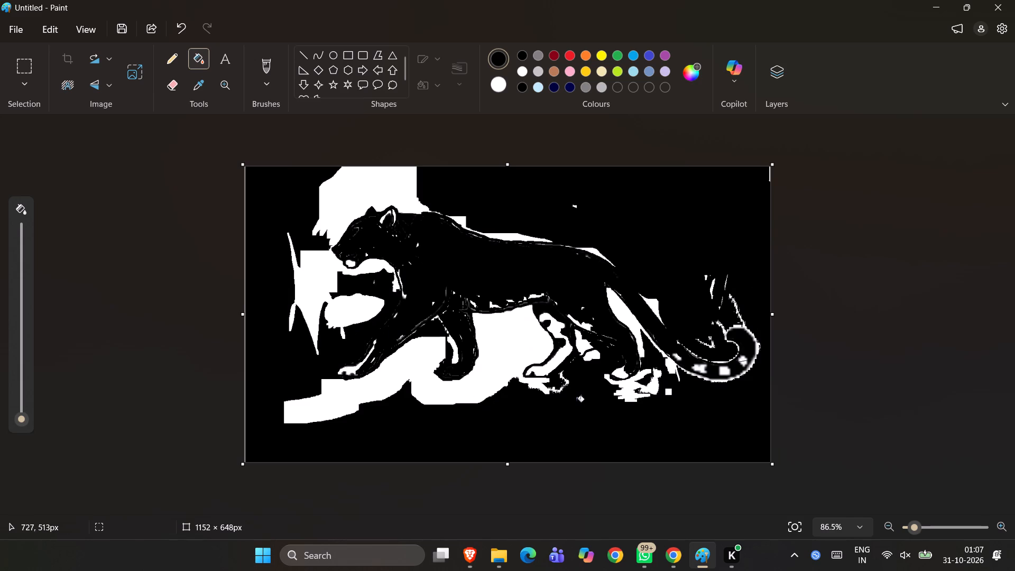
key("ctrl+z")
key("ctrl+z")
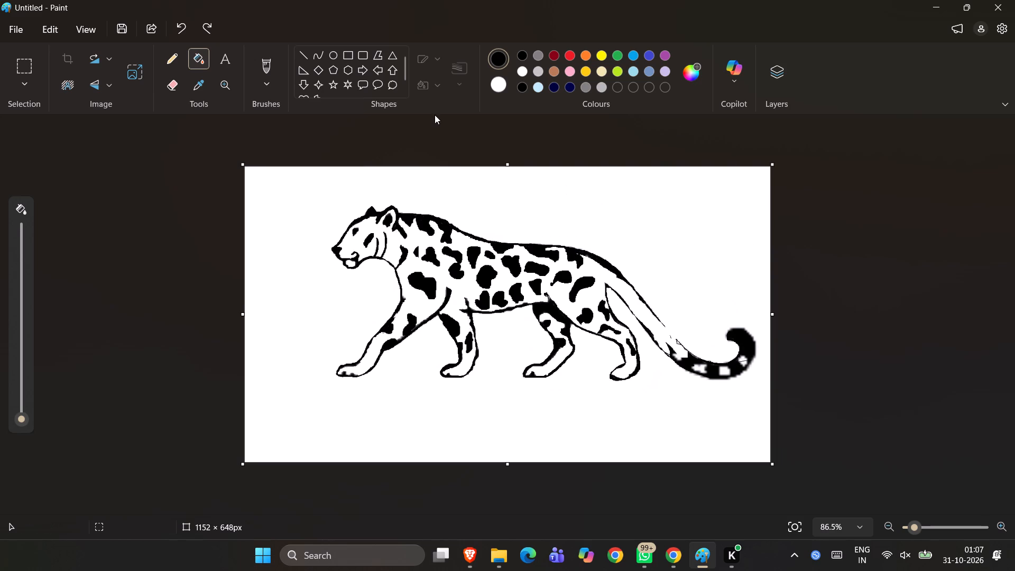
Enlarge the eraser and wipe the background ahead of the leopard and along the strip below its paws.
left_click(179, 90)
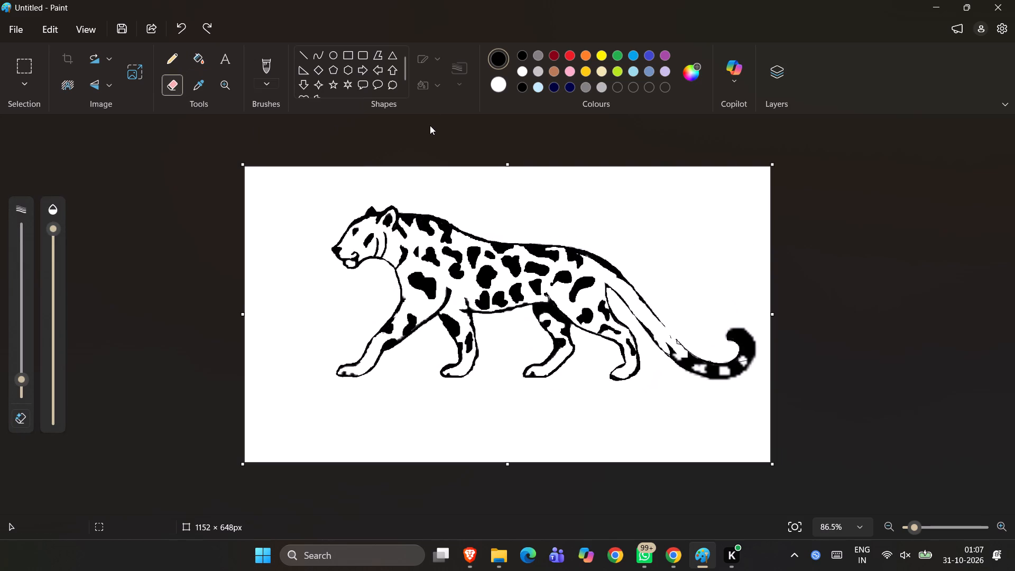
left_click(22, 265)
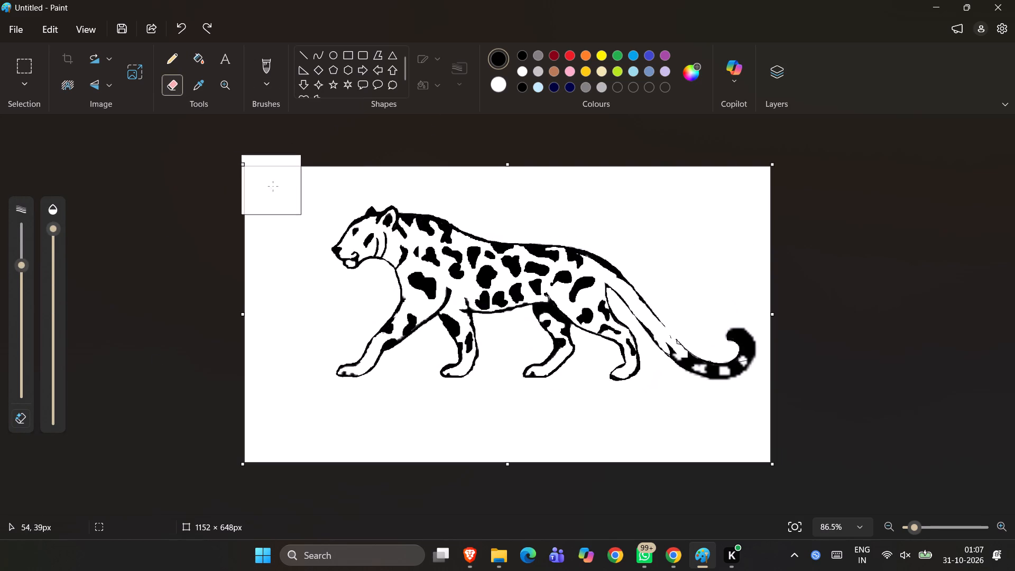
left_click_drag(277, 195, 281, 266)
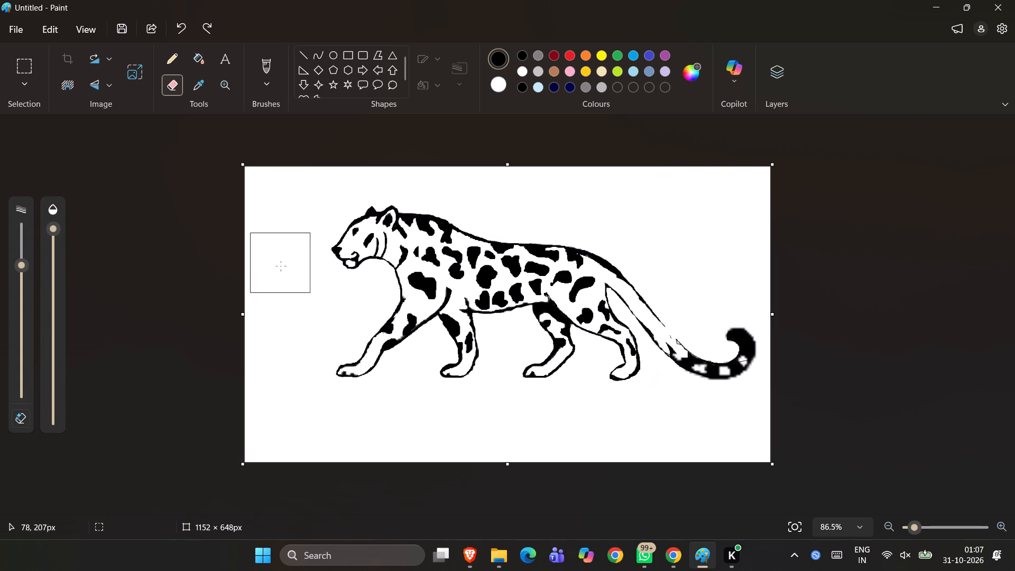
left_click_drag(281, 266, 284, 447)
scroll(275, 297, "up", 1)
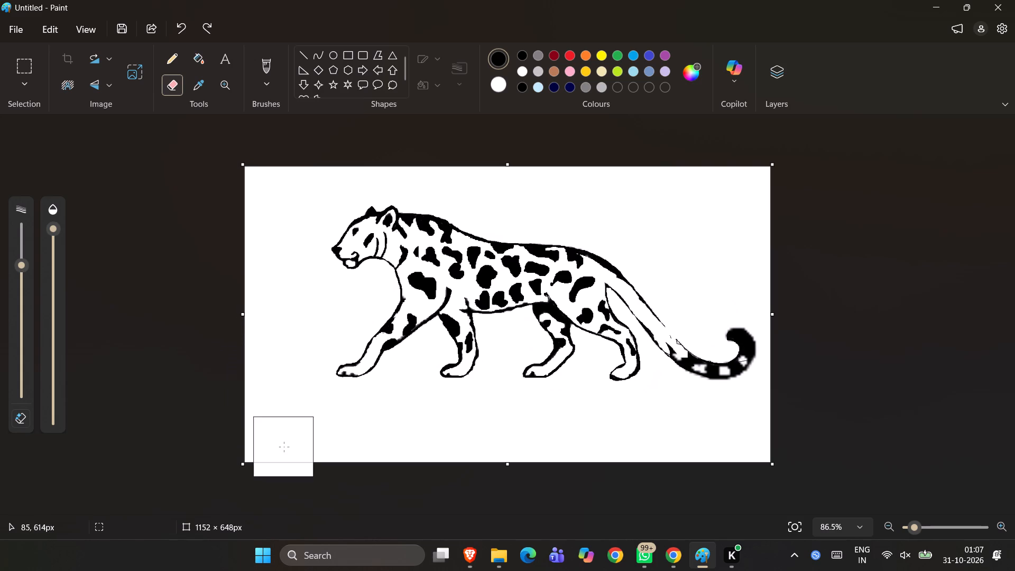
left_click_drag(284, 447, 252, 198)
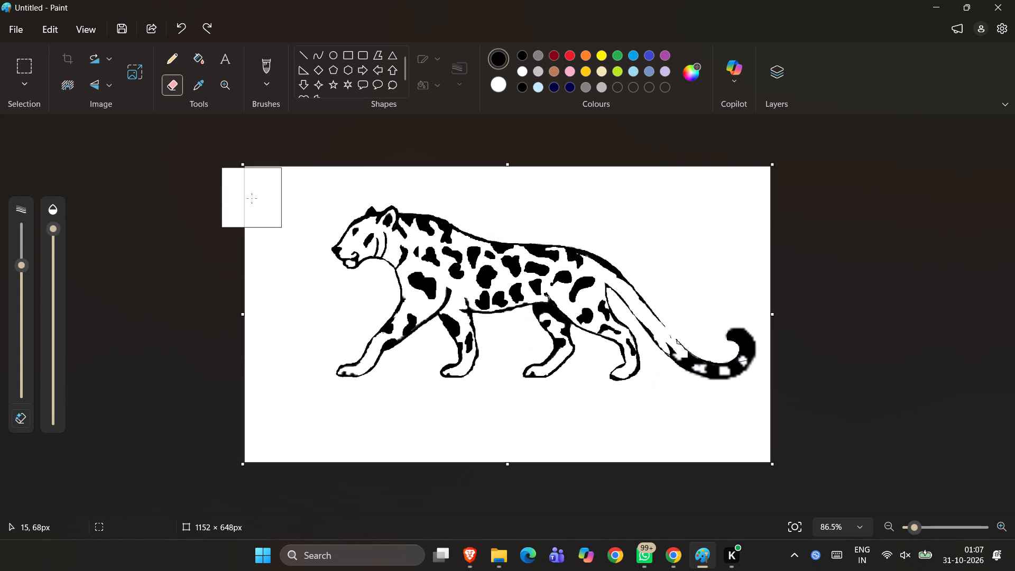
left_click_drag(252, 198, 328, 447)
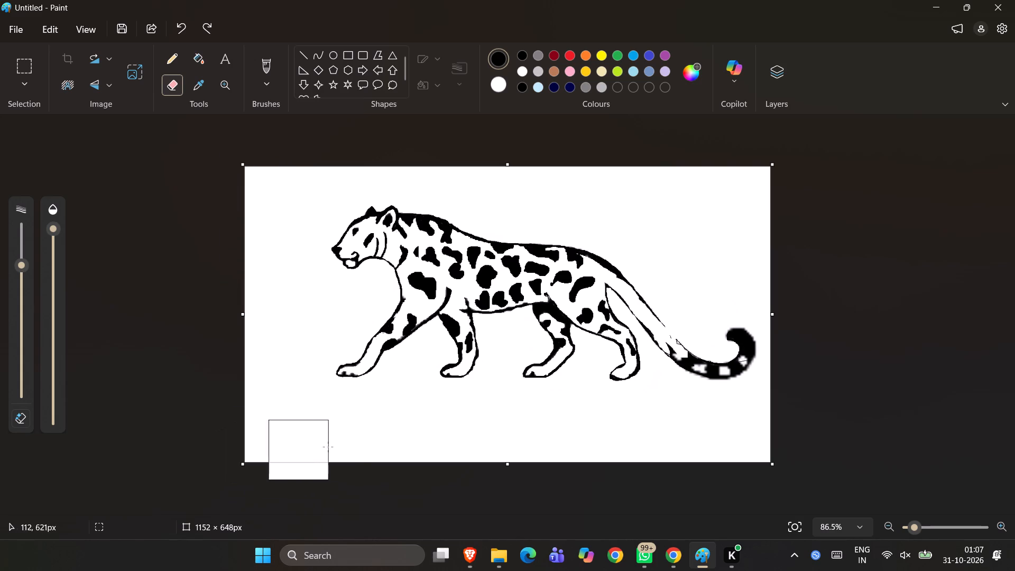
left_click_drag(328, 447, 695, 430)
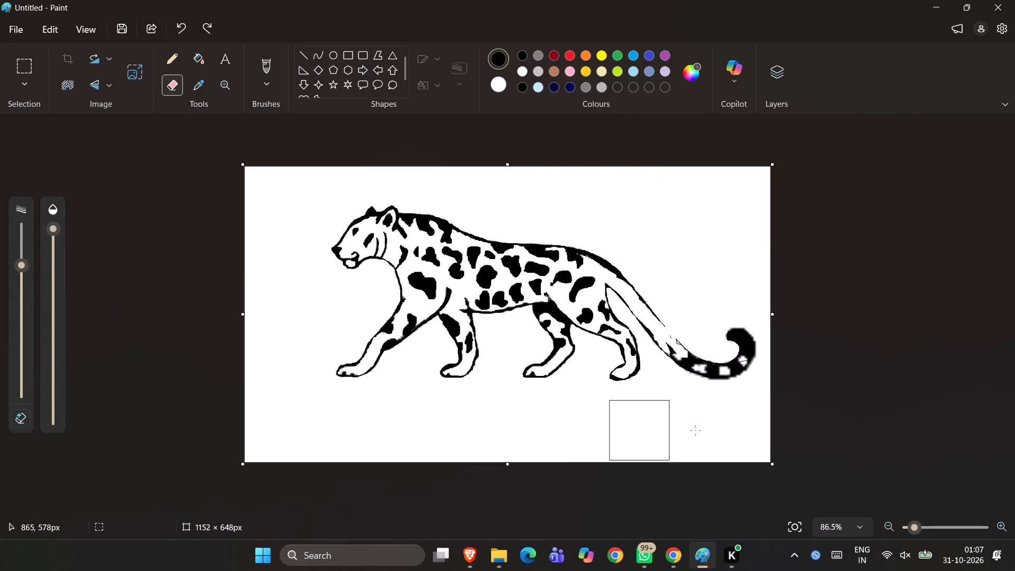
left_click_drag(695, 430, 751, 437)
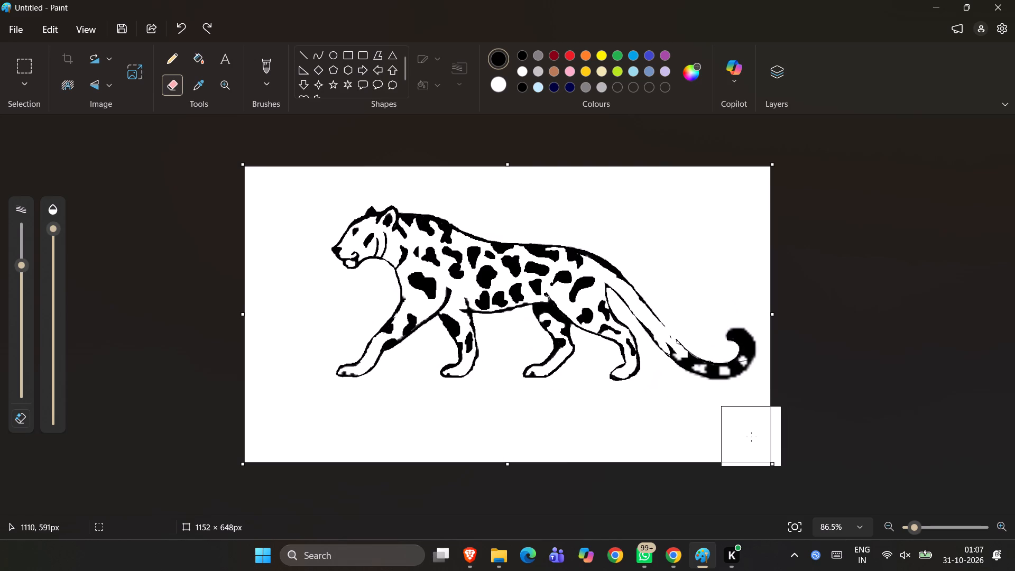
Erase the blurry curled end of the tail, keeping the two outline strokes of its upper part.
left_click_drag(751, 437, 734, 376)
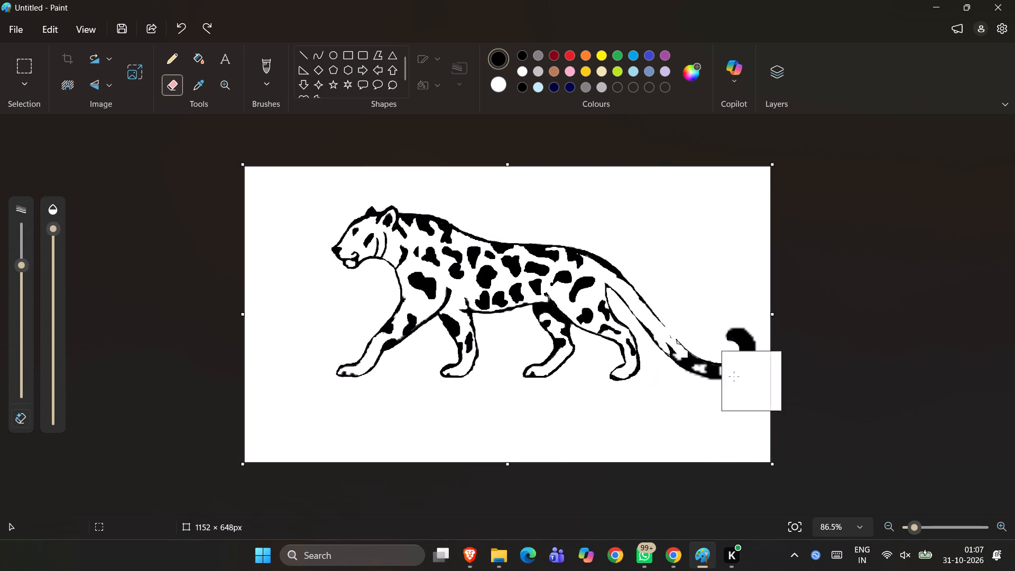
left_click_drag(734, 376, 745, 326)
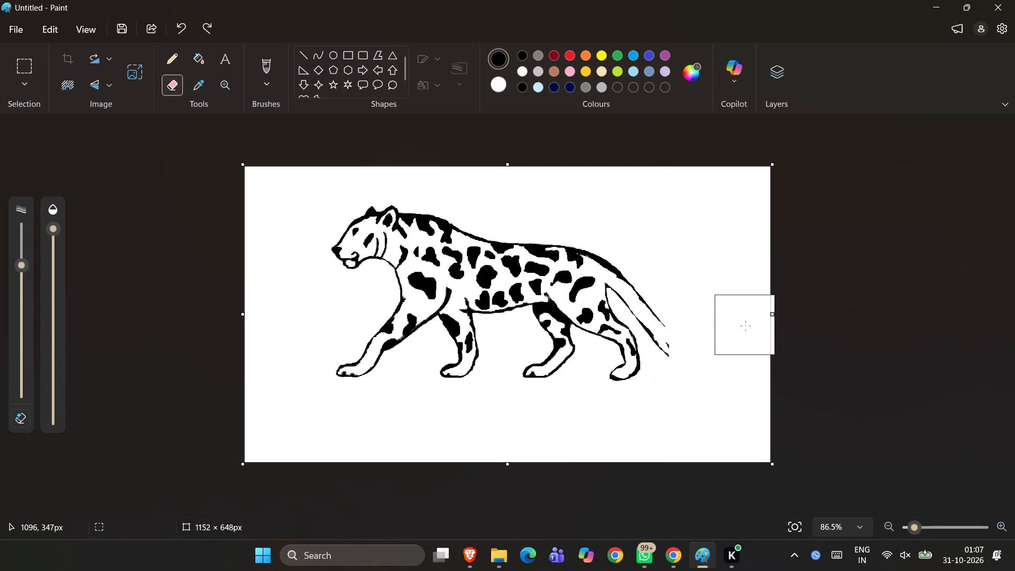
Wipe the background behind the hindquarters and above the back with the large eraser.
left_click_drag(745, 326, 724, 308)
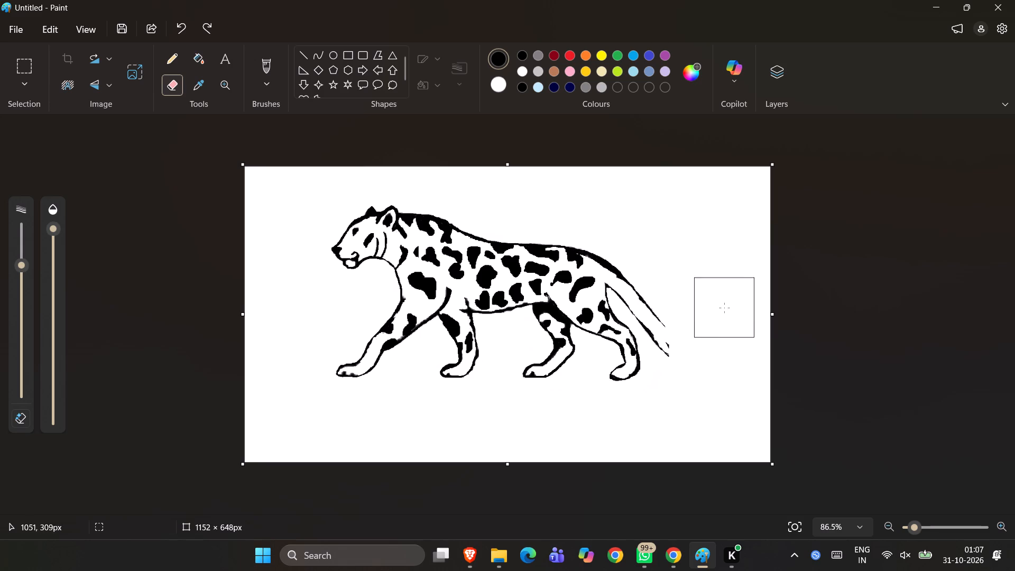
left_click_drag(724, 308, 667, 228)
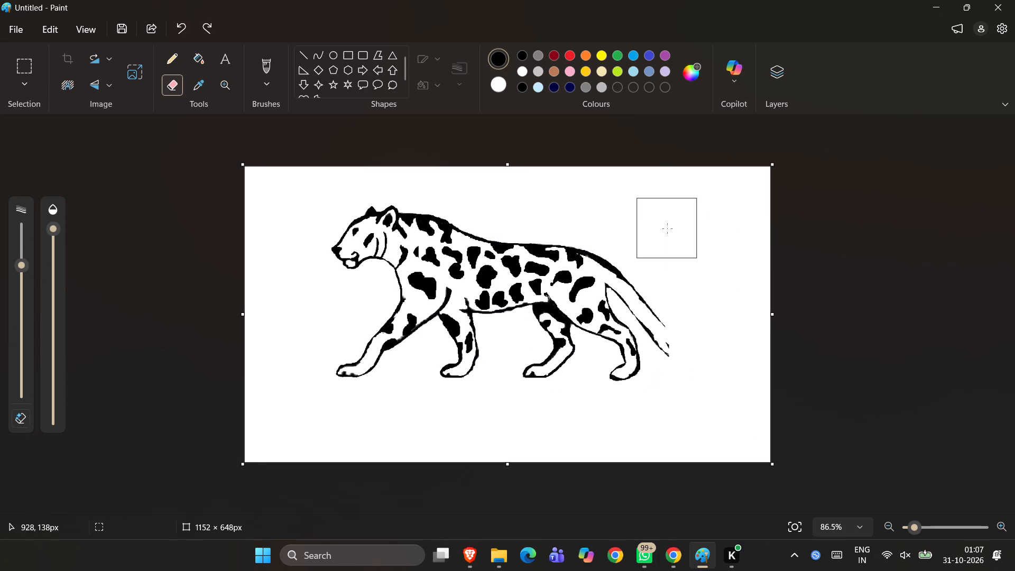
left_click_drag(667, 228, 486, 170)
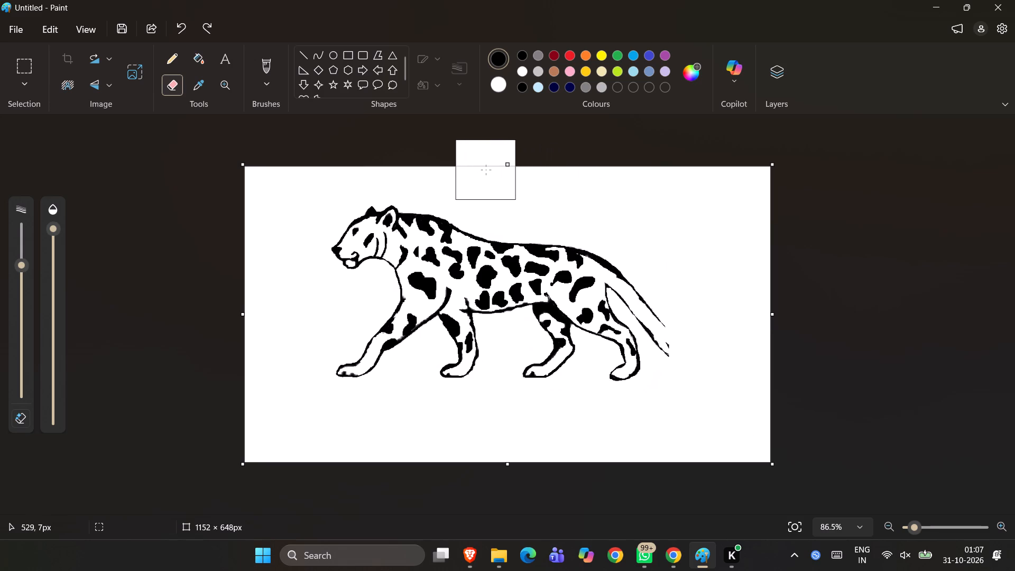
left_click_drag(486, 170, 507, 196)
scroll(527, 191, "up", 6, "ctrl")
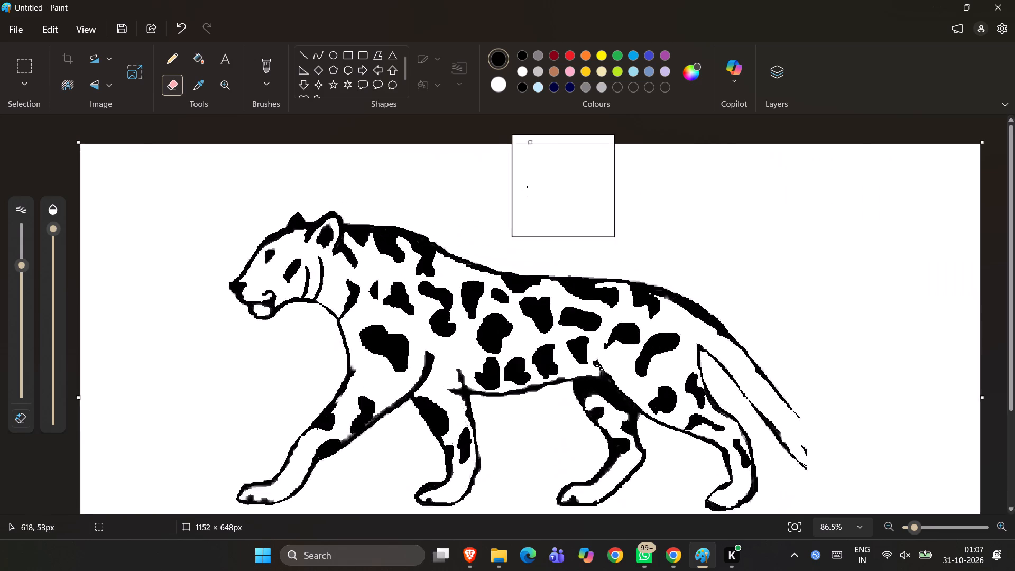
scroll(527, 191, "up", 3, "ctrl")
scroll(527, 191, "left", 1)
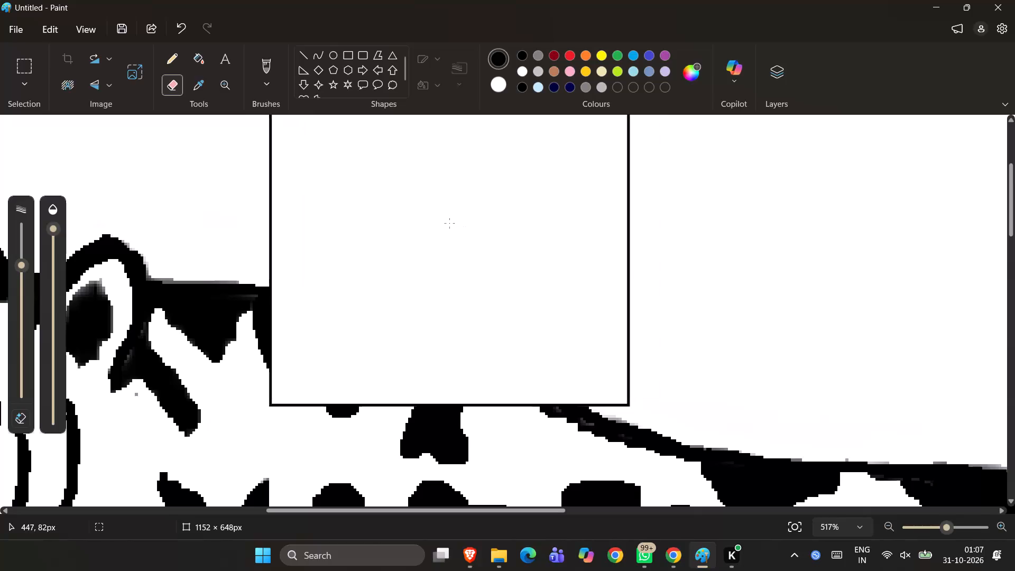
left_click_drag(677, 170, 761, 202)
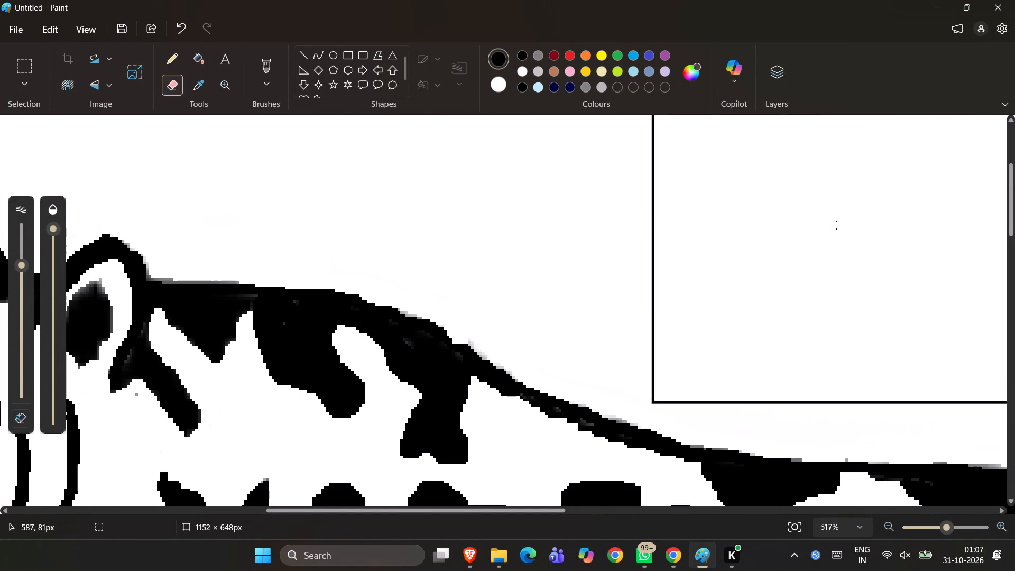
Reduce the eraser size and wipe the faint smudges off the background behind the ear, above the neck and shoulders.
scroll(842, 225, "down", 6, "ctrl")
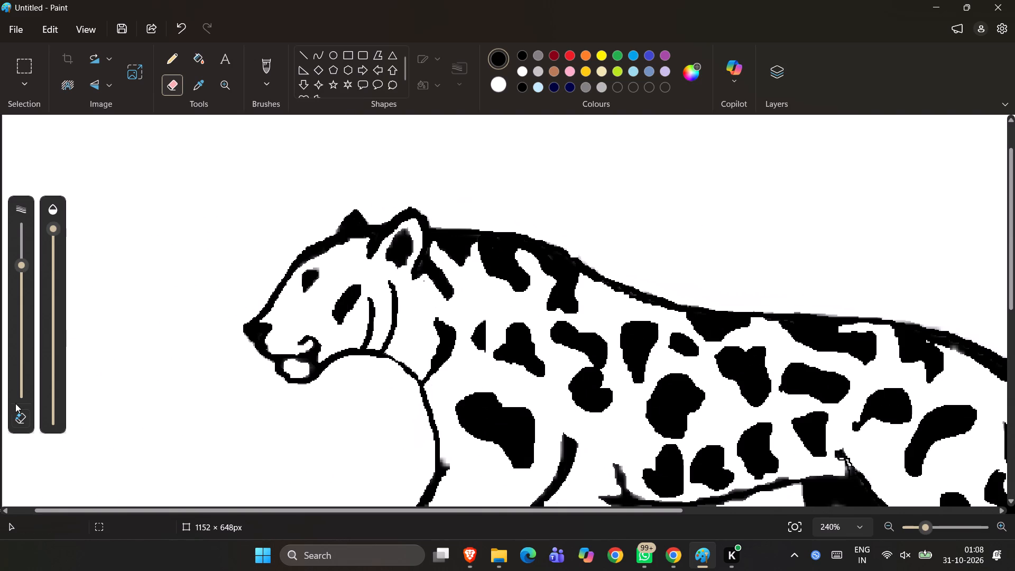
left_click(22, 389)
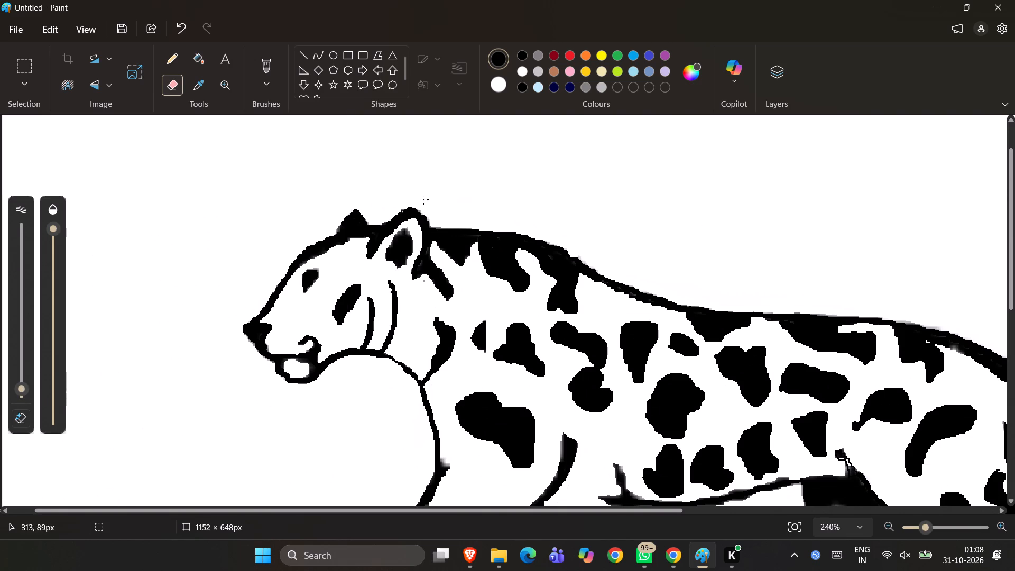
left_click(21, 342)
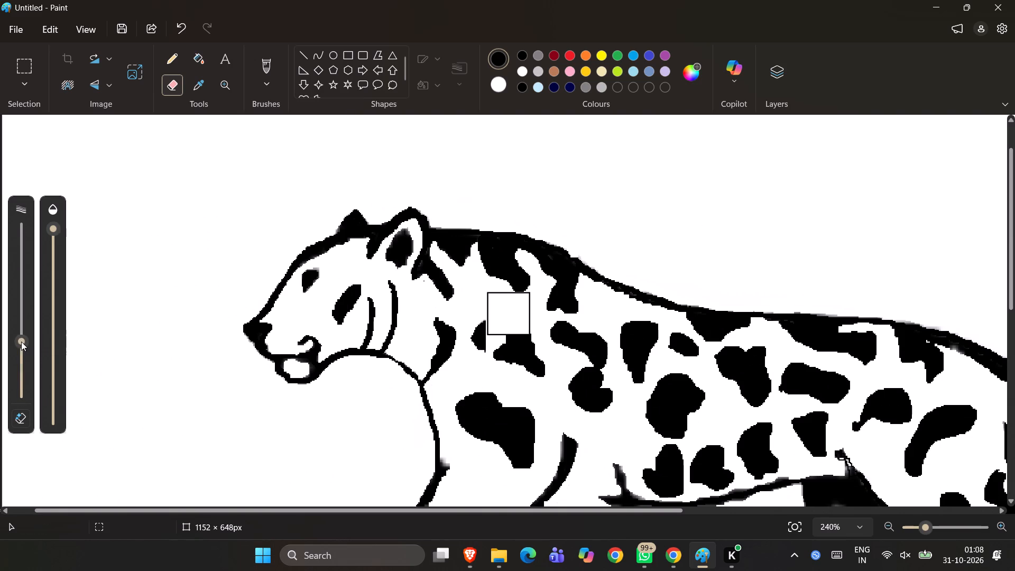
scroll(276, 235, "up", 1)
scroll(419, 217, "up", 2, "ctrl")
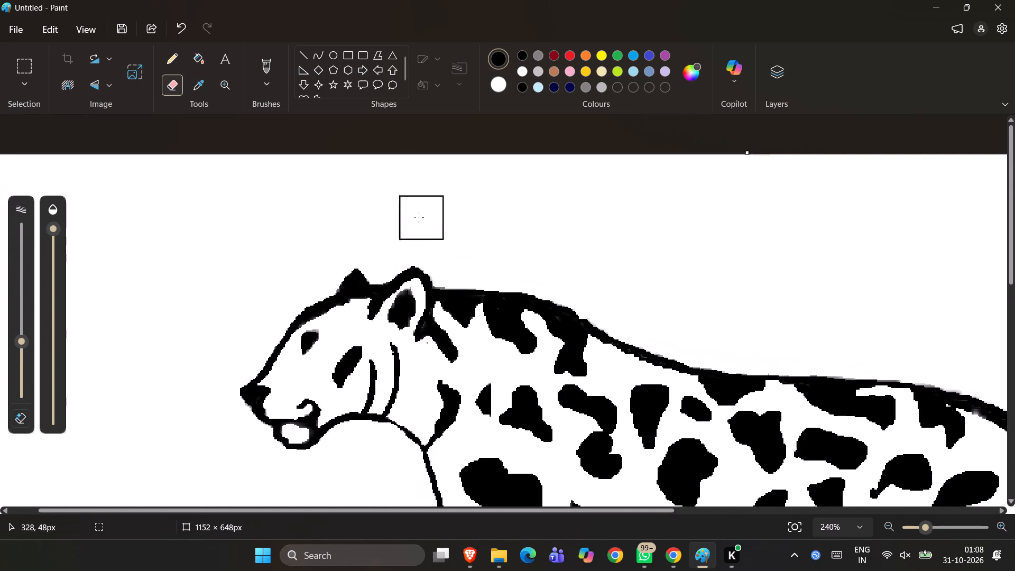
scroll(419, 217, "up", 8, "ctrl")
scroll(419, 217, "left", 1)
scroll(419, 217, "down", 2)
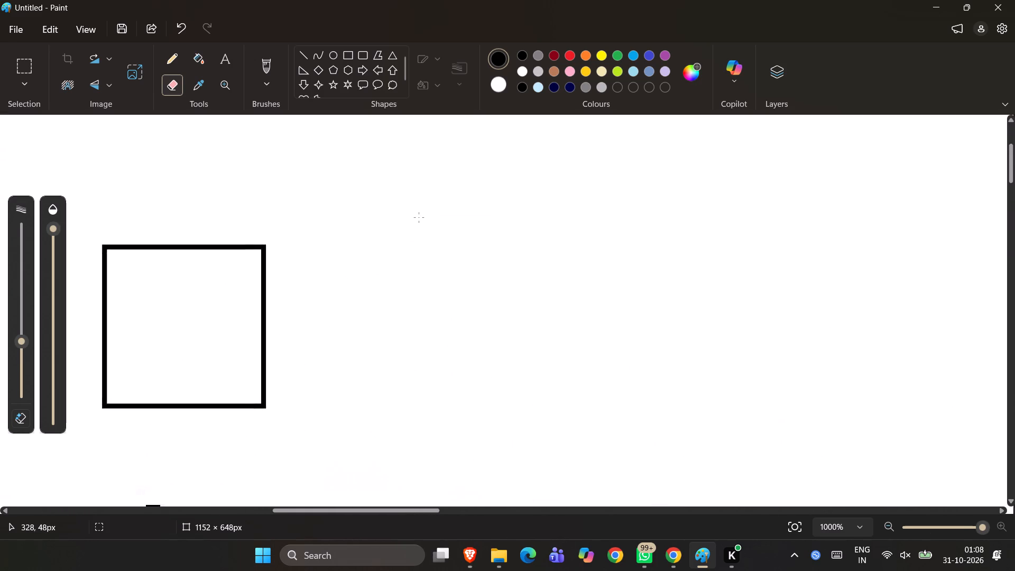
scroll(419, 217, "down", 1)
scroll(419, 217, "left", 1)
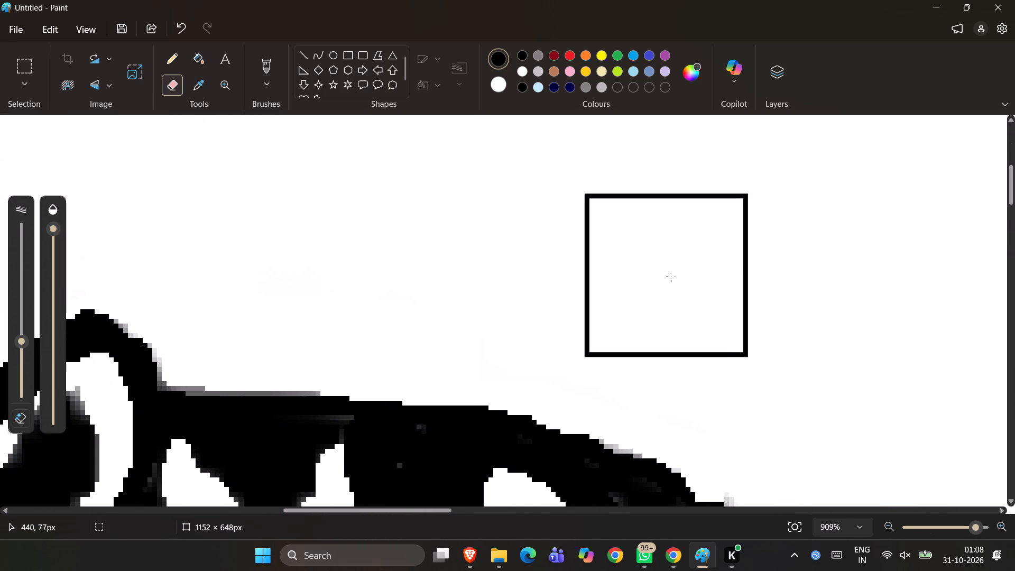
left_click_drag(363, 251, 556, 298)
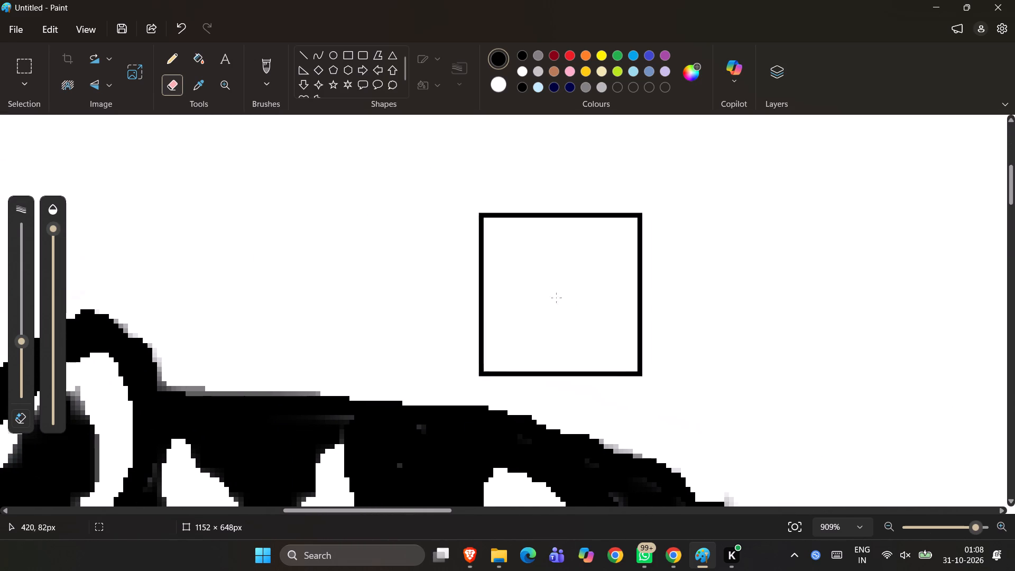
left_click_drag(556, 298, 753, 325)
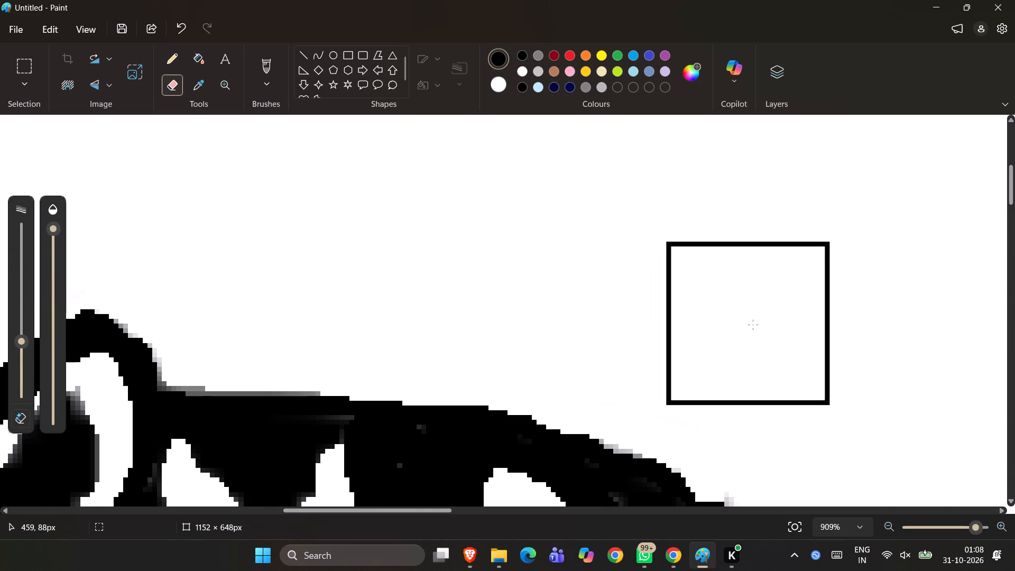
Wipe the background clean just above the dip and middle of the leopard's back with the smaller eraser.
scroll(753, 325, "down", 4, "ctrl")
scroll(818, 320, "left", 2)
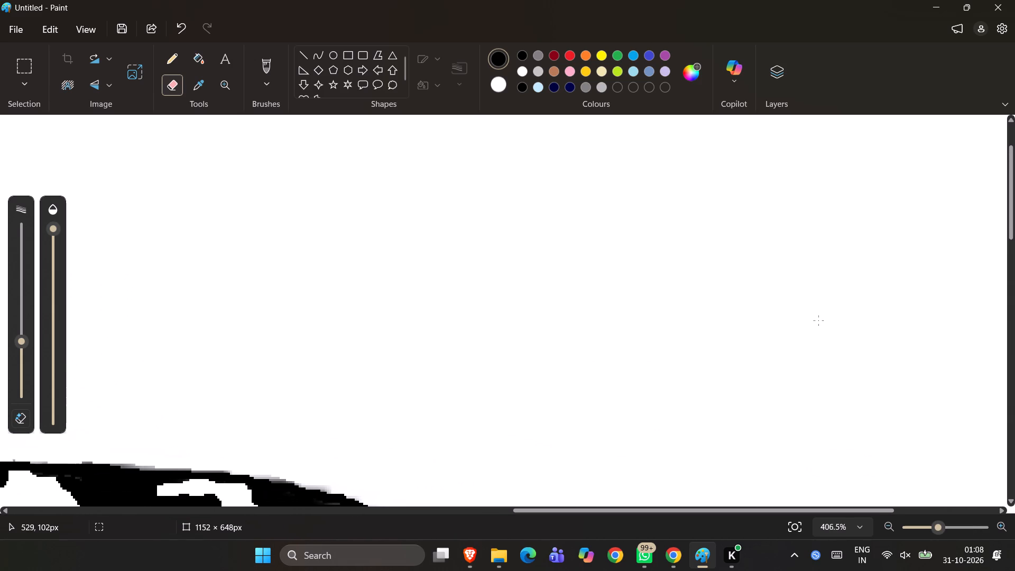
scroll(818, 320, "down", 5, "ctrl")
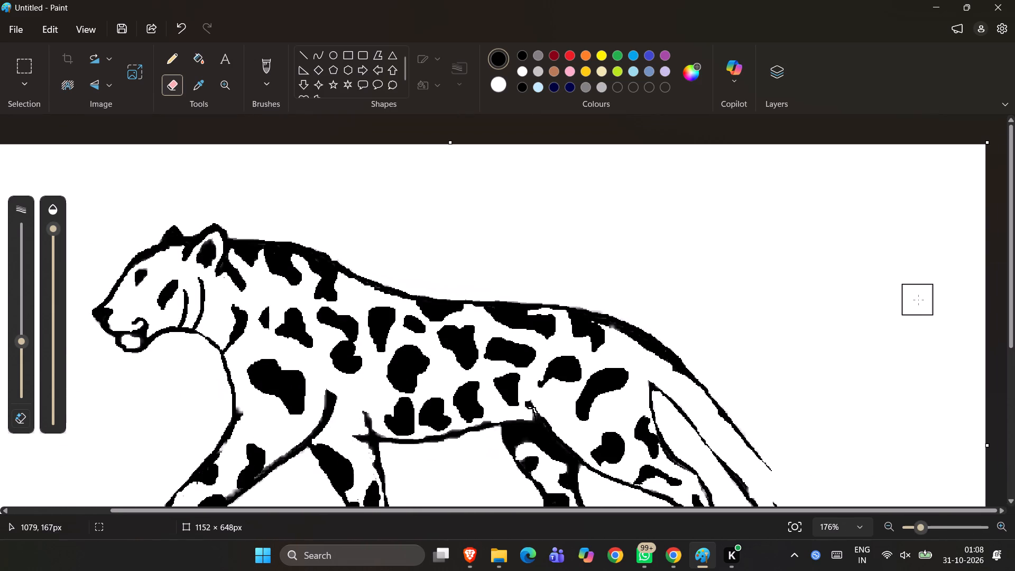
left_click_drag(577, 240, 494, 224)
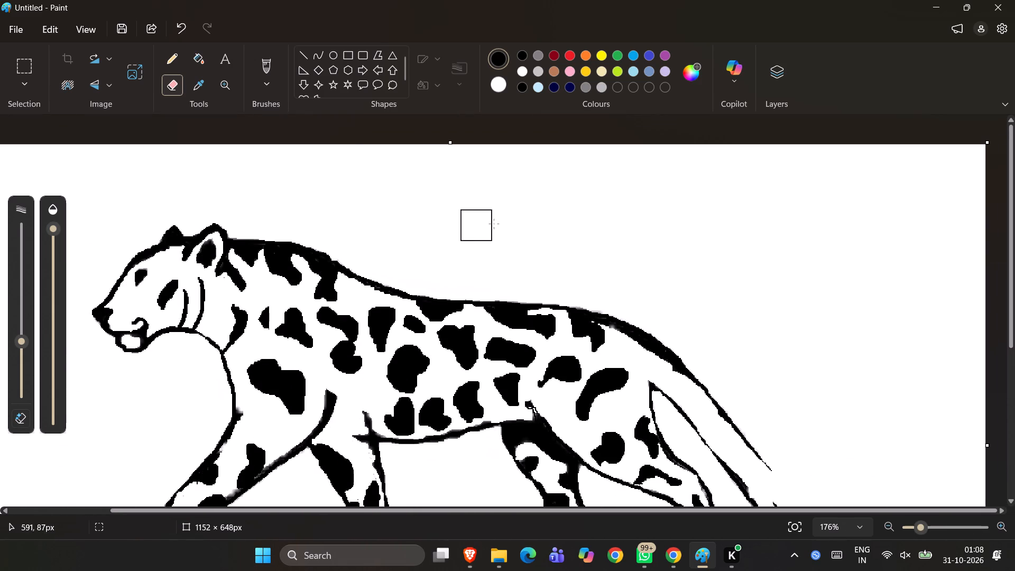
left_click_drag(494, 224, 382, 229)
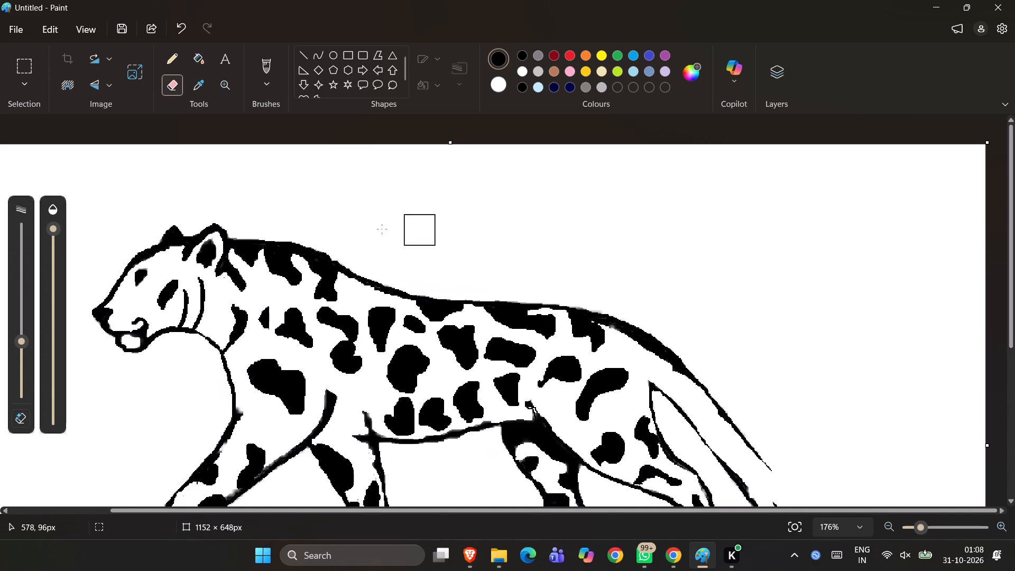
left_click_drag(382, 229, 379, 255)
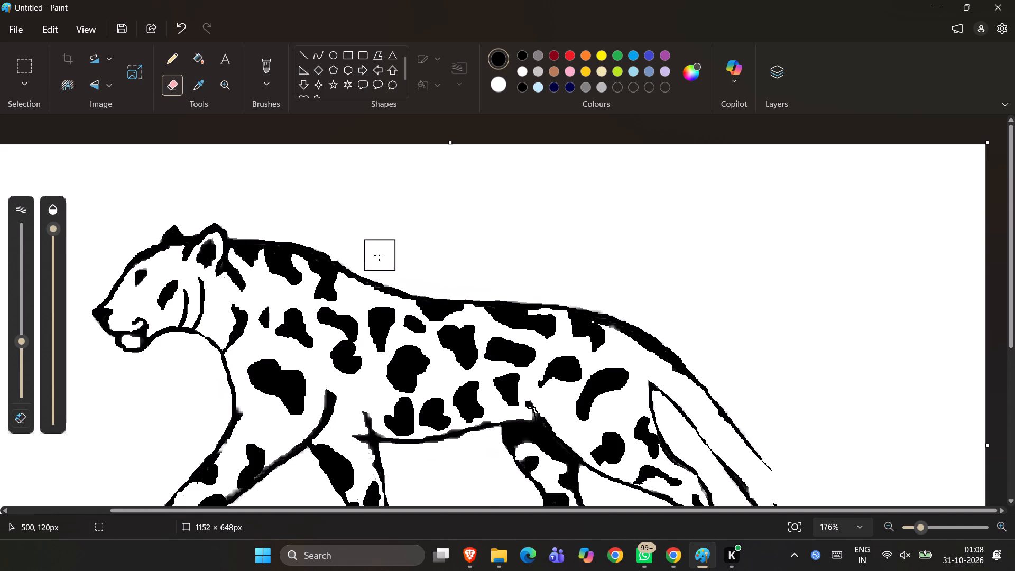
left_click_drag(379, 255, 431, 272)
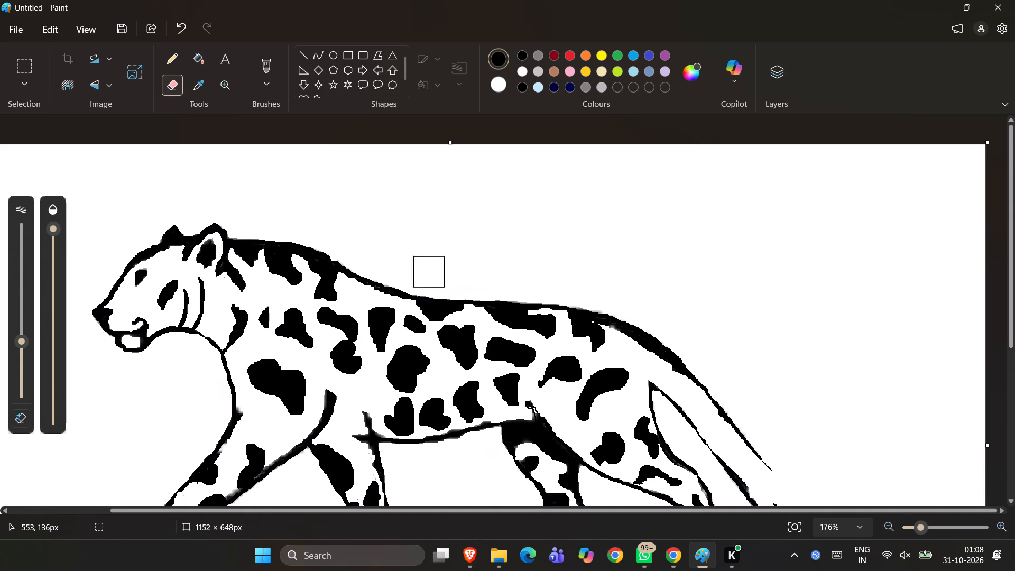
left_click_drag(431, 272, 458, 279)
left_click_drag(458, 279, 436, 273)
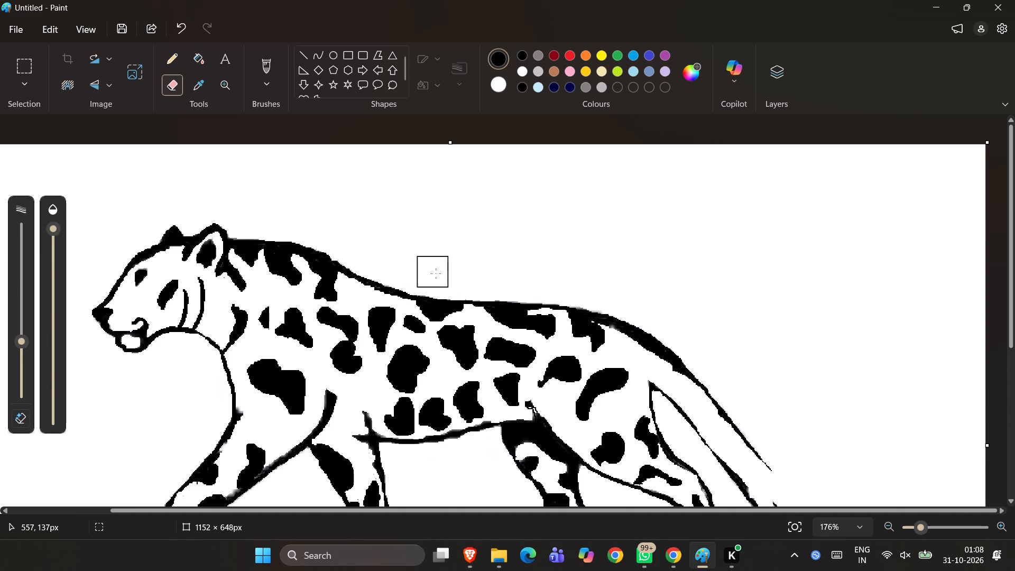
left_click_drag(436, 273, 475, 280)
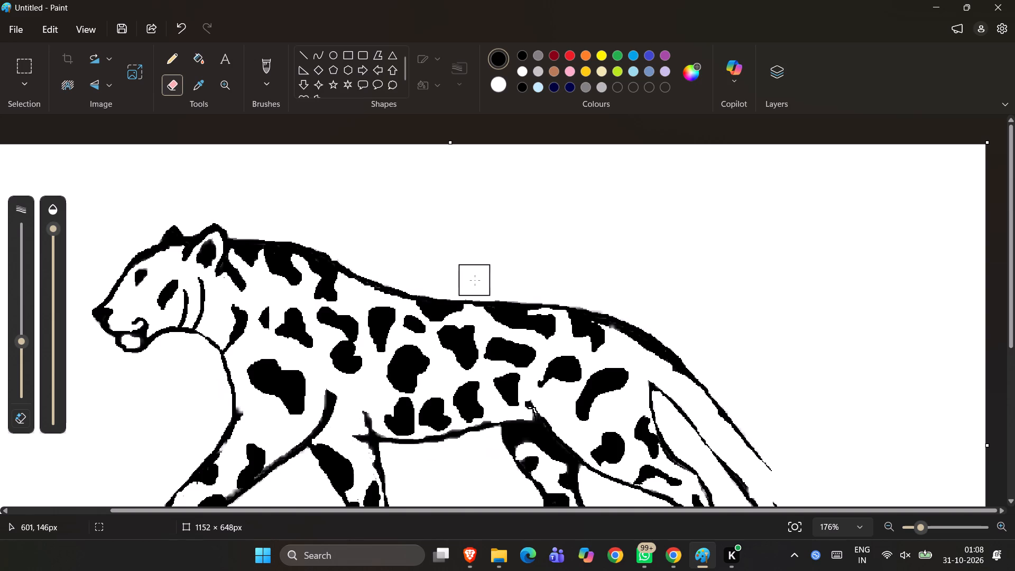
left_click_drag(475, 280, 523, 252)
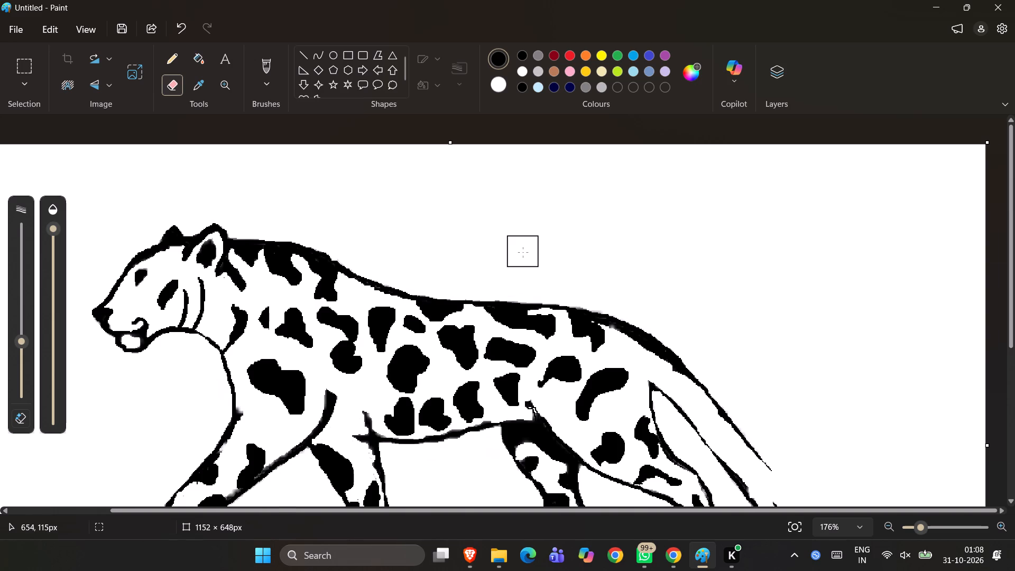
scroll(523, 252, "up", 6, "ctrl")
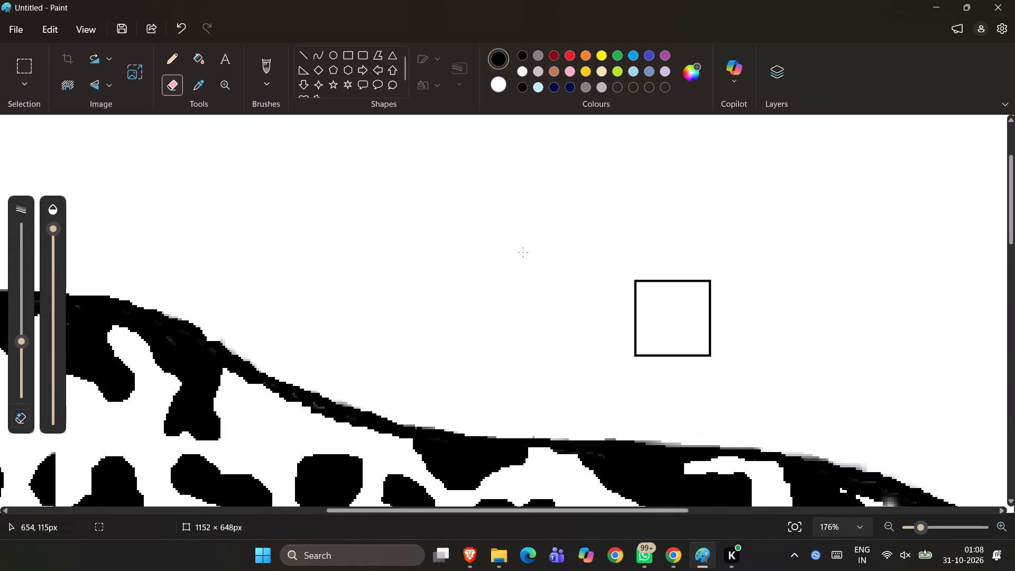
scroll(330, 228, "down", 7, "ctrl")
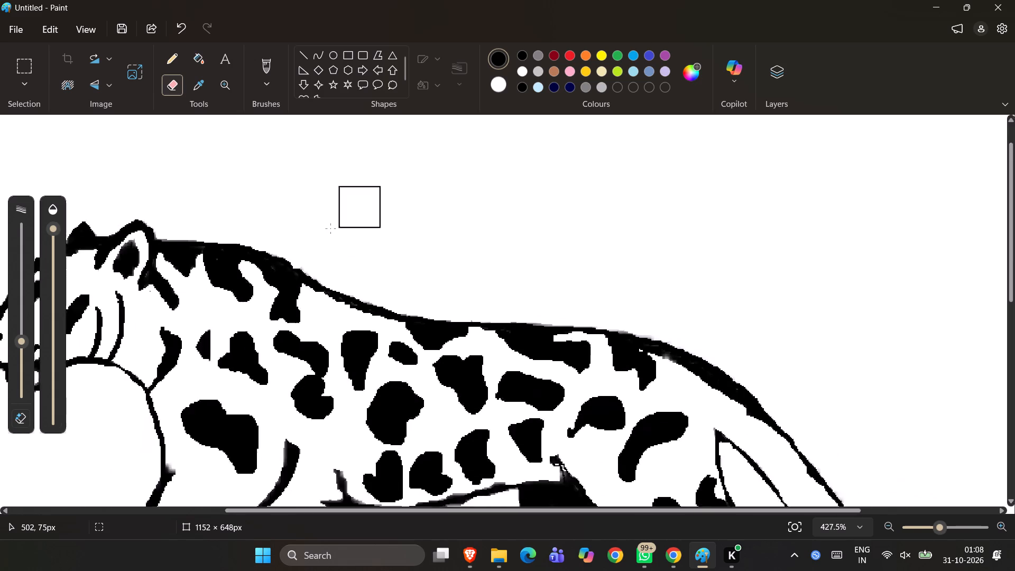
Erase remaining smudges from the background above the hindquarters and across the open area above the tail.
left_click_drag(586, 173, 641, 257)
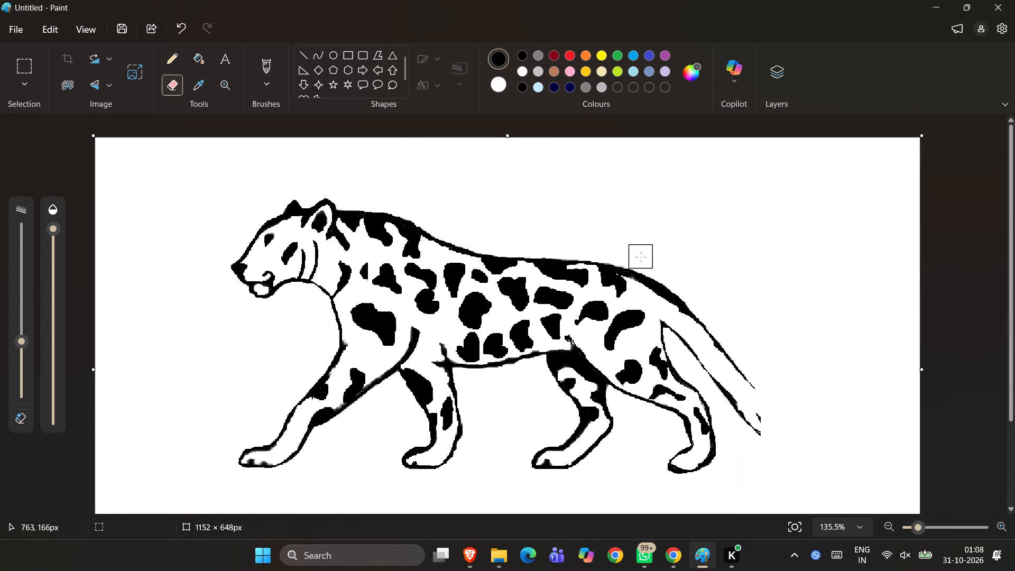
left_click_drag(641, 257, 693, 224)
left_click_drag(693, 224, 916, 293)
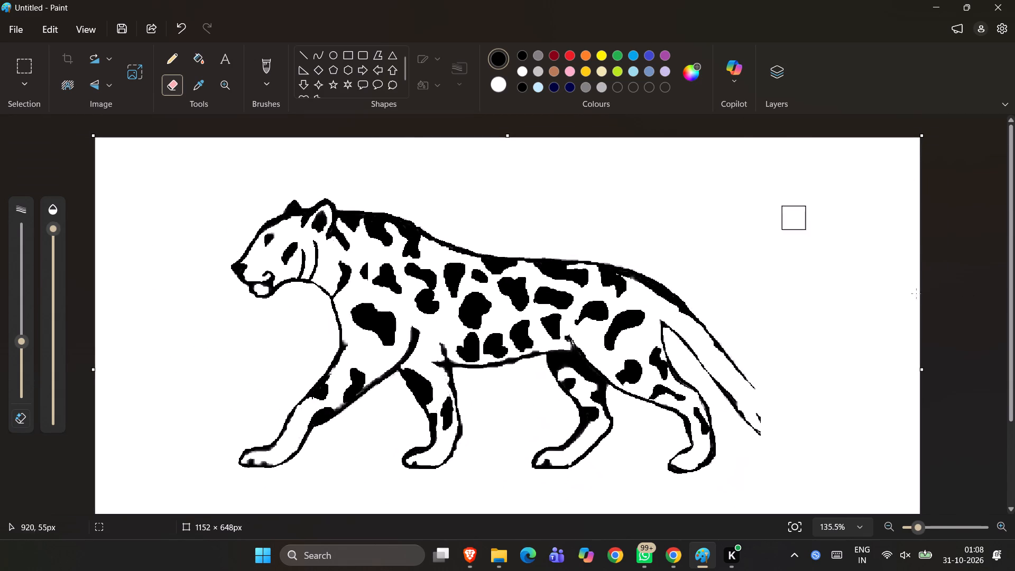
left_click_drag(916, 293, 661, 181)
Wipe the background ahead of the leopard, below the chin, around the muzzle and above the forehead.
left_click_drag(114, 211, 130, 357)
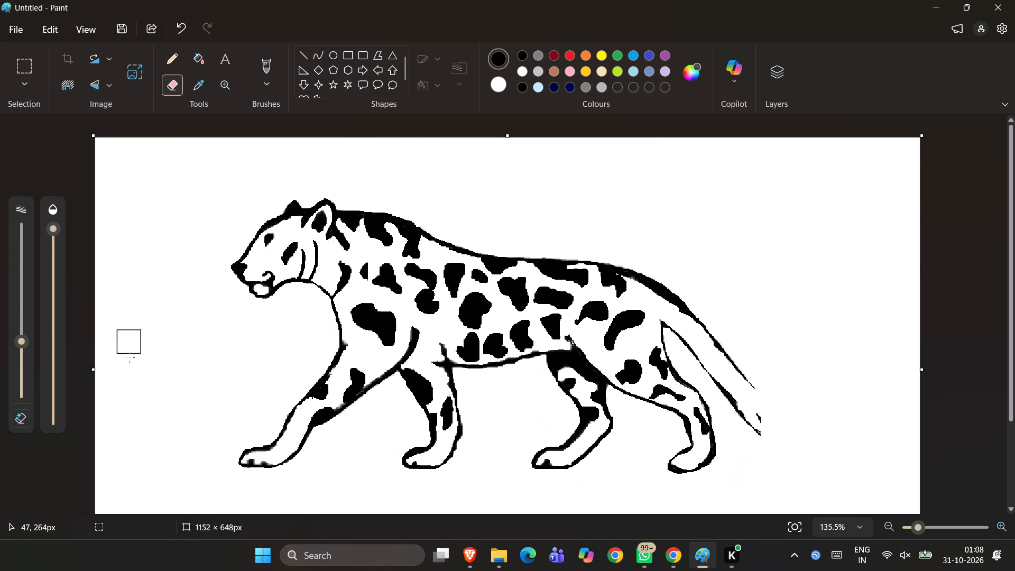
left_click_drag(130, 357, 281, 323)
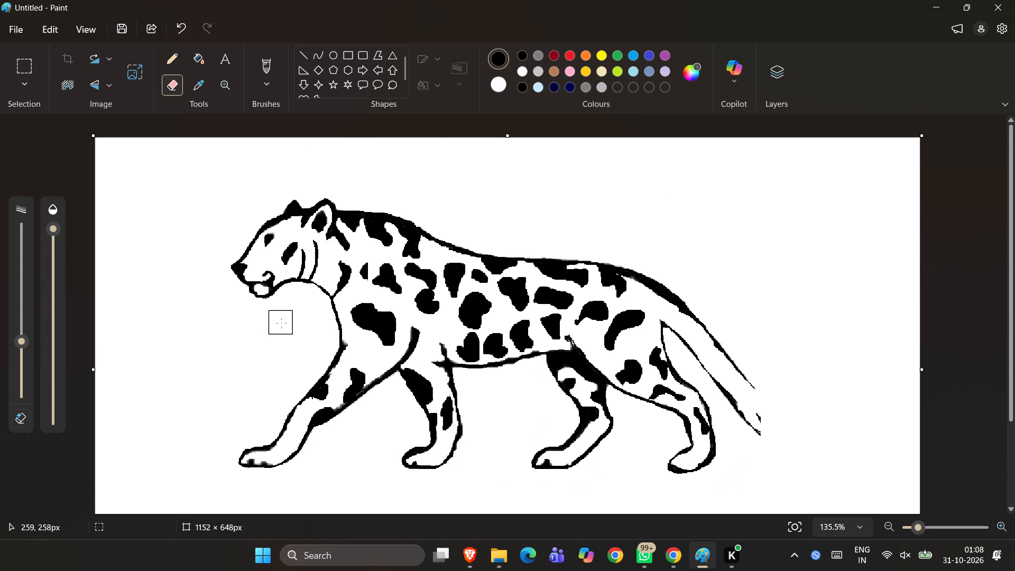
left_click_drag(281, 323, 225, 294)
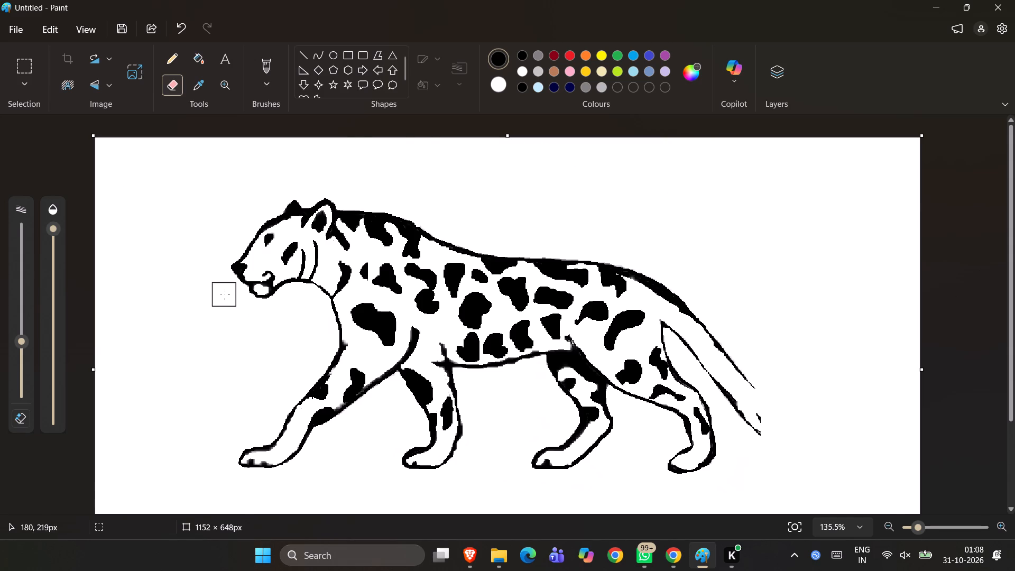
left_click_drag(225, 294, 207, 265)
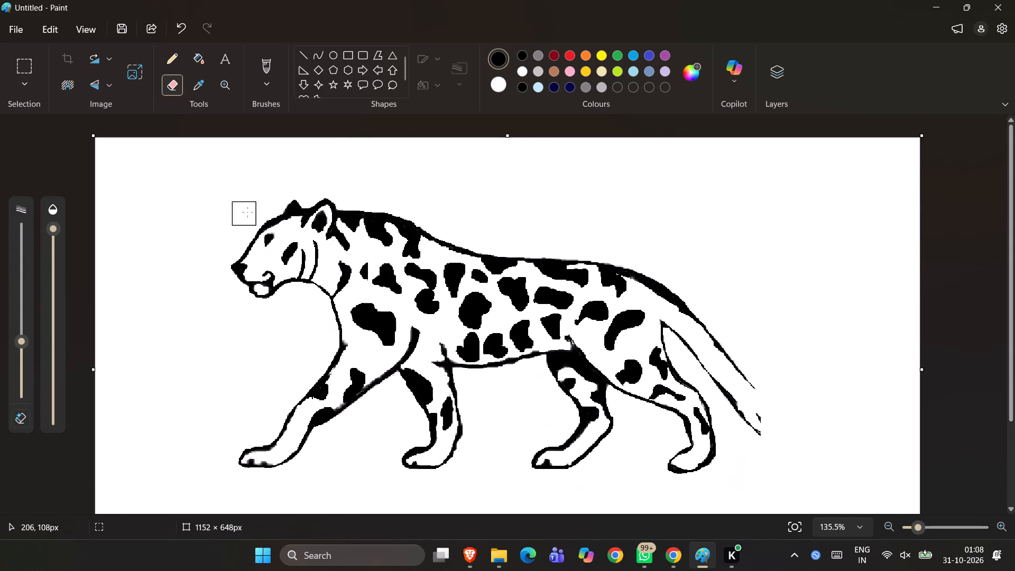
left_click_drag(274, 194, 186, 206)
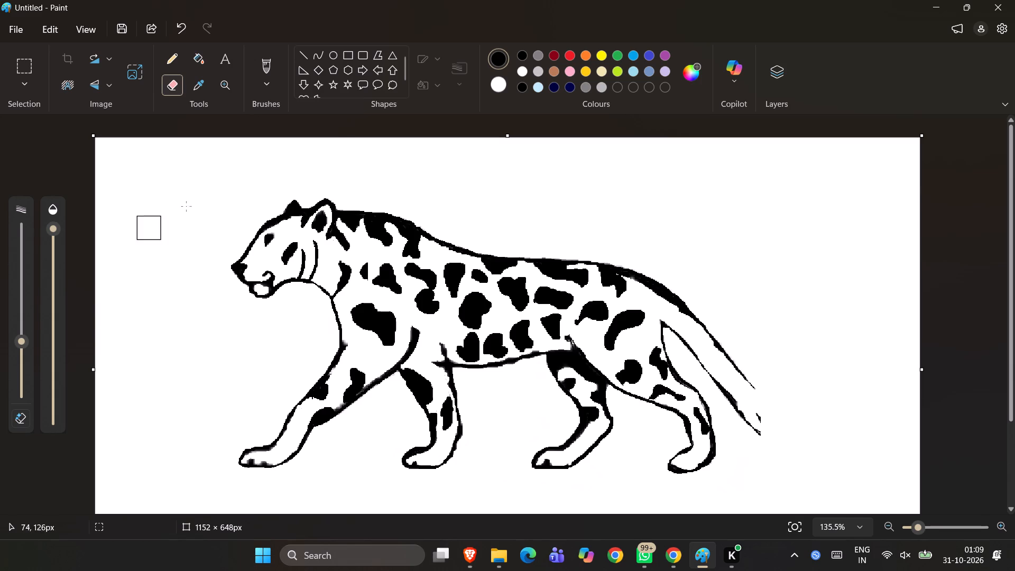
left_click_drag(186, 206, 262, 158)
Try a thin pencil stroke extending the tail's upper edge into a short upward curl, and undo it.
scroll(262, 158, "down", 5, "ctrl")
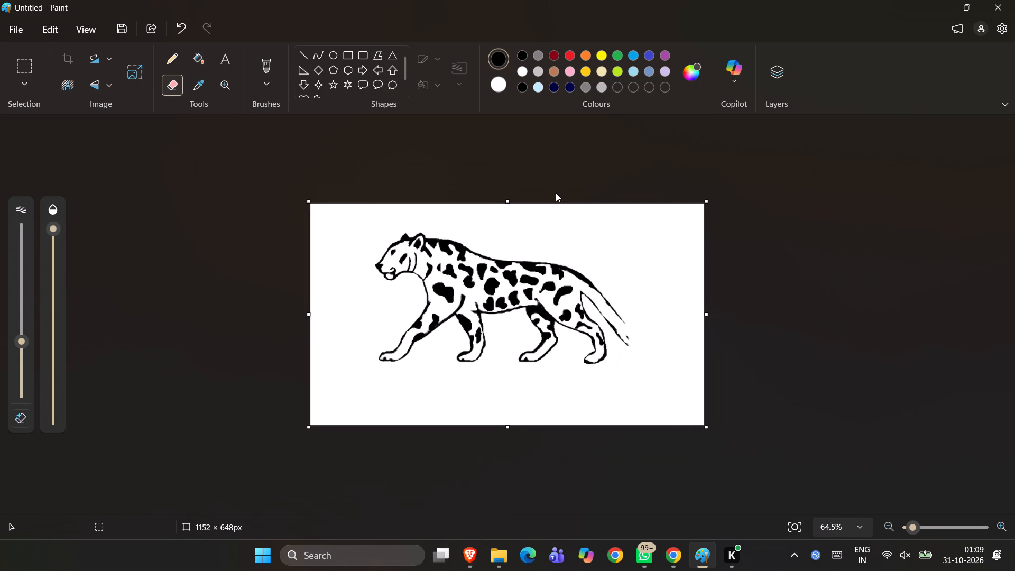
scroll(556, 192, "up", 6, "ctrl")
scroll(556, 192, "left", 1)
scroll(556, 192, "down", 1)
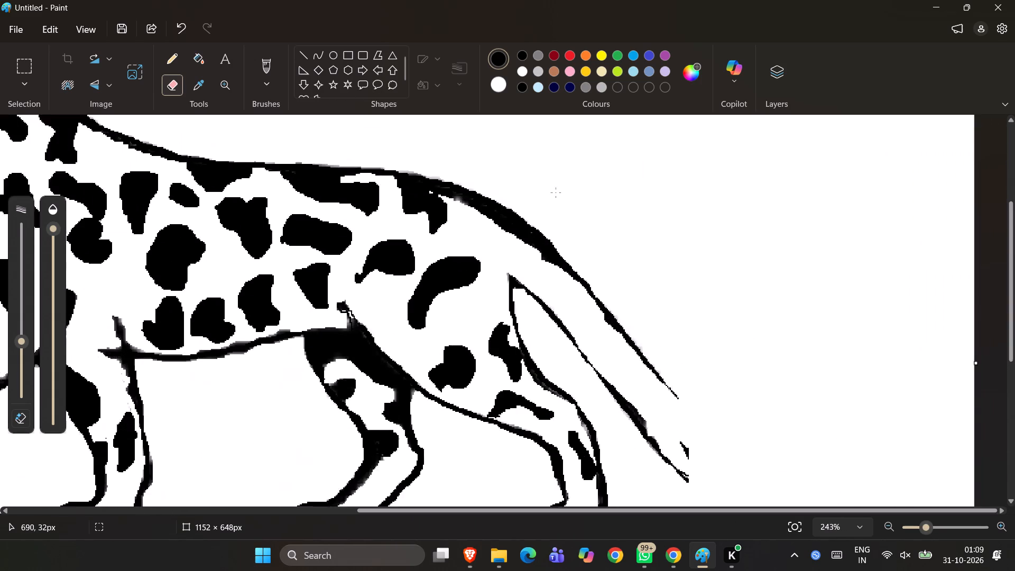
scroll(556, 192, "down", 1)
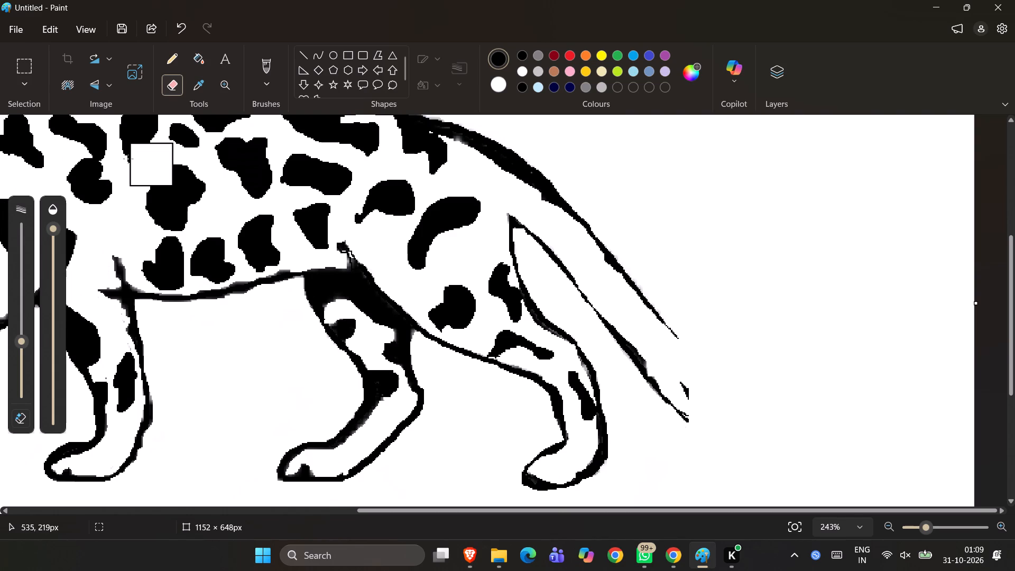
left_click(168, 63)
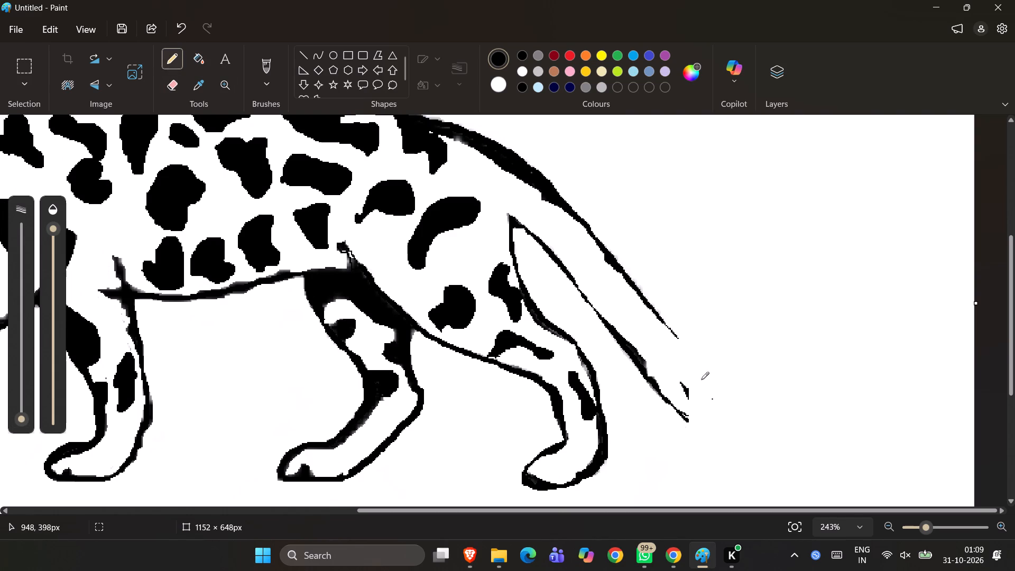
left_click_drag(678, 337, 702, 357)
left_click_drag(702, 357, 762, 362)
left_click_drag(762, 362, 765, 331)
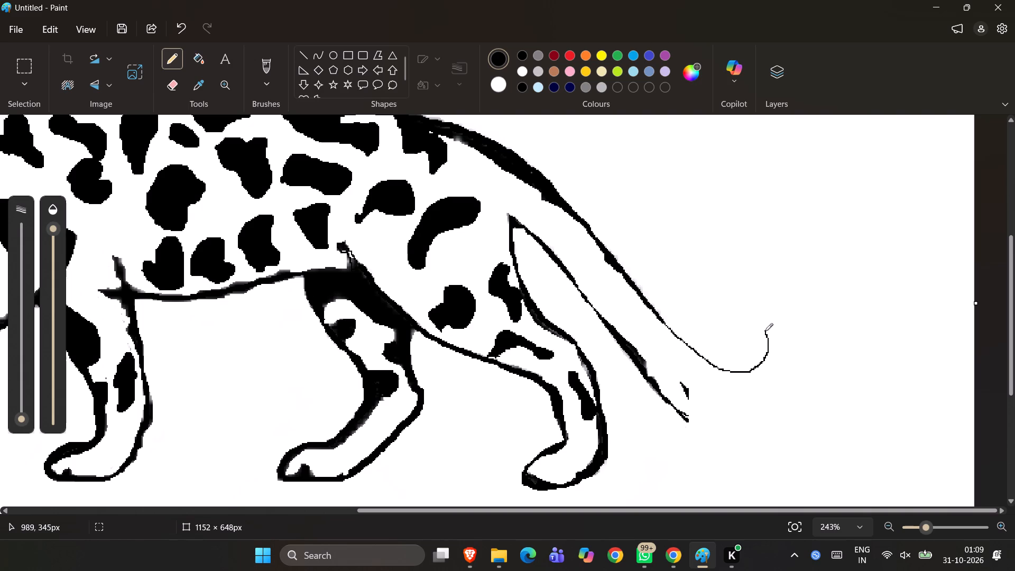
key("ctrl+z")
Draw the tail's upper edge in thin black pencil, dipping wider, rising around a rounded tip, and running back underneath and downward.
left_click_drag(679, 338, 695, 354)
left_click_drag(695, 354, 744, 394)
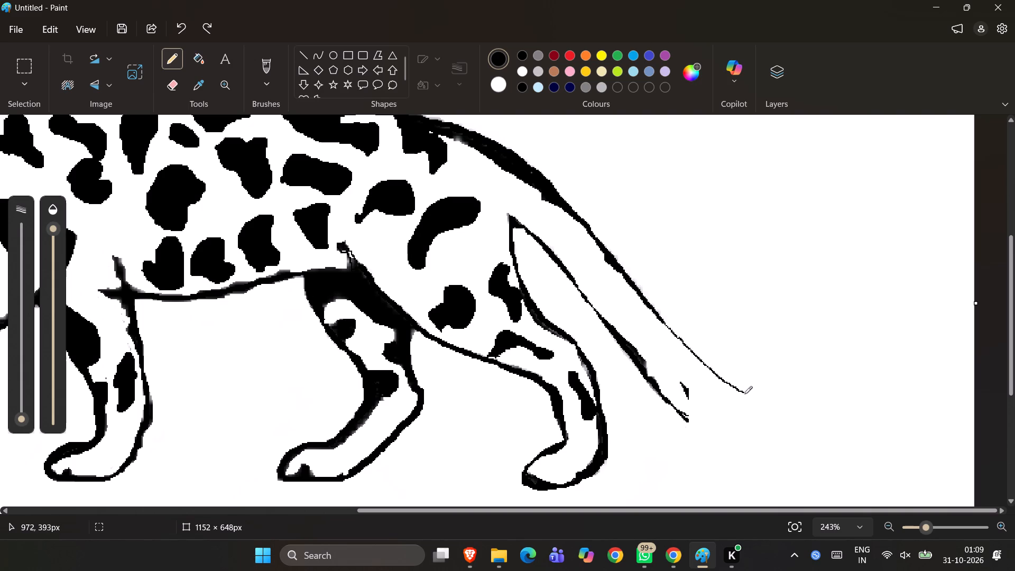
left_click_drag(744, 394, 802, 385)
left_click_drag(802, 385, 817, 346)
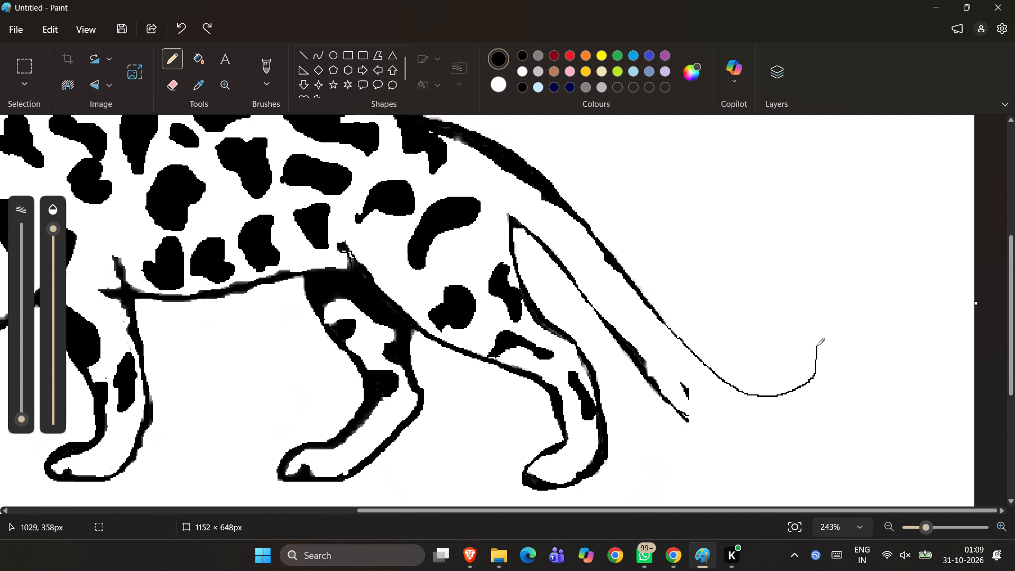
left_click_drag(817, 346, 869, 335)
left_click_drag(869, 335, 832, 412)
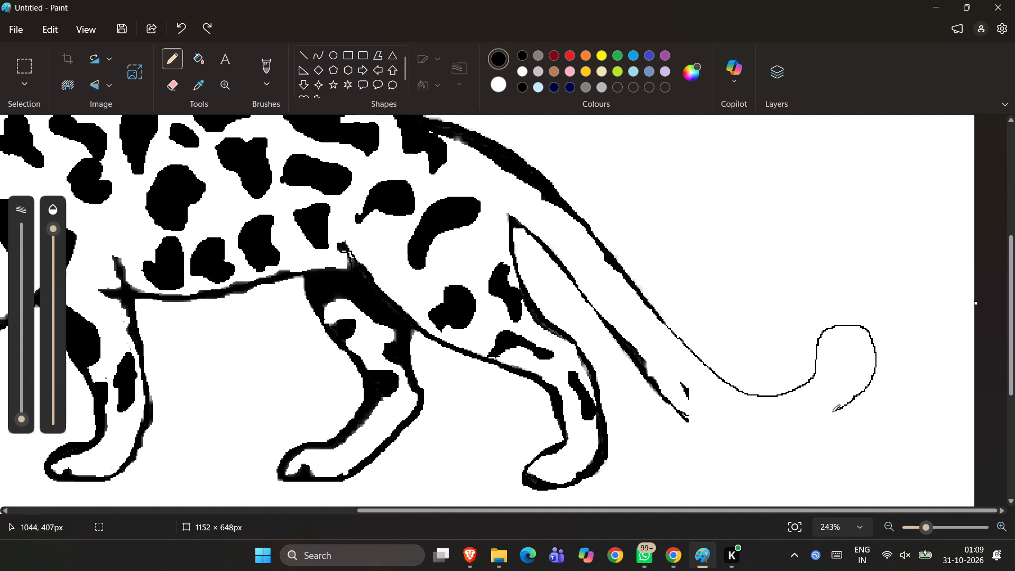
left_click_drag(832, 412, 772, 487)
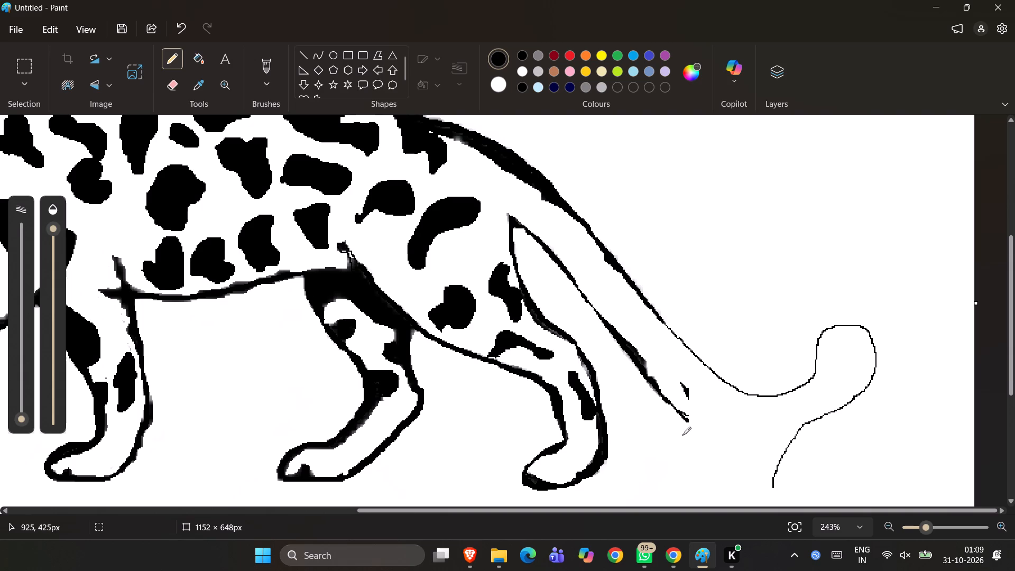
Pencil the tail's lower edge from the broken outline to the underside of the curl, with a short line down from its bend.
left_click_drag(685, 419, 716, 431)
left_click_drag(716, 431, 825, 409)
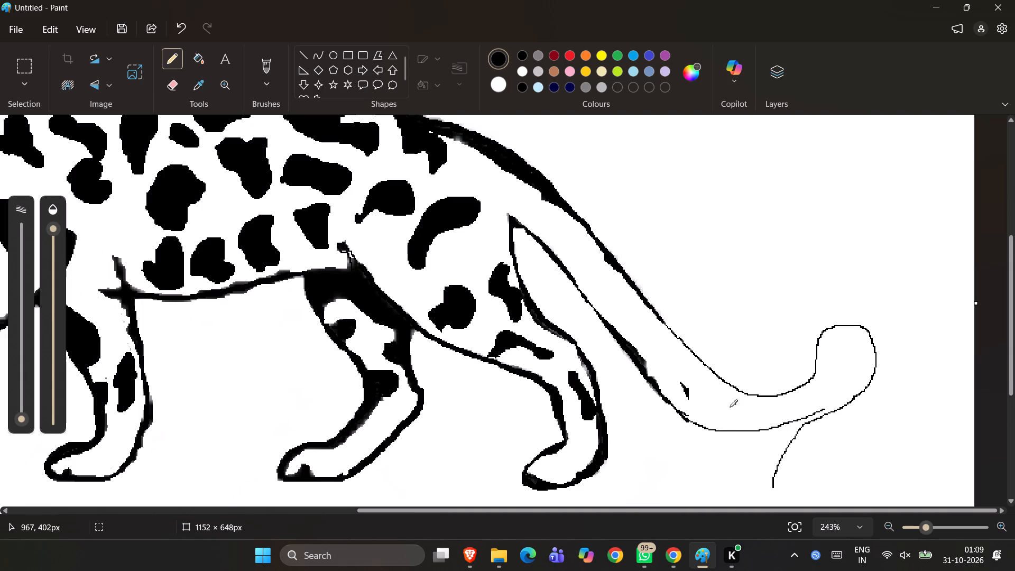
left_click_drag(687, 421, 709, 431)
left_click_drag(709, 431, 733, 494)
Erase the faint smudges from the background between the rearmost hind paw and the tail, and below that paw.
scroll(720, 439, "up", 3, "ctrl")
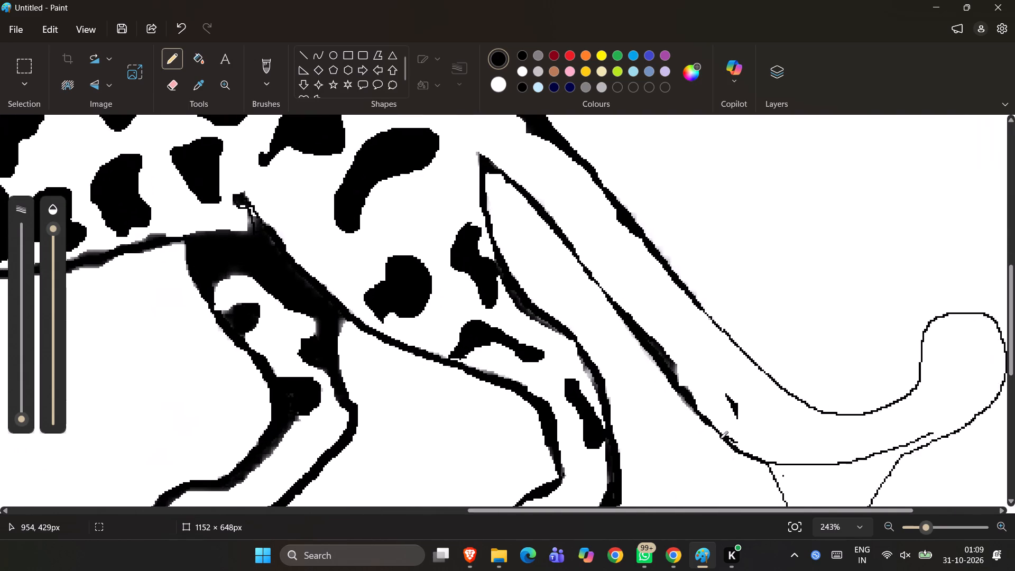
scroll(720, 439, "down", 4)
scroll(720, 439, "up", 1)
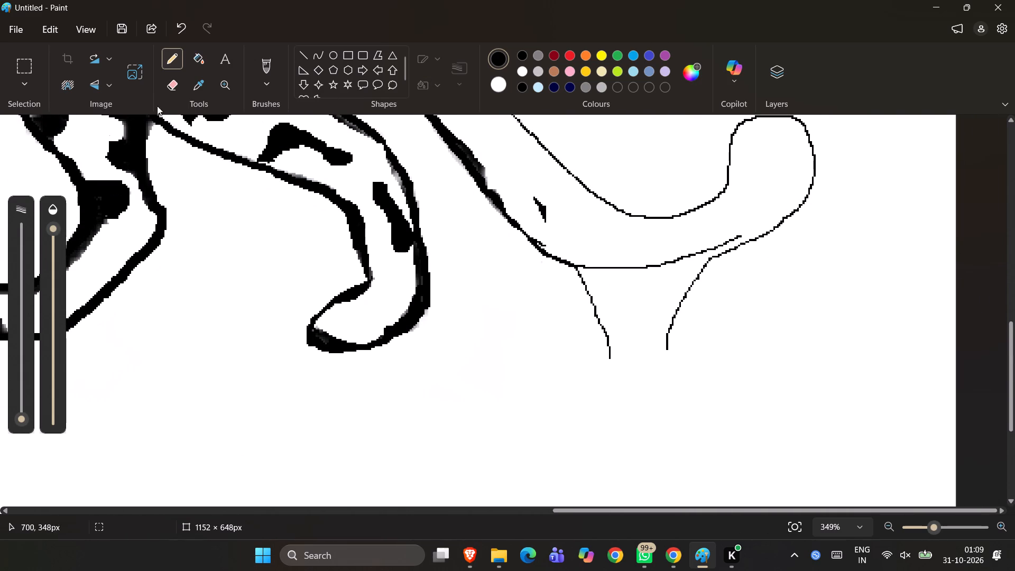
left_click(176, 83)
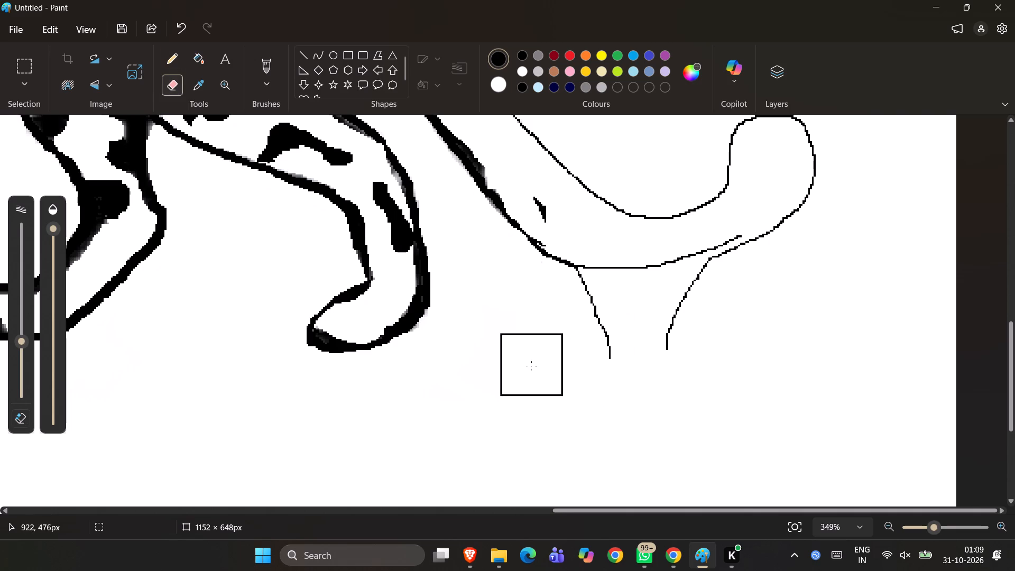
left_click_drag(531, 366, 517, 457)
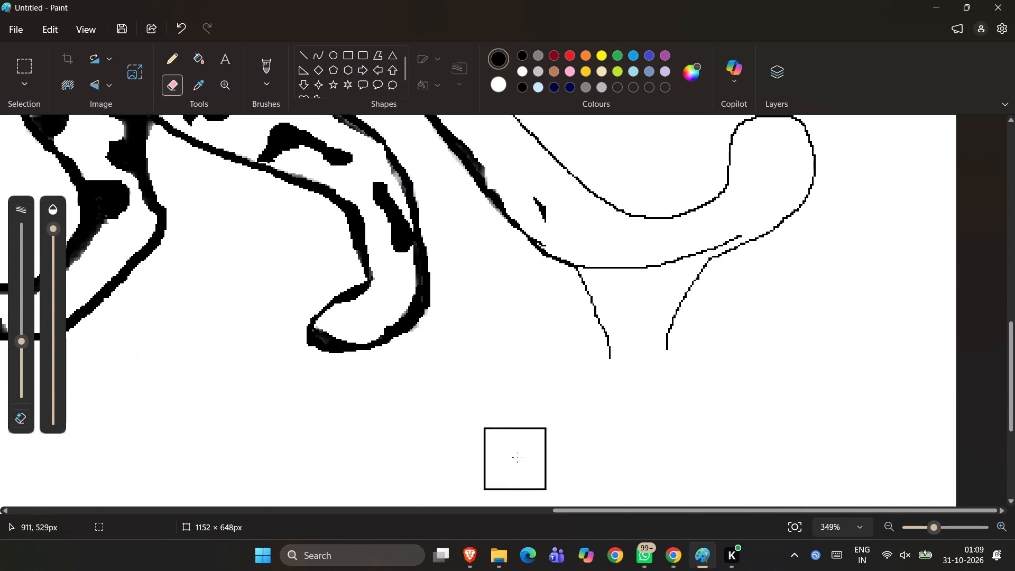
left_click_drag(517, 457, 434, 485)
Wipe the background clean between the hind legs, beneath the paws, and in the gap between the front and hind legs.
scroll(434, 485, "down", 2, "ctrl")
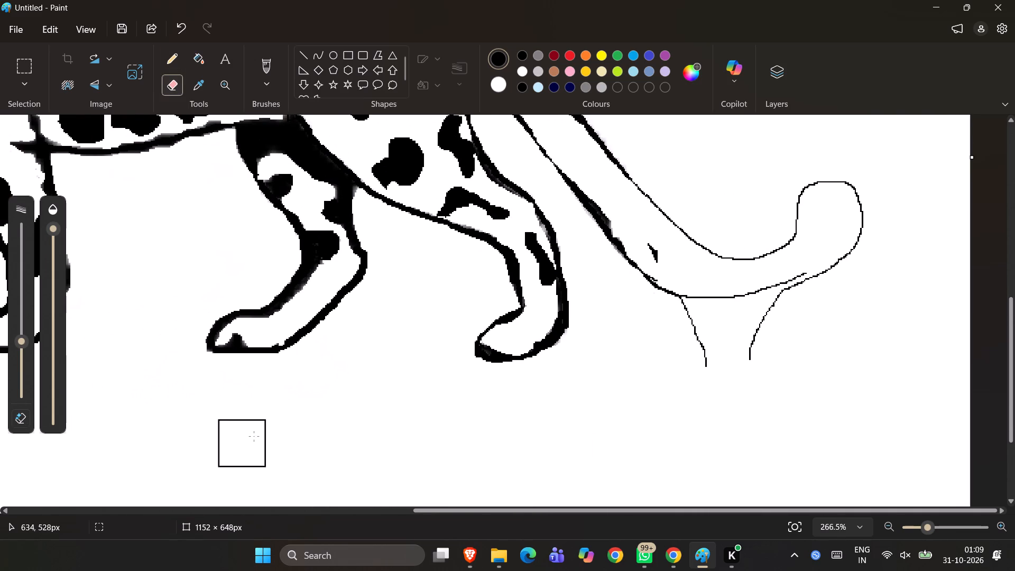
left_click_drag(259, 434, 407, 309)
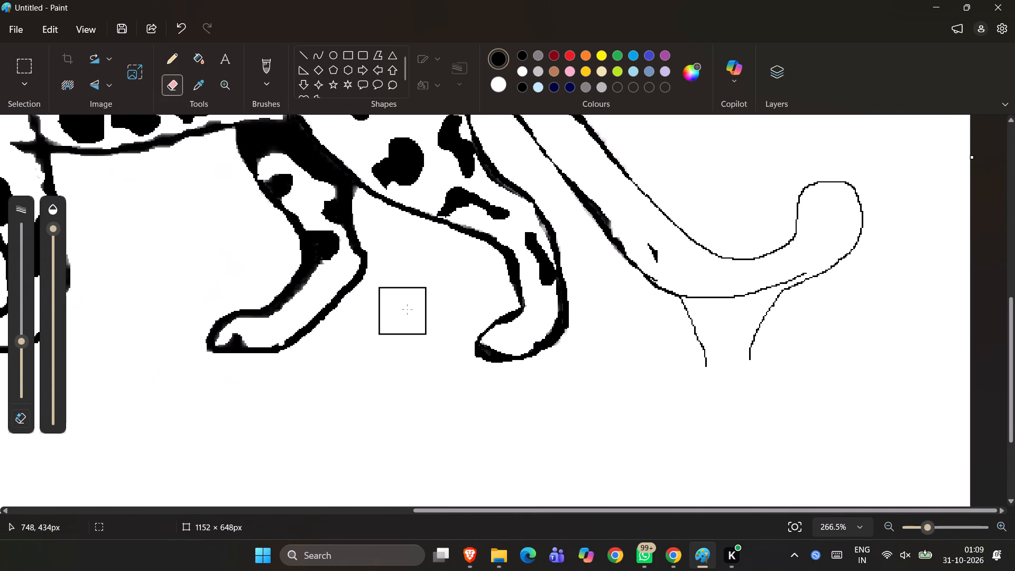
left_click_drag(407, 309, 186, 443)
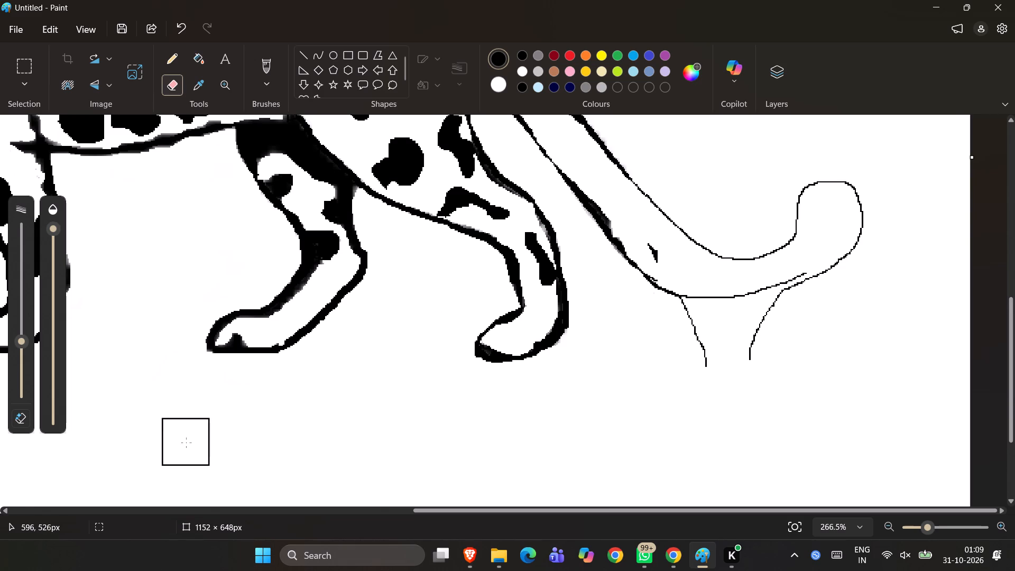
scroll(186, 443, "down", 1, "ctrl")
left_click_drag(158, 376, 168, 348)
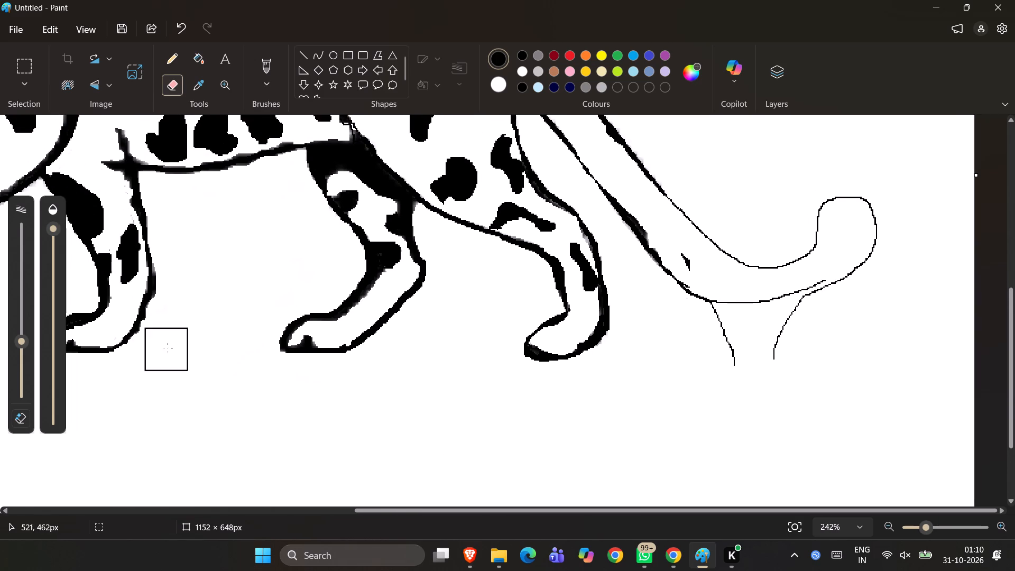
left_click_drag(168, 348, 209, 363)
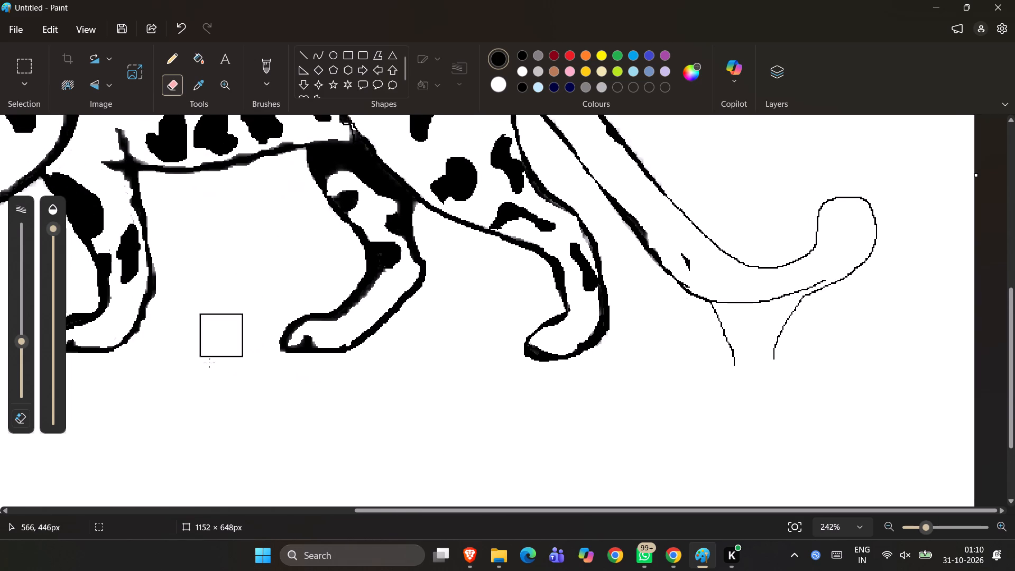
left_click_drag(209, 363, 198, 385)
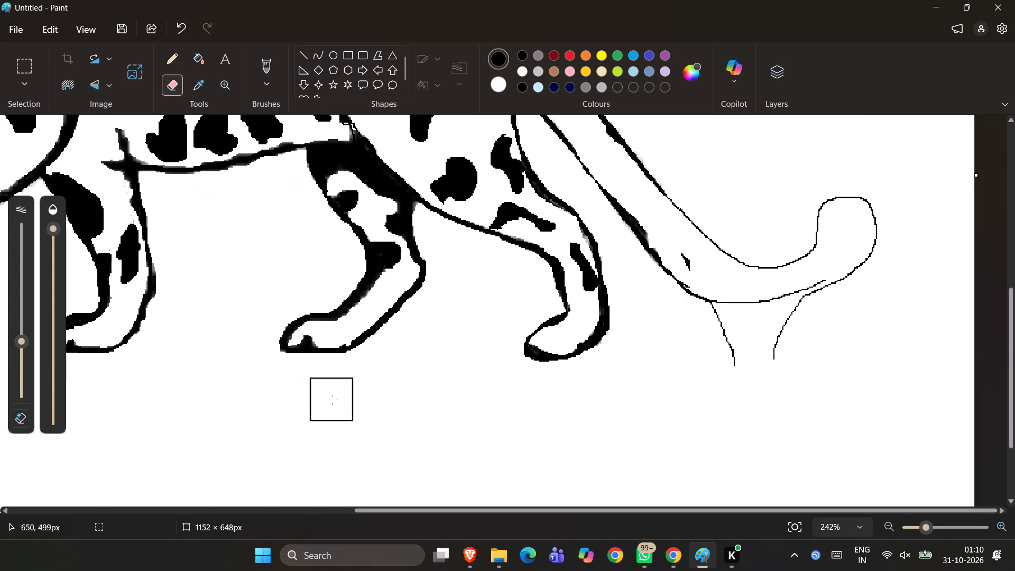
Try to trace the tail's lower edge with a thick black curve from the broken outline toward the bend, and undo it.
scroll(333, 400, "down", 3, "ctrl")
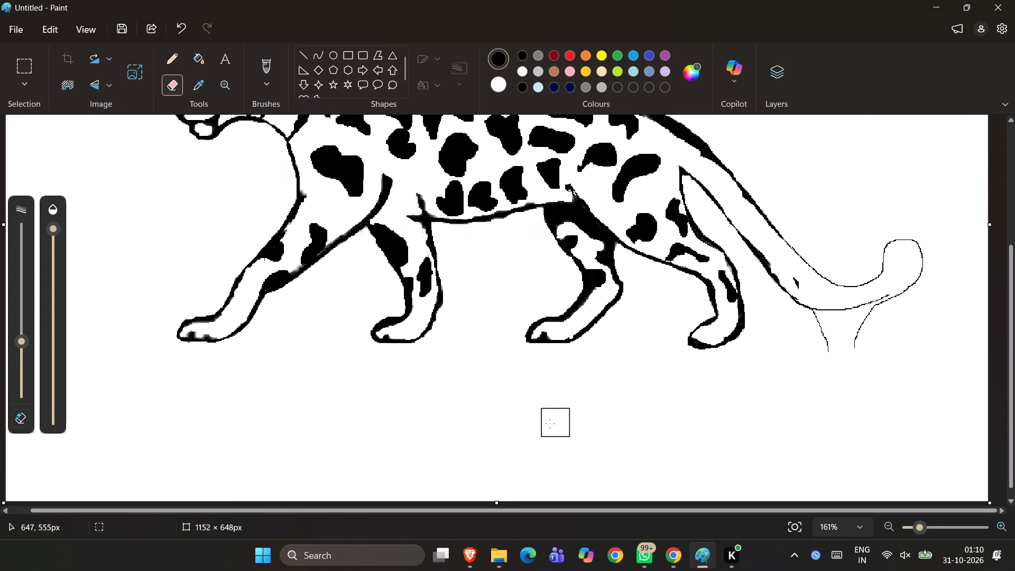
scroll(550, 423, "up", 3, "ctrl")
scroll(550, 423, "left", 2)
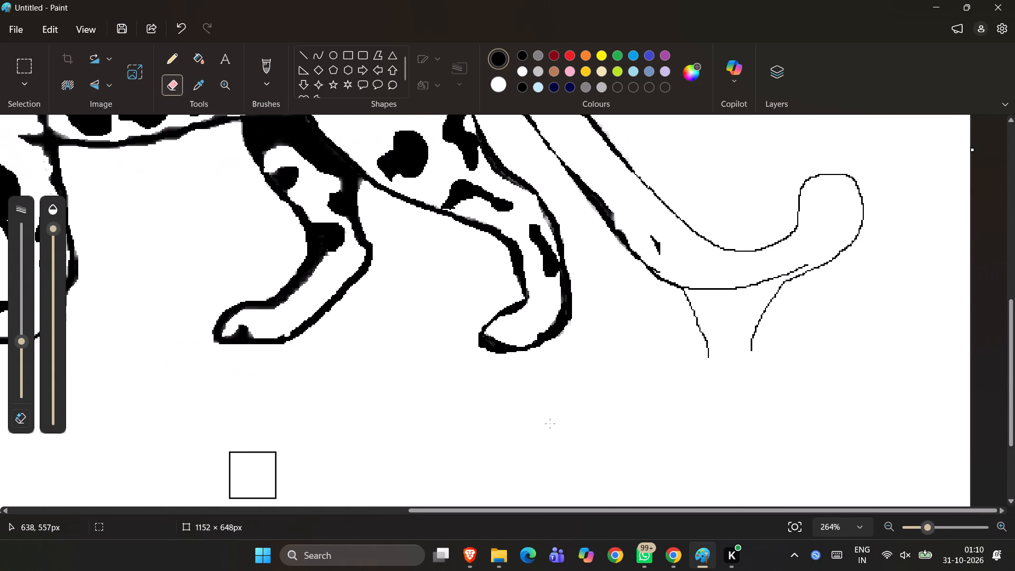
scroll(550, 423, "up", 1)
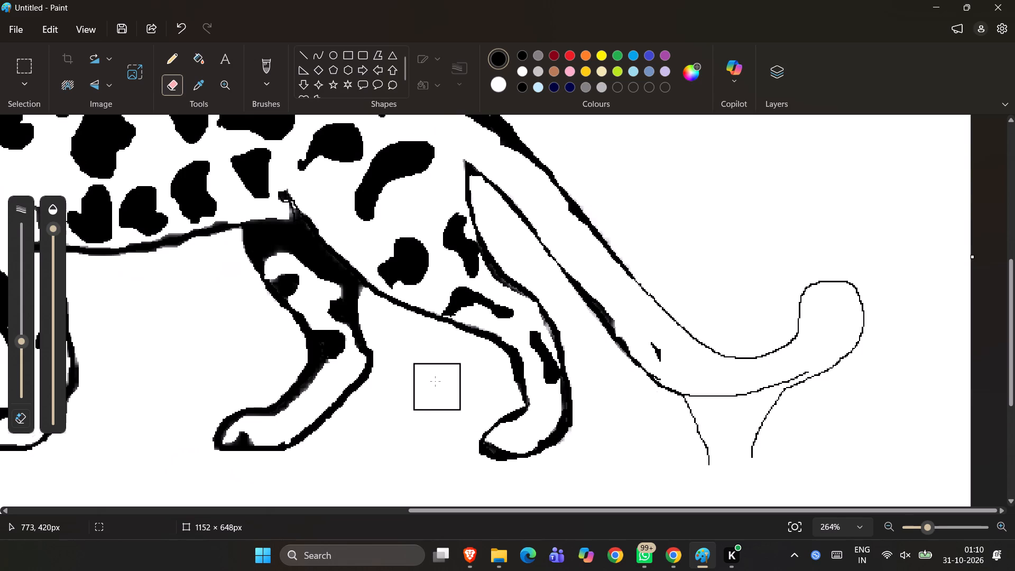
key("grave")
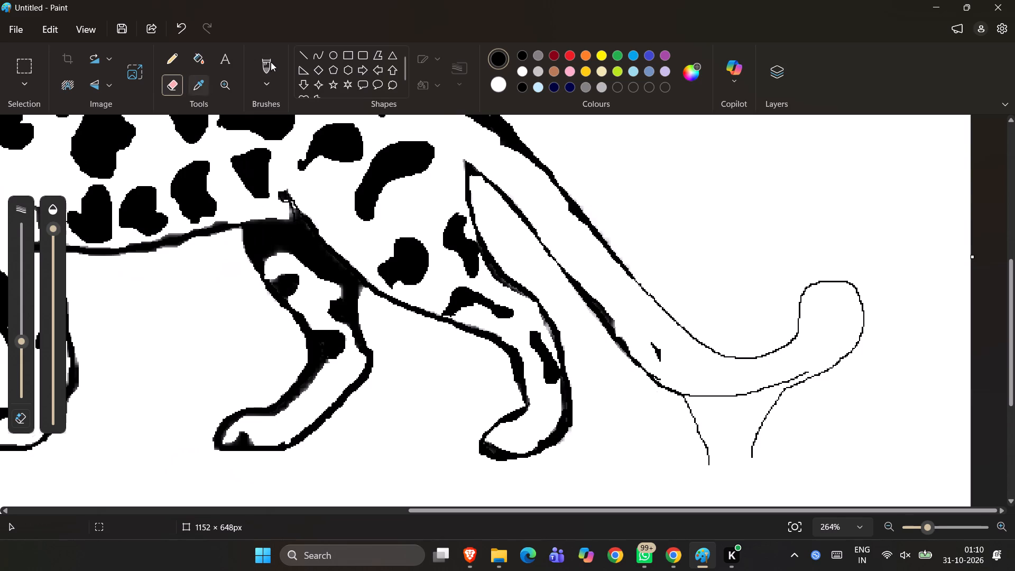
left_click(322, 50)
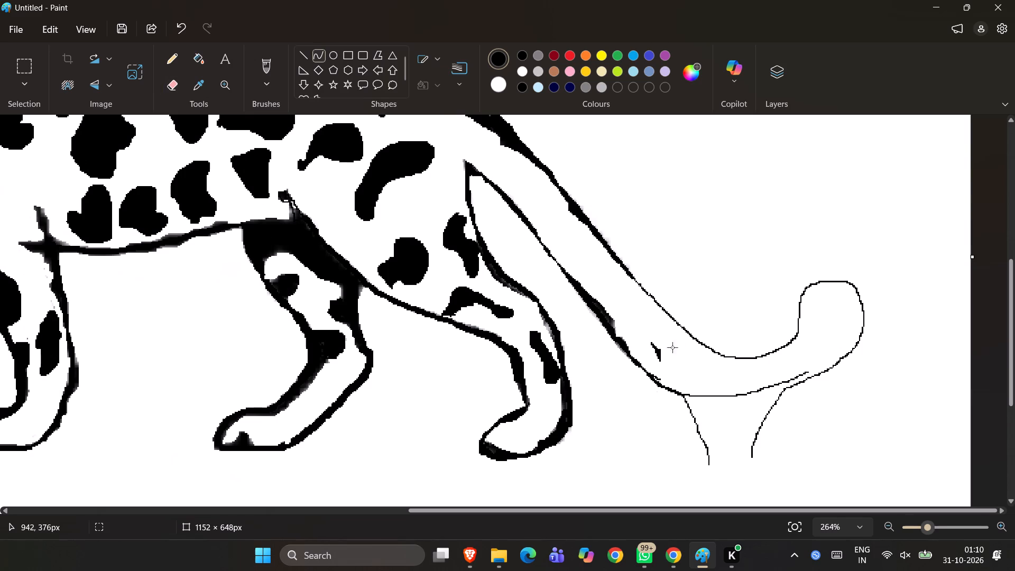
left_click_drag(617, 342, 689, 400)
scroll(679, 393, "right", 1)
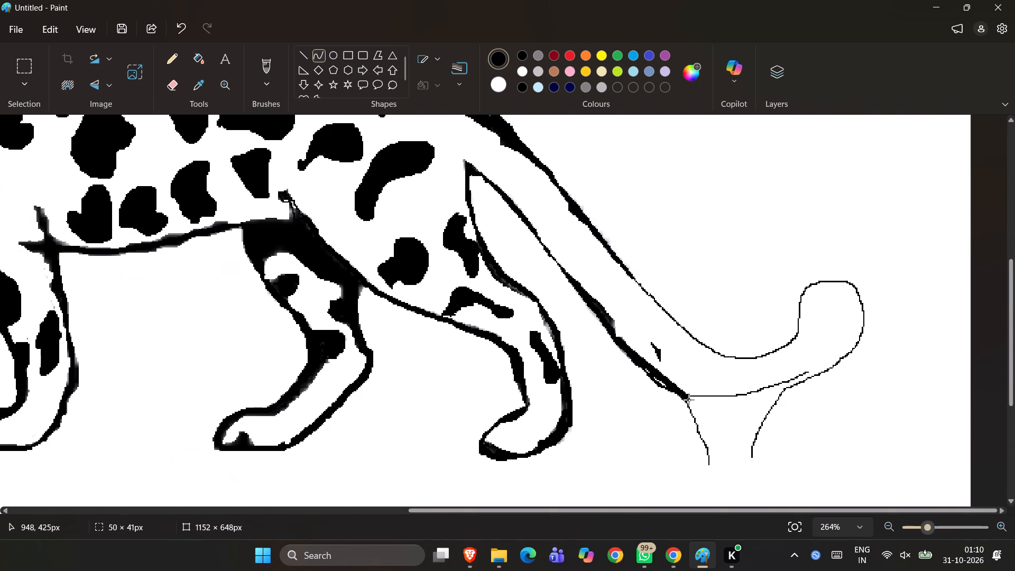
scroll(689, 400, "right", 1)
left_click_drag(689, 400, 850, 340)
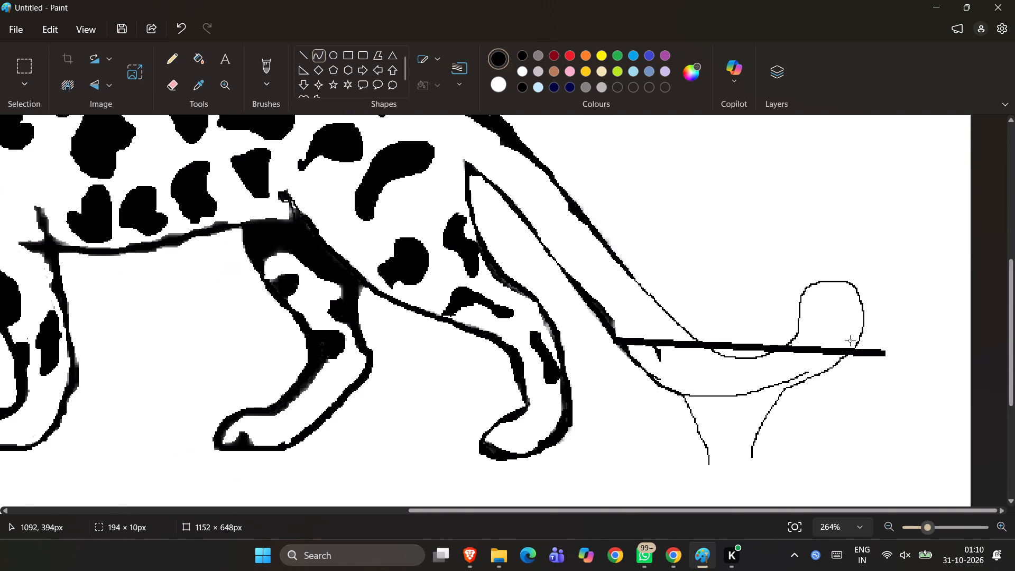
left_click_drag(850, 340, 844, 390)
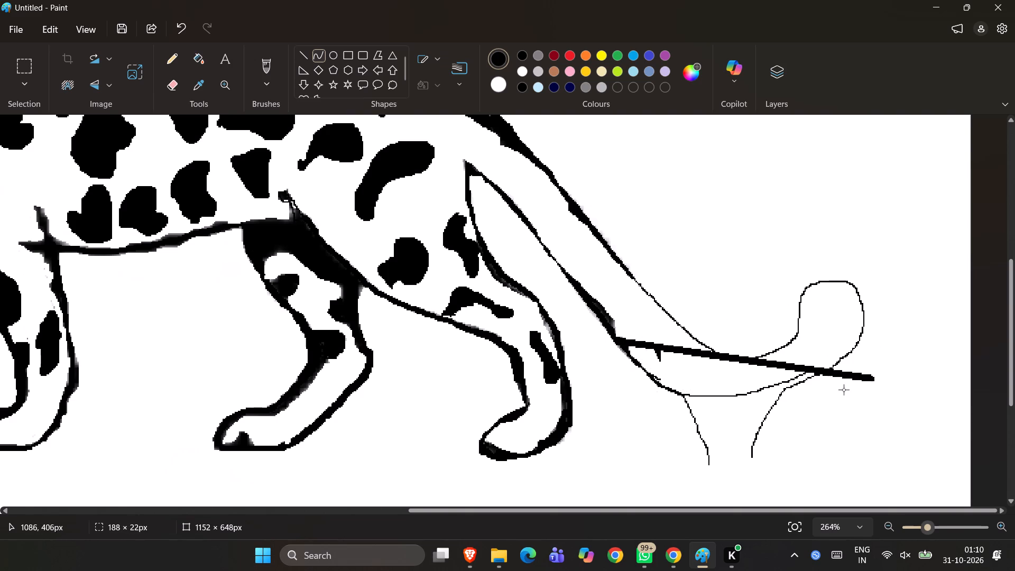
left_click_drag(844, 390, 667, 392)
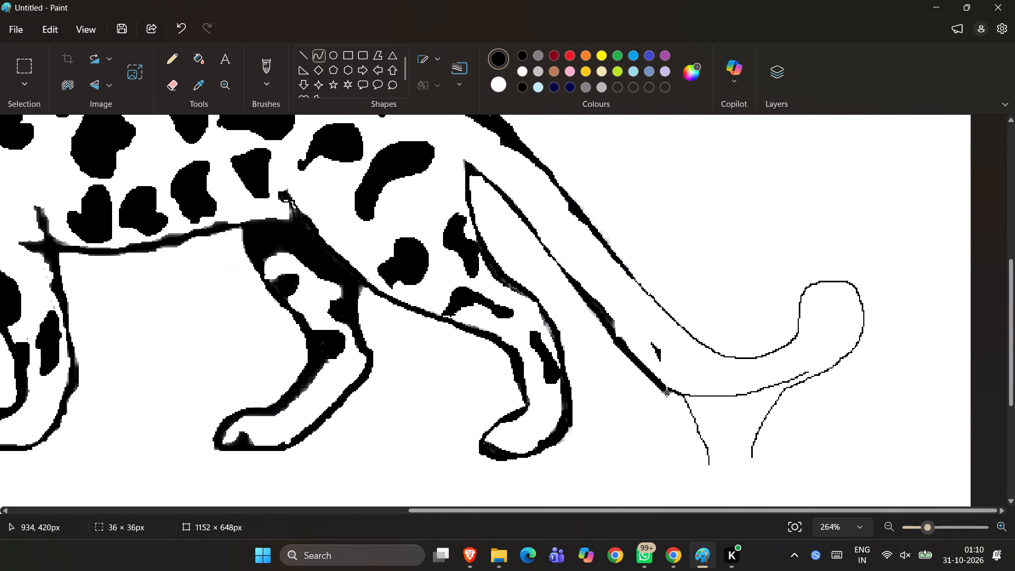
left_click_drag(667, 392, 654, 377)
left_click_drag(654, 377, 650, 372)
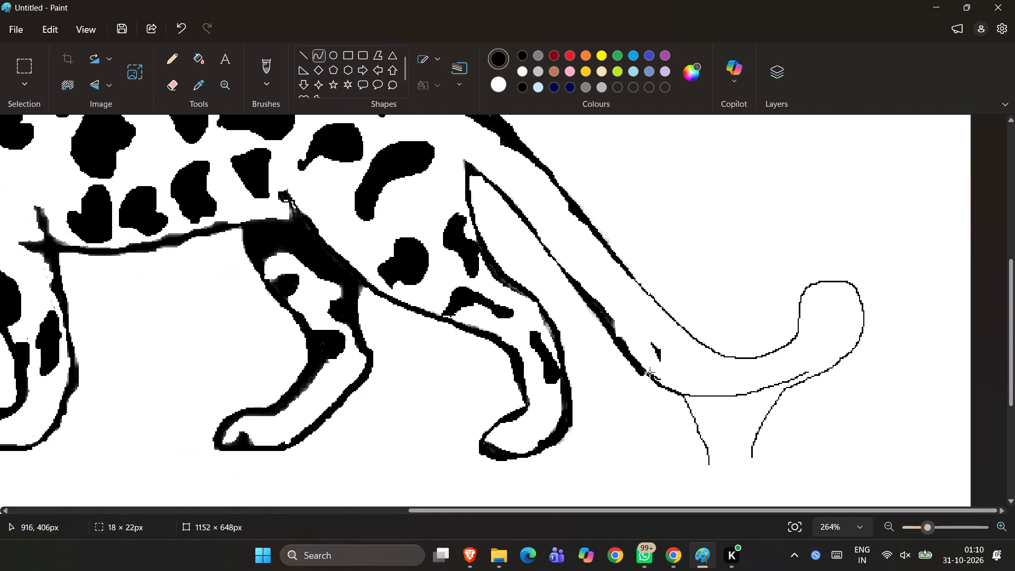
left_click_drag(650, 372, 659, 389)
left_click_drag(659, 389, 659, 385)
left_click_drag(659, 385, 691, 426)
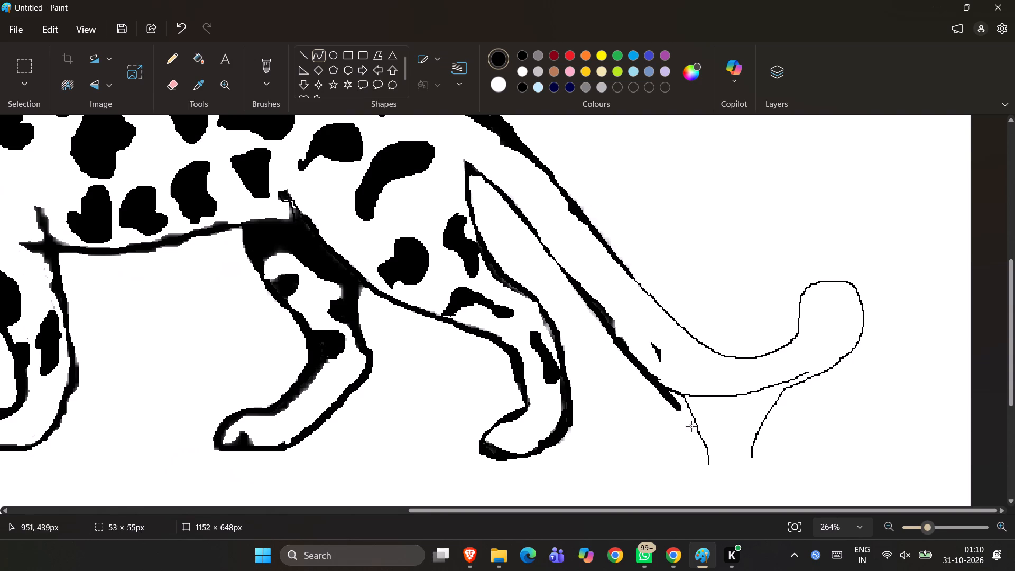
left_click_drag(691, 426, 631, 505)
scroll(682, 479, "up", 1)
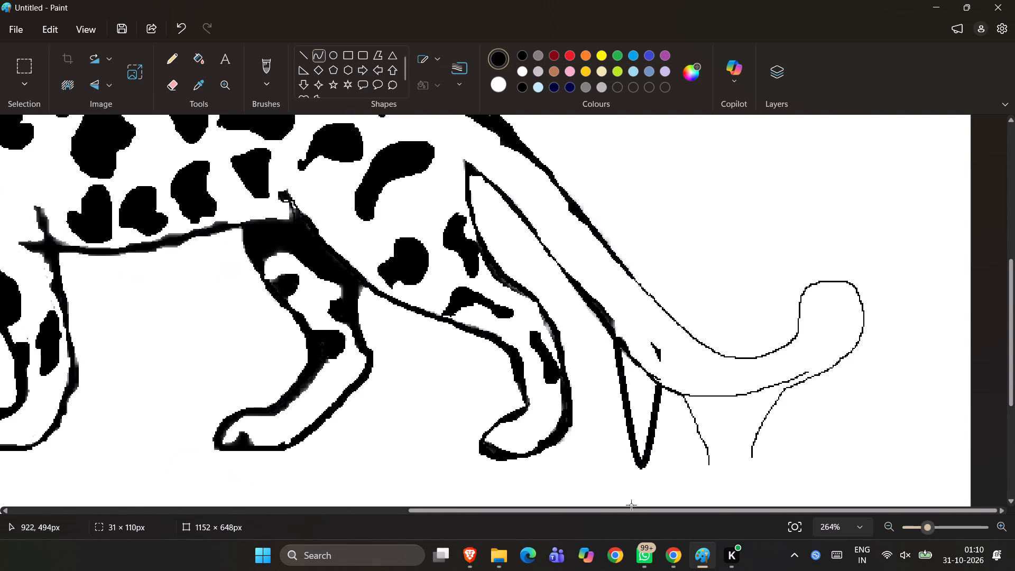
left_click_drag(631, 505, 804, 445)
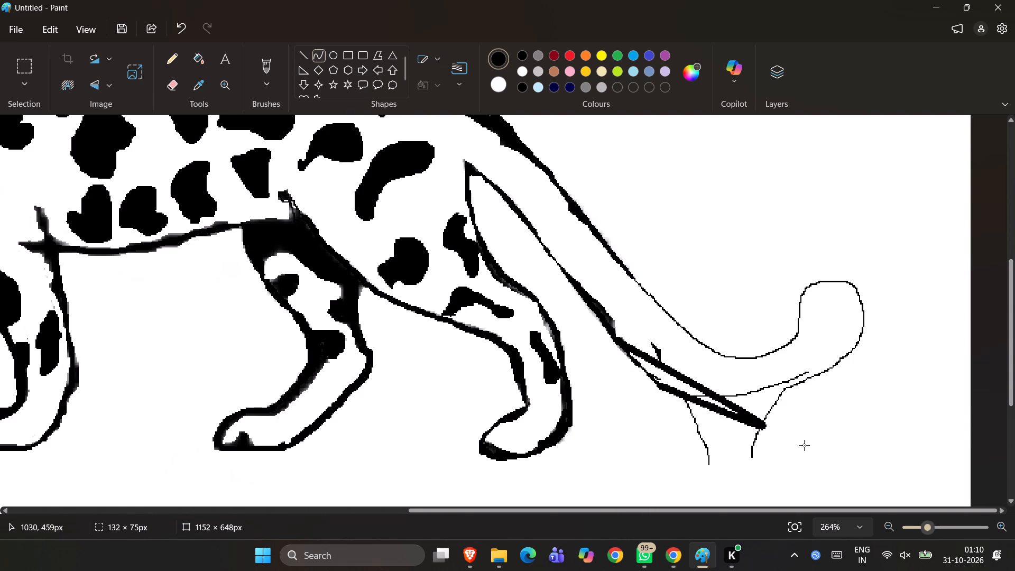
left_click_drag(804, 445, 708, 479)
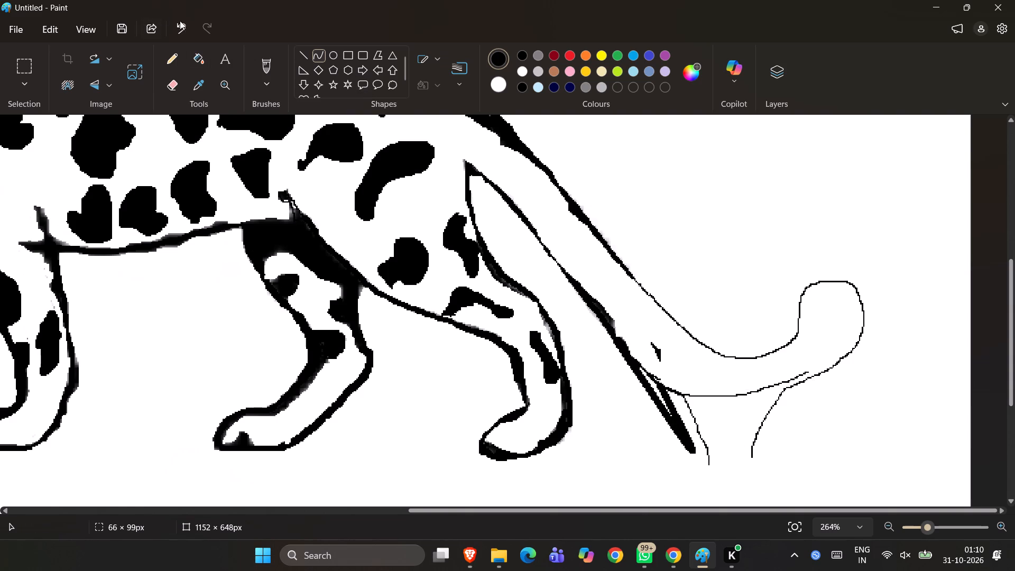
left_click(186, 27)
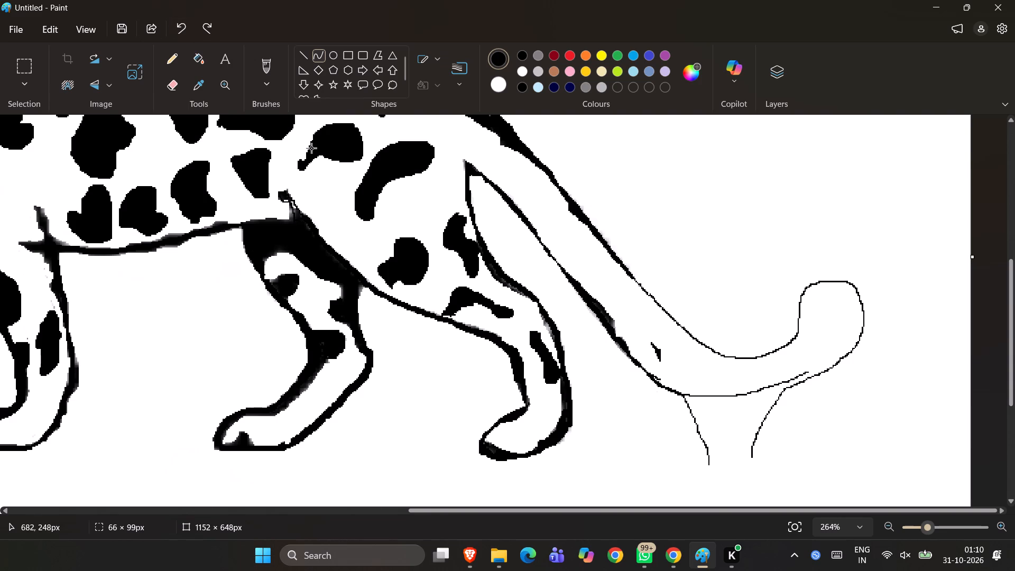
Draw a thick black curve about 53 × 31 px over the tail's lower edge, bowed downward to follow the thin pencil bend.
left_click(318, 52)
left_click_drag(633, 358, 655, 375)
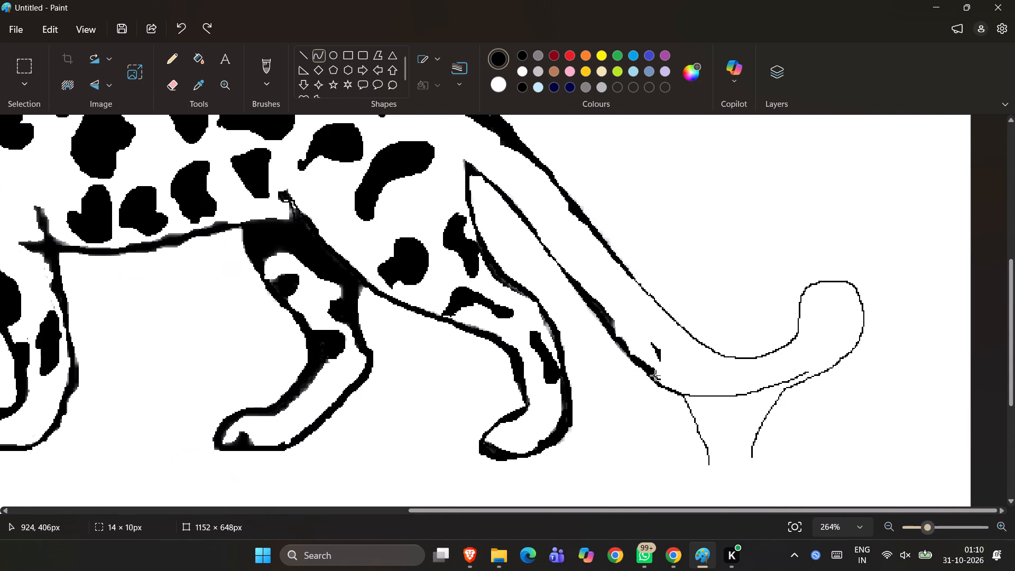
left_click_drag(655, 375, 707, 401)
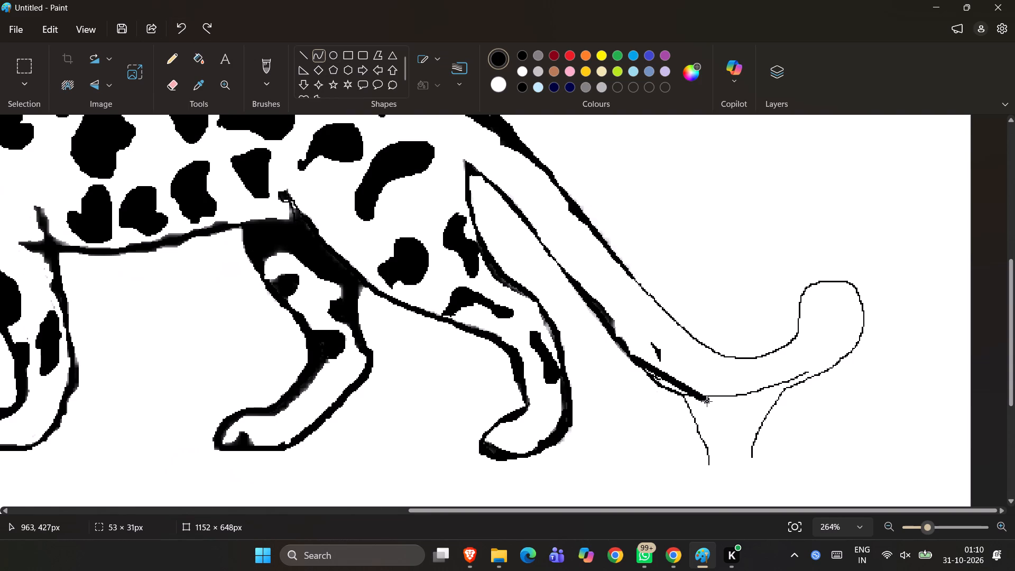
left_click_drag(707, 401, 763, 431)
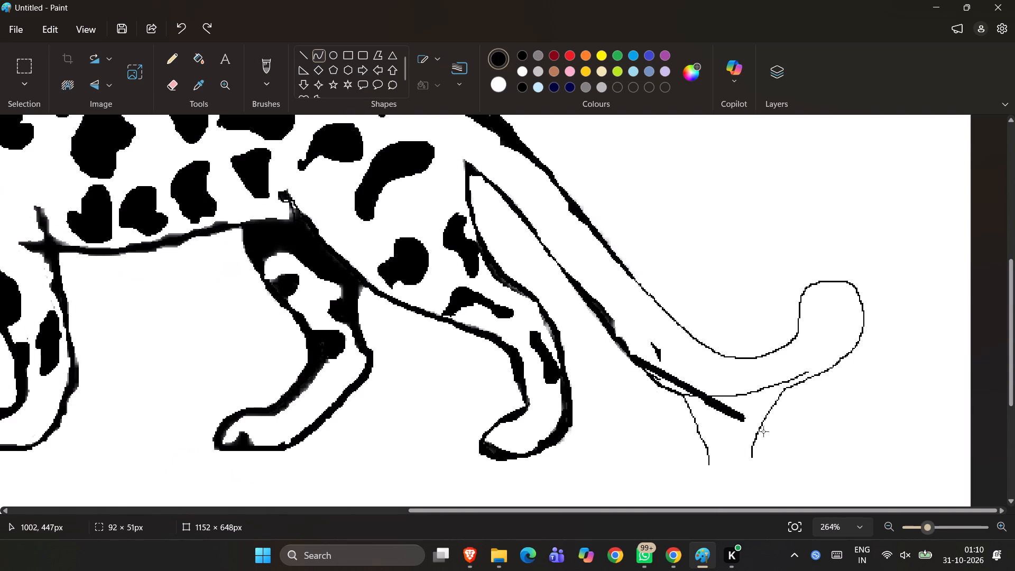
left_click_drag(763, 431, 639, 403)
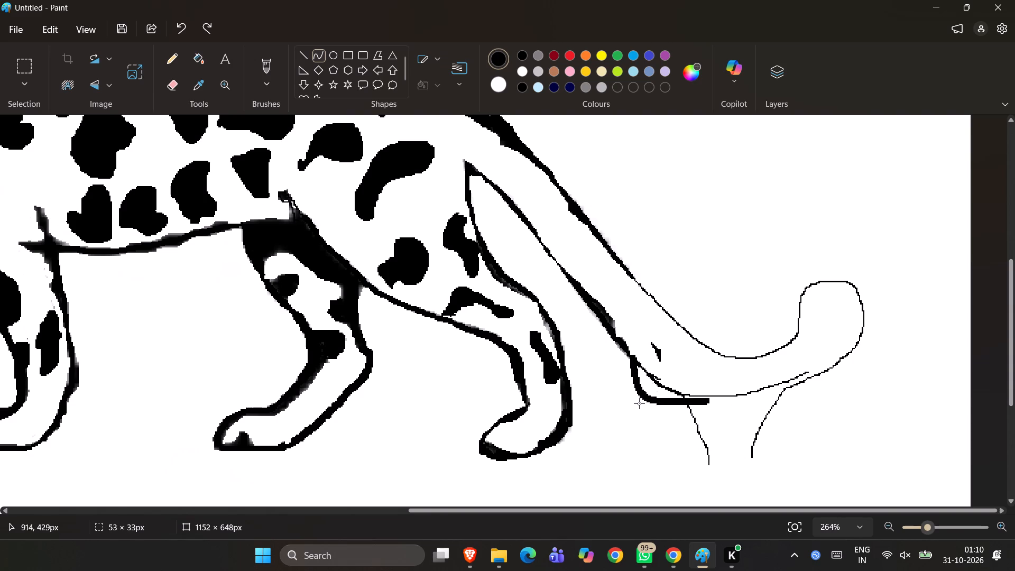
left_click_drag(639, 403, 666, 390)
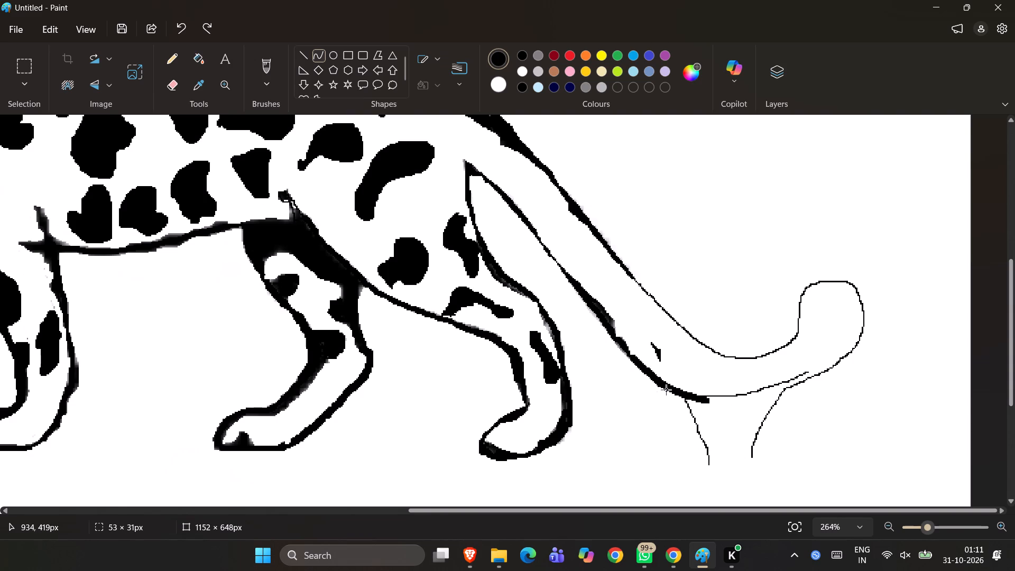
left_click_drag(666, 390, 661, 393)
left_click_drag(661, 393, 663, 393)
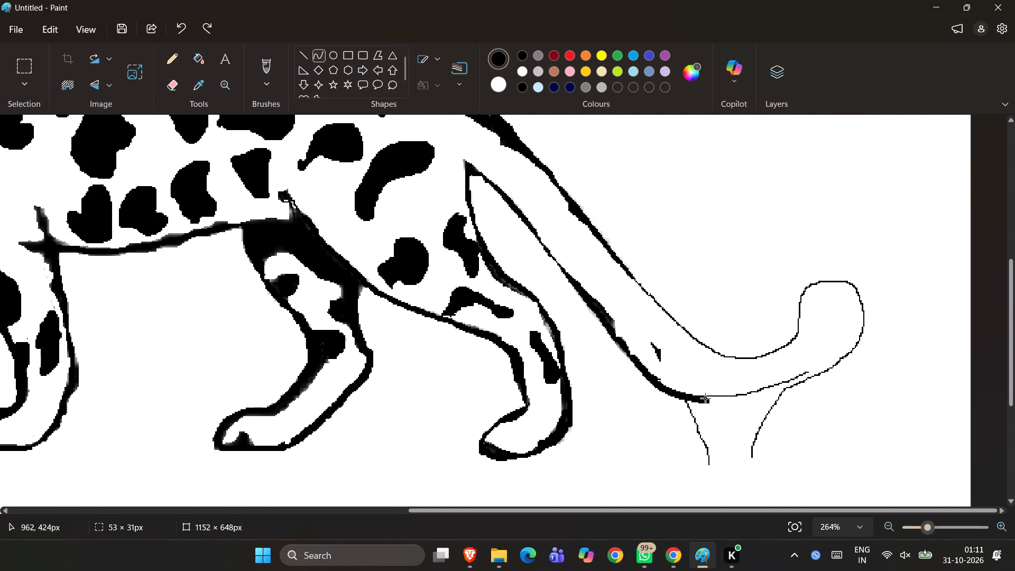
left_click_drag(705, 398, 742, 408)
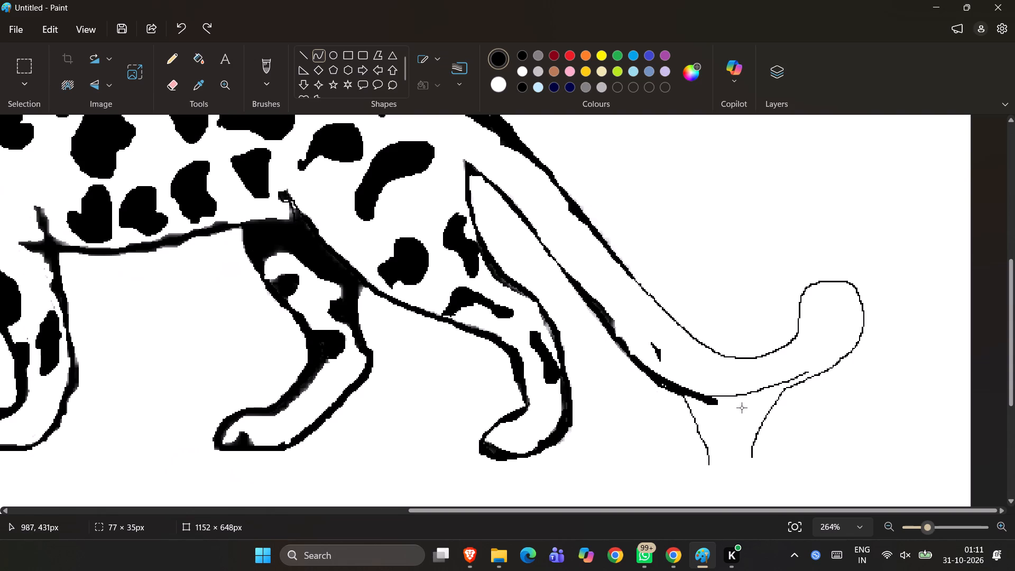
left_click_drag(742, 408, 675, 392)
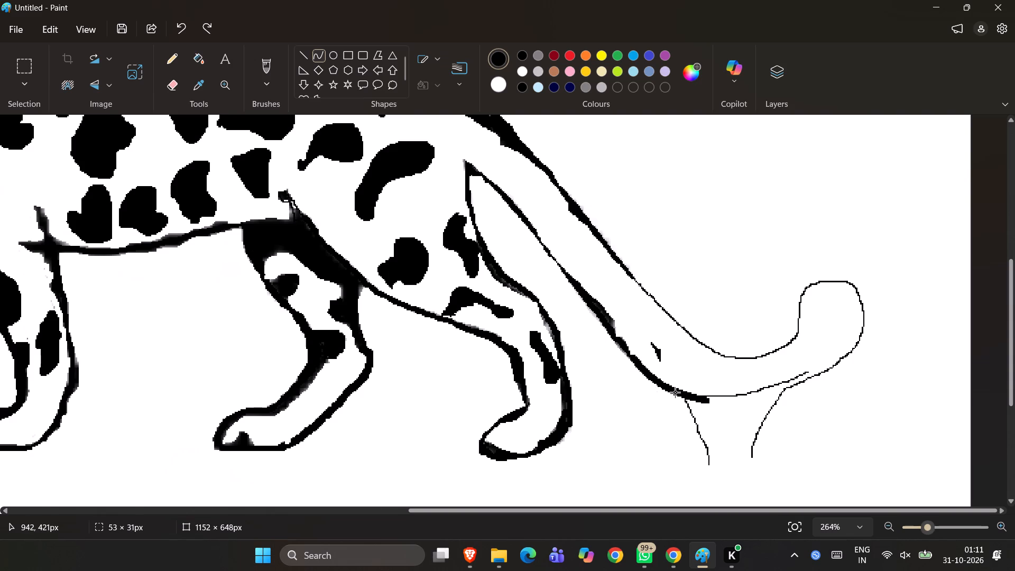
left_click_drag(675, 392, 653, 382)
left_click_drag(653, 382, 662, 386)
left_click_drag(662, 386, 652, 404)
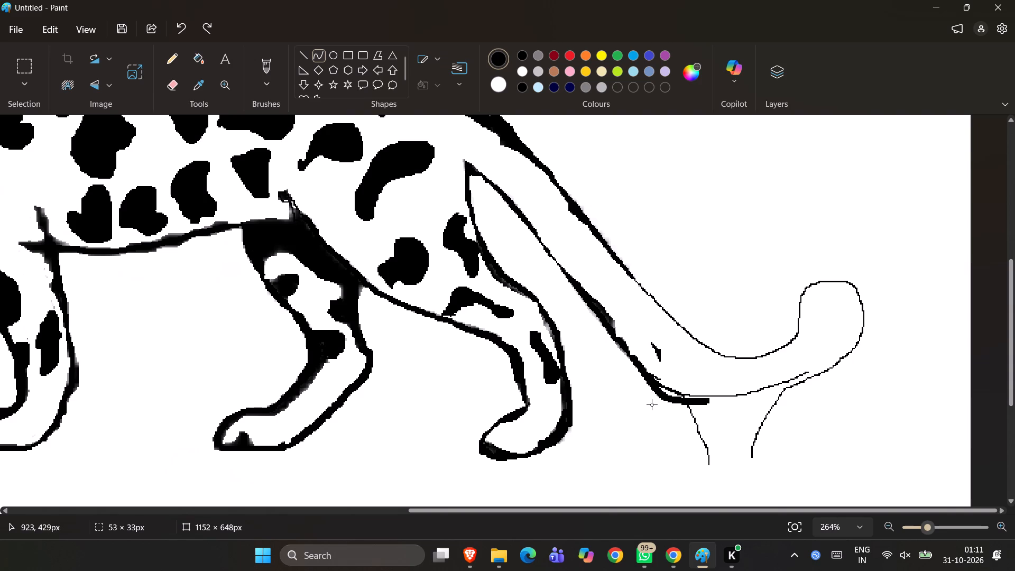
left_click_drag(652, 404, 676, 398)
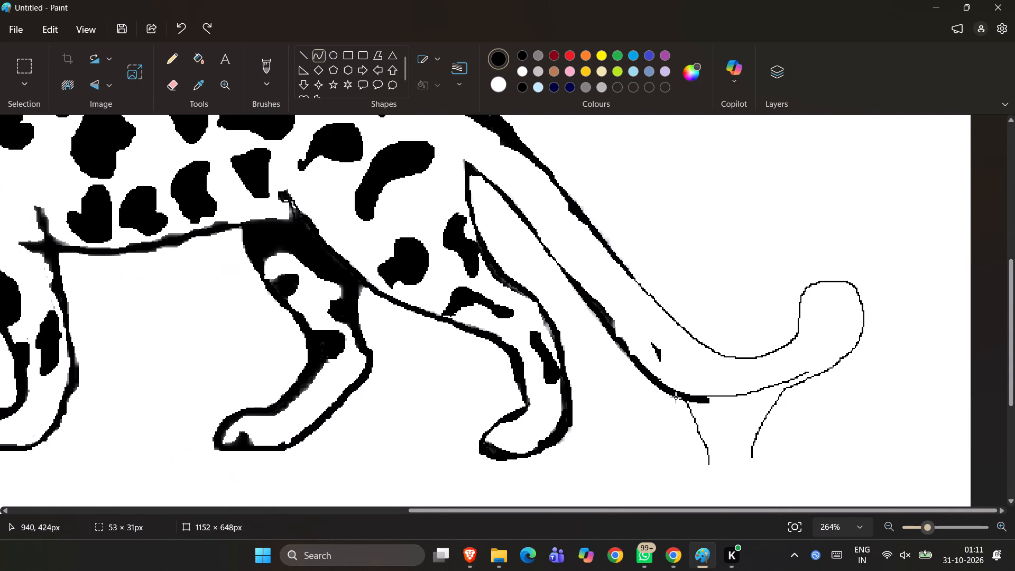
left_click_drag(676, 398, 675, 397)
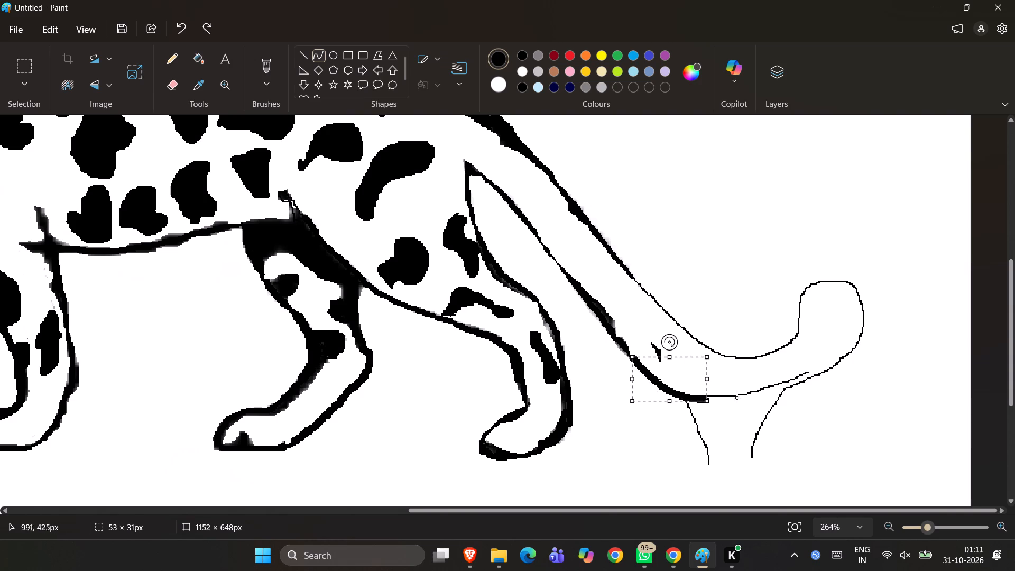
Stretch the thick curve to about 74 × 33 px so it follows the tail's lower edge to the bottom of the bend.
left_click_drag(709, 382, 721, 383)
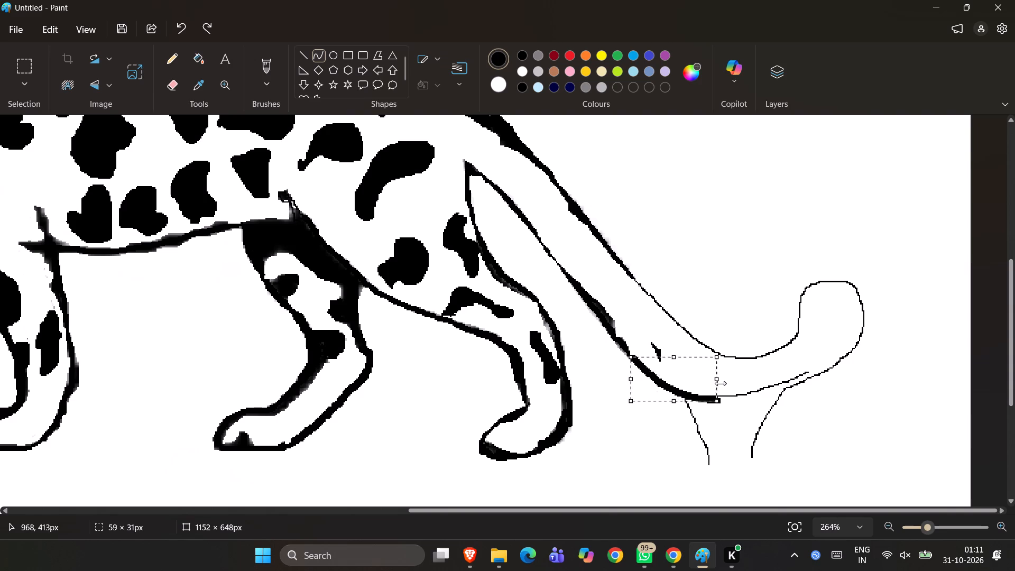
left_click_drag(721, 383, 755, 388)
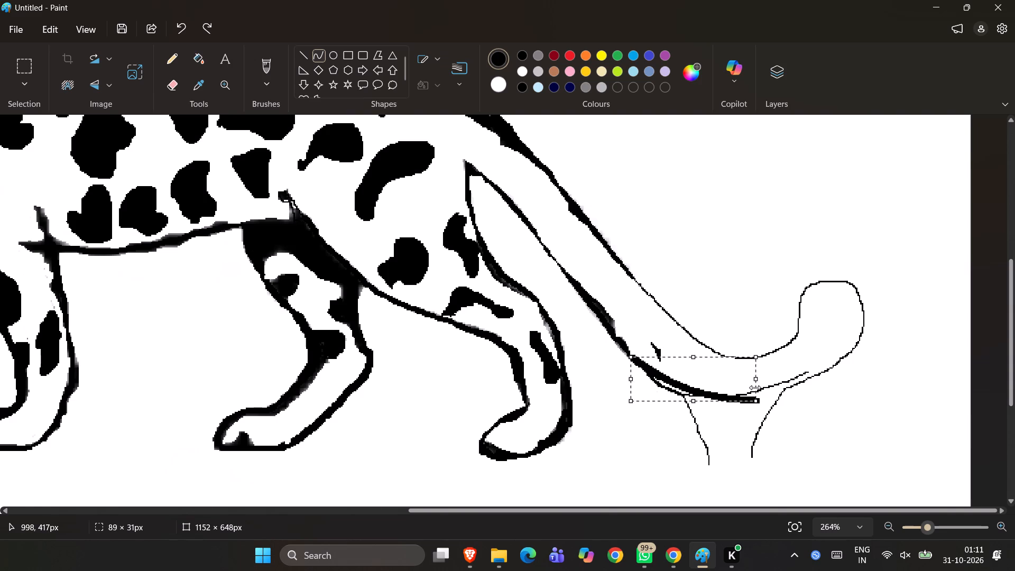
left_click_drag(755, 388, 737, 393)
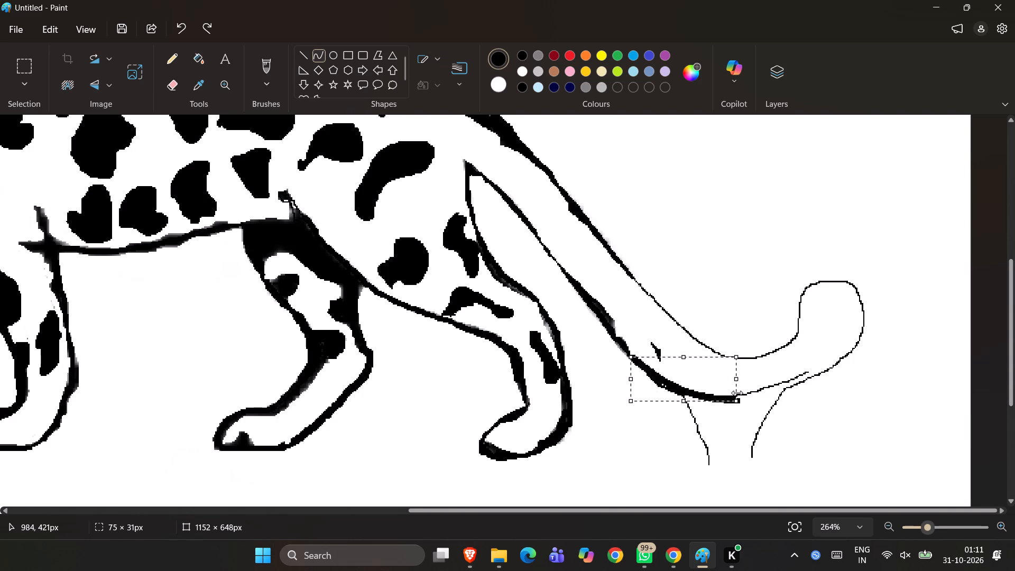
left_click_drag(737, 393, 822, 371)
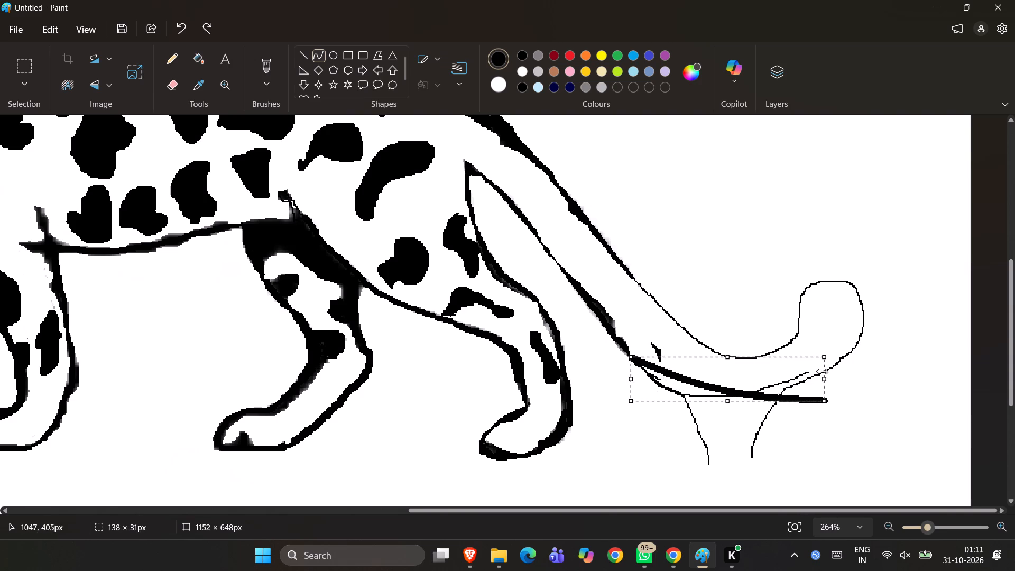
left_click_drag(822, 371, 730, 391)
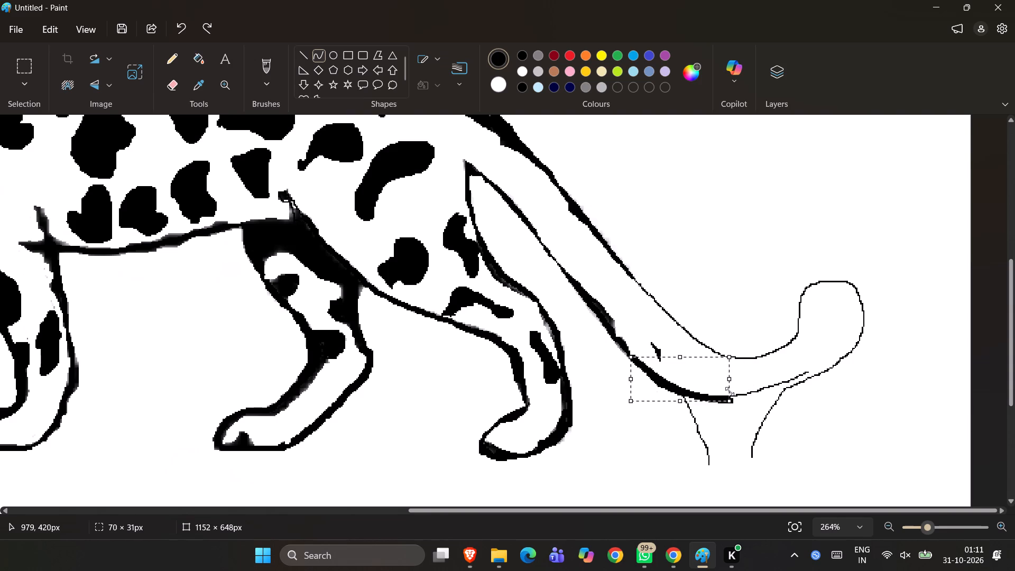
left_click(731, 402)
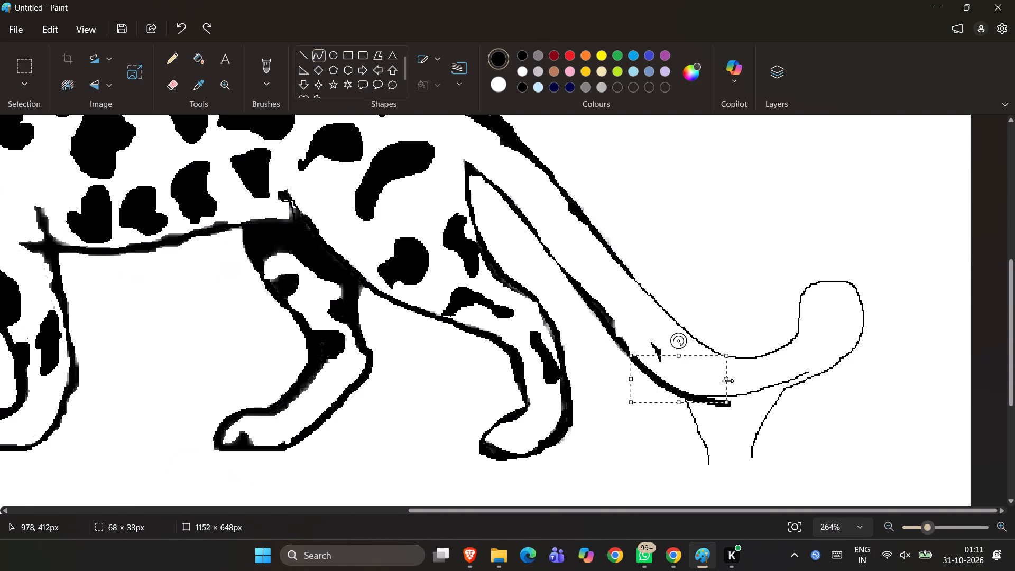
left_click_drag(728, 381, 735, 379)
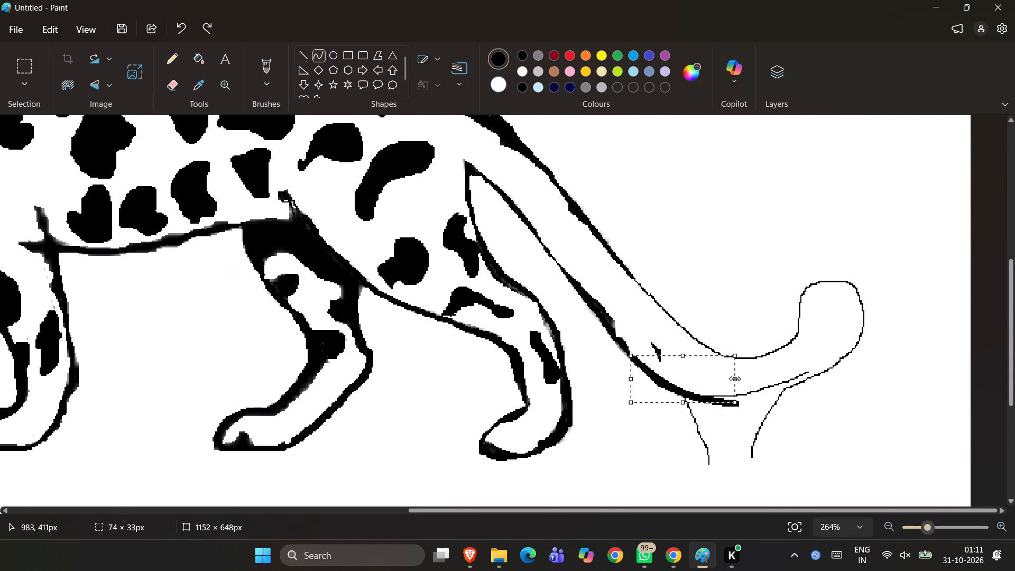
left_click_drag(735, 379, 734, 379)
left_click(827, 422)
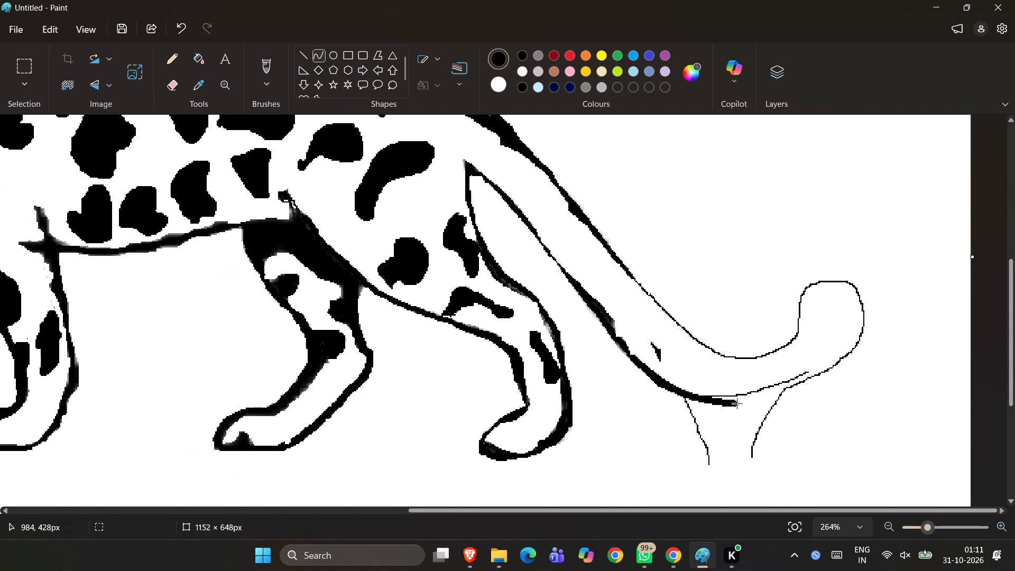
Draw a second thick black curve from the first one's end around the tail's underside and up to the tip, about 143 × 151 px overall.
left_click_drag(737, 403, 880, 376)
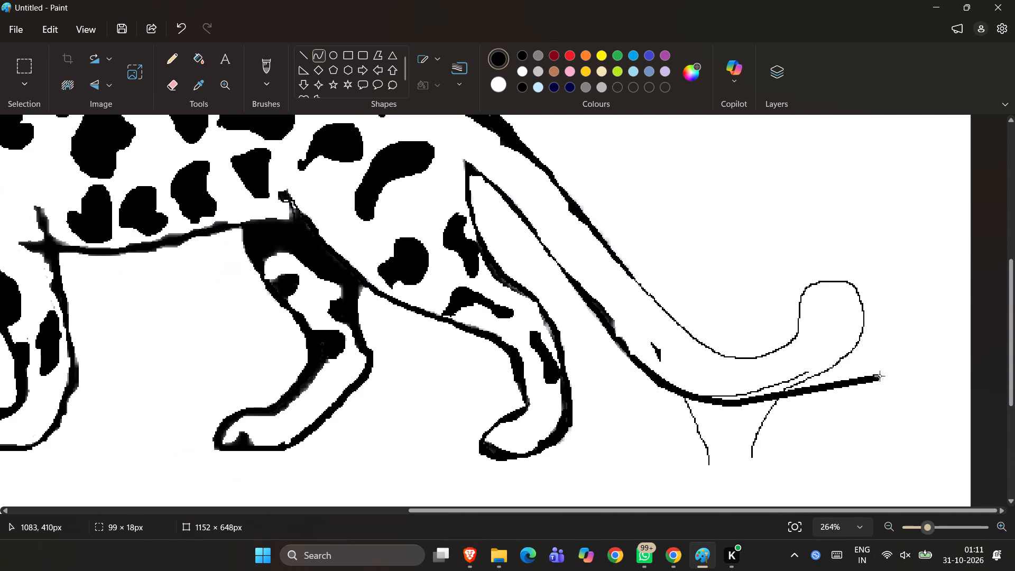
left_click_drag(880, 376, 899, 363)
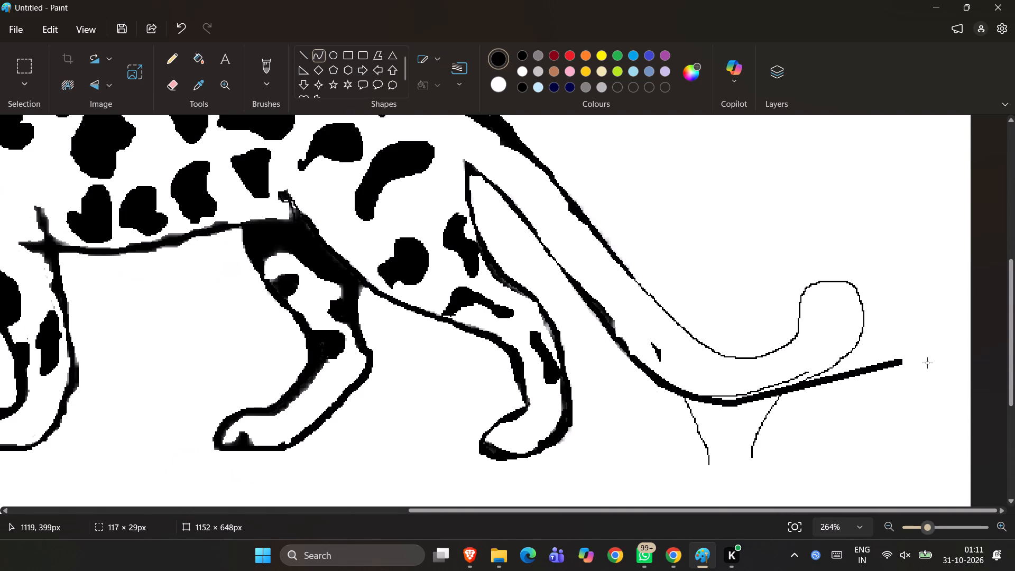
left_click_drag(900, 362, 881, 328)
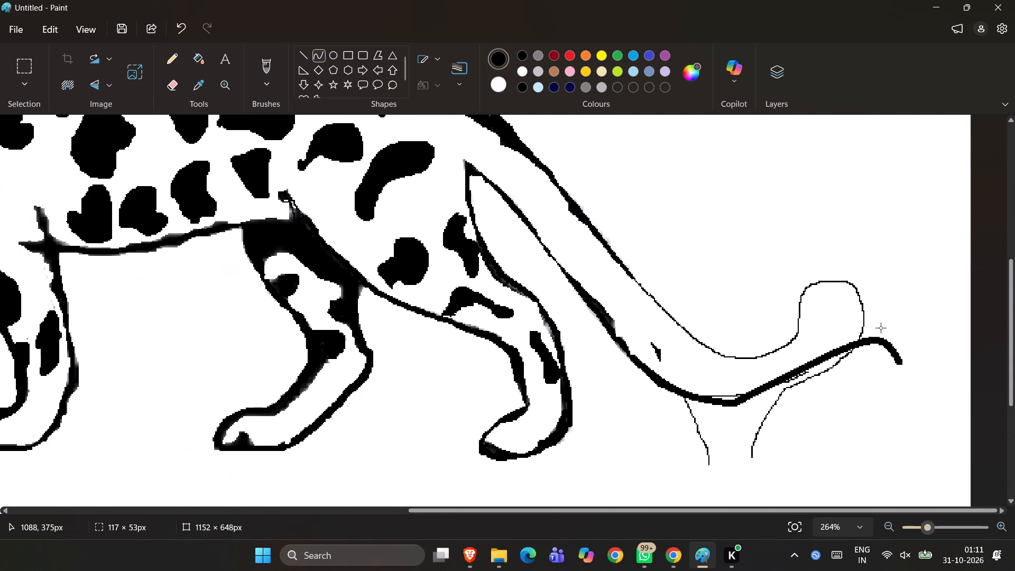
left_click_drag(881, 328, 944, 377)
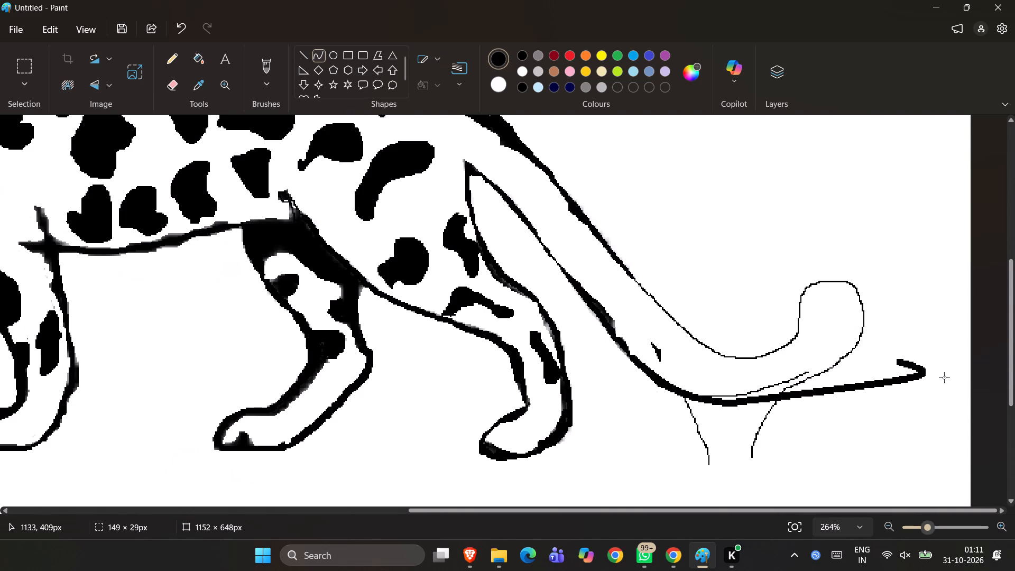
left_click_drag(944, 377, 911, 399)
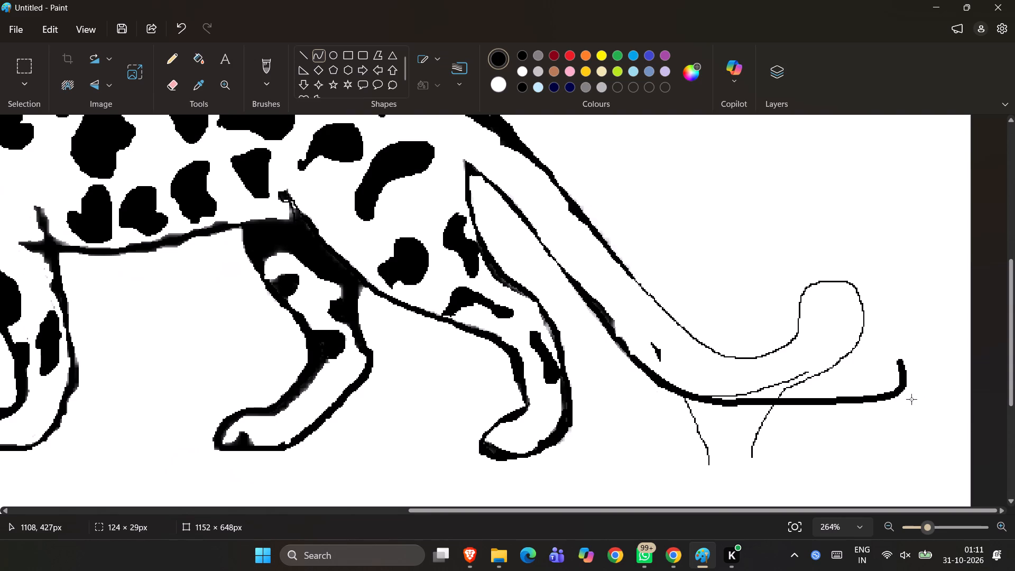
left_click_drag(911, 399, 878, 310)
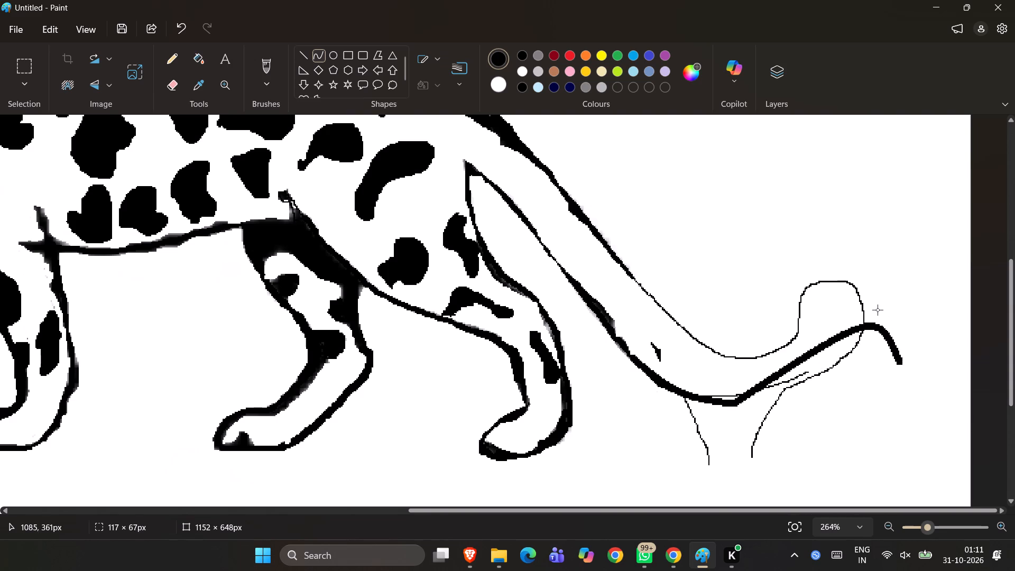
left_click_drag(878, 310, 936, 389)
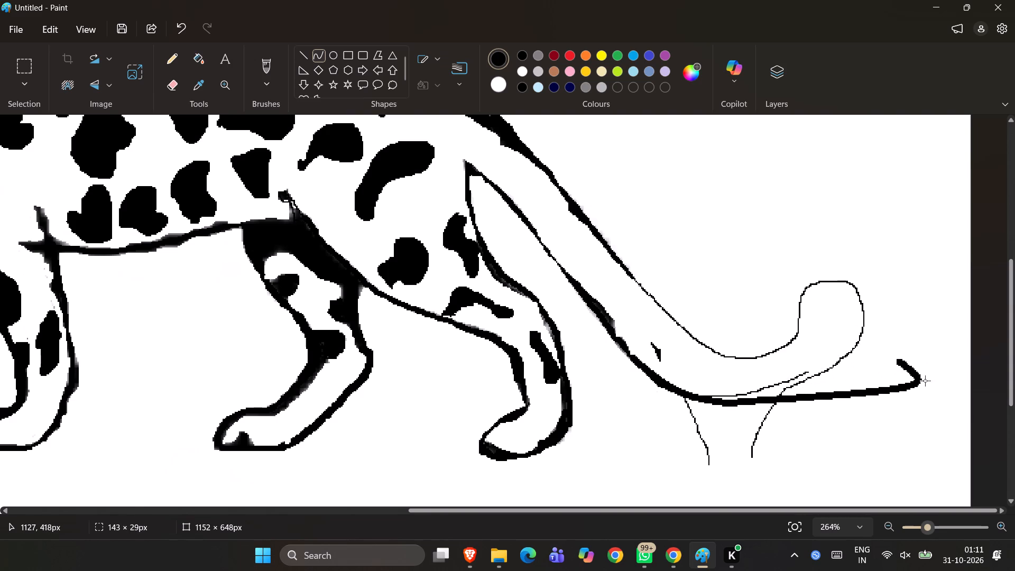
left_click_drag(906, 370, 902, 356)
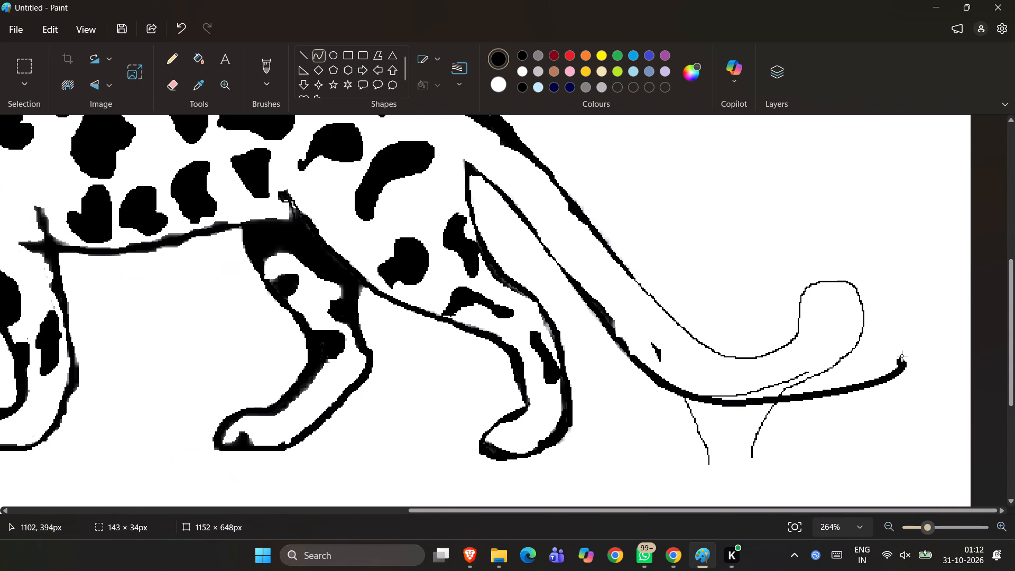
left_click_drag(902, 356, 830, 352)
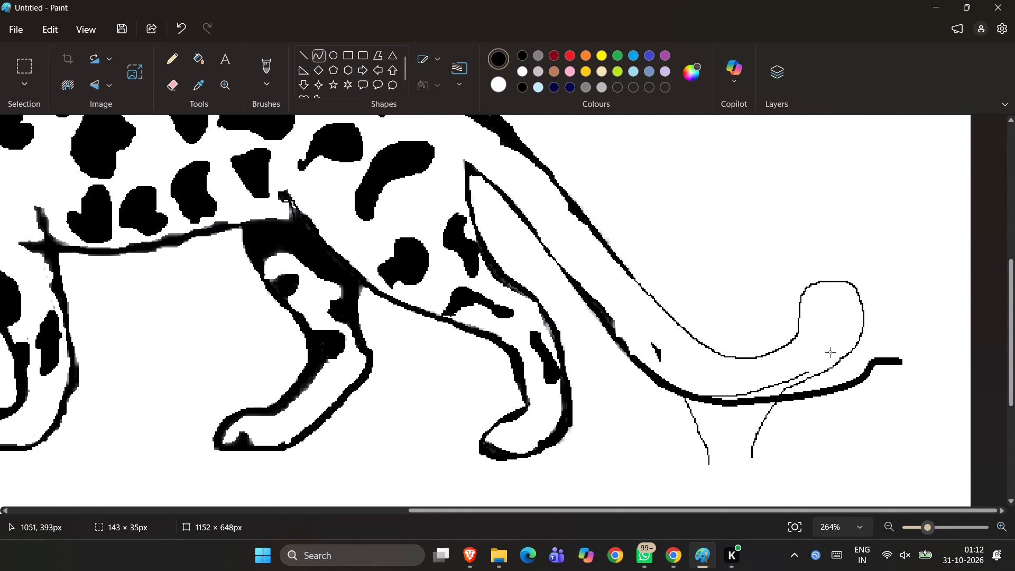
left_click_drag(830, 352, 799, 264)
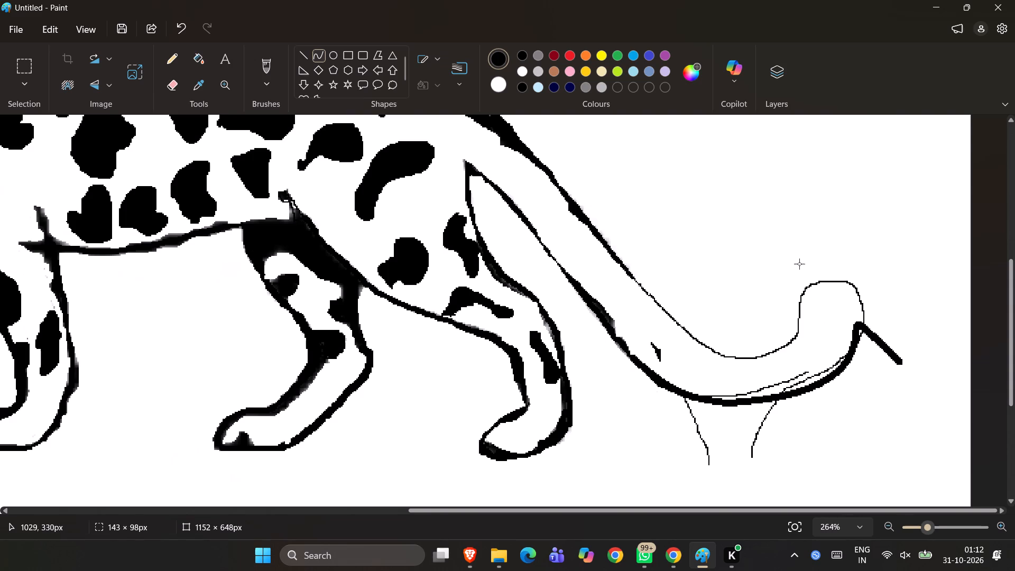
left_click_drag(799, 264, 802, 174)
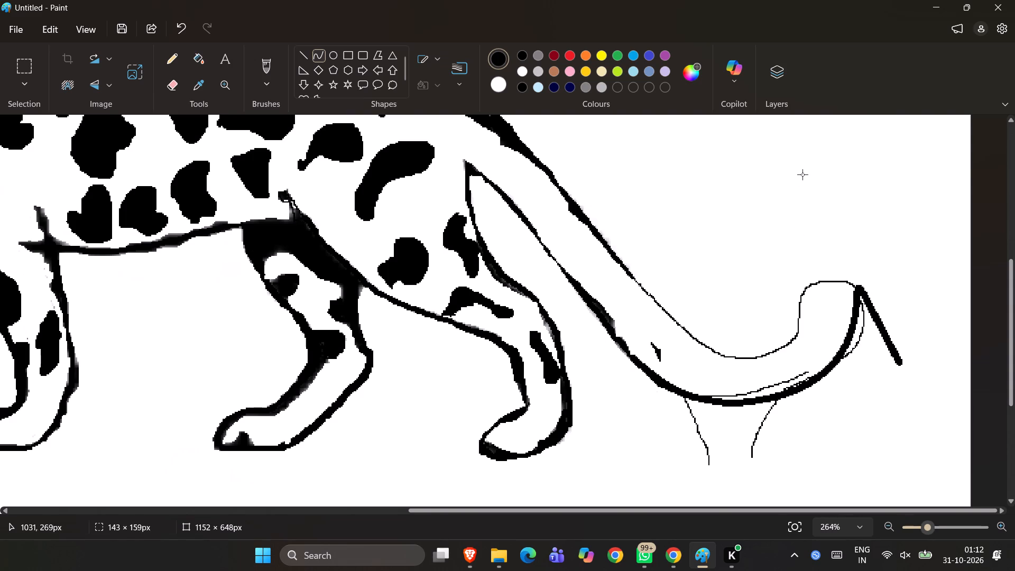
left_click_drag(802, 174, 803, 181)
left_click_drag(803, 181, 807, 193)
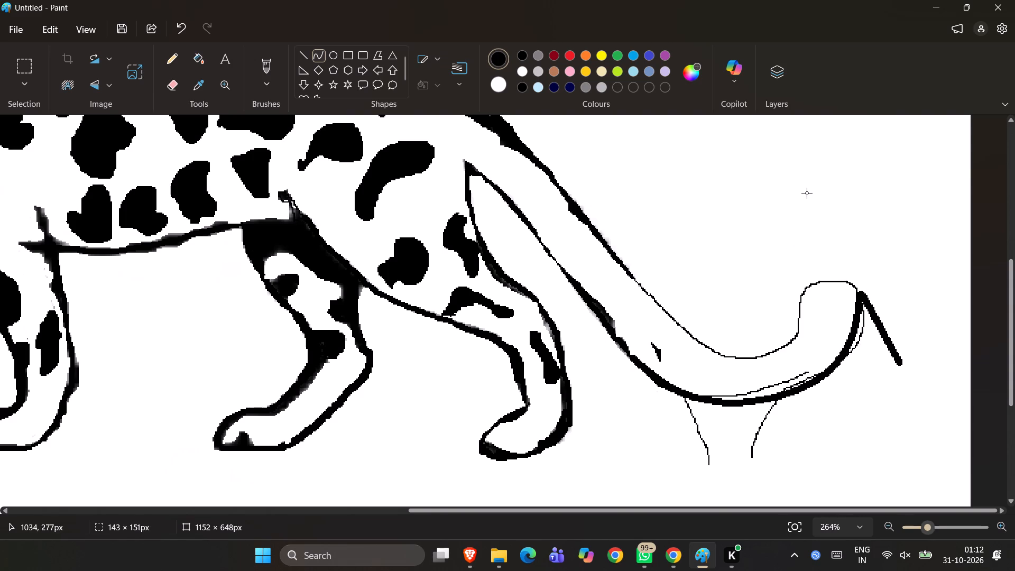
left_click_drag(807, 193, 807, 192)
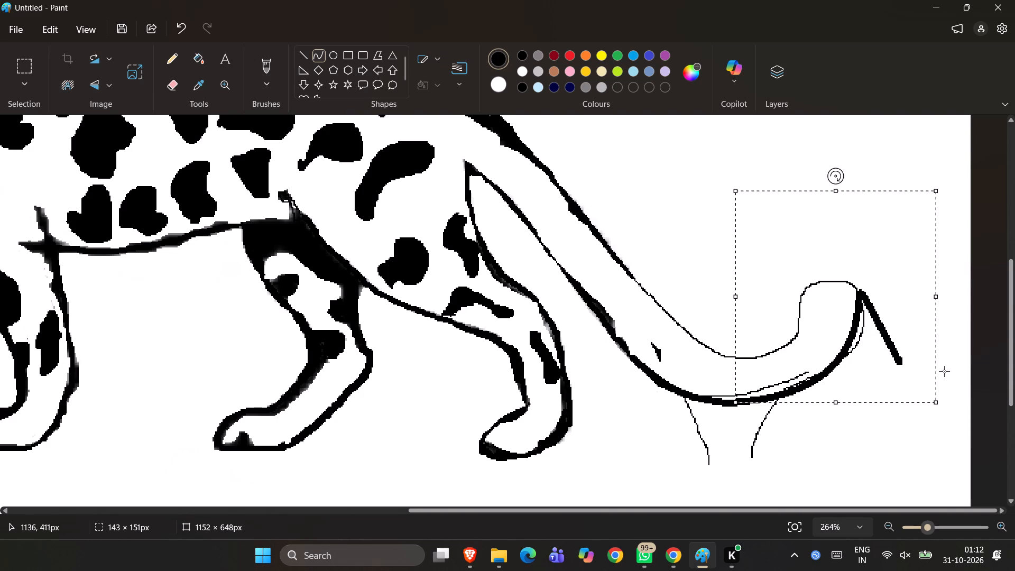
left_click(959, 458)
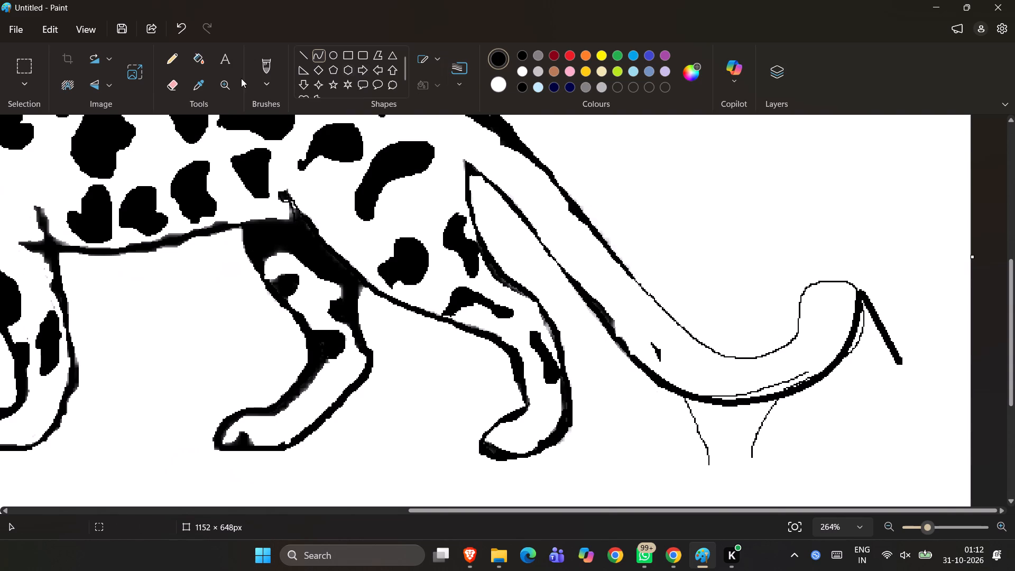
Erase the lower part of the stray stroke beyond the tail tip and the two thin lines hanging below the tail bend.
left_click(176, 86)
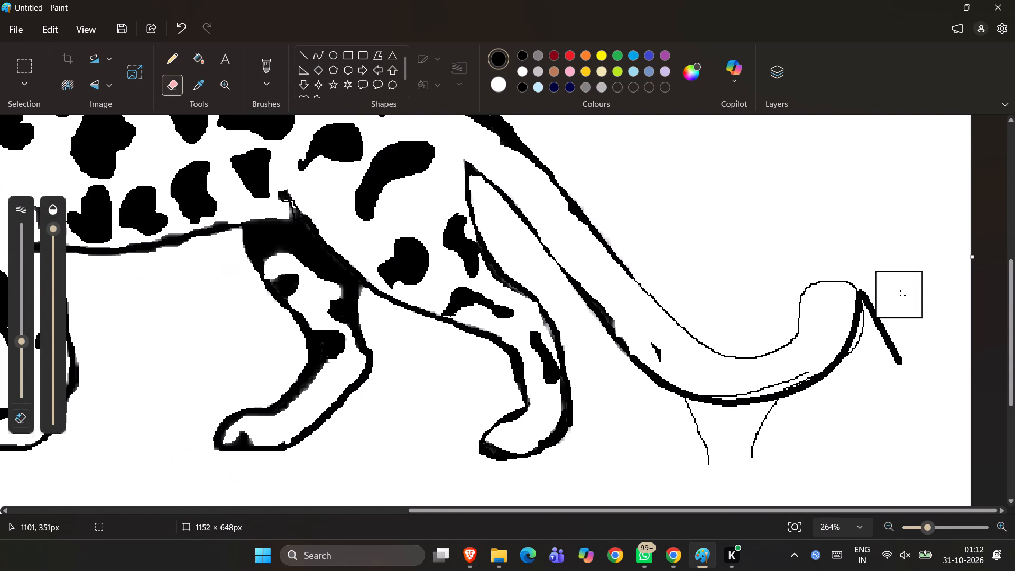
left_click_drag(912, 340, 793, 481)
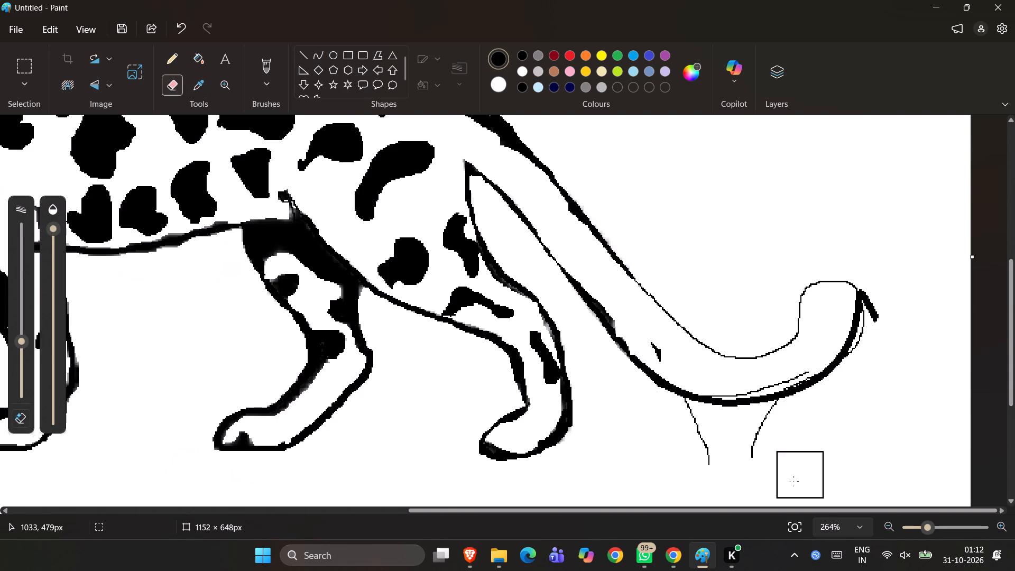
left_click_drag(793, 481, 776, 491)
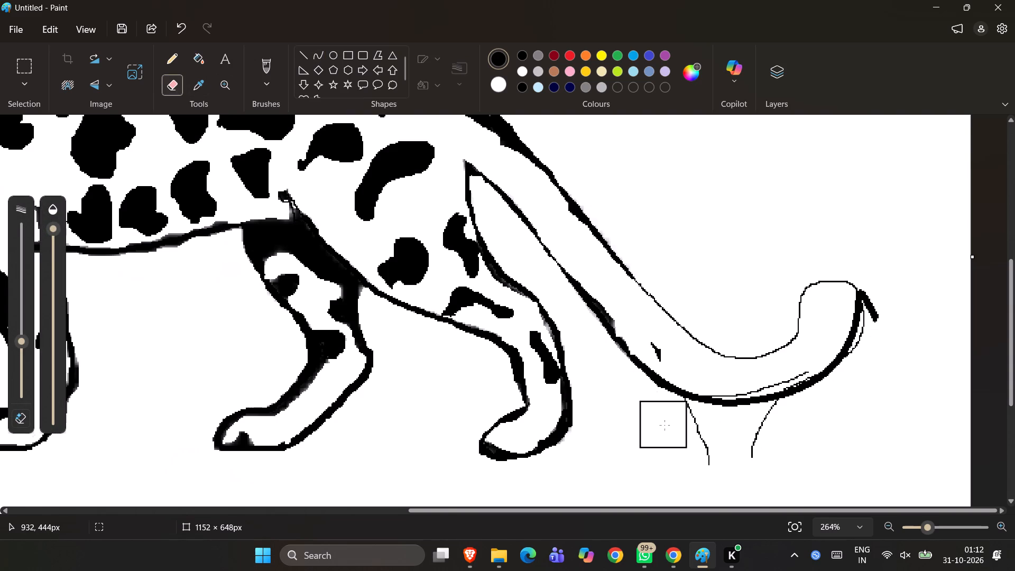
left_click_drag(665, 425, 777, 436)
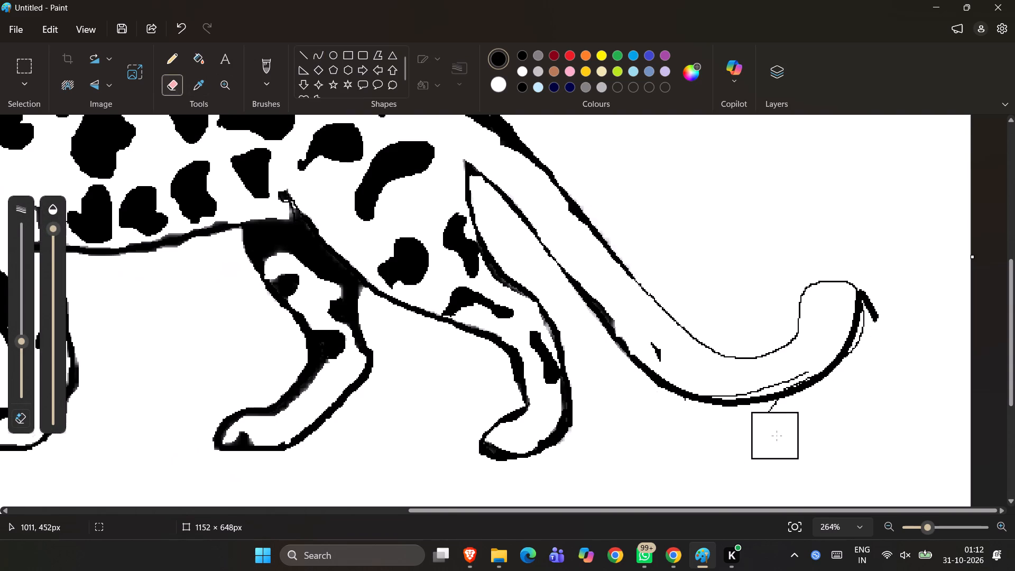
left_click_drag(777, 436, 882, 403)
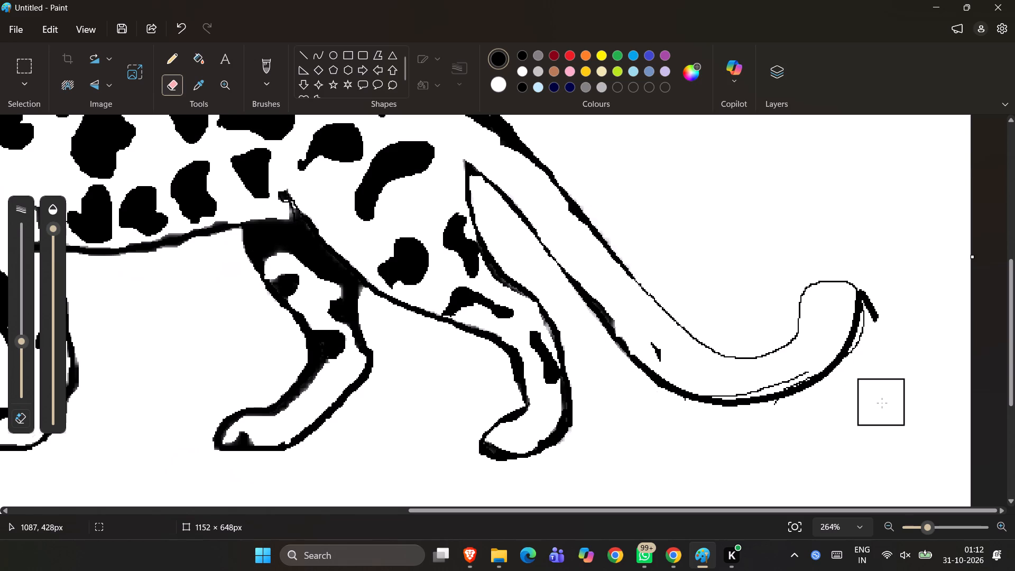
Erase the rest of the stray stroke and the thin old outline along the outer side of the tail tip.
left_click_drag(876, 376, 876, 374)
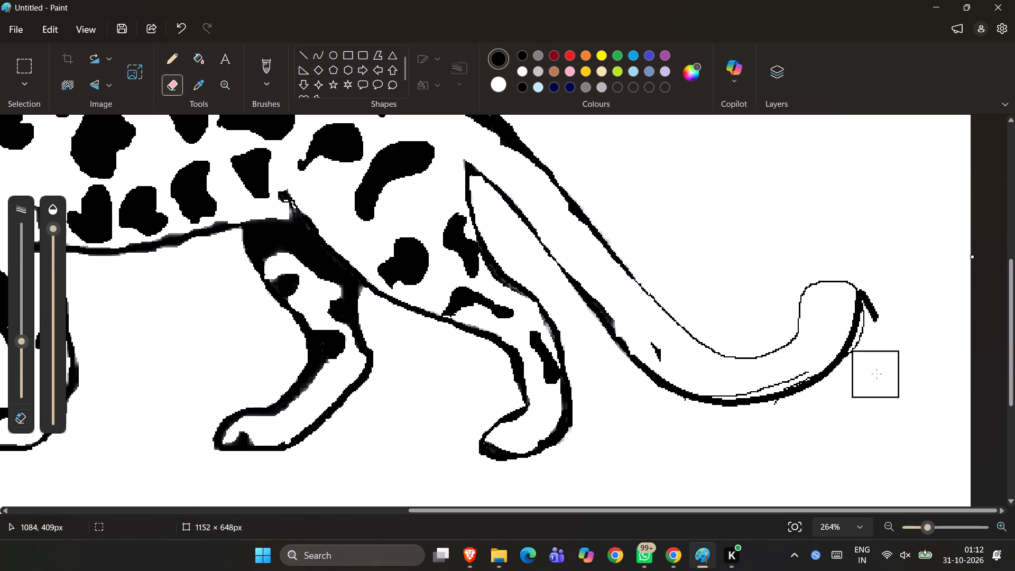
left_click_drag(876, 374, 881, 358)
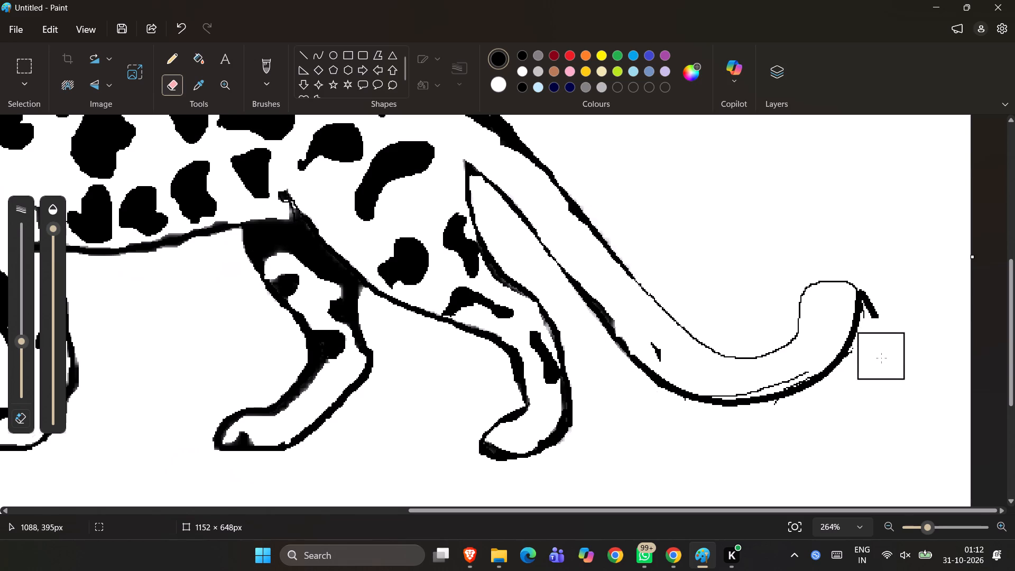
left_click_drag(881, 358, 871, 381)
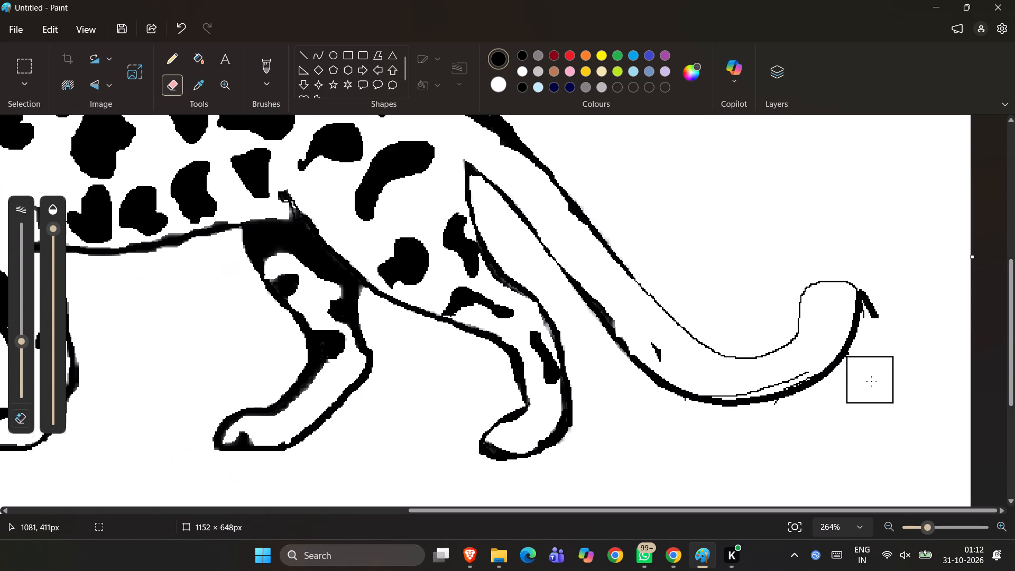
left_click_drag(871, 381, 884, 337)
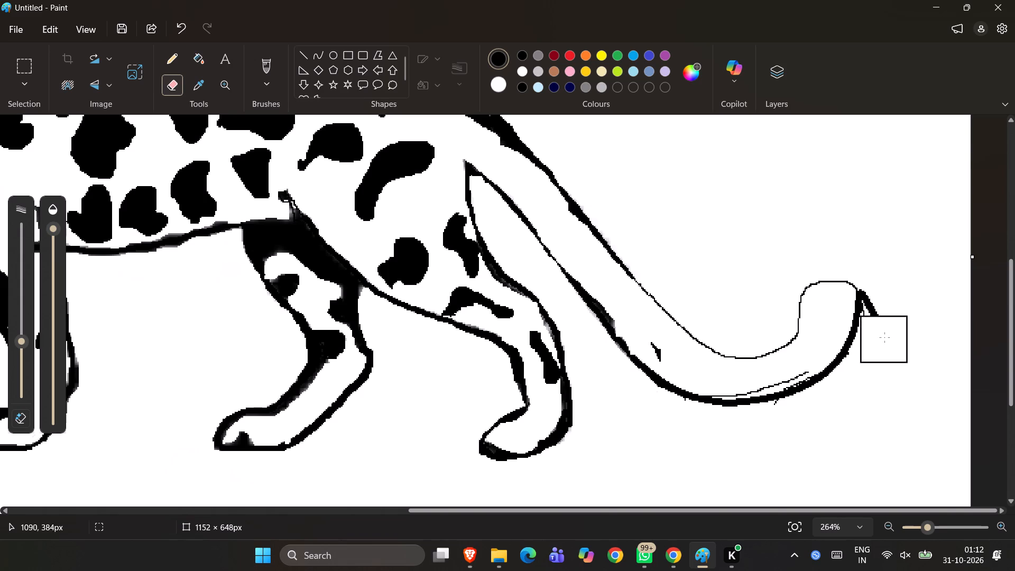
left_click_drag(884, 337, 884, 276)
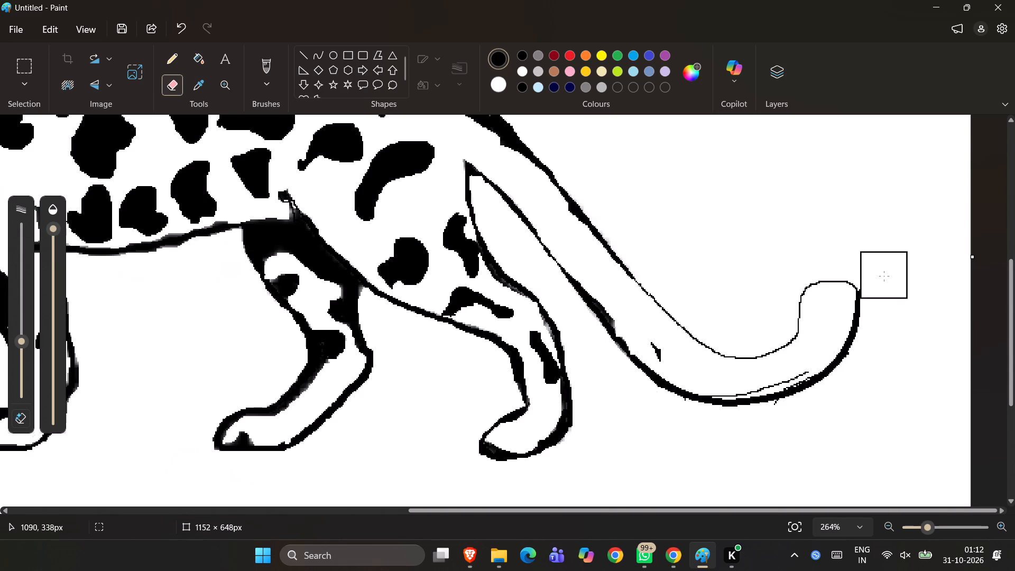
left_click_drag(884, 276, 868, 253)
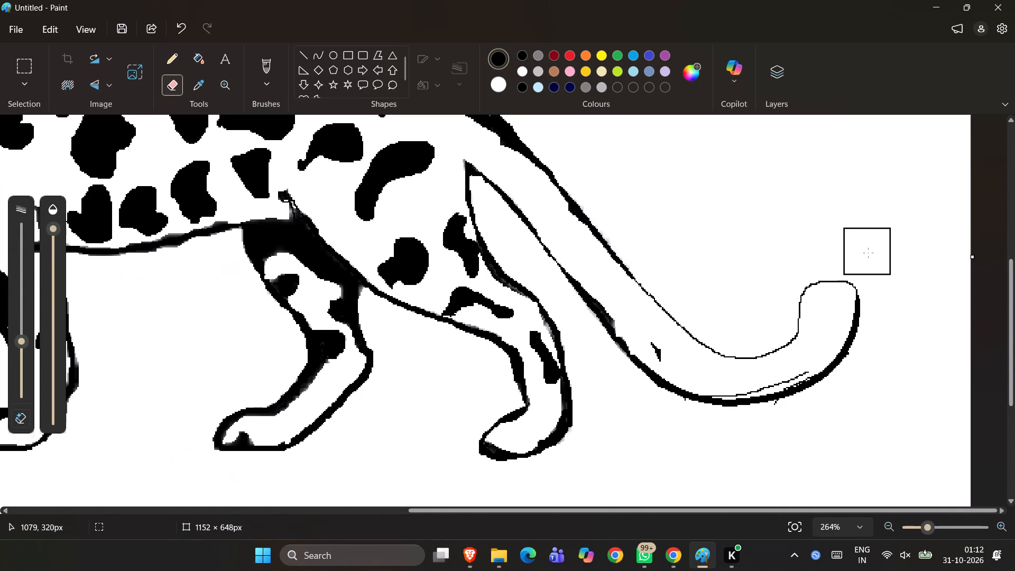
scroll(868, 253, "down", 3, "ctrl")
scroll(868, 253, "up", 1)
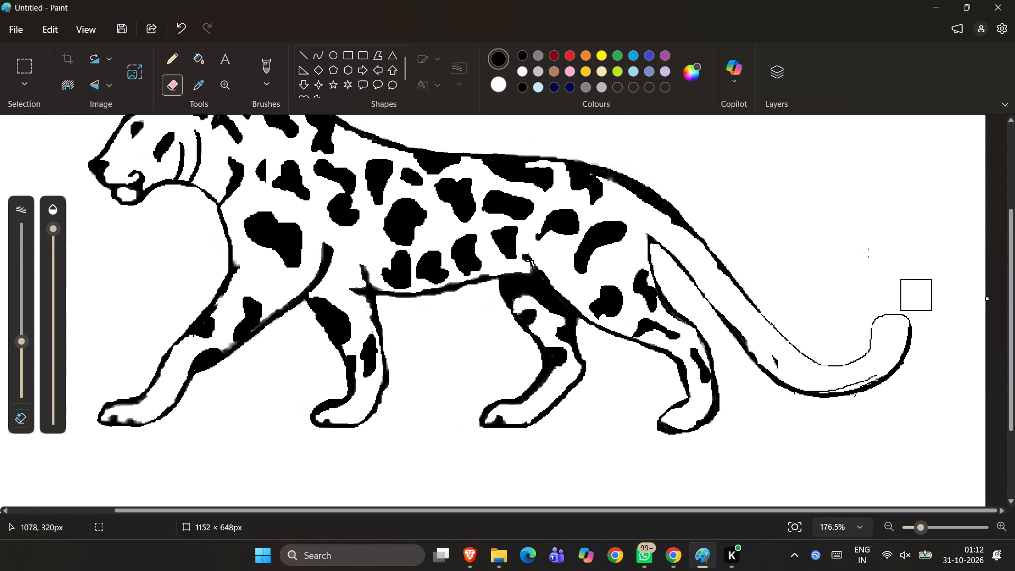
Erase the small leftover stubs sticking out below the tail bend and the bump on the outer side of its curve.
scroll(872, 411, "up", 10, "ctrl")
scroll(872, 411, "left", 4)
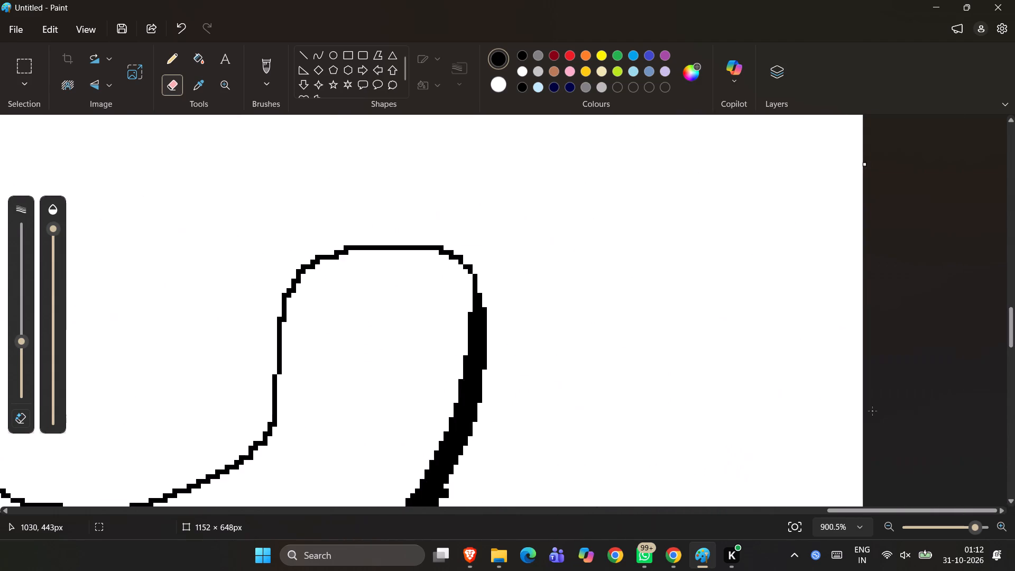
scroll(872, 411, "down", 2)
scroll(872, 411, "right", 2)
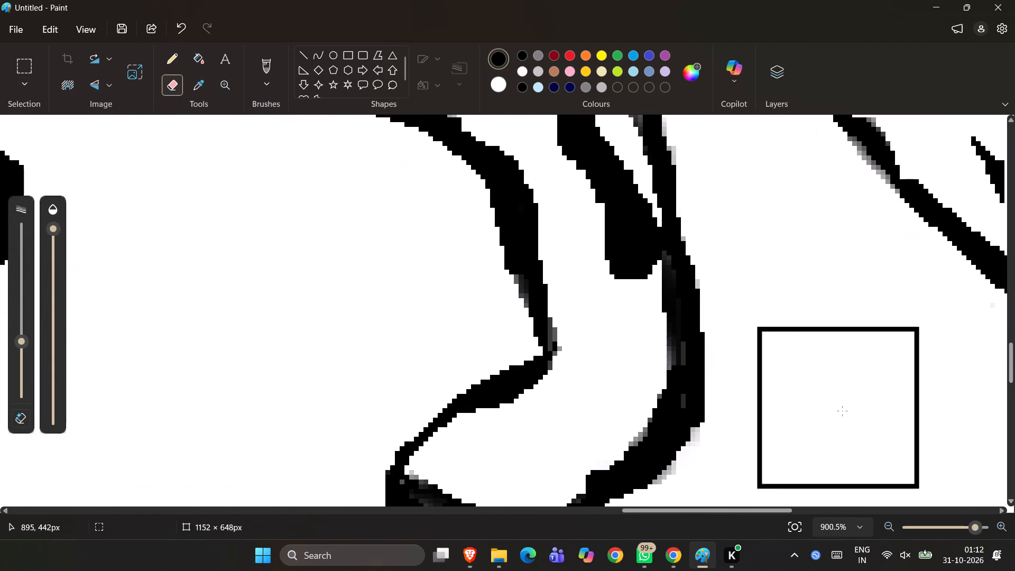
scroll(842, 411, "up", 1)
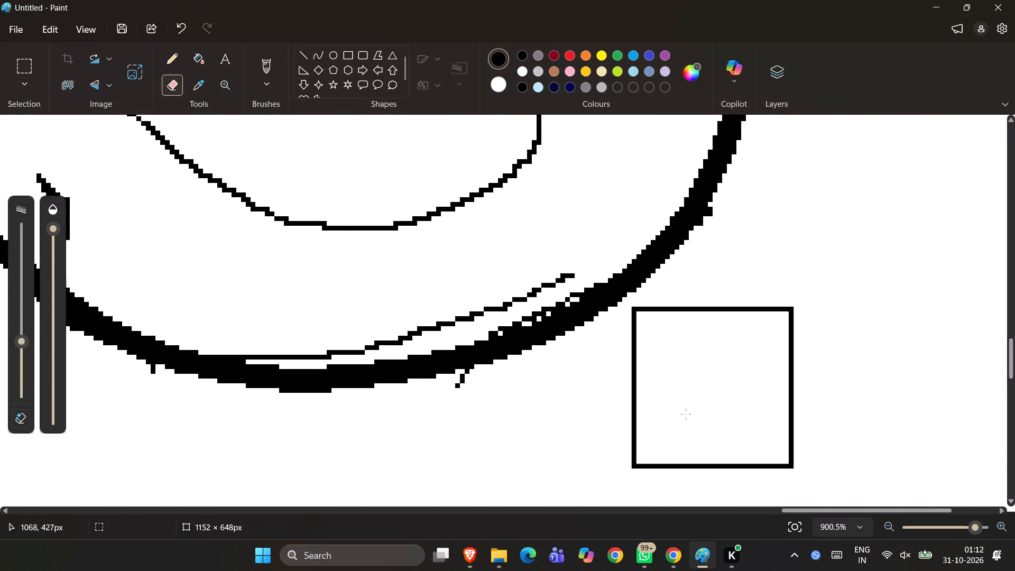
left_click_drag(516, 475, 527, 464)
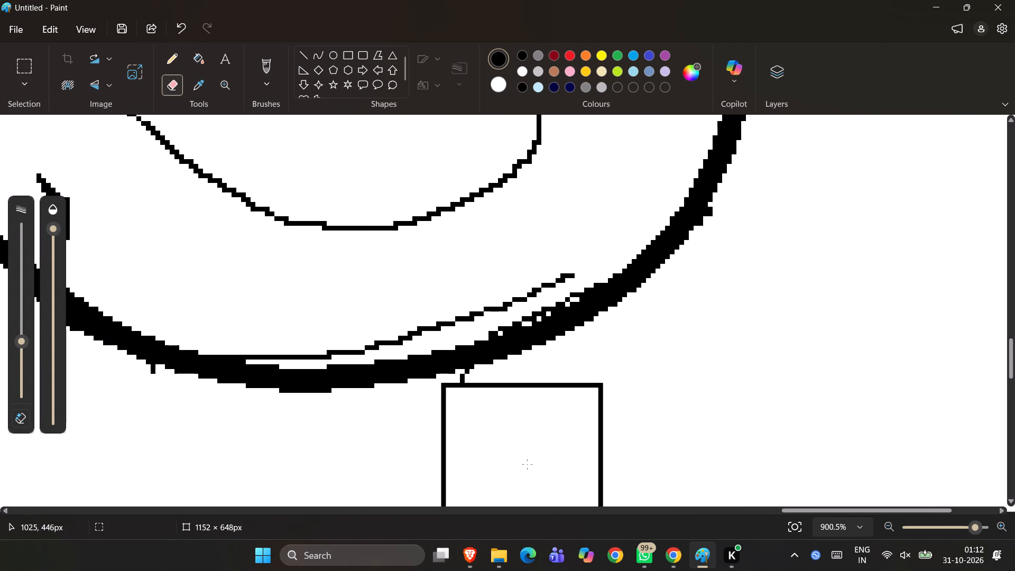
left_click_drag(527, 464, 553, 457)
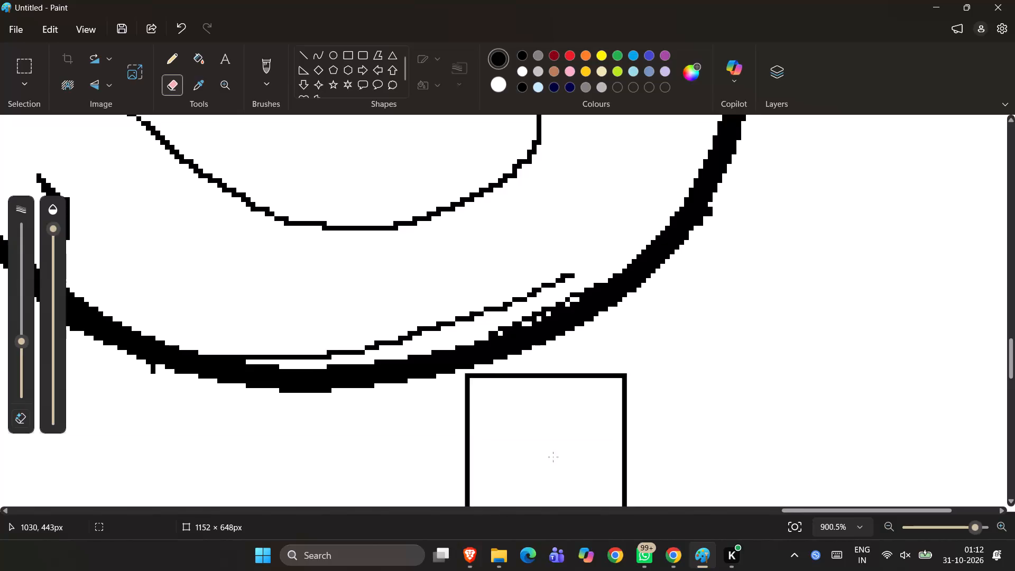
left_click_drag(553, 457, 565, 464)
scroll(565, 464, "down", 6, "ctrl")
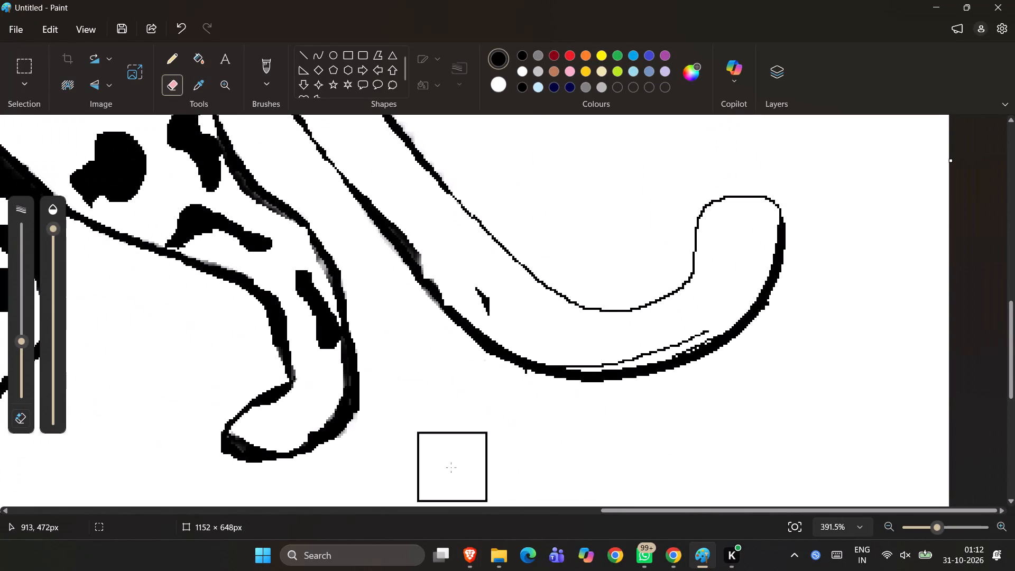
left_click(494, 410)
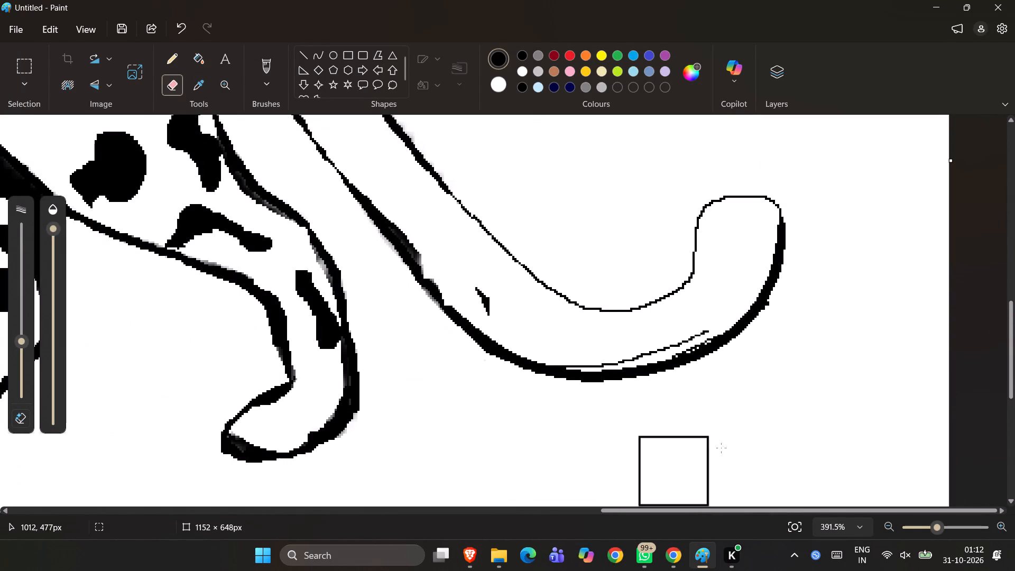
left_click_drag(801, 346, 802, 343)
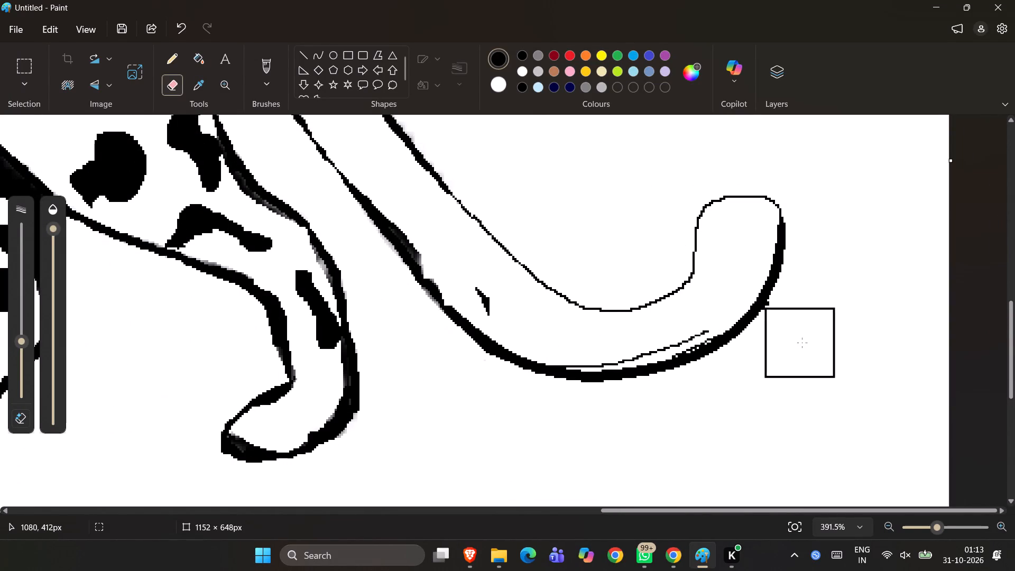
left_click_drag(802, 343, 827, 363)
Erase the middle section of the tail's upper outline, from below its thick part to just before the bend.
scroll(827, 363, "down", 1, "ctrl")
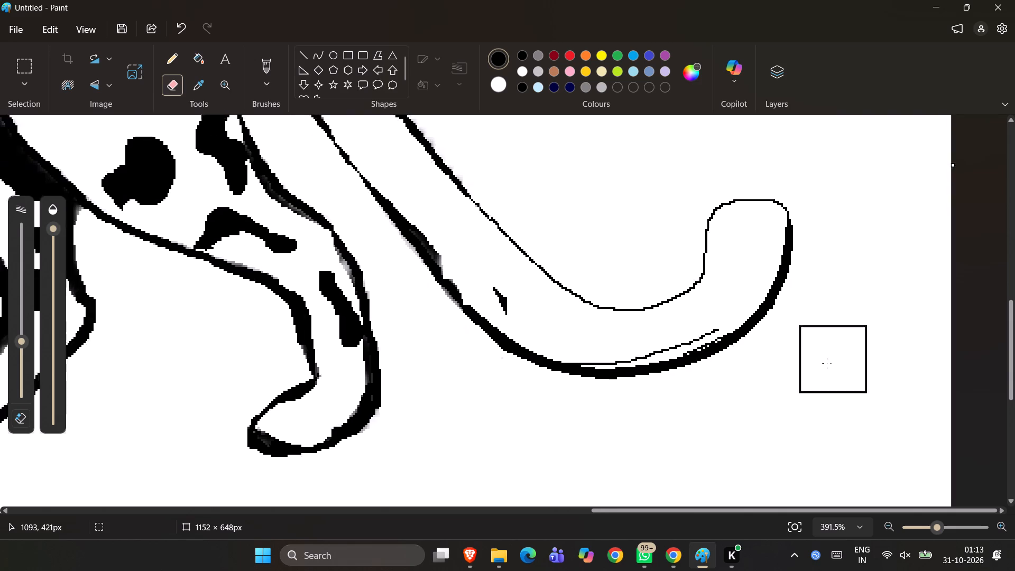
scroll(827, 363, "down", 4, "ctrl")
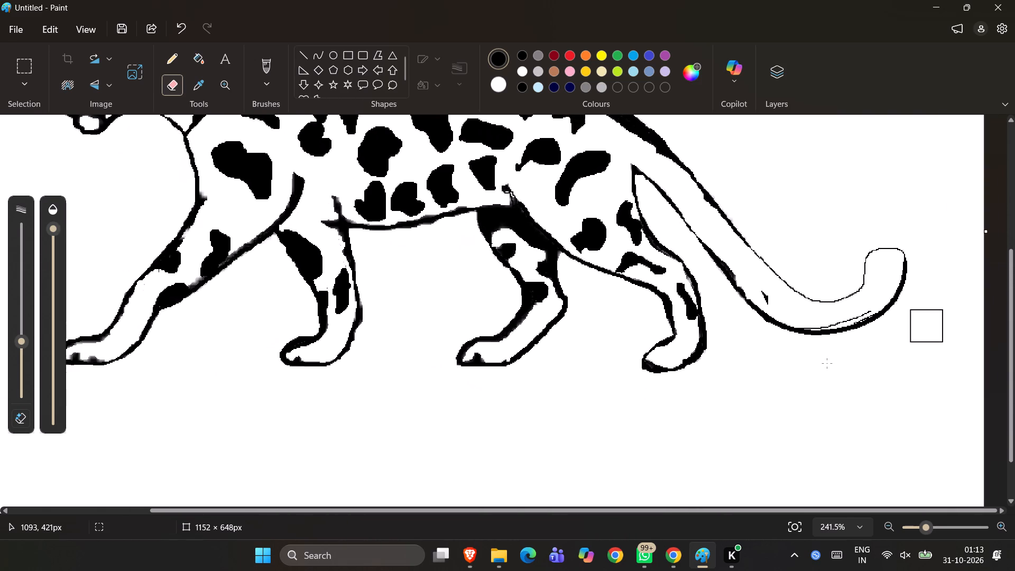
scroll(827, 363, "up", 1)
scroll(661, 233, "up", 1, "ctrl")
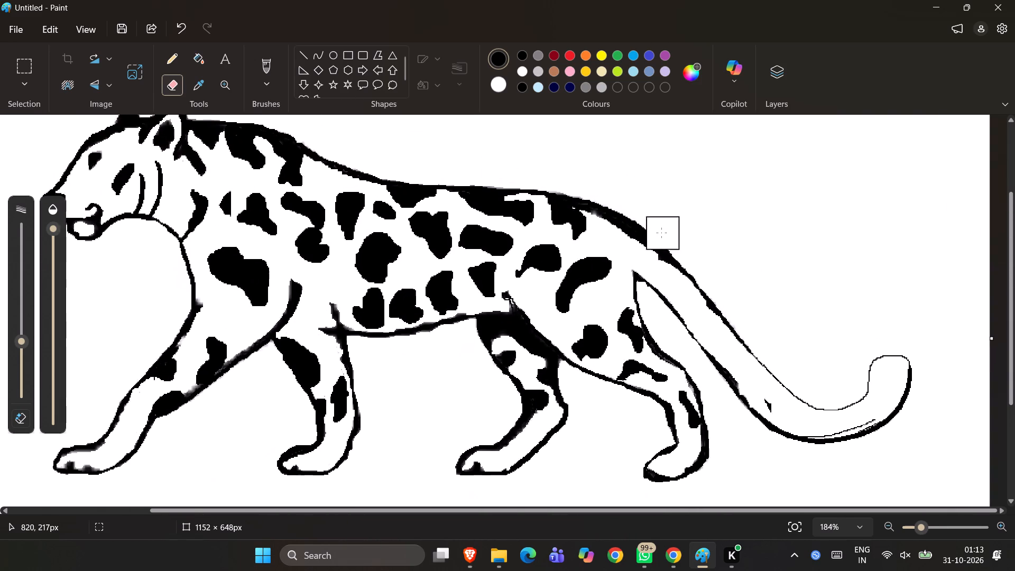
scroll(661, 233, "up", 4, "ctrl")
scroll(661, 233, "left", 2)
scroll(661, 233, "down", 1)
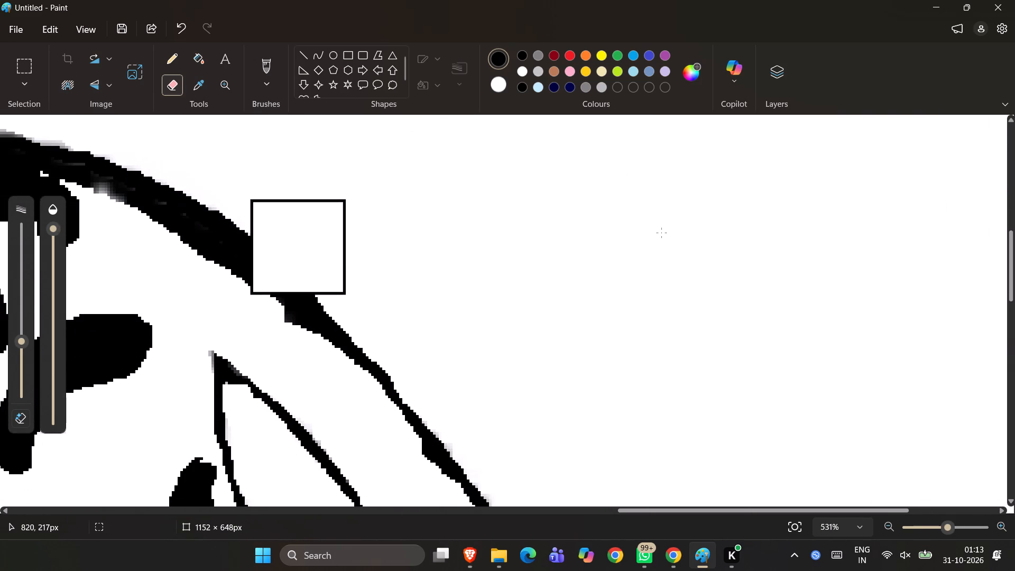
scroll(661, 233, "down", 2)
scroll(661, 233, "up", 1)
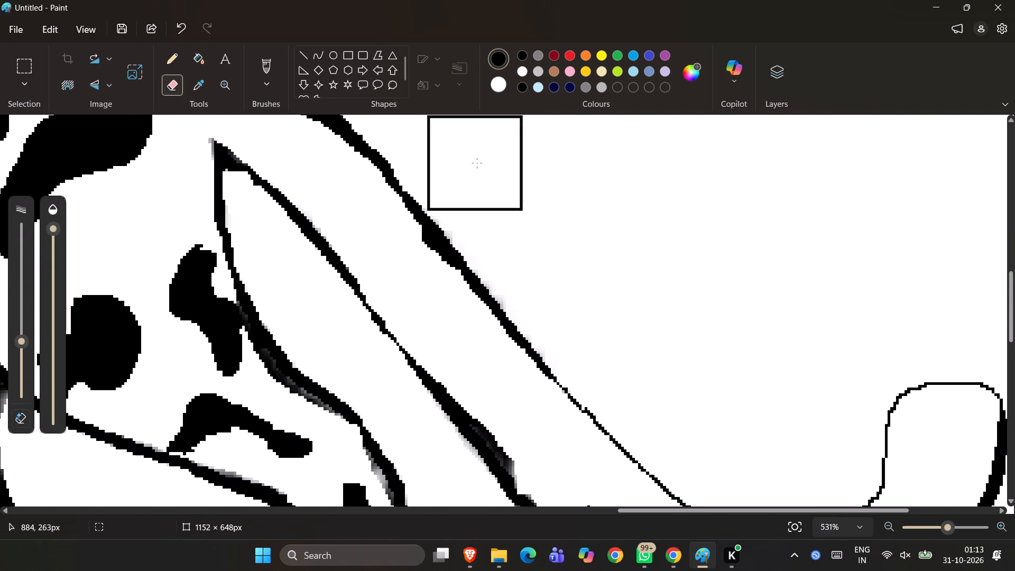
left_click_drag(468, 156, 495, 190)
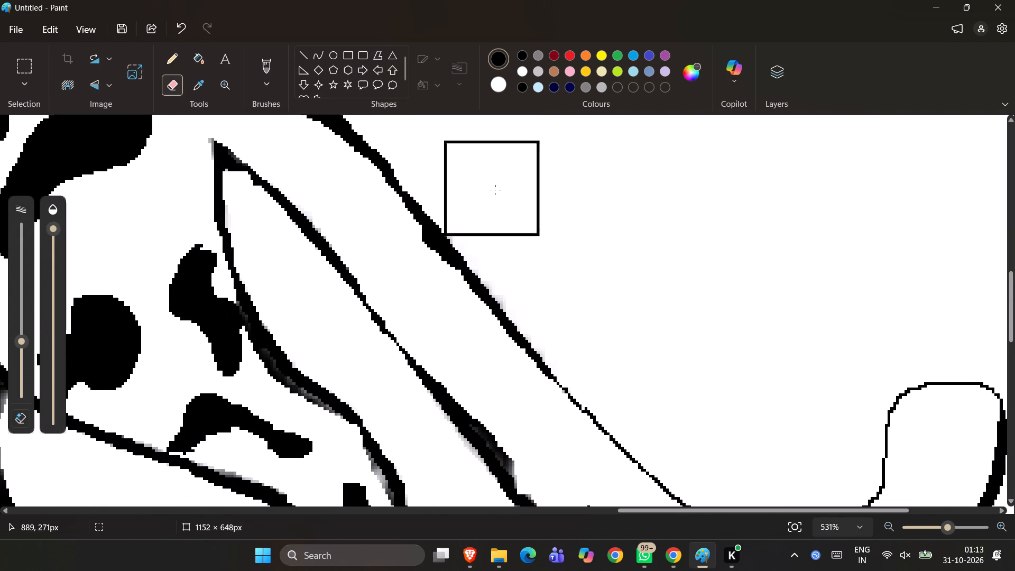
left_click_drag(495, 190, 538, 301)
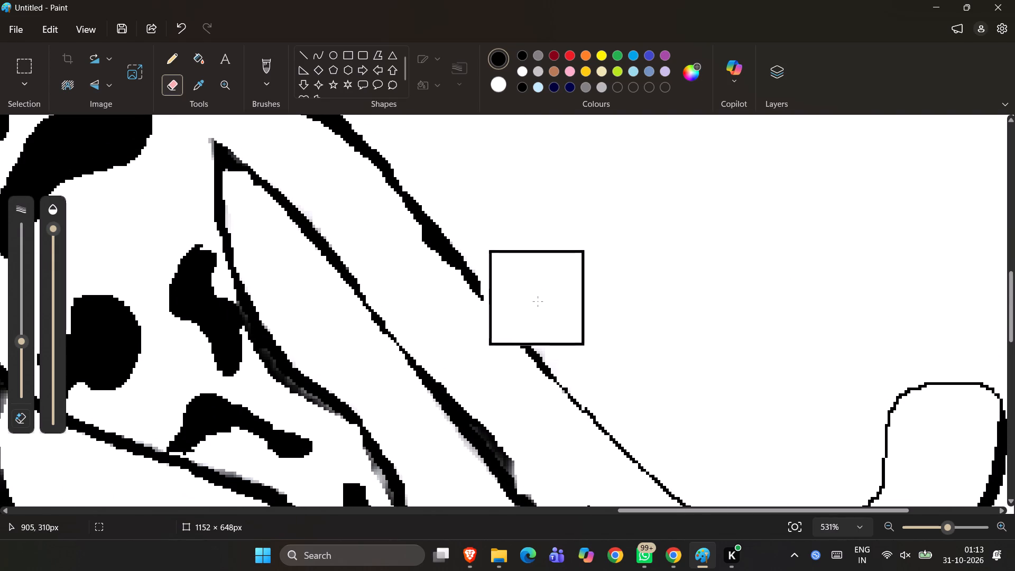
left_click_drag(538, 301, 667, 346)
Draw a thick black curve segment, still straight, from the cut end of the tail's upper outline to the tip's inner corner, about 157 × 45 px.
scroll(667, 346, "down", 6, "ctrl")
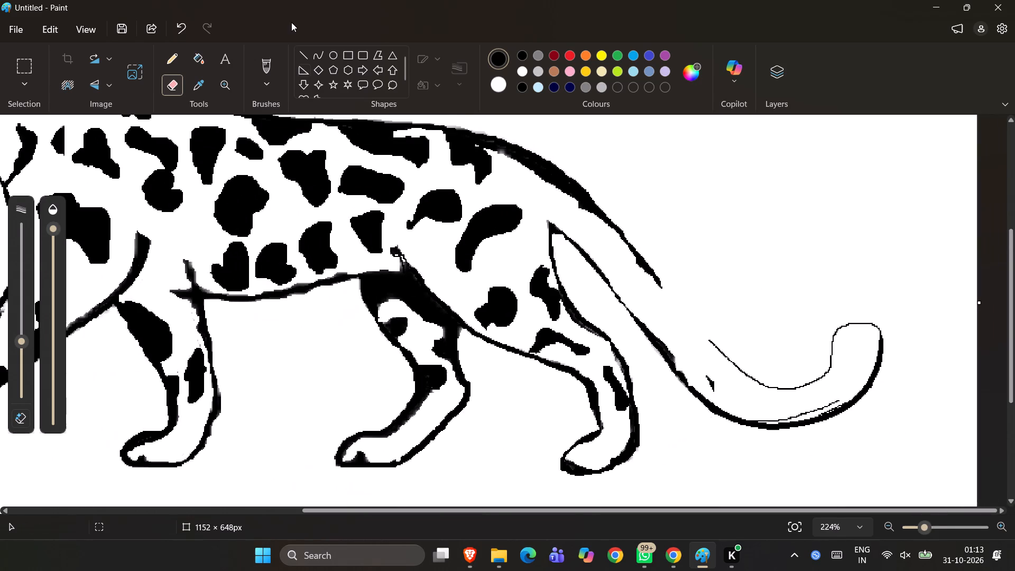
left_click(326, 57)
left_click(317, 53)
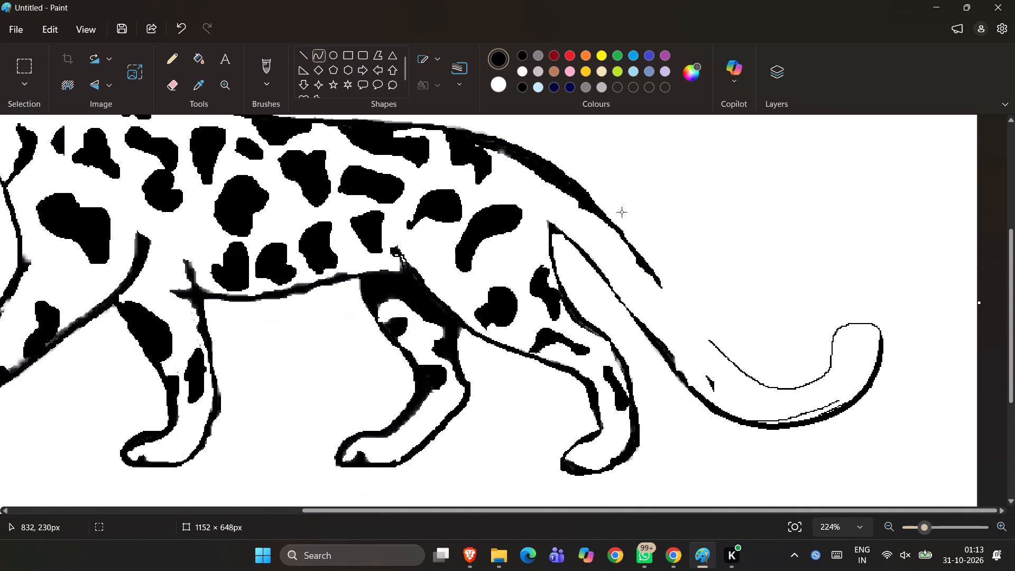
left_click_drag(657, 276, 658, 278)
left_click_drag(658, 278, 758, 381)
scroll(737, 351, "right", 1)
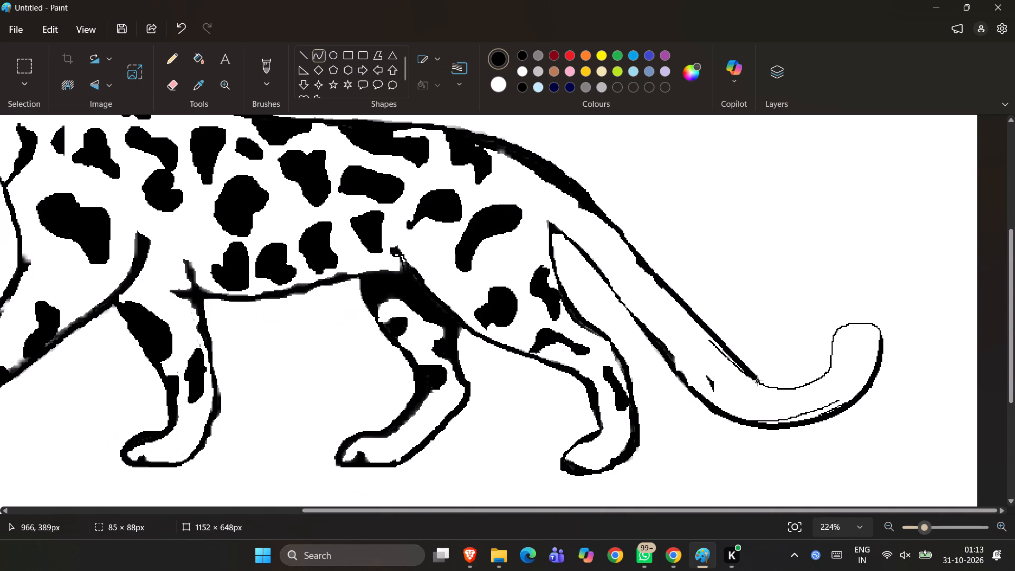
left_click_drag(758, 381, 831, 321)
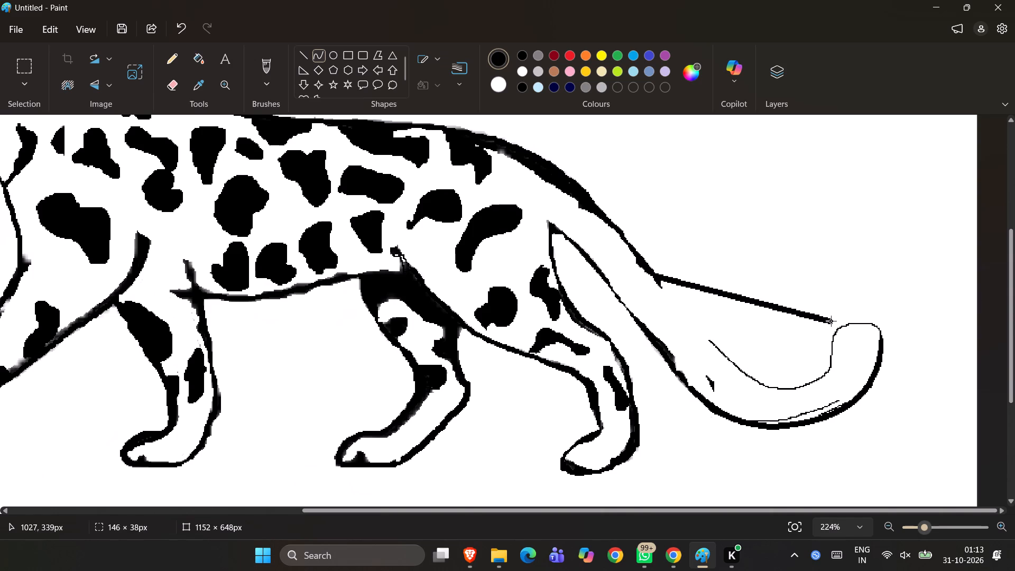
left_click_drag(831, 321, 843, 329)
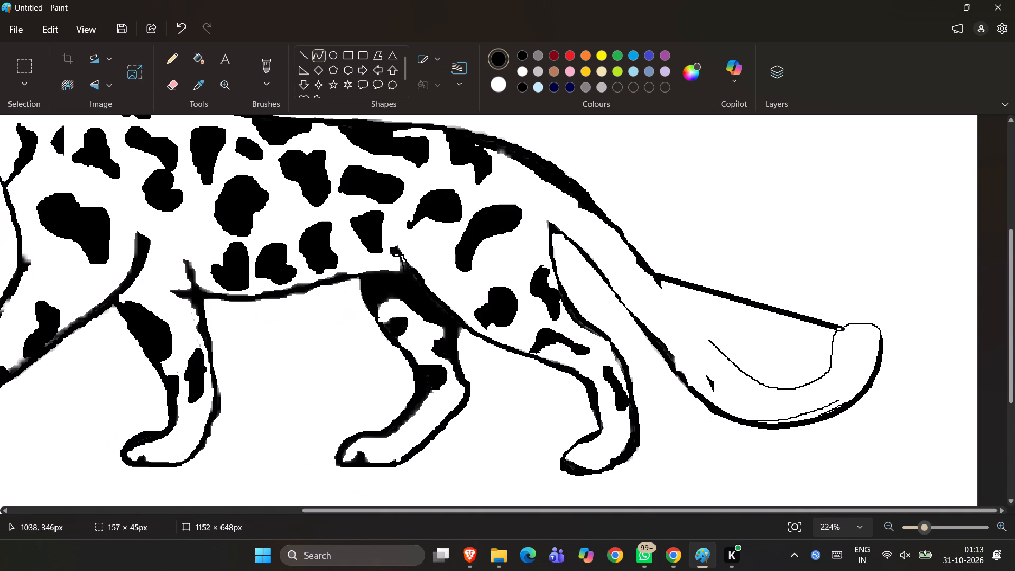
Bend the segment downward at two points so it follows the inner side of the tail bend, about 157 × 124 px overall.
left_click_drag(767, 305, 782, 406)
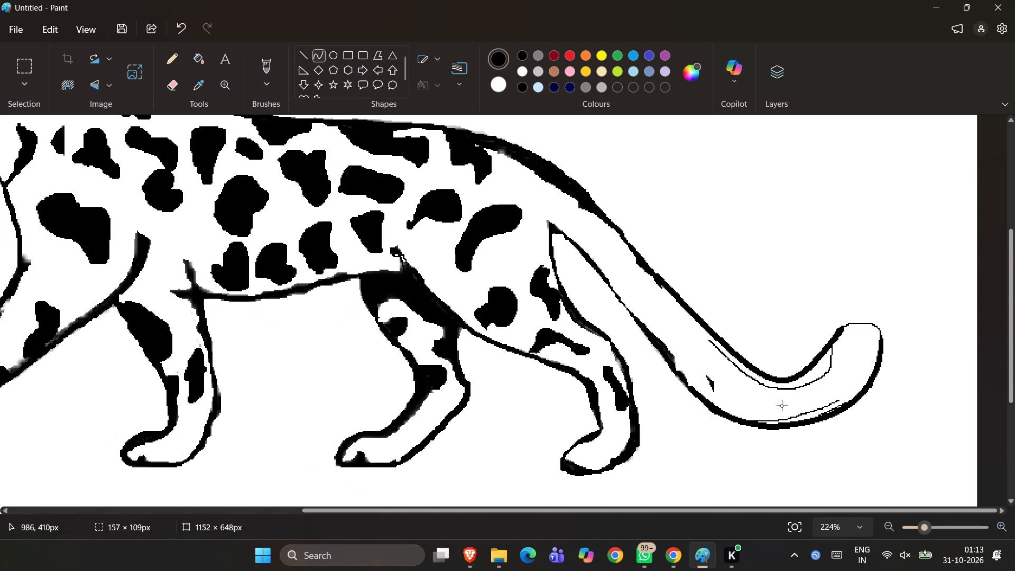
left_click_drag(782, 406, 759, 408)
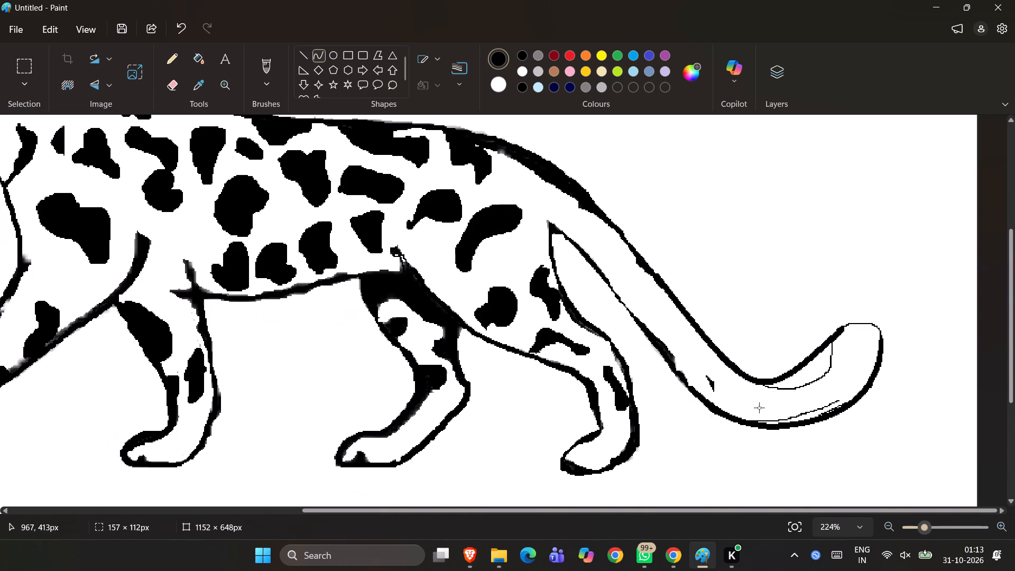
left_click_drag(759, 408, 755, 409)
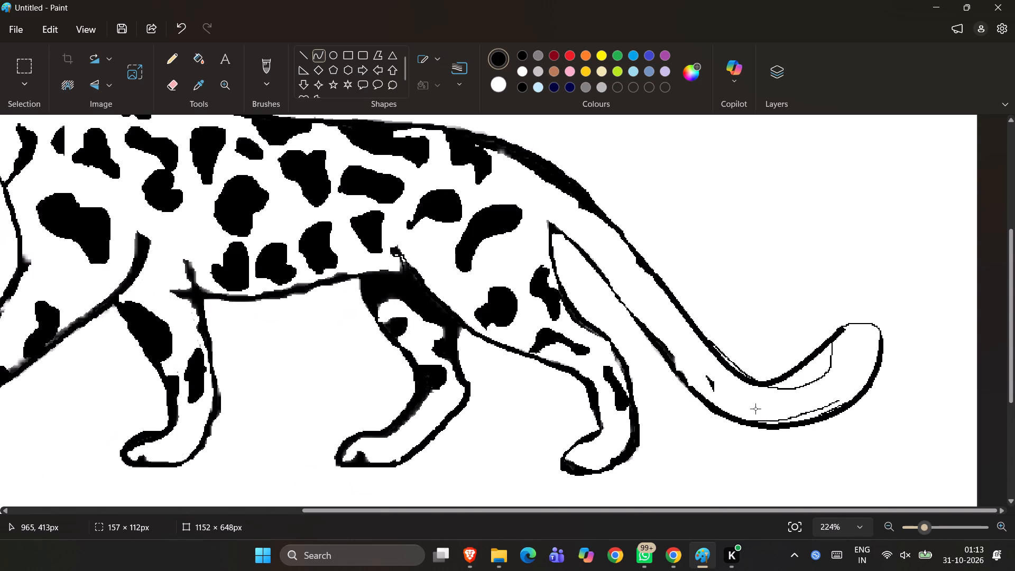
left_click_drag(755, 409, 756, 410)
left_click_drag(799, 370, 819, 399)
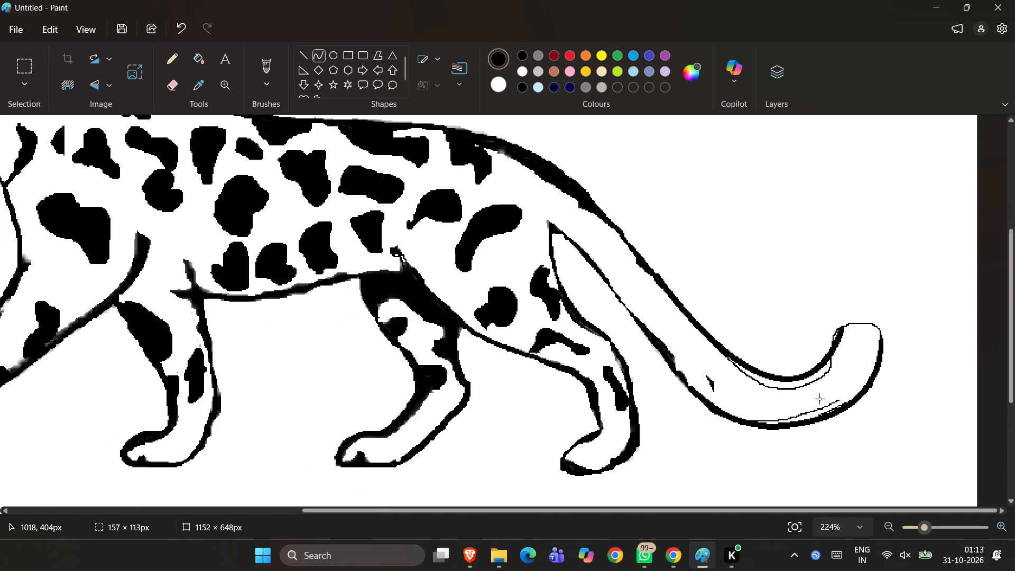
left_click_drag(819, 399, 819, 422)
scroll(820, 416, "up", 1)
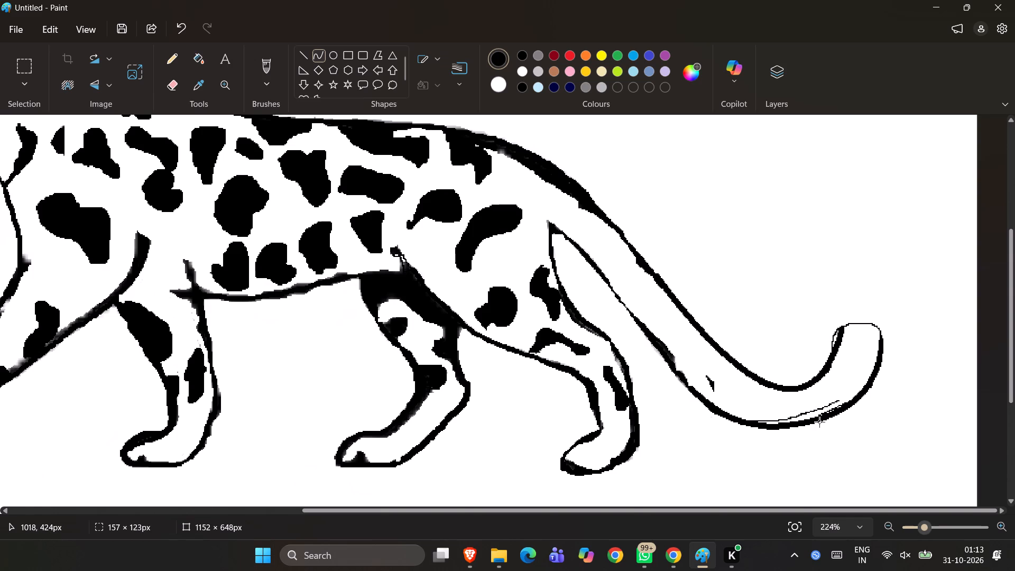
left_click_drag(819, 422, 810, 428)
scroll(819, 422, "up", 1)
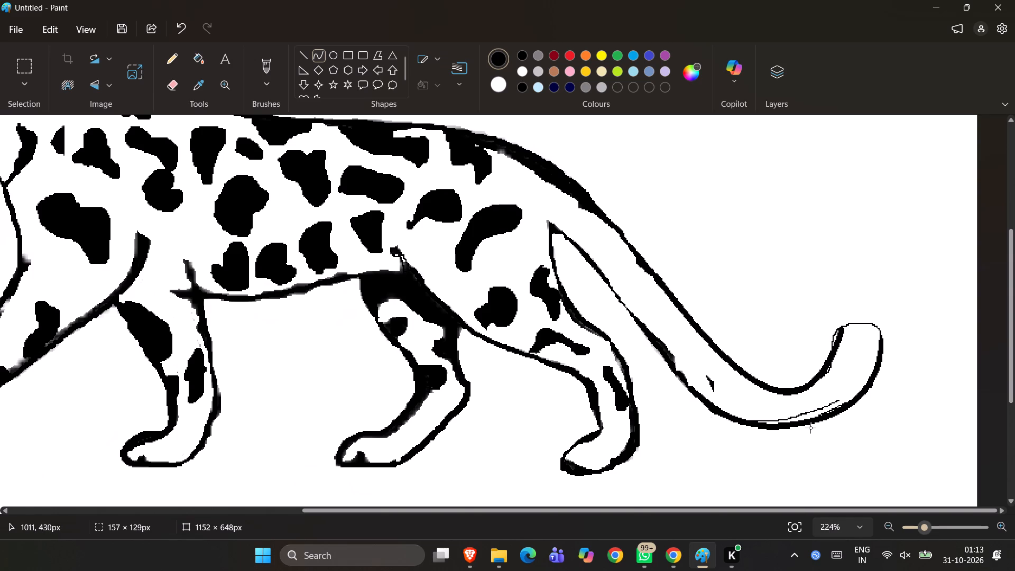
left_click_drag(810, 428, 816, 423)
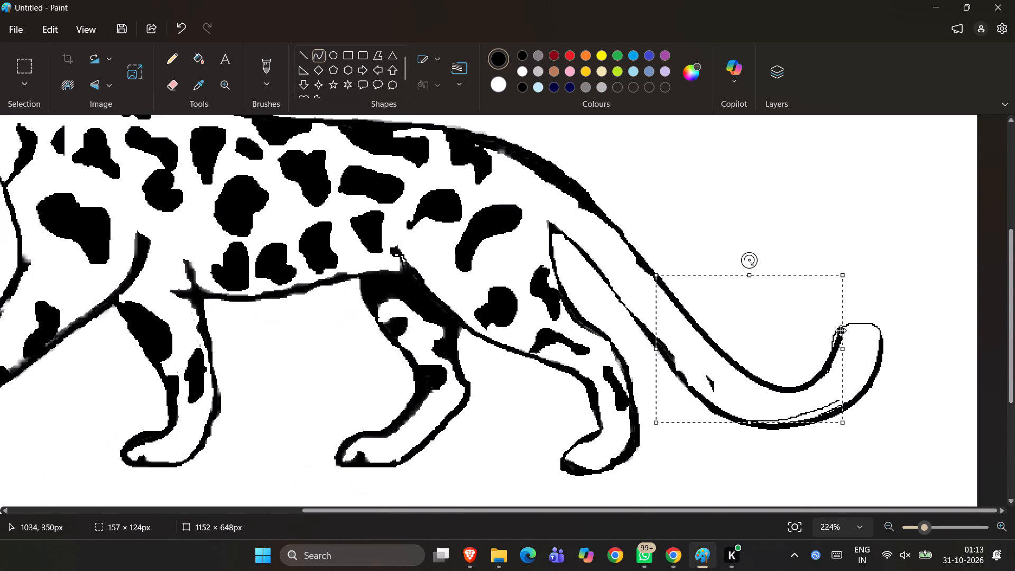
Narrow the curve to about 147 × 124 px so its end meets the inner side of the tail tip.
left_click_drag(848, 351, 822, 356)
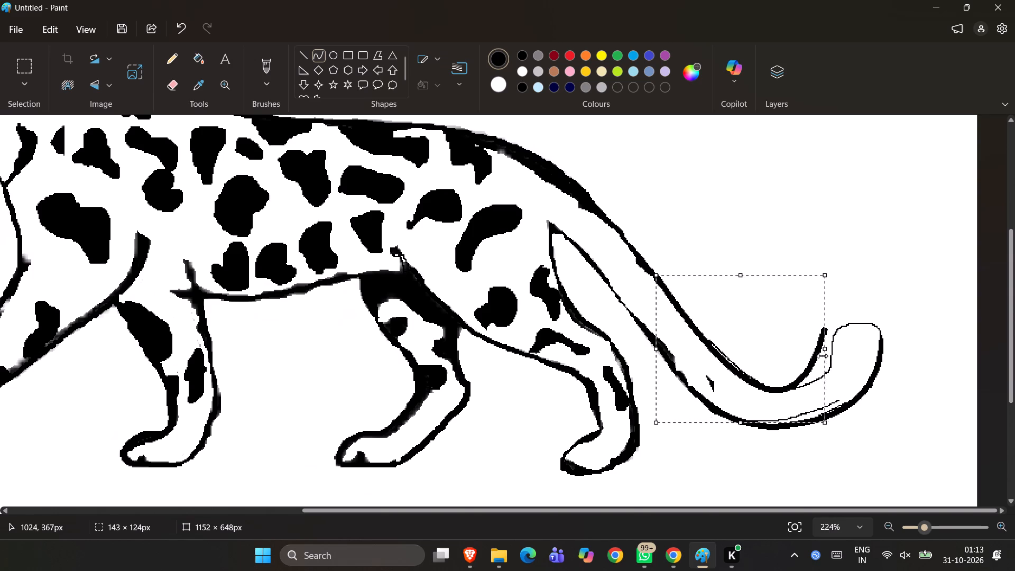
left_click_drag(822, 356, 831, 354)
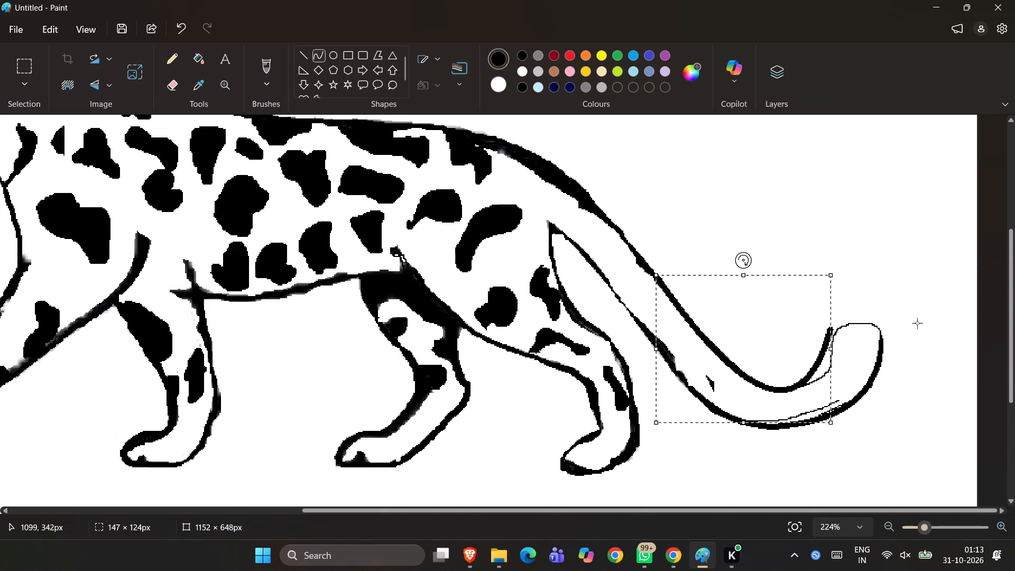
left_click(919, 323)
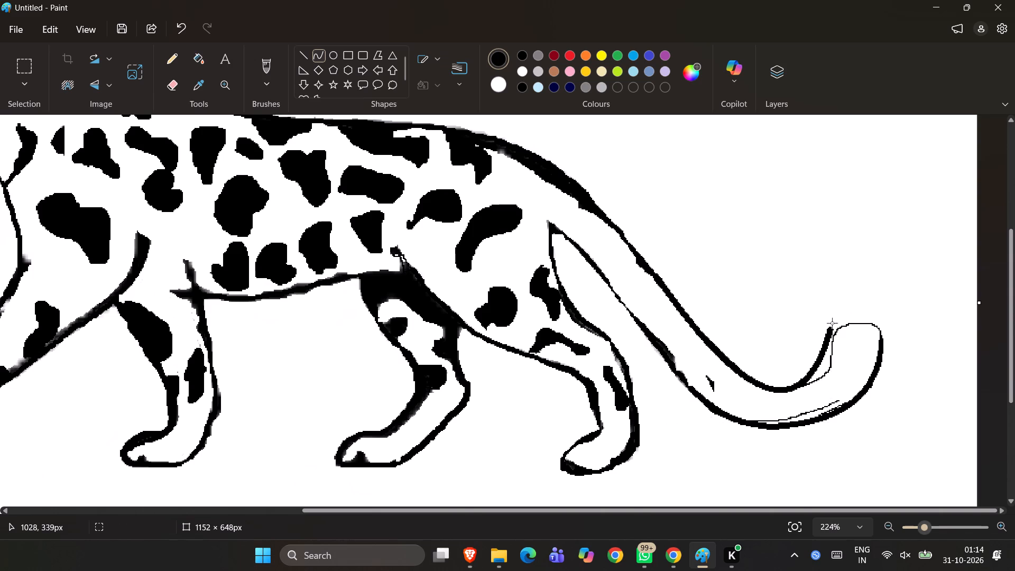
Close the top of the tail tip with a thick black curve bent upward into a rounded cap, about 42 × 26 px.
left_click_drag(832, 327, 853, 312)
left_click_drag(853, 312, 881, 340)
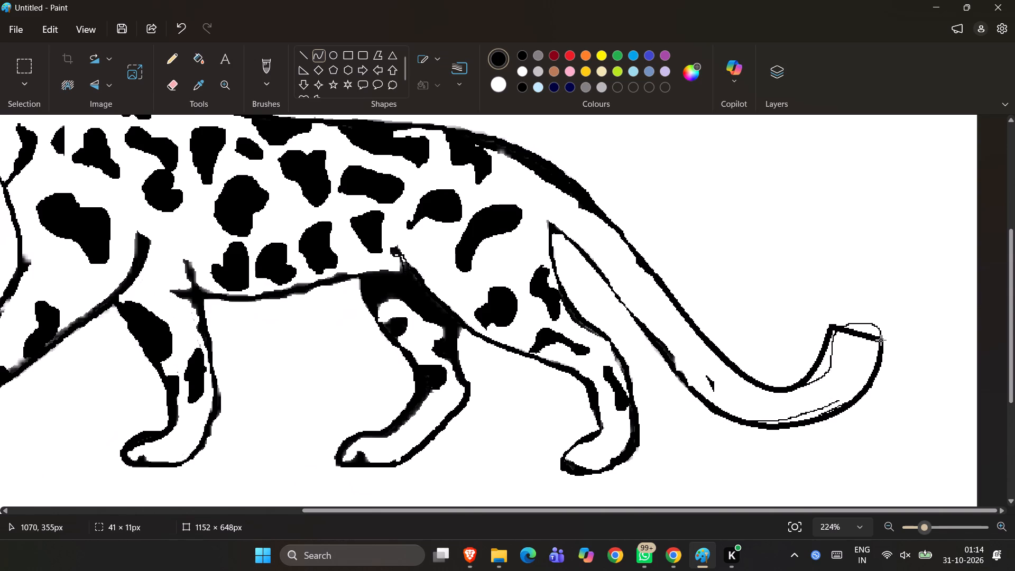
left_click_drag(881, 340, 882, 339)
left_click_drag(855, 332, 865, 312)
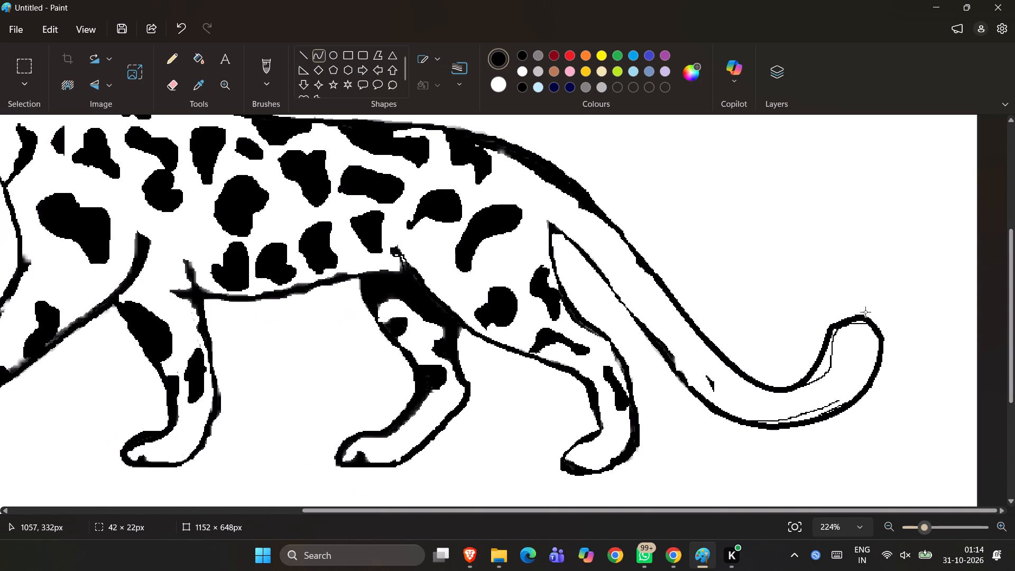
left_click_drag(865, 312, 850, 308)
left_click_drag(850, 308, 844, 308)
left_click_drag(868, 327, 878, 311)
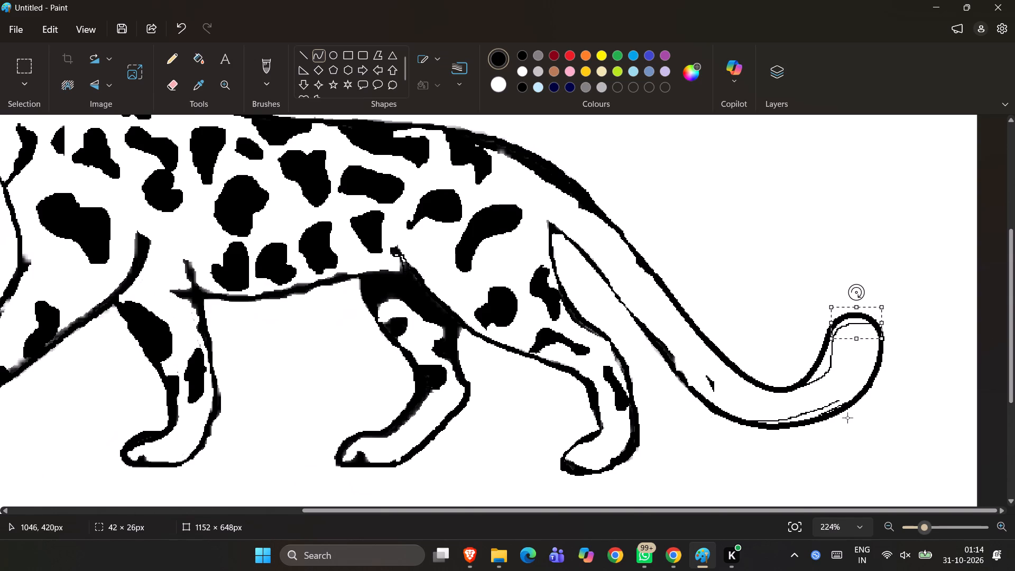
left_click(835, 392)
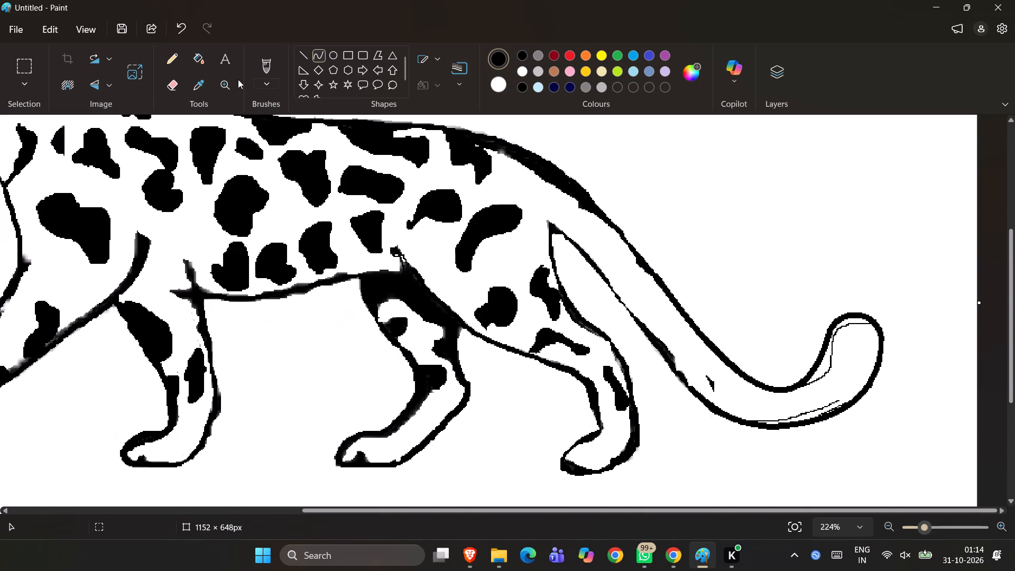
Erase the tail's lower outline from its junction with the hind leg down to just before the tail bend.
left_click(167, 81)
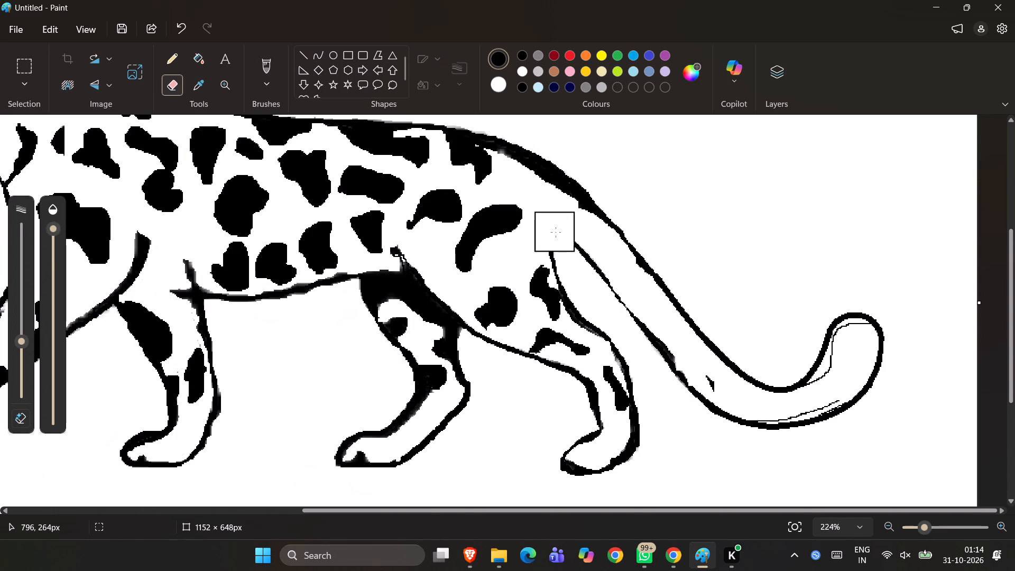
left_click_drag(555, 224, 562, 234)
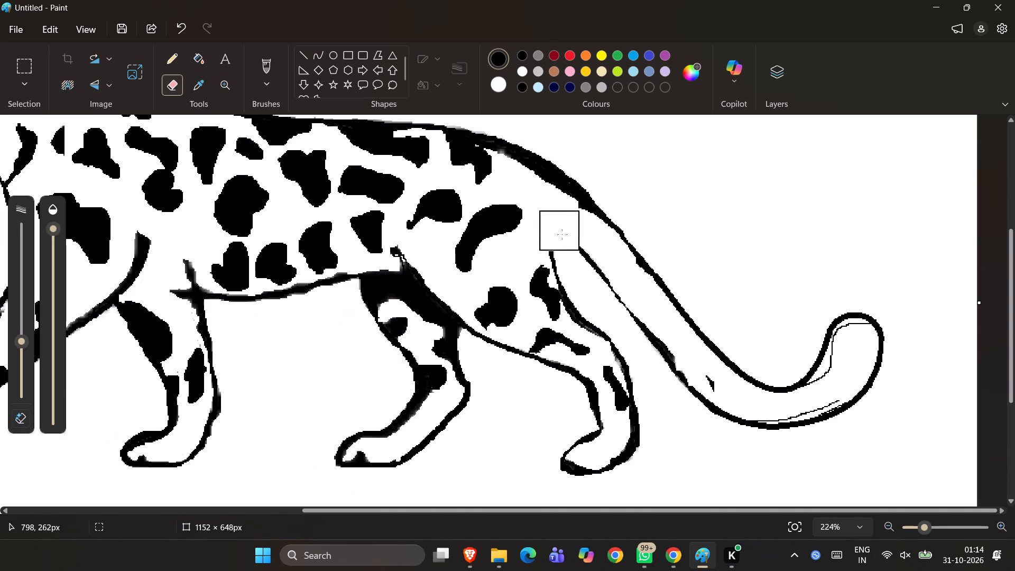
left_click_drag(562, 234, 618, 284)
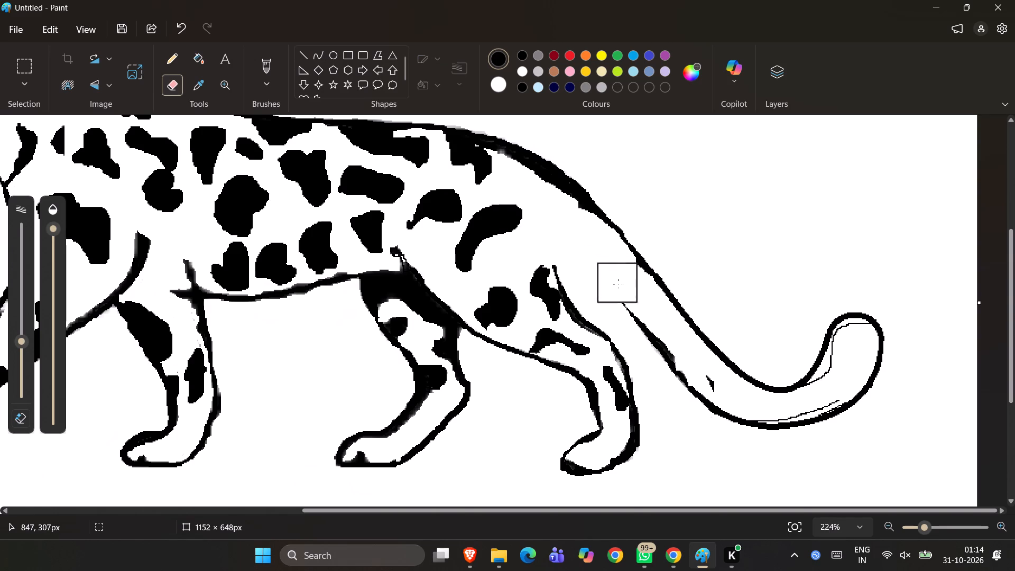
left_click_drag(618, 284, 630, 303)
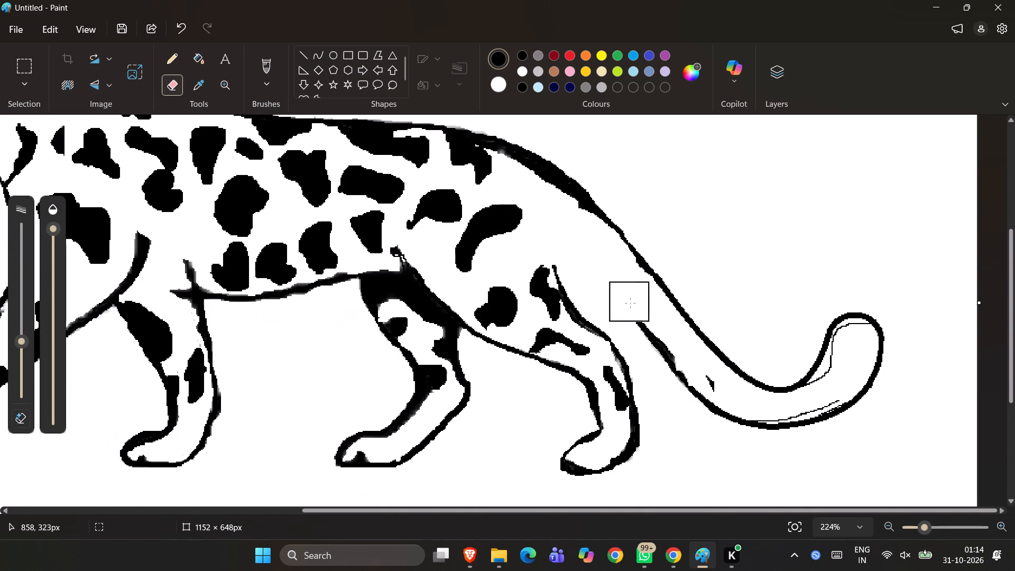
left_click_drag(630, 303, 659, 342)
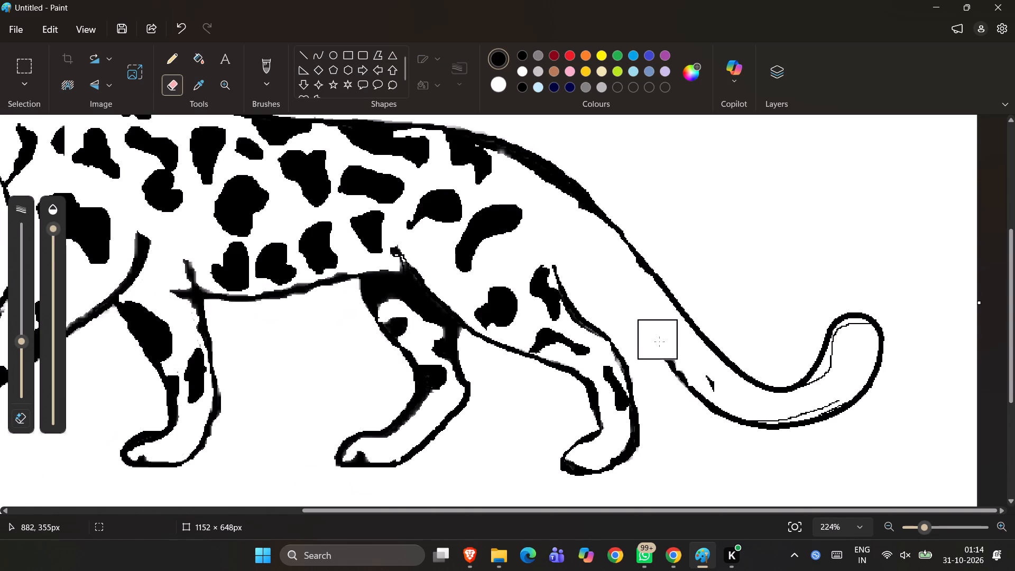
left_click_drag(659, 342, 673, 417)
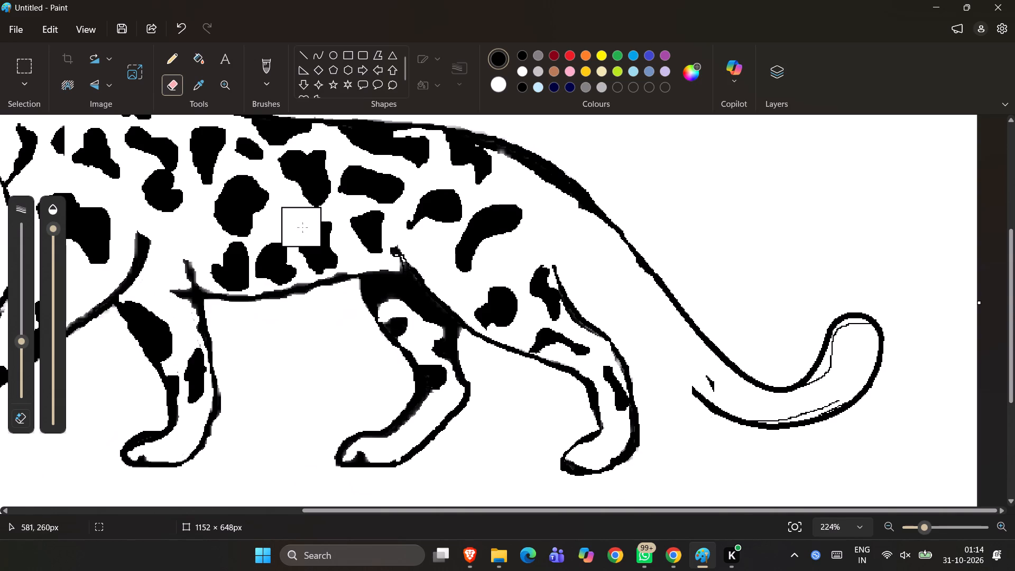
Extend the rear outline of the hind thigh upward with thin black pencil strokes from its cut end.
left_click(181, 58)
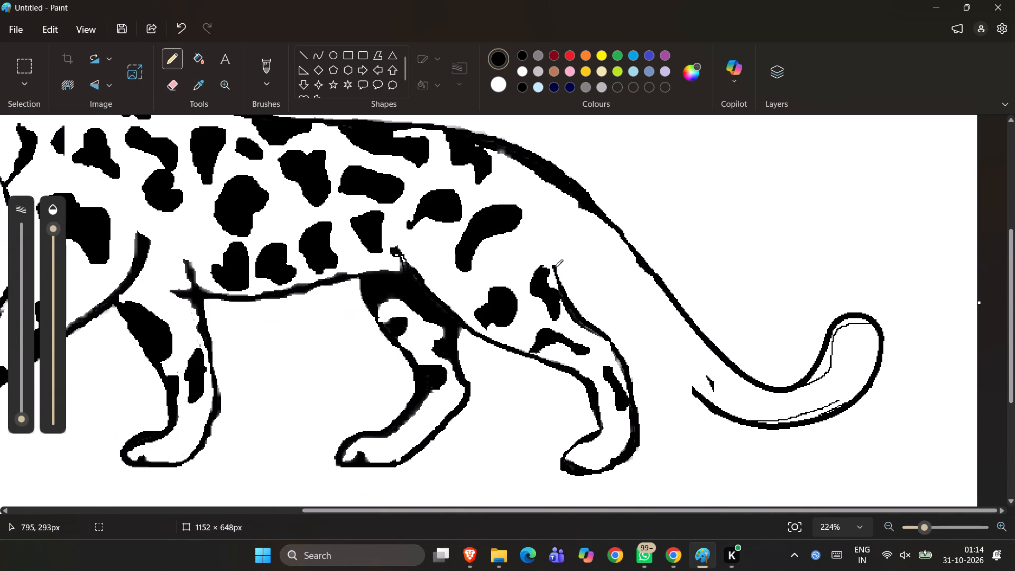
left_click_drag(555, 267, 556, 242)
left_click_drag(556, 242, 555, 238)
scroll(555, 238, "up", 6, "ctrl")
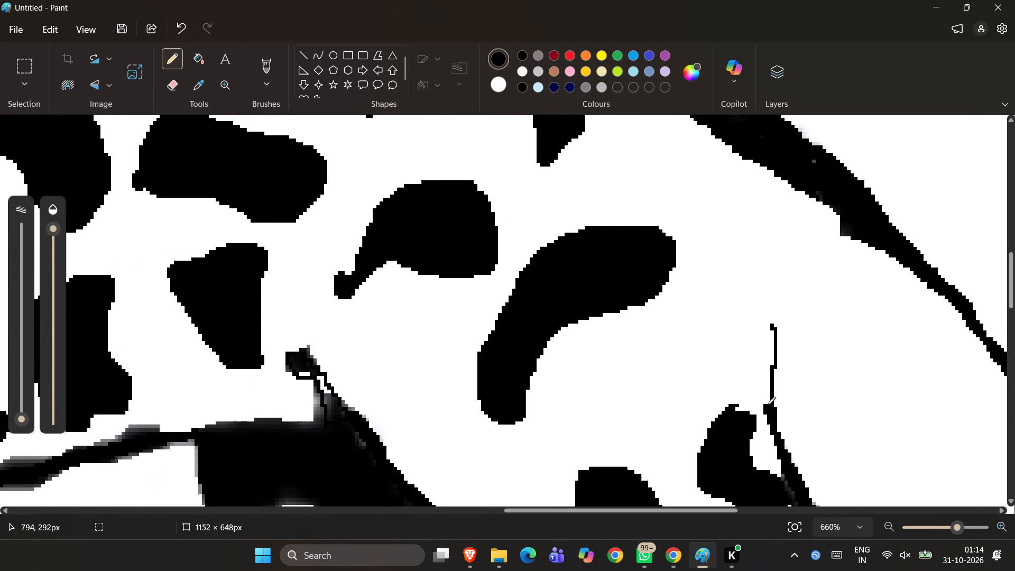
left_click_drag(768, 404, 770, 352)
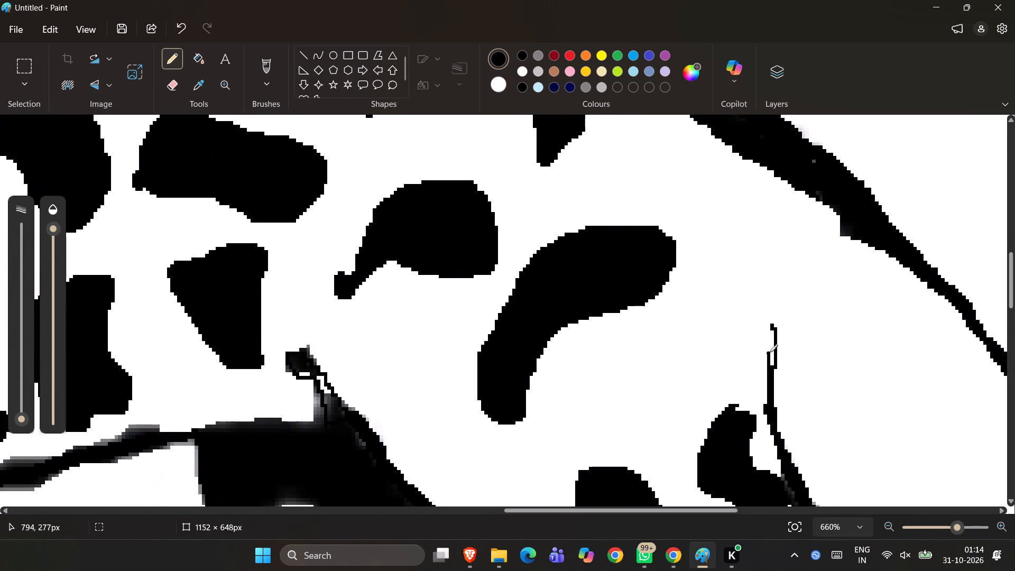
left_click_drag(770, 352, 770, 339)
Thicken the new upper part of the hind thigh's rear outline using a larger pencil size.
left_click(22, 402)
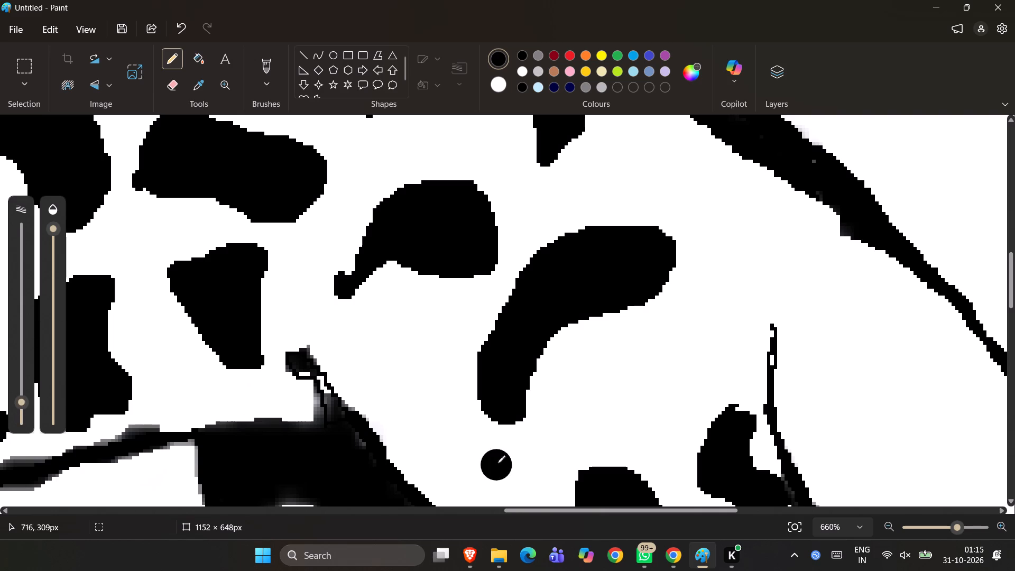
scroll(800, 456, "down", 5, "ctrl")
scroll(800, 456, "down", 5)
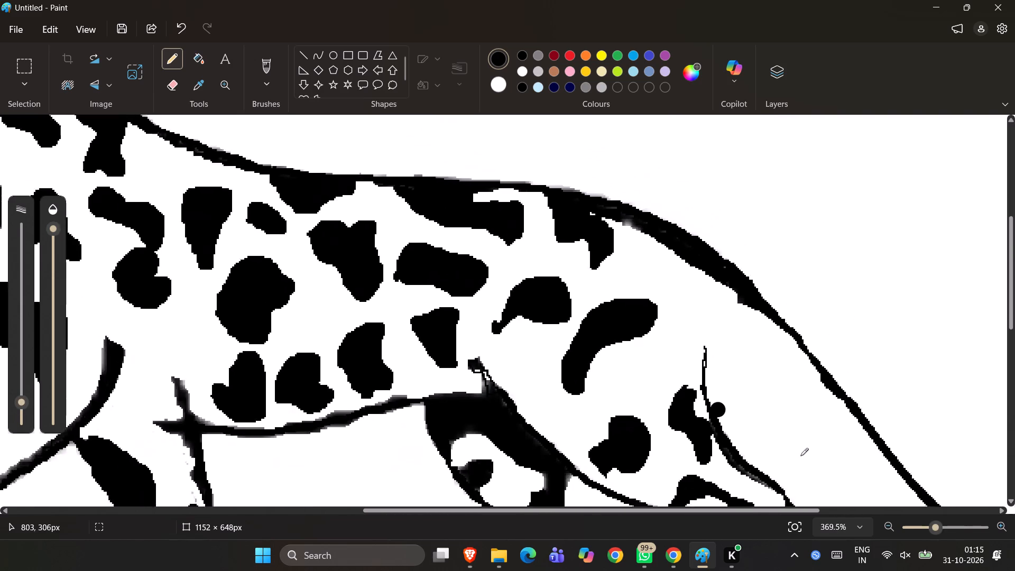
scroll(800, 456, "down", 1)
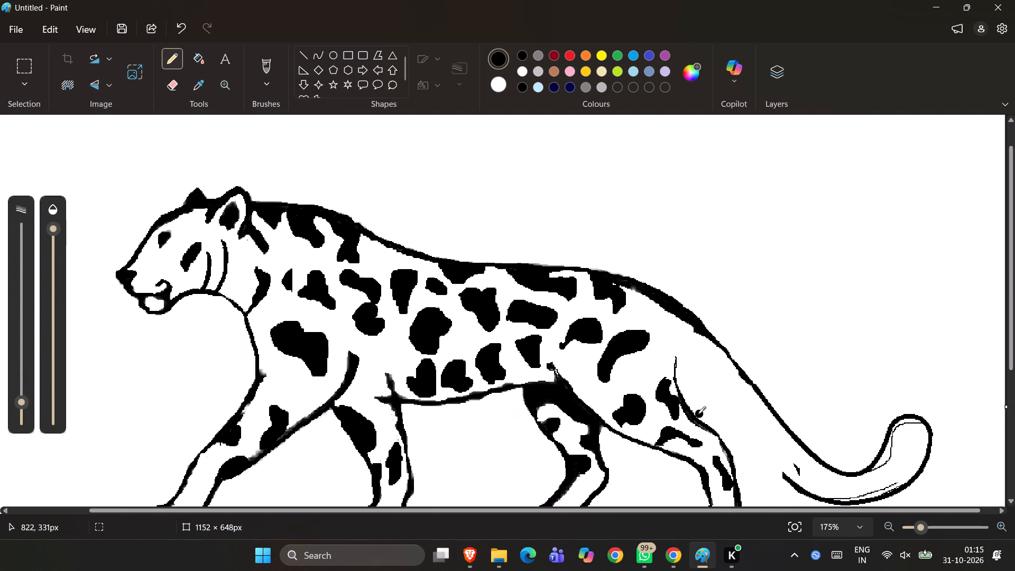
left_click_drag(682, 403, 677, 382)
left_click_drag(677, 382, 673, 361)
Draw a black curve segment, still straight, from the top of the thigh's rear outline to the tail's cut lower outline, about 127 × 138 px.
scroll(673, 361, "down", 3, "ctrl")
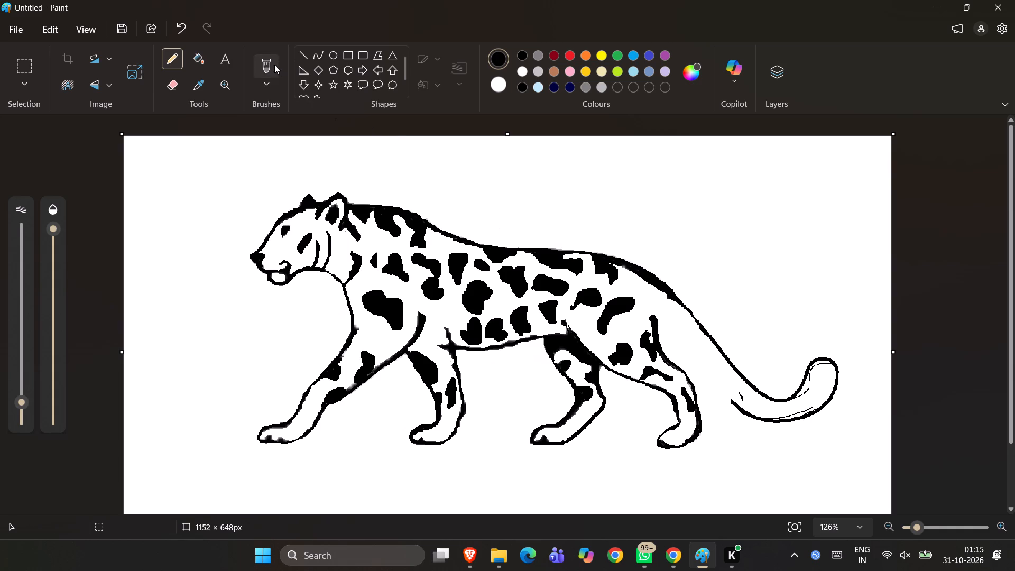
left_click(314, 52)
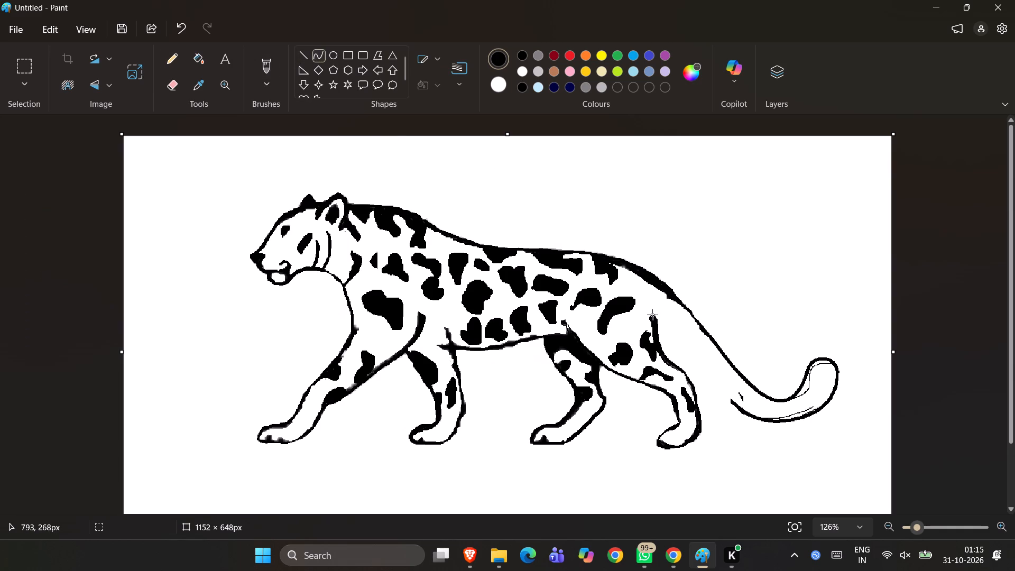
left_click_drag(652, 315, 714, 370)
scroll(701, 356, "up", 1)
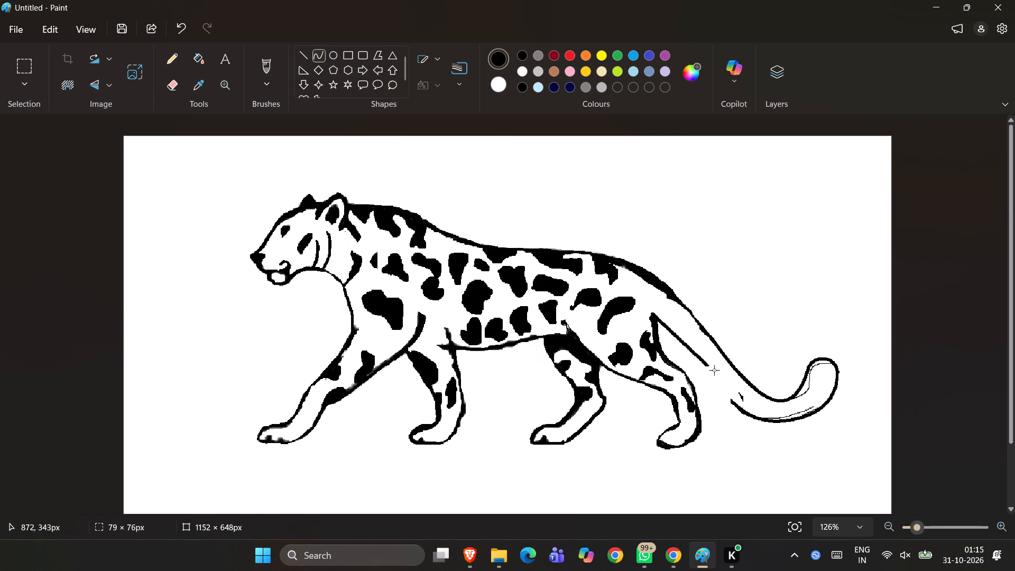
left_click_drag(714, 370, 740, 402)
scroll(714, 370, "up", 1)
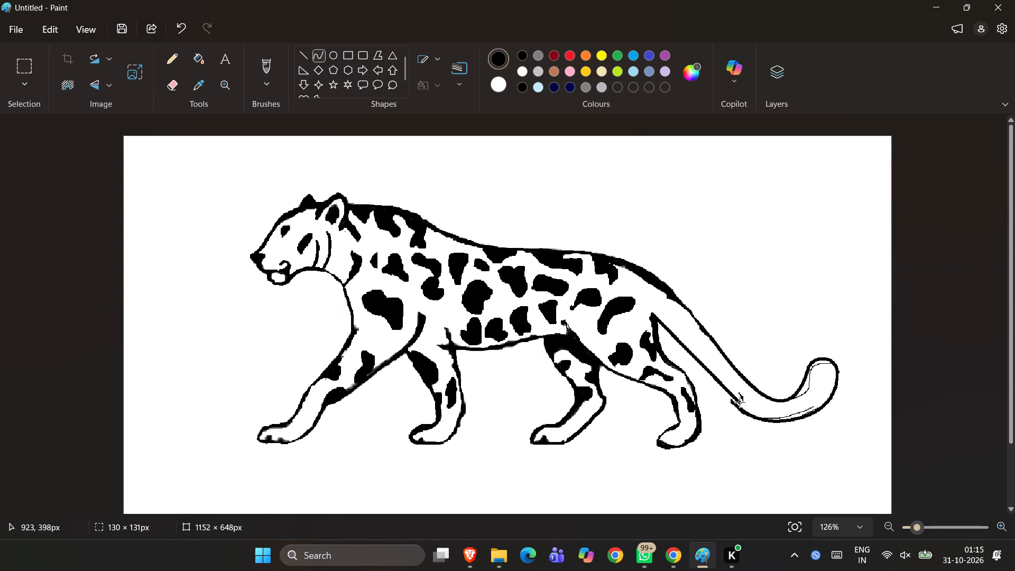
scroll(740, 402, "up", 1)
left_click_drag(740, 402, 737, 407)
scroll(737, 407, "up", 1)
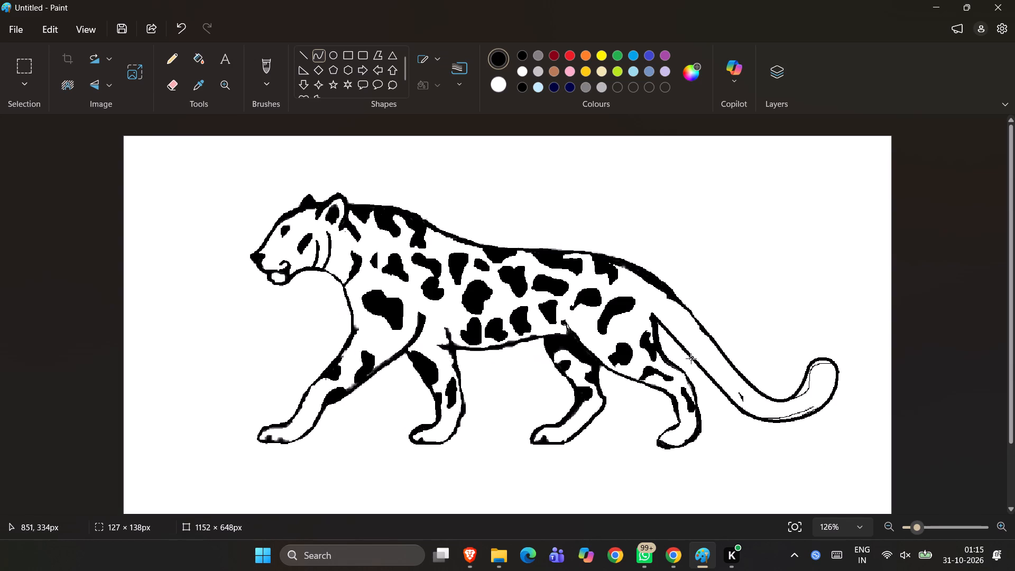
Bend the new segment slightly upward near the thigh so it follows the tail's upper outline, keeping both ends in place.
left_click_drag(694, 357, 693, 359)
left_click_drag(693, 359, 698, 344)
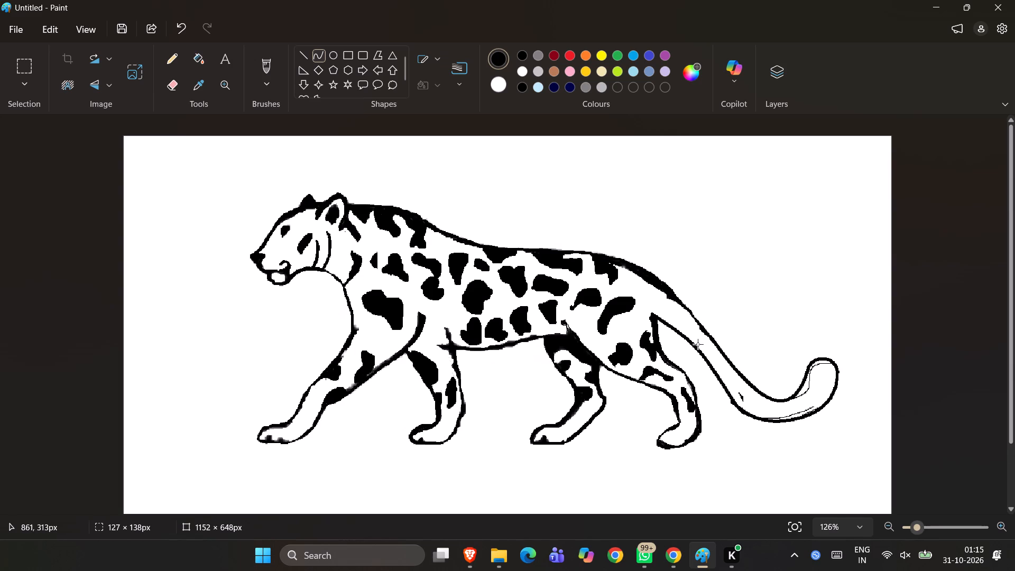
left_click_drag(698, 344, 677, 342)
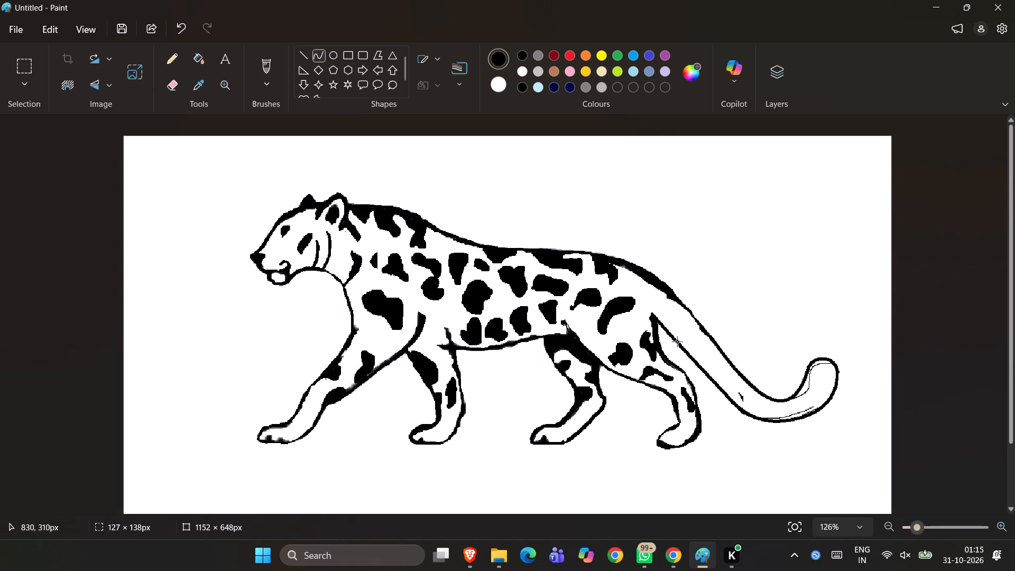
left_click_drag(677, 342, 682, 334)
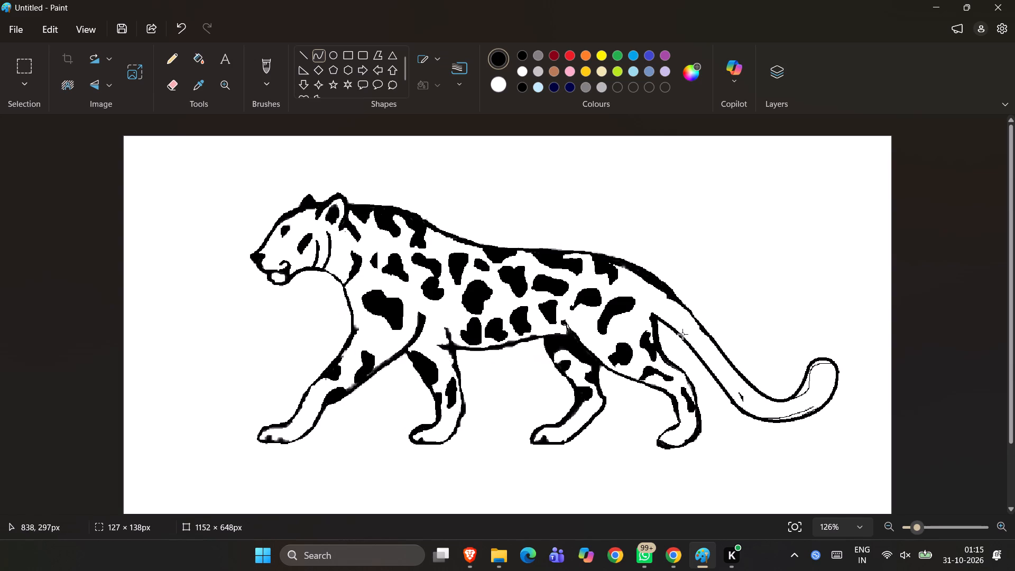
left_click_drag(682, 334, 682, 335)
scroll(791, 400, "down", 4, "ctrl")
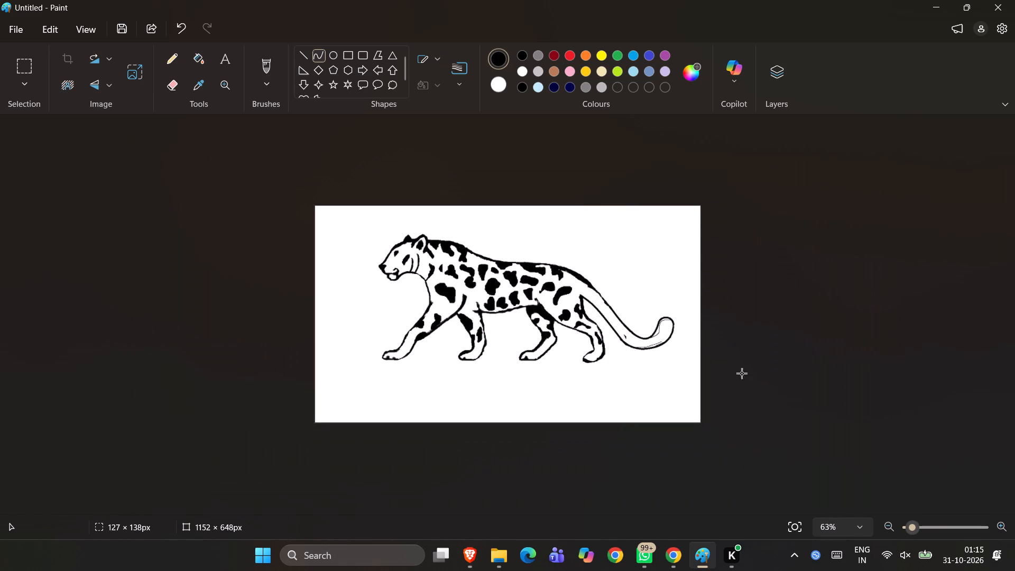
scroll(680, 328, "up", 5, "ctrl")
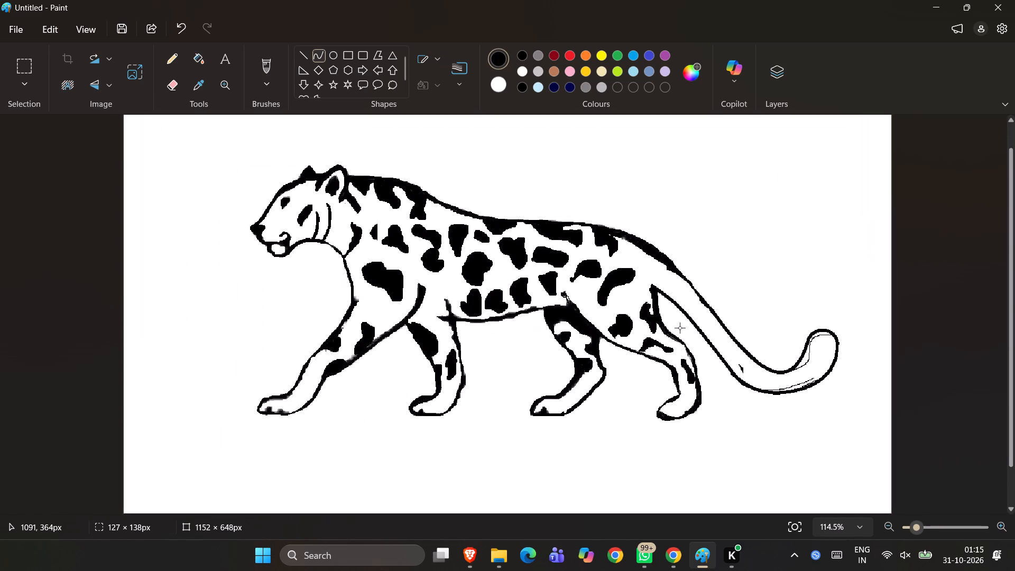
Erase the black speck and the thin stray lines inside the tail's bend and curled tip using a smaller eraser.
scroll(680, 328, "up", 4, "ctrl")
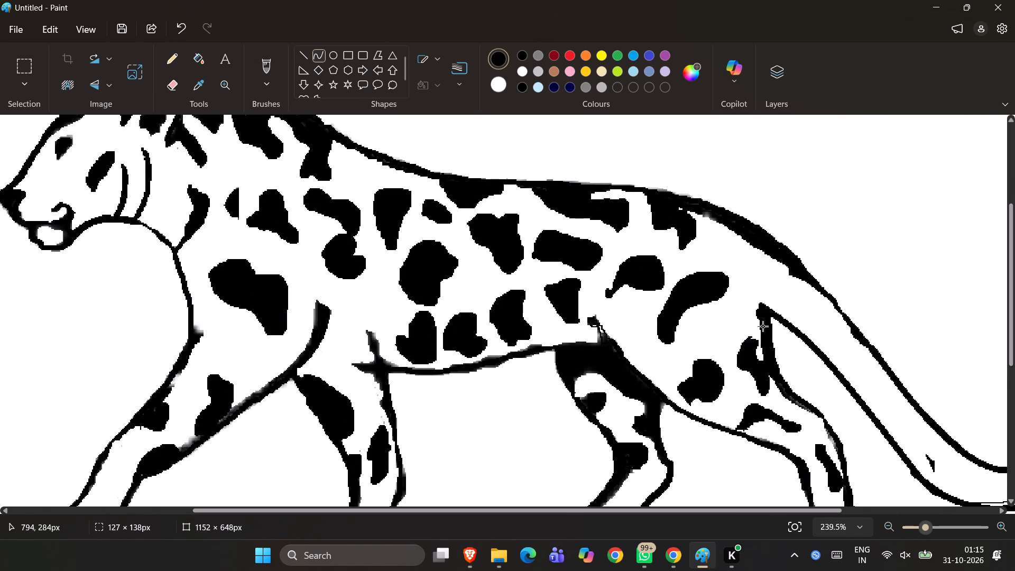
scroll(763, 326, "down", 1, "ctrl")
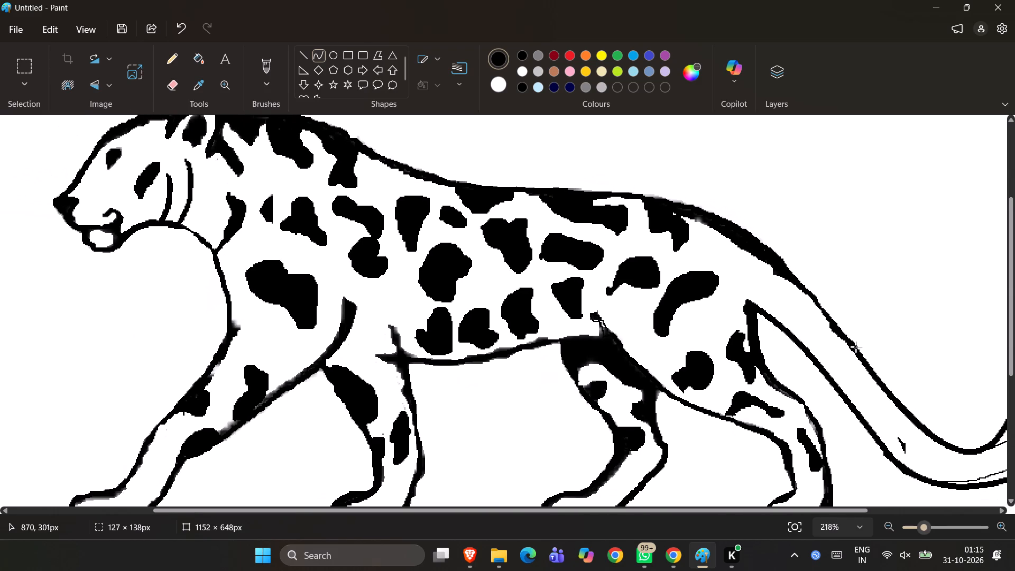
scroll(856, 347, "down", 3, "ctrl")
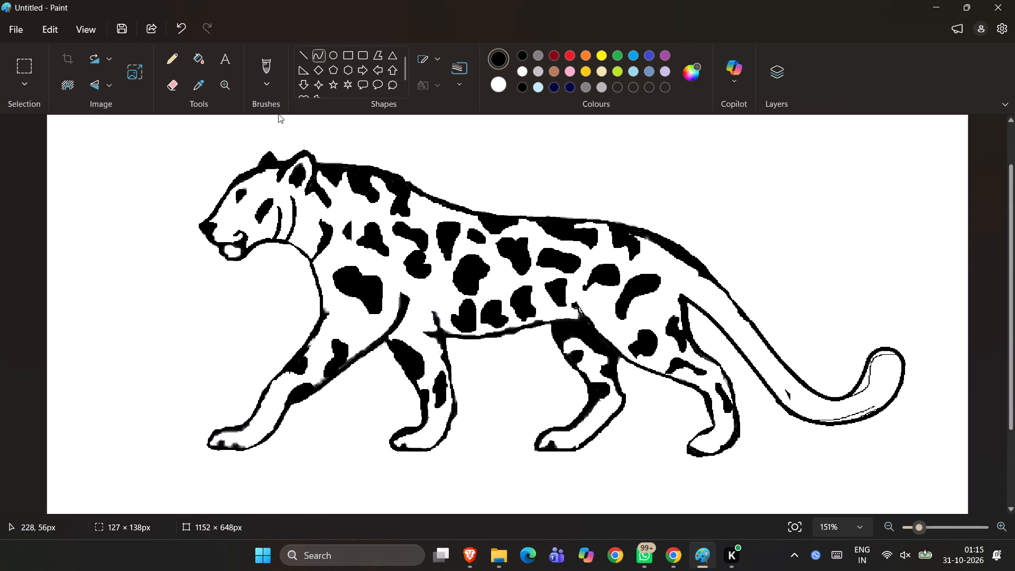
left_click(166, 89)
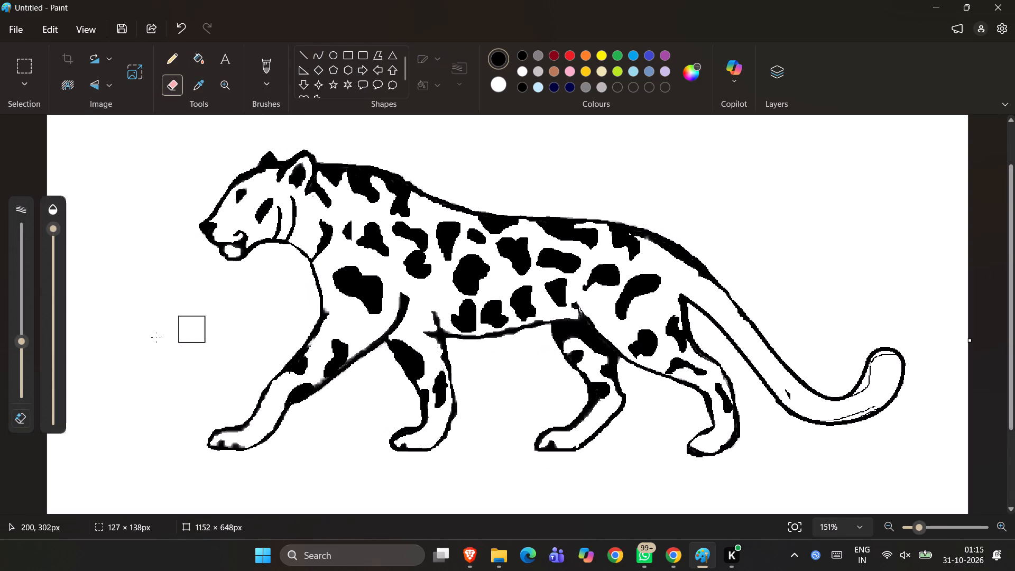
left_click(21, 362)
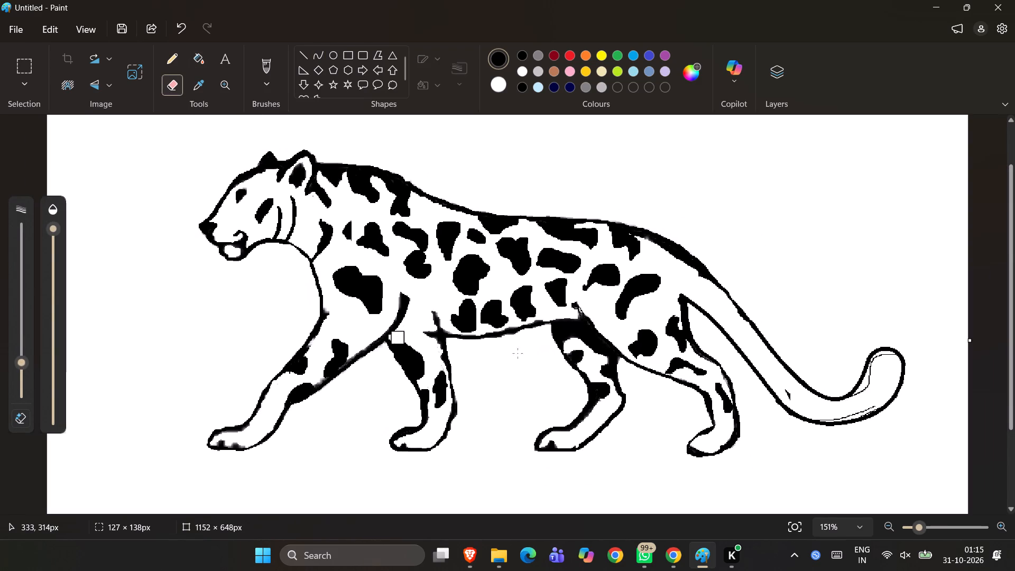
left_click_drag(788, 389, 848, 410)
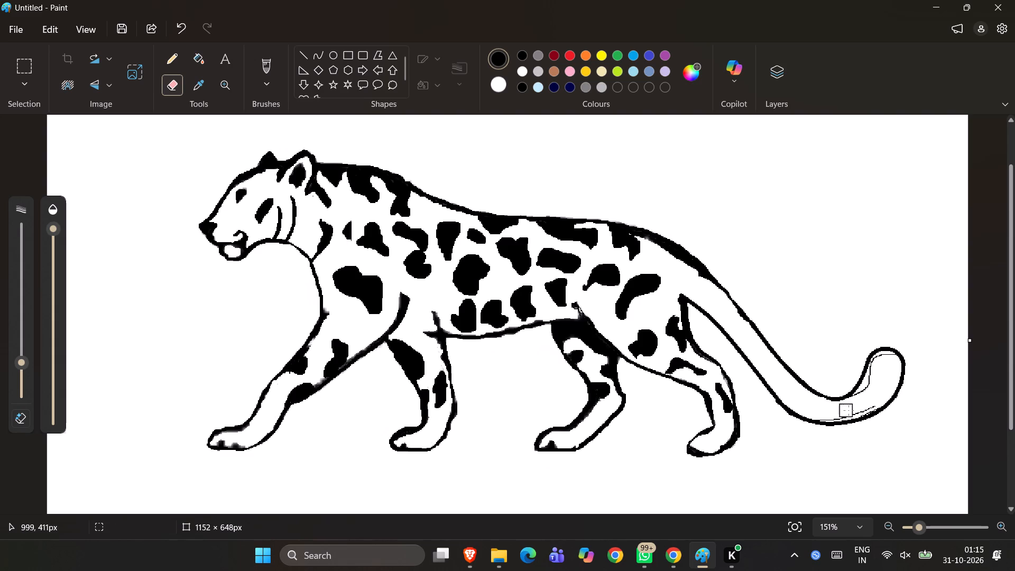
left_click_drag(848, 410, 862, 399)
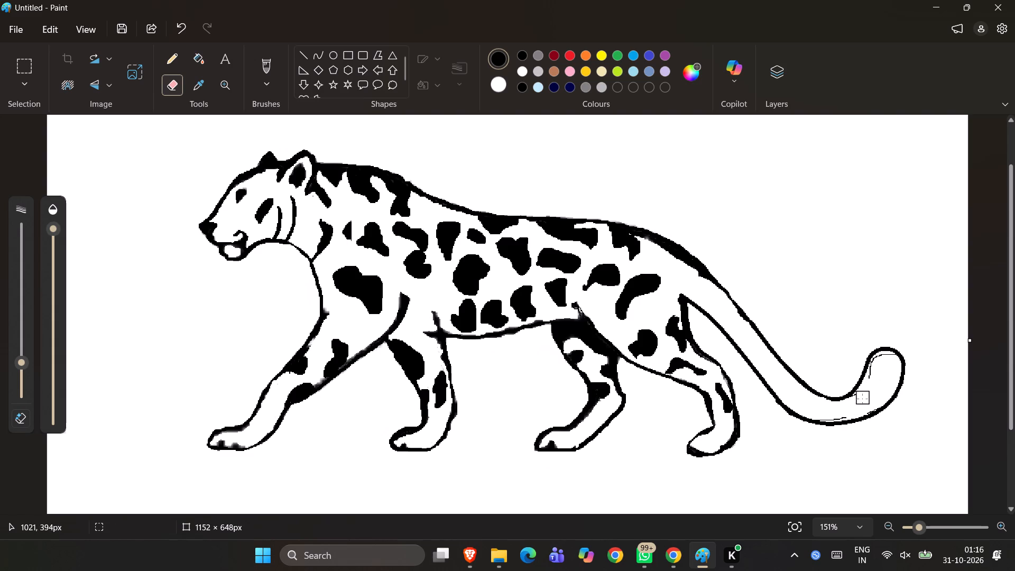
left_click_drag(862, 399, 880, 365)
left_click_drag(880, 365, 878, 370)
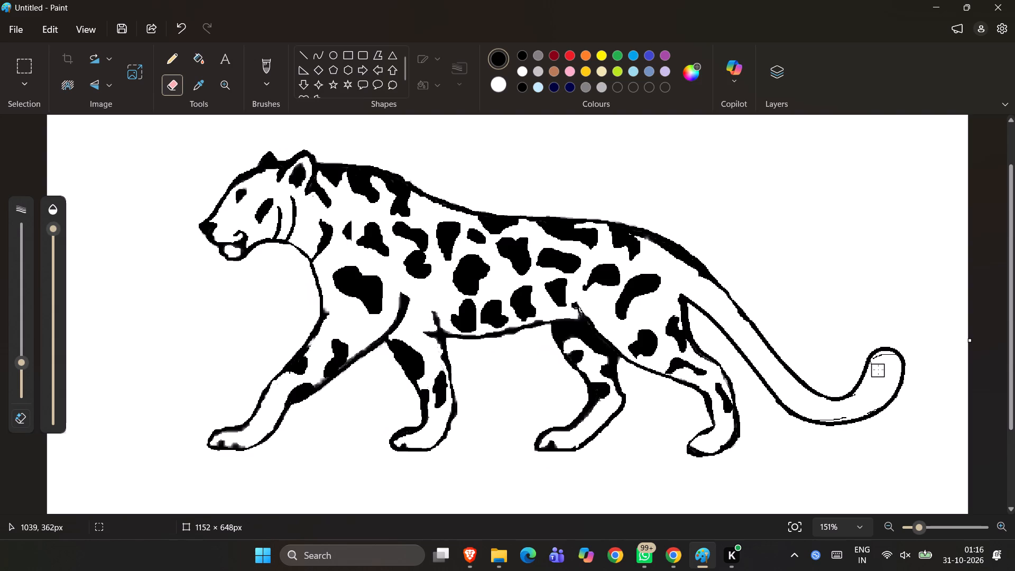
left_click_drag(878, 370, 887, 360)
Erase the remaining thin stray line along the inside of the tail's lower outline.
left_click_drag(887, 360, 849, 413)
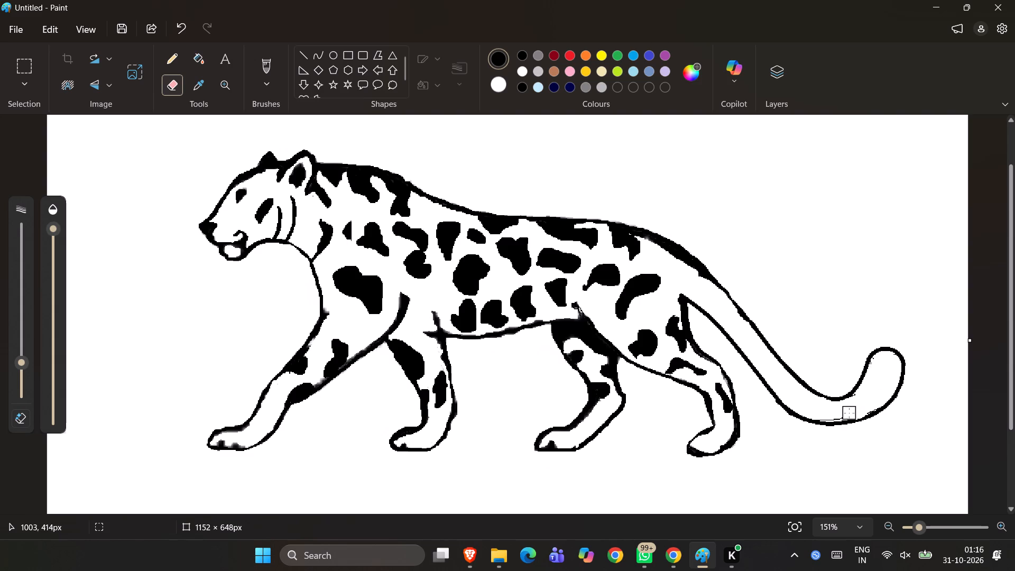
left_click_drag(849, 413, 827, 415)
left_click_drag(827, 415, 856, 406)
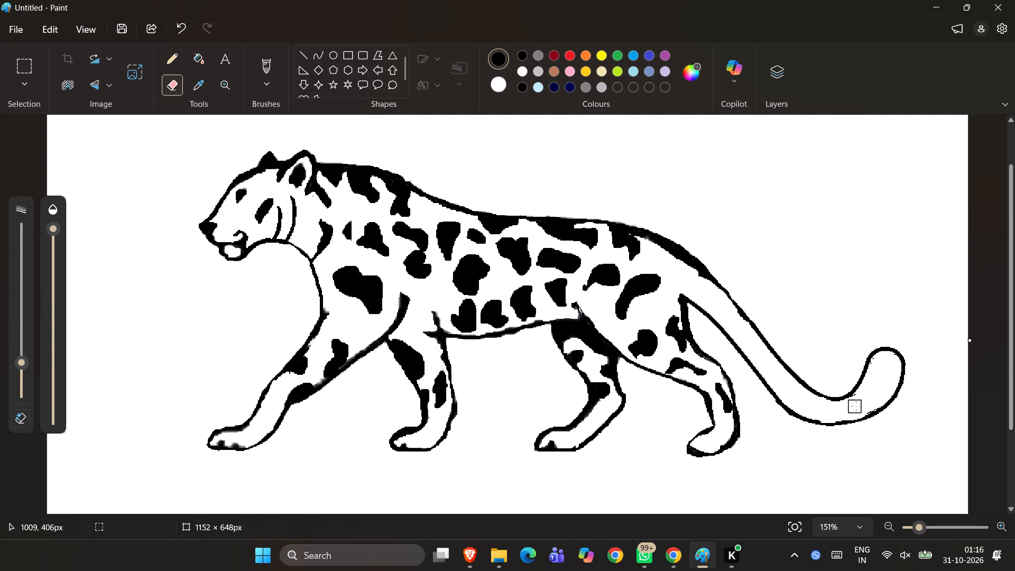
left_click_drag(856, 406, 865, 405)
left_click_drag(865, 405, 864, 406)
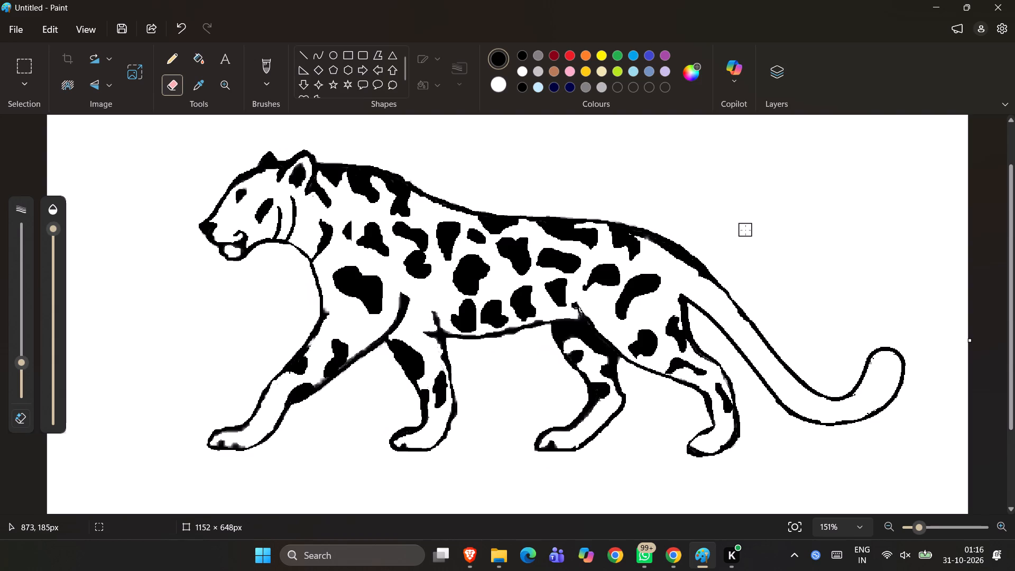
Outline irregular spots on the tail's sloping upper part, from its base downward, with the thinnest black pencil.
scroll(745, 230, "down", 1, "ctrl")
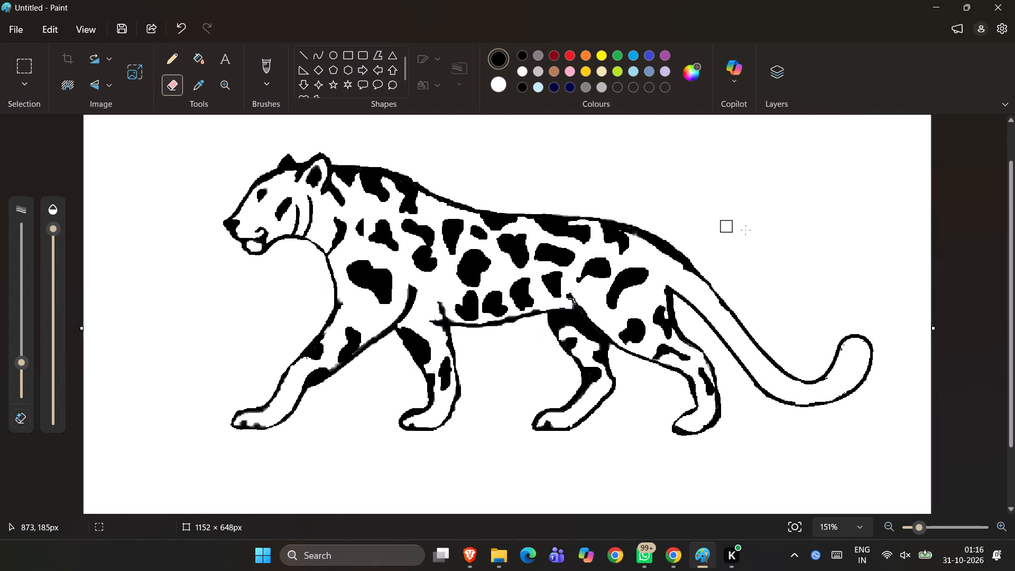
scroll(745, 230, "down", 1, "ctrl")
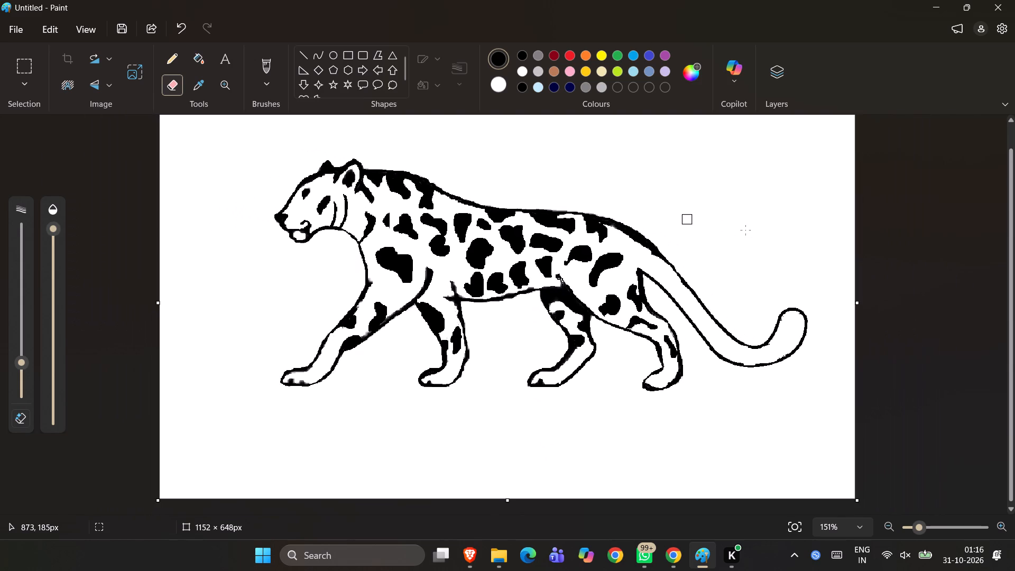
left_click(173, 62)
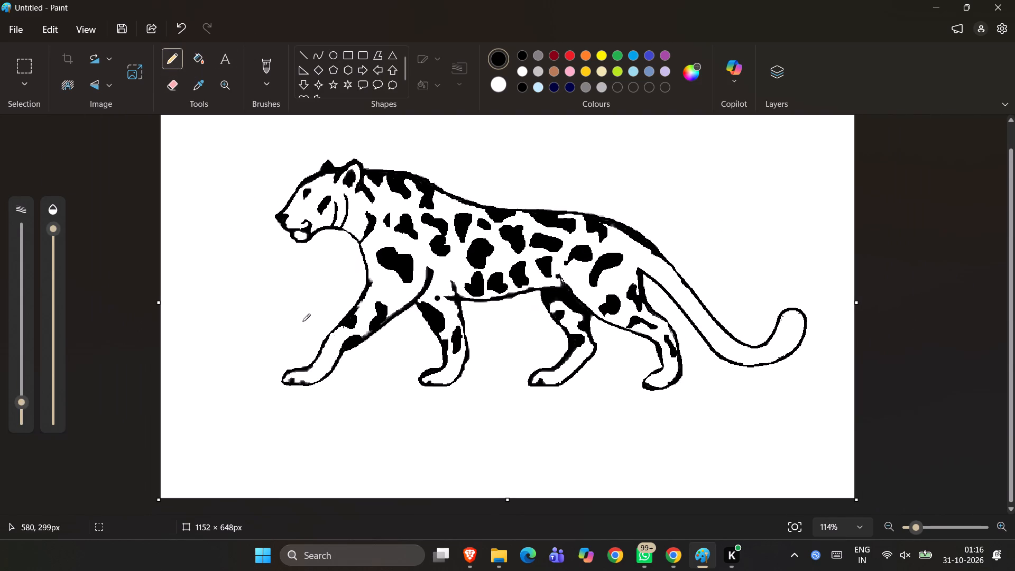
left_click_drag(25, 401, 26, 419)
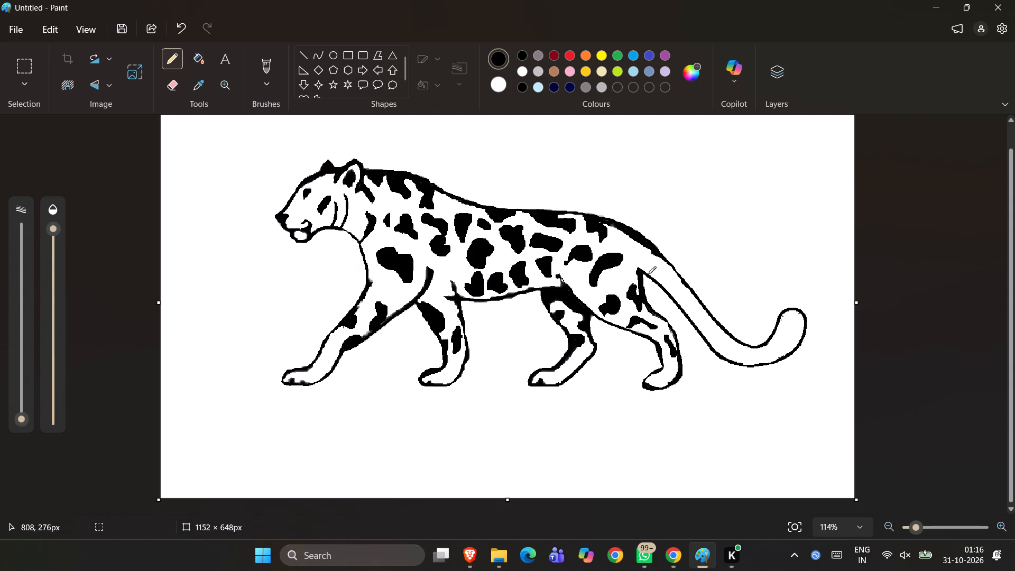
left_click_drag(648, 274, 652, 256)
left_click_drag(652, 256, 668, 287)
left_click_drag(668, 287, 662, 287)
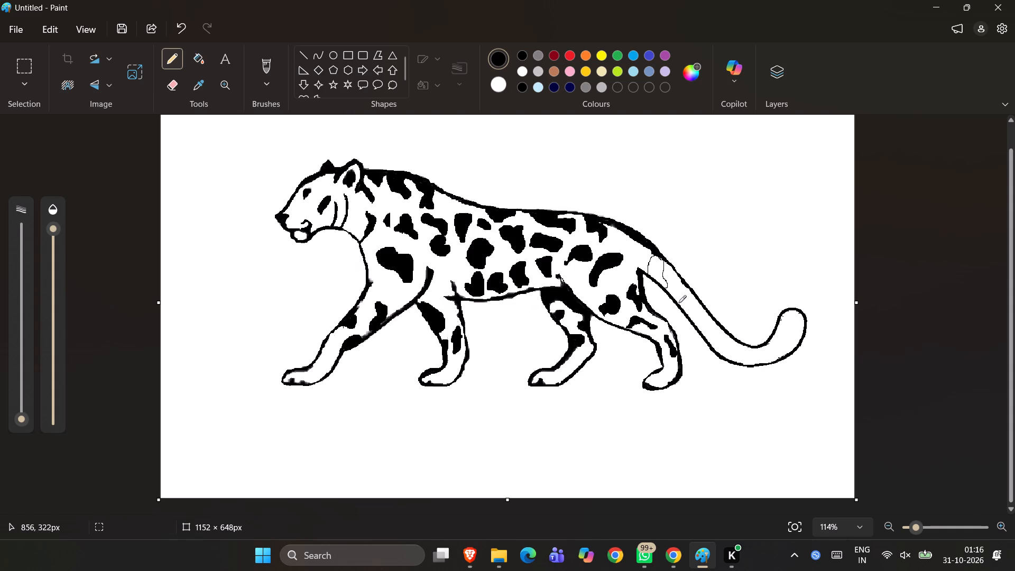
left_click(679, 305)
left_click(702, 334)
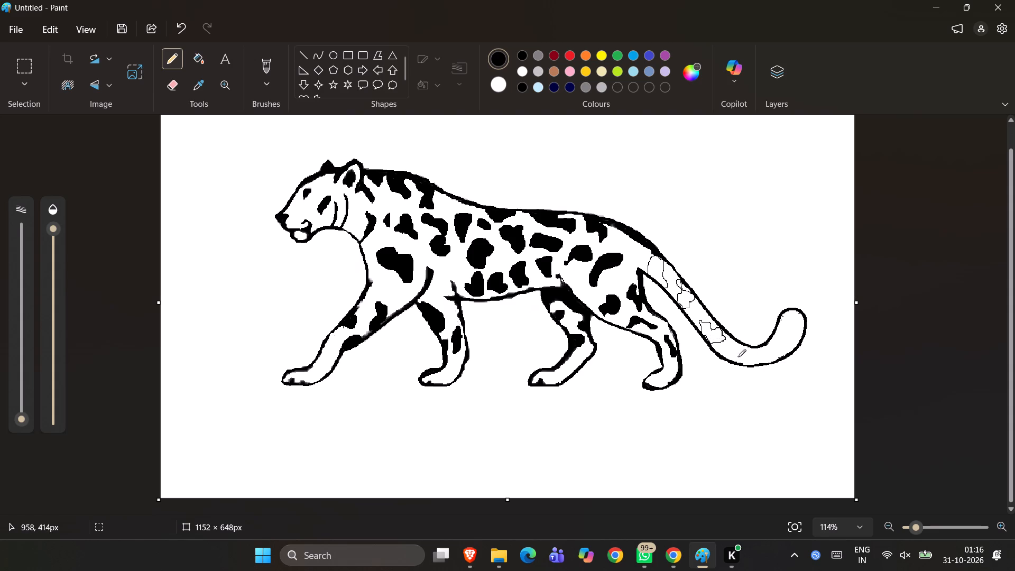
Outline more irregular spots with the thin black pencil around the tail's lower bend and up to its curled tip.
left_click_drag(736, 362, 737, 350)
left_click_drag(737, 350, 740, 355)
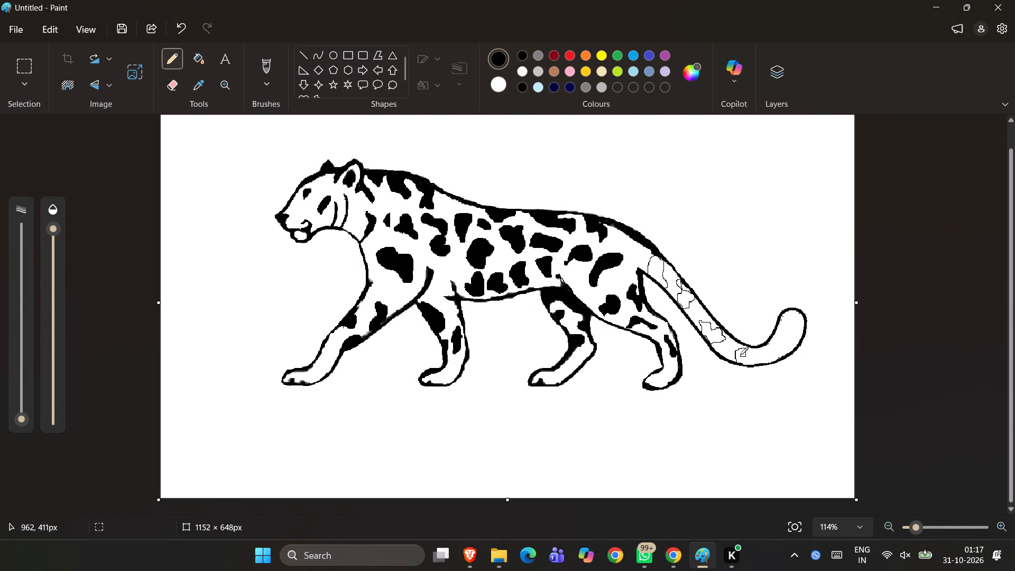
left_click_drag(740, 355, 751, 365)
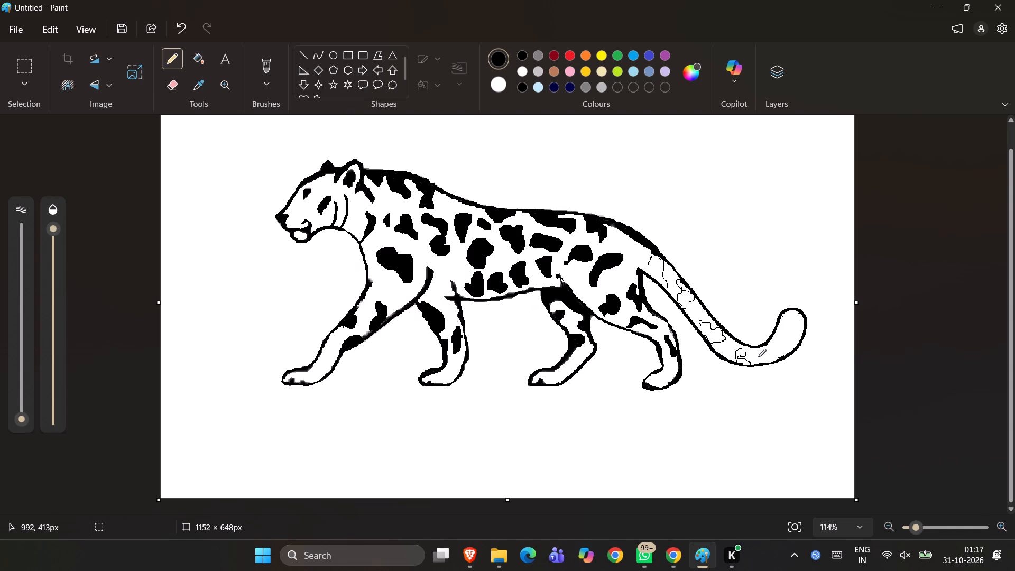
left_click(757, 356)
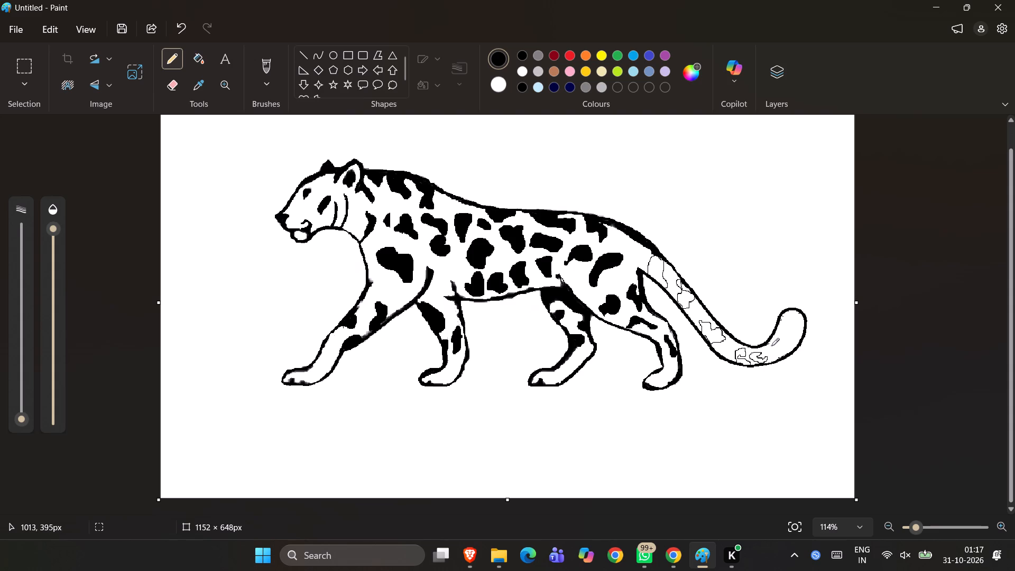
left_click(770, 344)
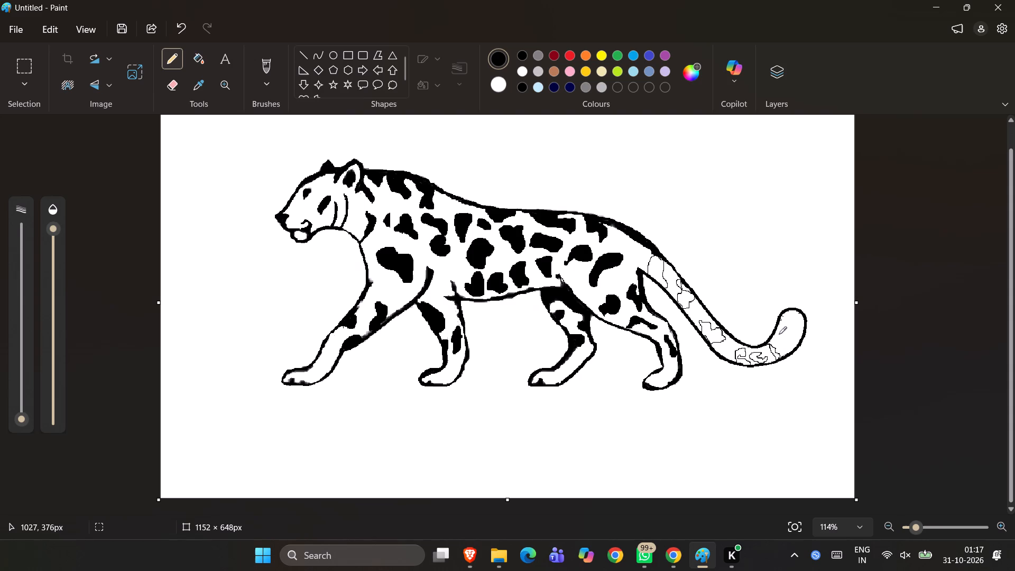
left_click(779, 334)
left_click(797, 333)
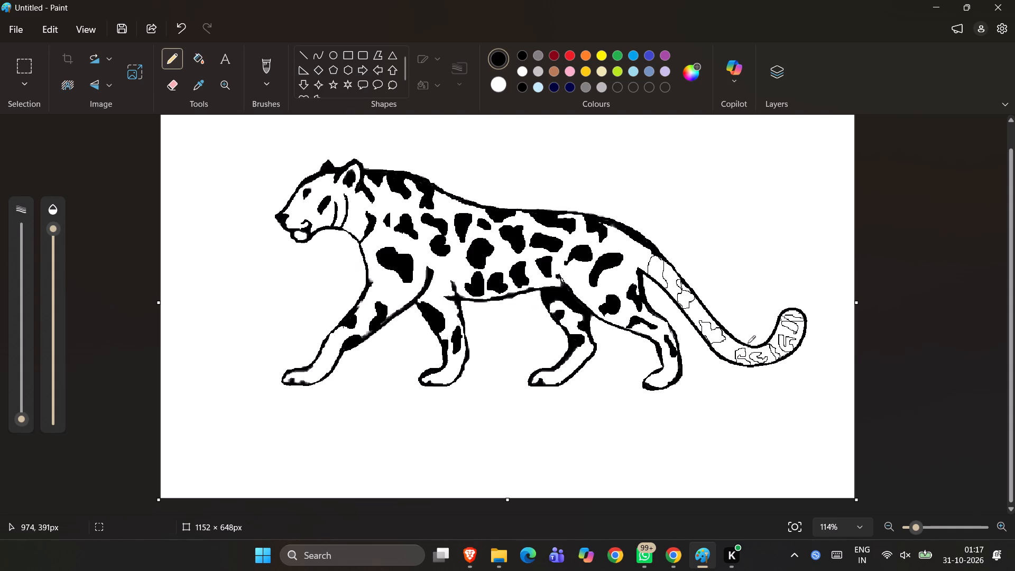
Fill the outlined tail spots with black.
left_click(494, 65)
left_click(196, 59)
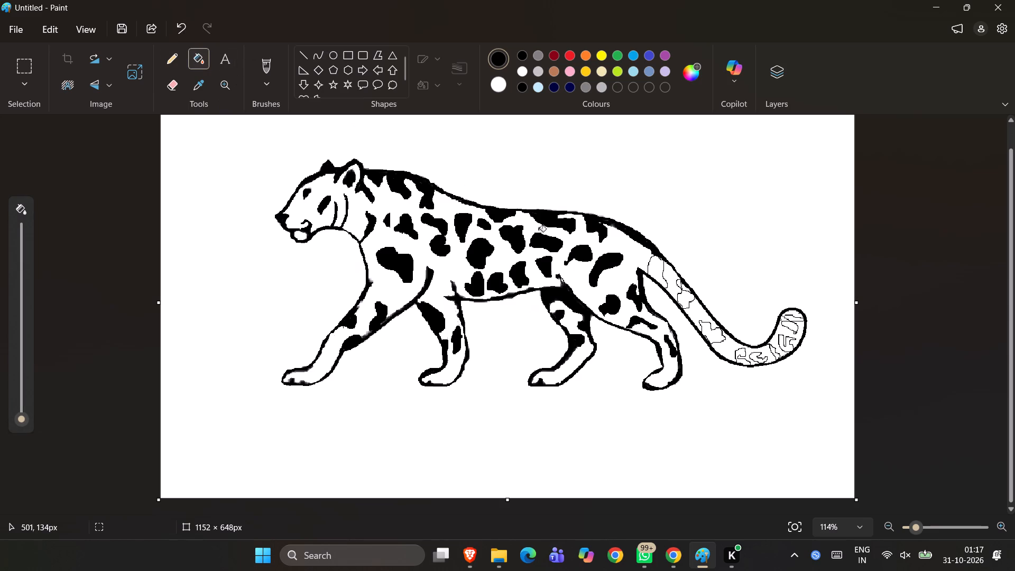
Fill the tail's background black with the Fill tool, leaving the outlined patches and letter shapes white.
left_click(669, 274)
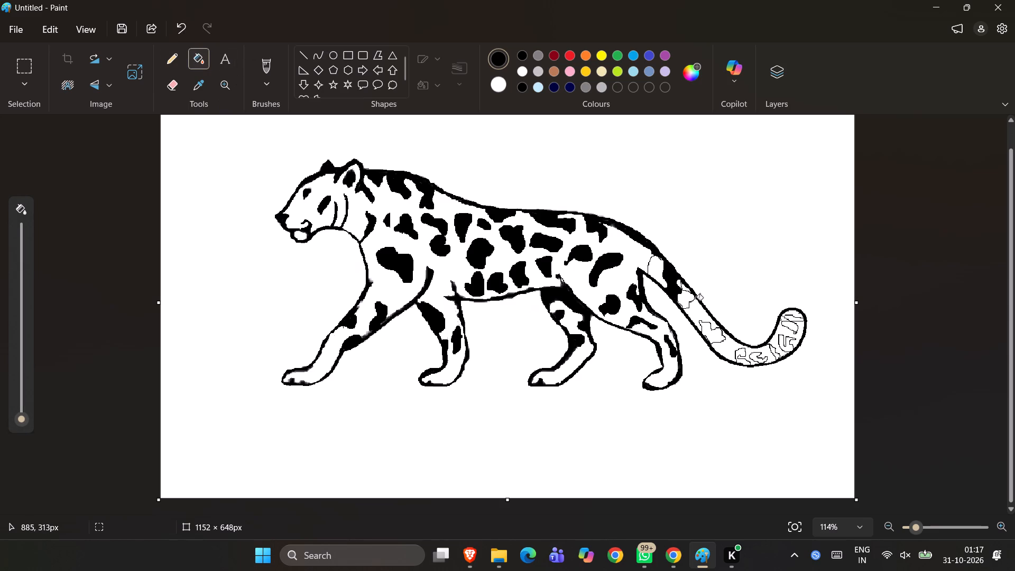
left_click(697, 311)
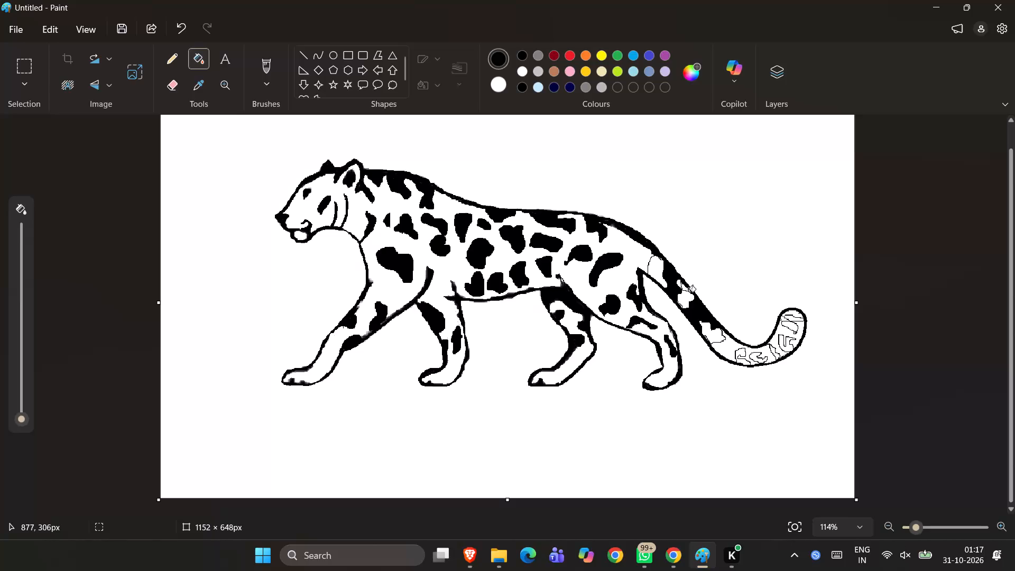
left_click(688, 289)
left_click(726, 347)
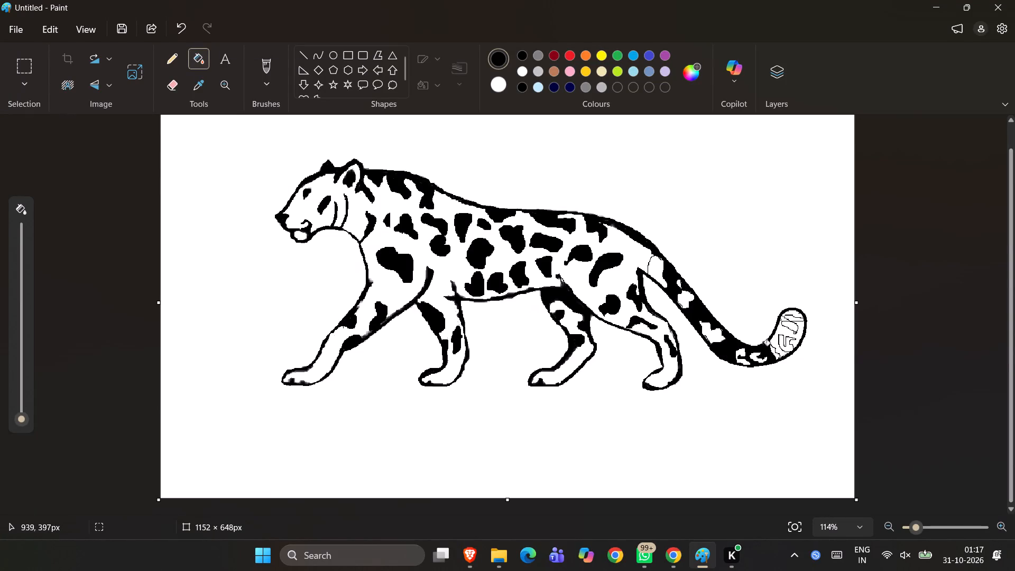
left_click(780, 350)
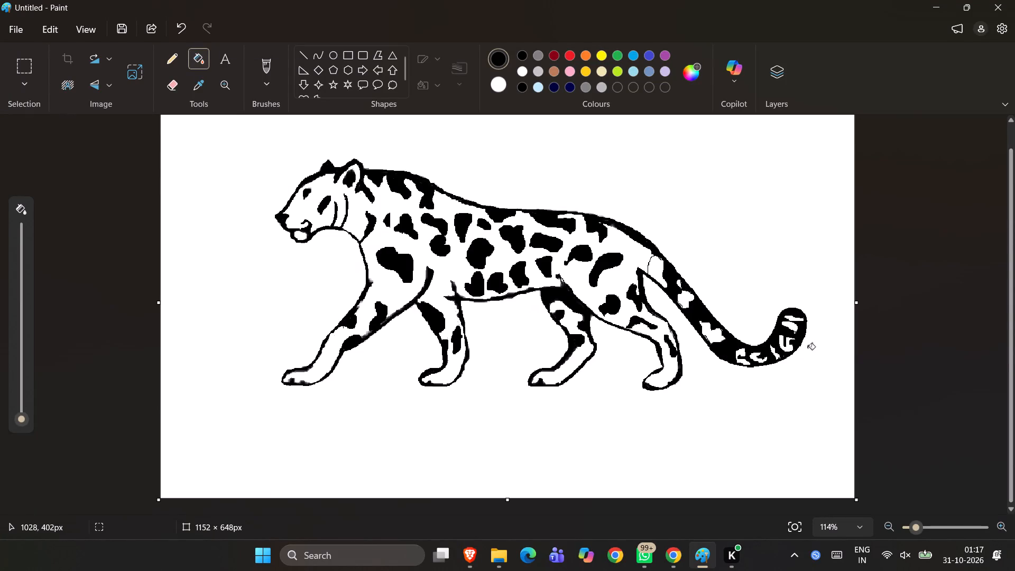
Outline a small curved patch with the Pencil where the tail joins the body and fill it black.
scroll(873, 375, "down", 3, "ctrl")
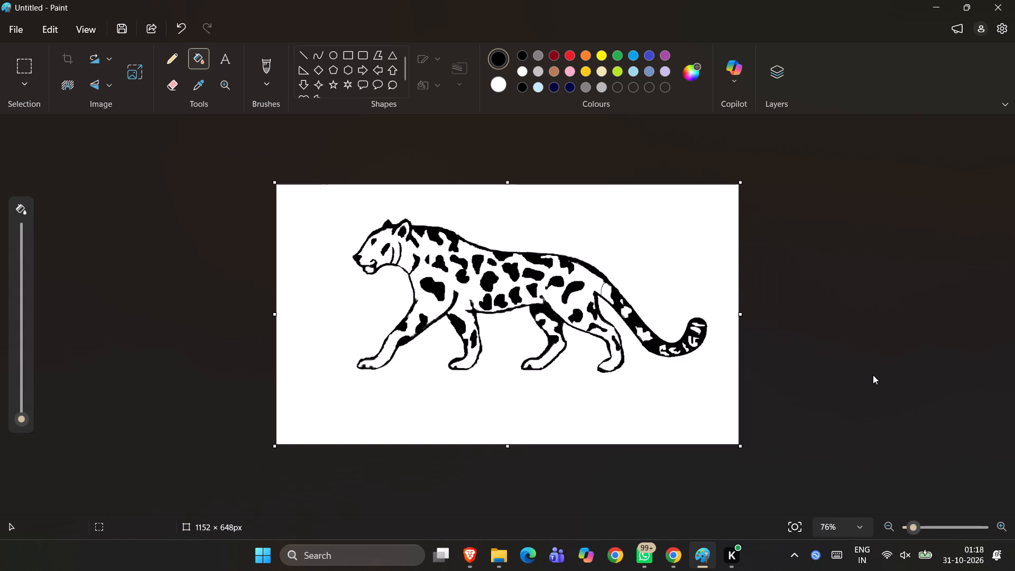
scroll(873, 375, "down", 1, "ctrl")
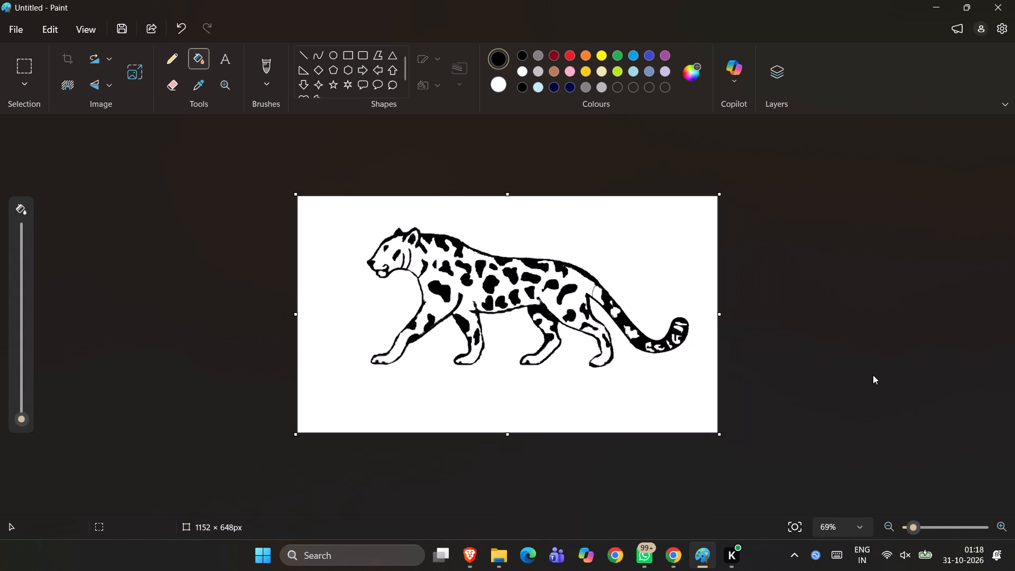
scroll(873, 375, "up", 1, "ctrl")
scroll(638, 282, "up", 4, "ctrl")
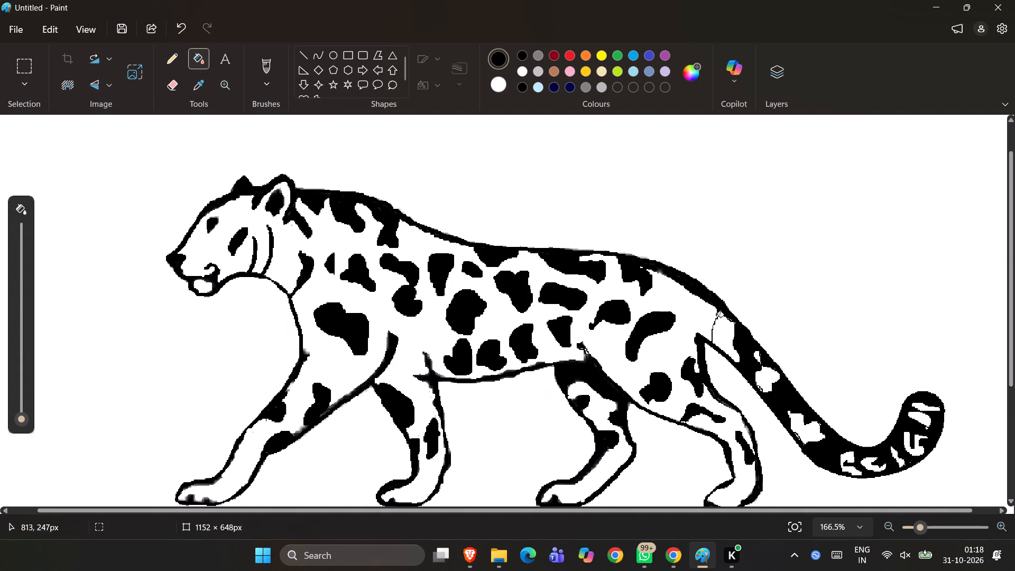
left_click(170, 46)
left_click(172, 53)
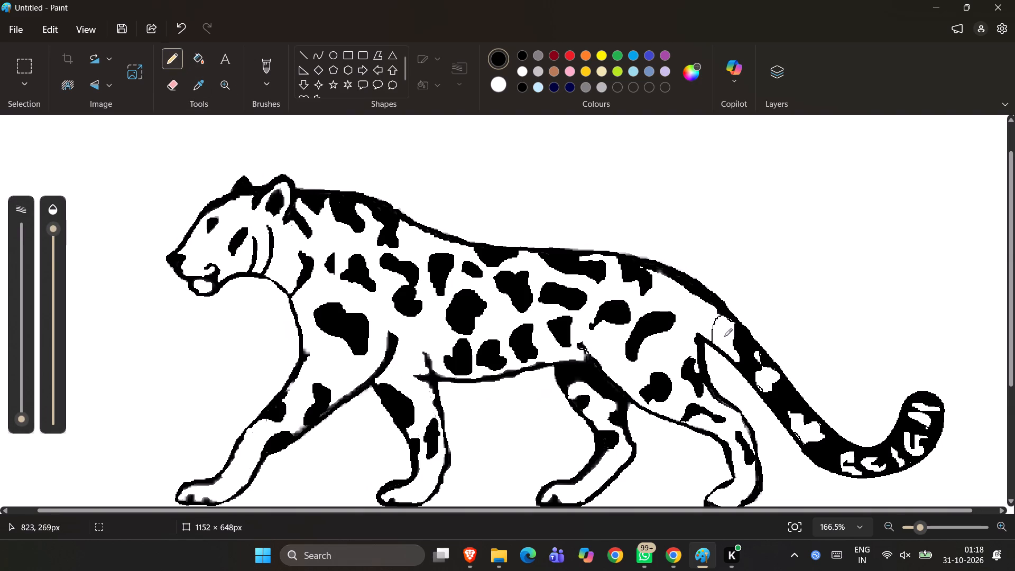
left_click_drag(708, 342, 703, 326)
left_click_drag(703, 326, 722, 312)
left_click(196, 57)
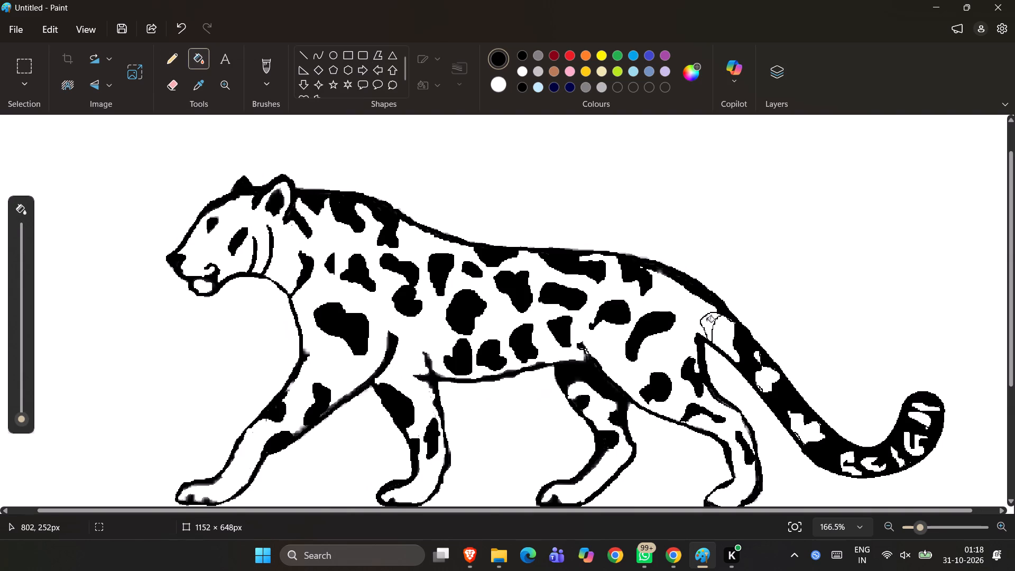
left_click(708, 321)
Erase the white lettering and black fill inside the curled end of the tail, keeping its black outline.
scroll(819, 322, "down", 4, "ctrl")
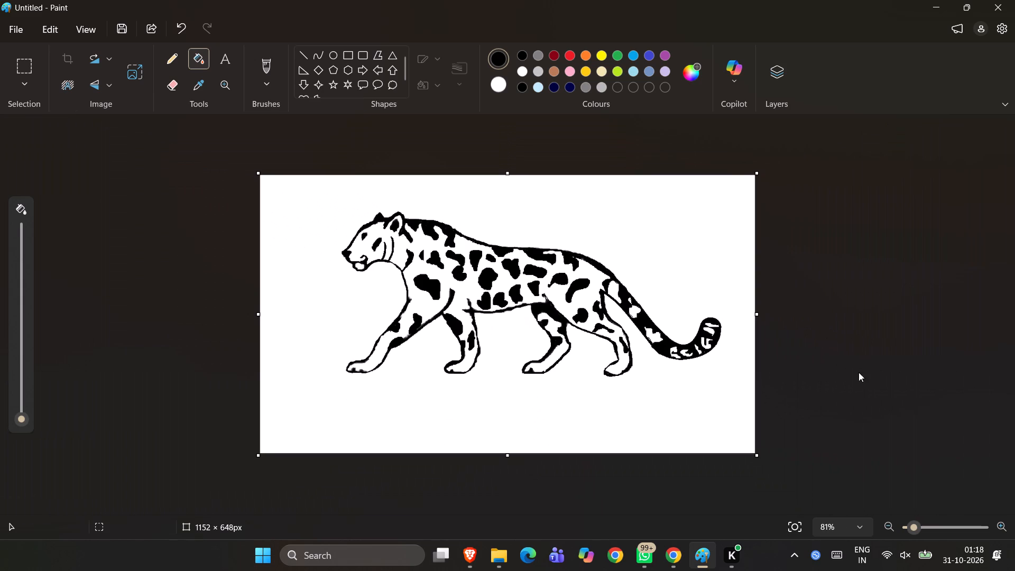
scroll(717, 340, "up", 5, "ctrl")
scroll(717, 340, "left", 1)
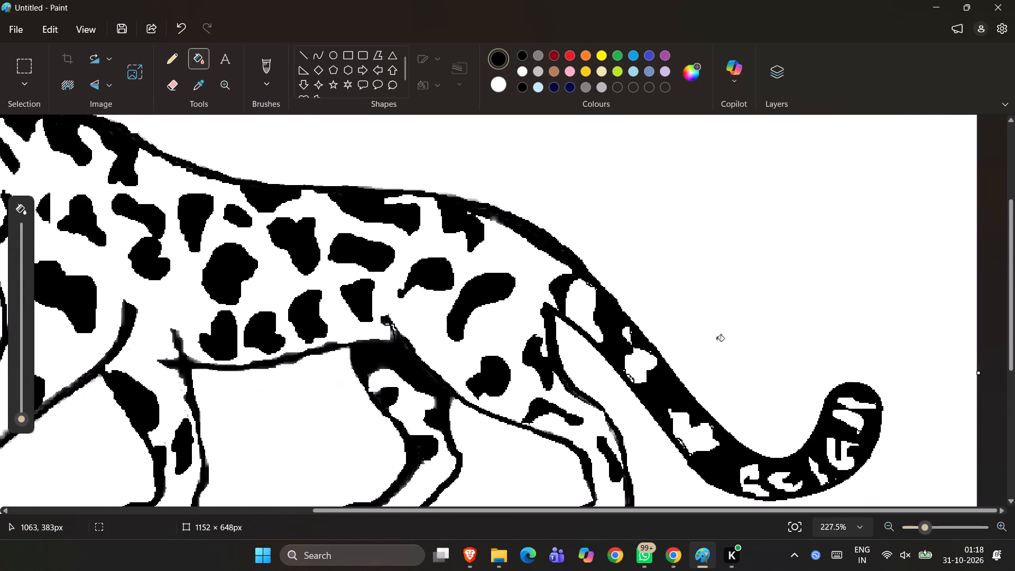
scroll(717, 340, "left", 1)
scroll(717, 340, "down", 1)
scroll(815, 347, "left", 1)
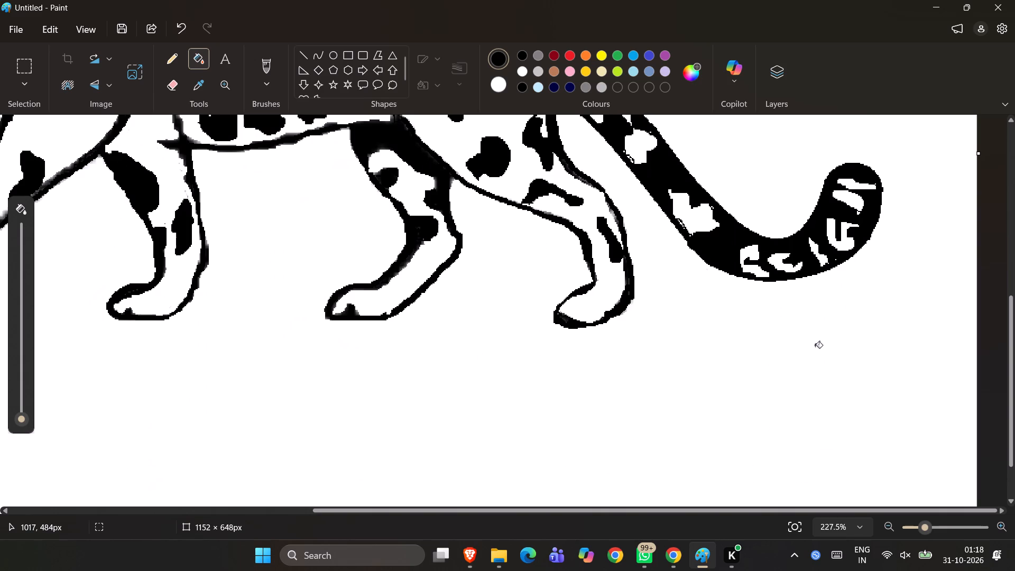
scroll(815, 347, "left", 1)
scroll(892, 338, "up", 1)
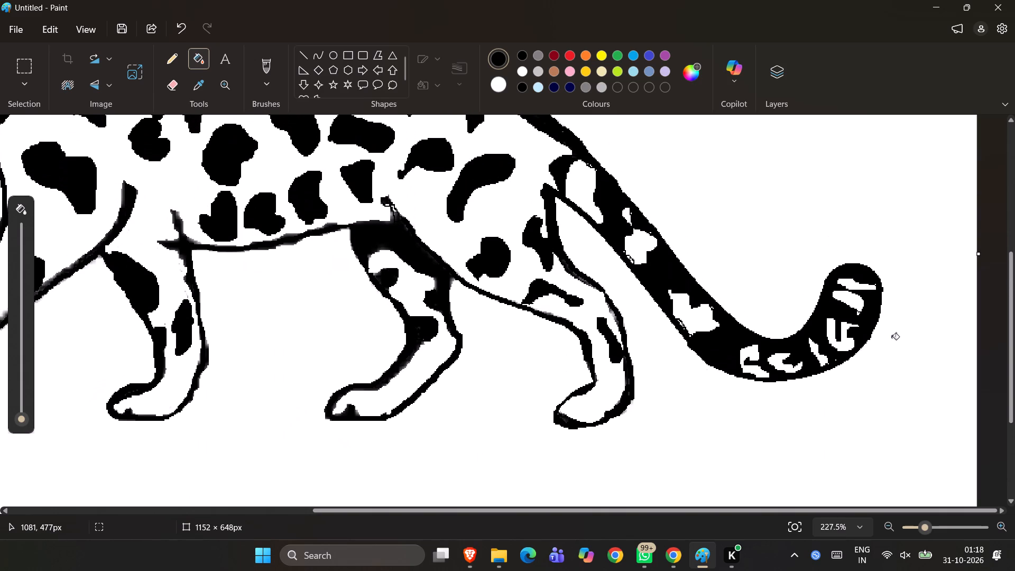
left_click(173, 85)
left_click_drag(740, 350, 827, 347)
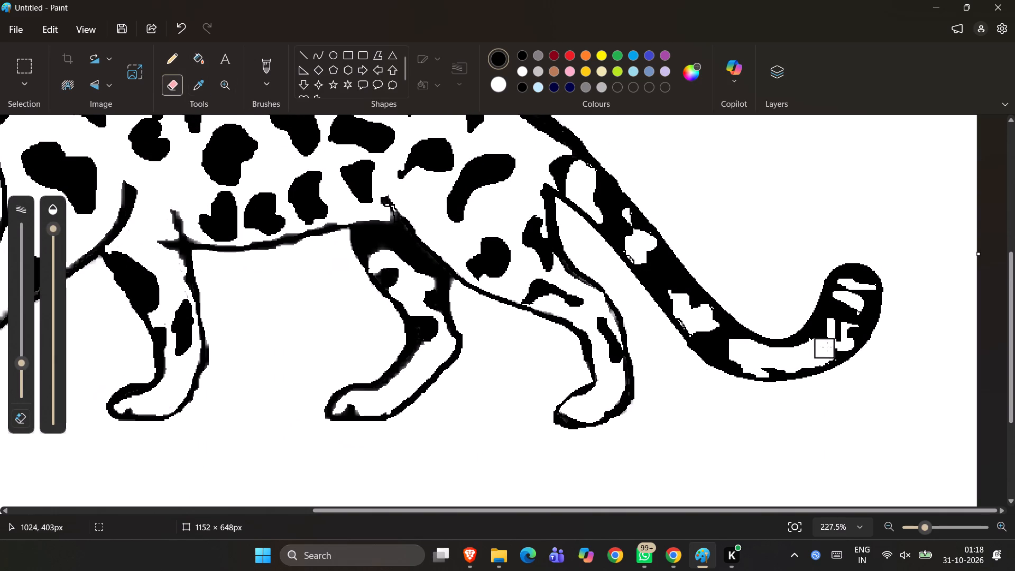
left_click_drag(827, 347, 844, 300)
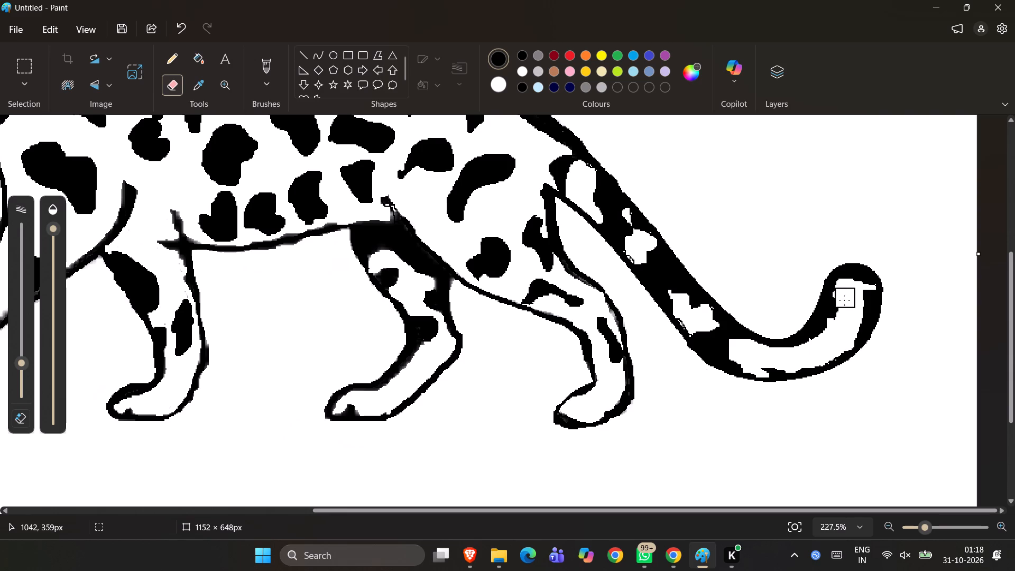
left_click_drag(844, 300, 860, 290)
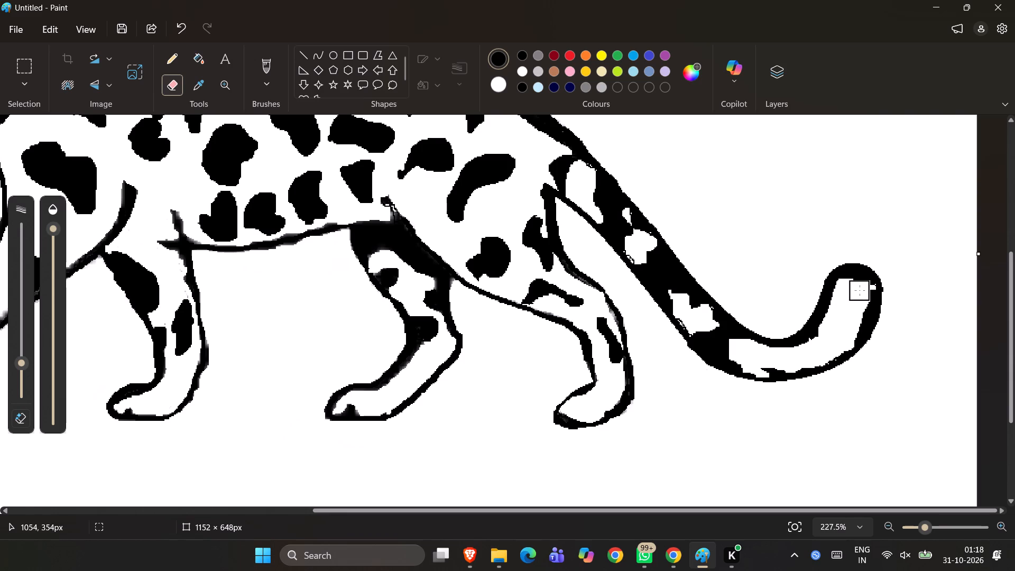
left_click_drag(860, 290, 840, 332)
left_click_drag(840, 332, 784, 363)
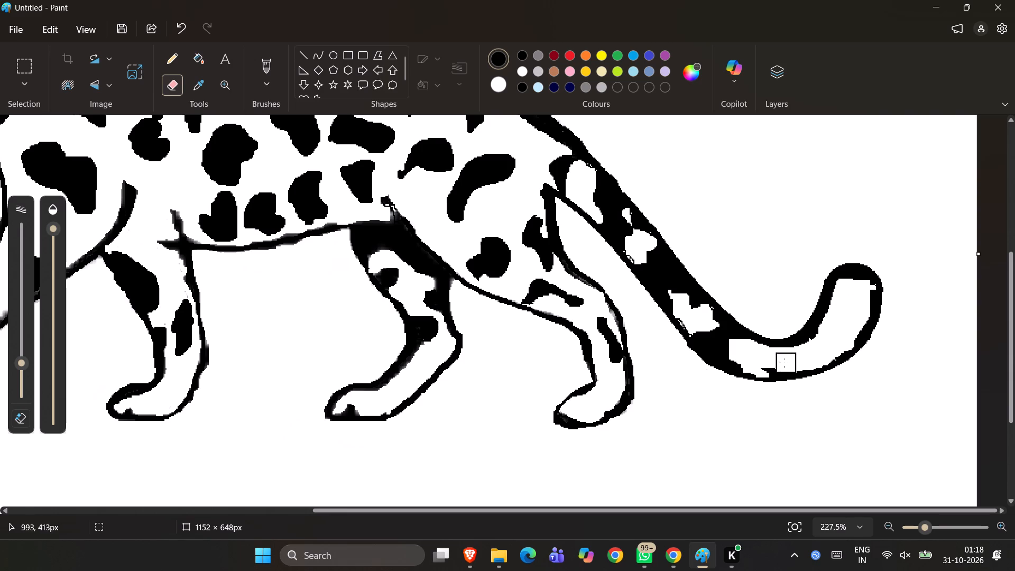
left_click_drag(784, 363, 748, 358)
Add a capital R in black Impact, size 22, and position it at the start of the cleared tail section.
left_click(230, 60)
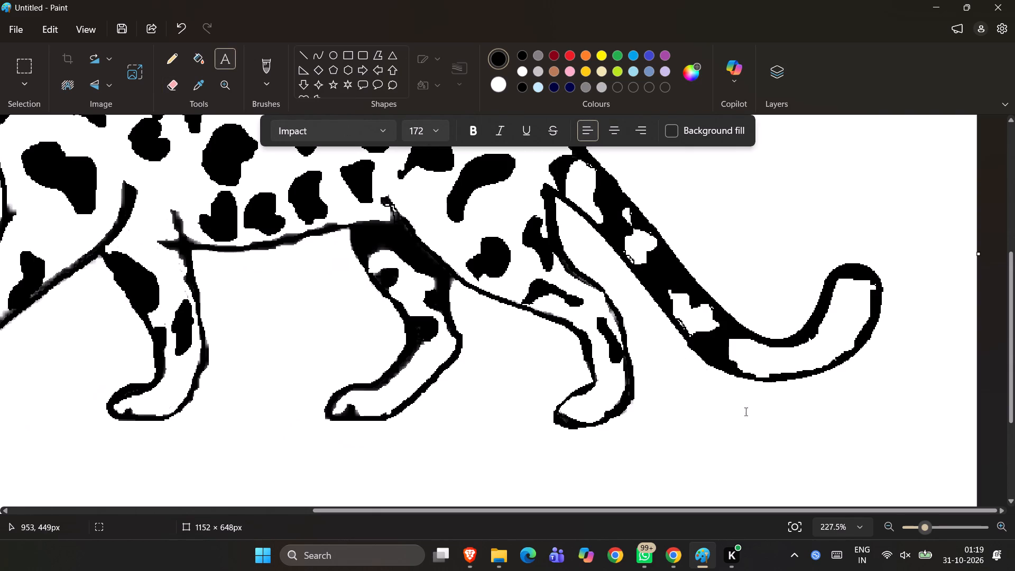
left_click_drag(742, 351, 768, 367)
left_click_drag(768, 367, 772, 369)
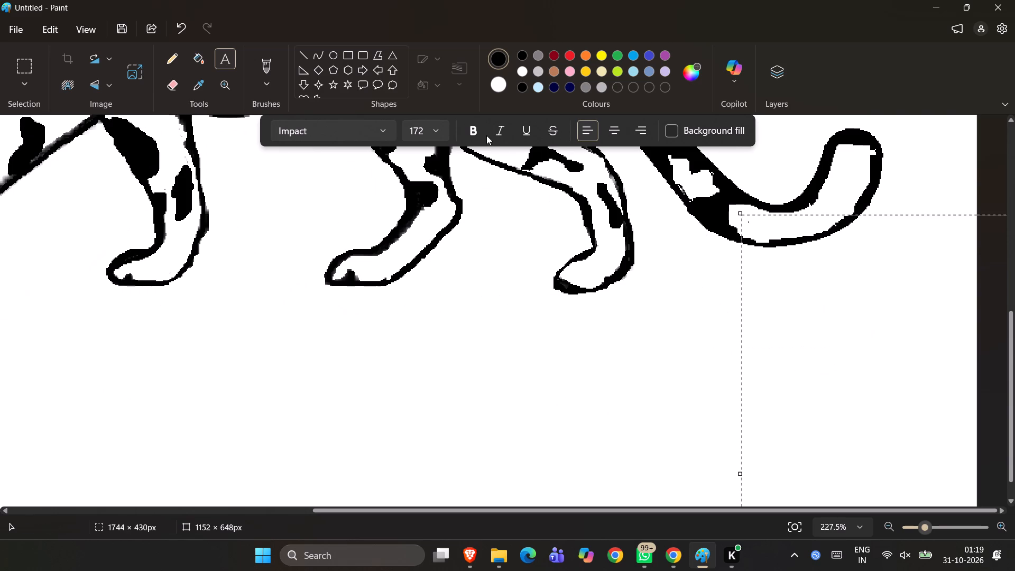
left_click(420, 131)
left_click(430, 130)
left_click(425, 160)
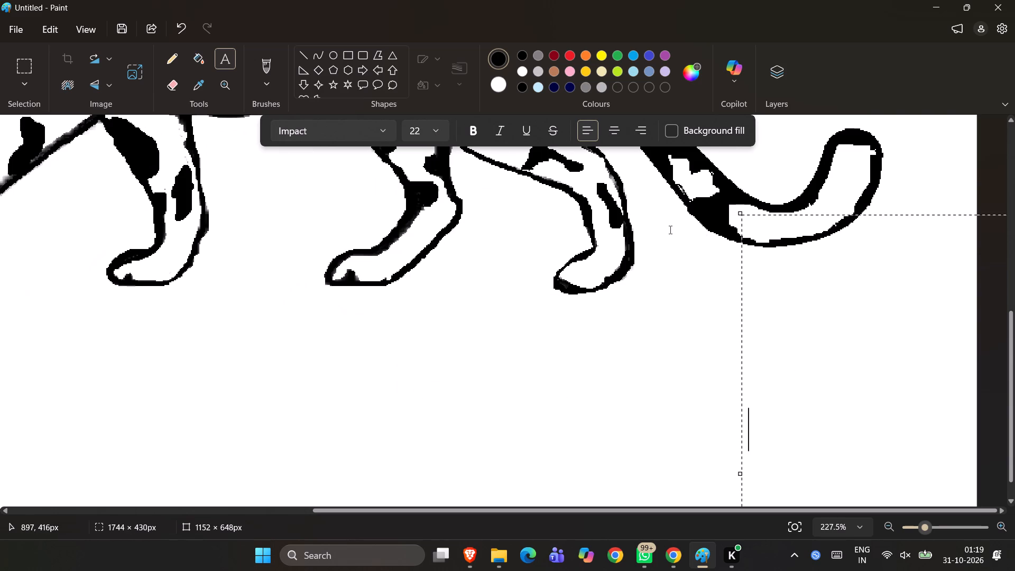
key("r")
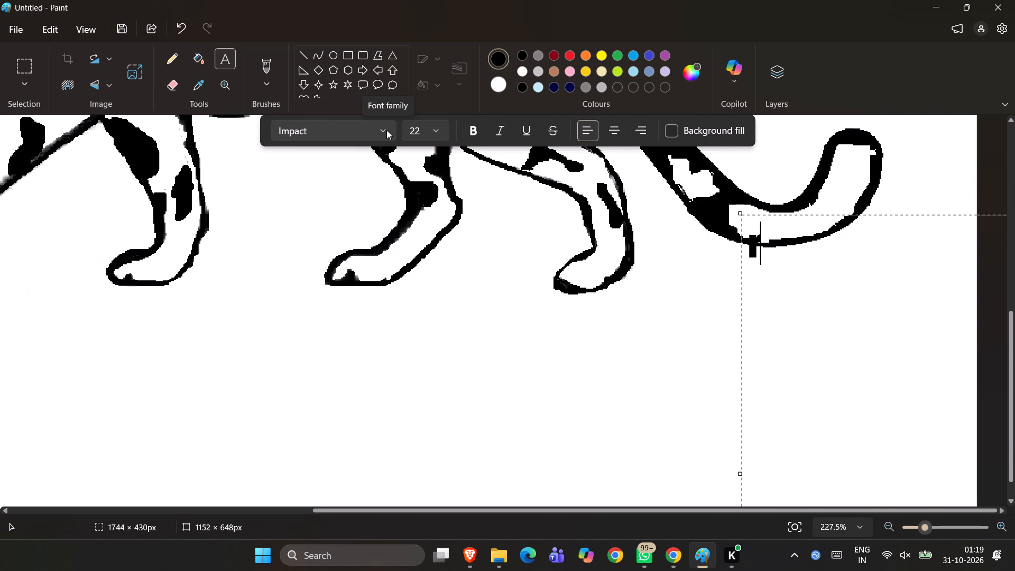
key("BackSpace")
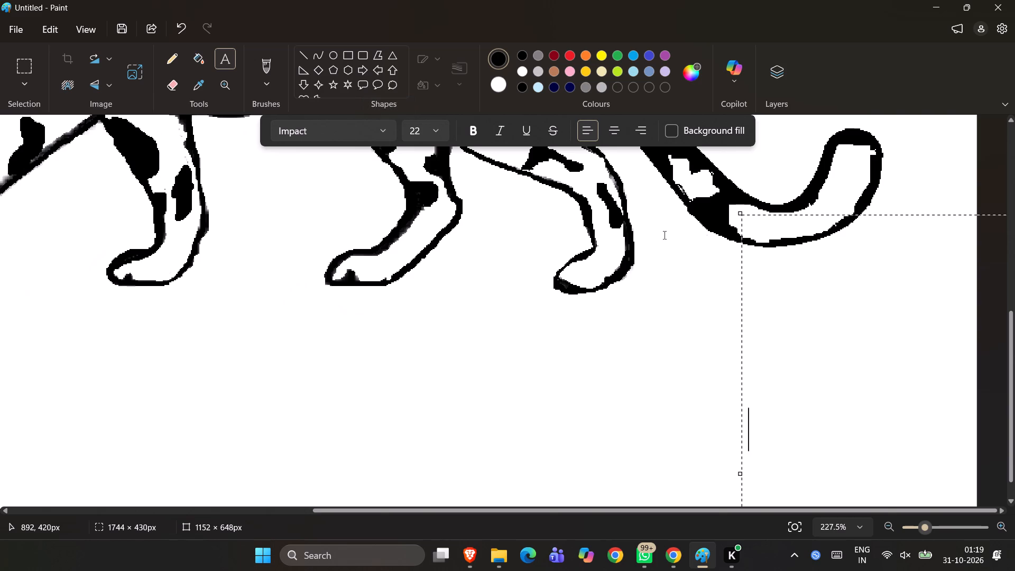
key("r")
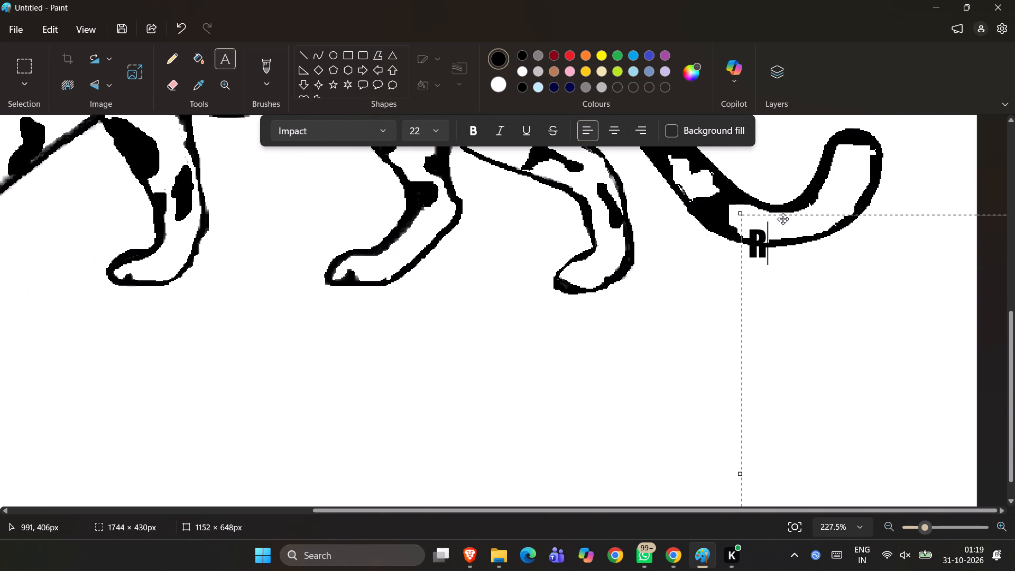
left_click_drag(778, 217, 768, 196)
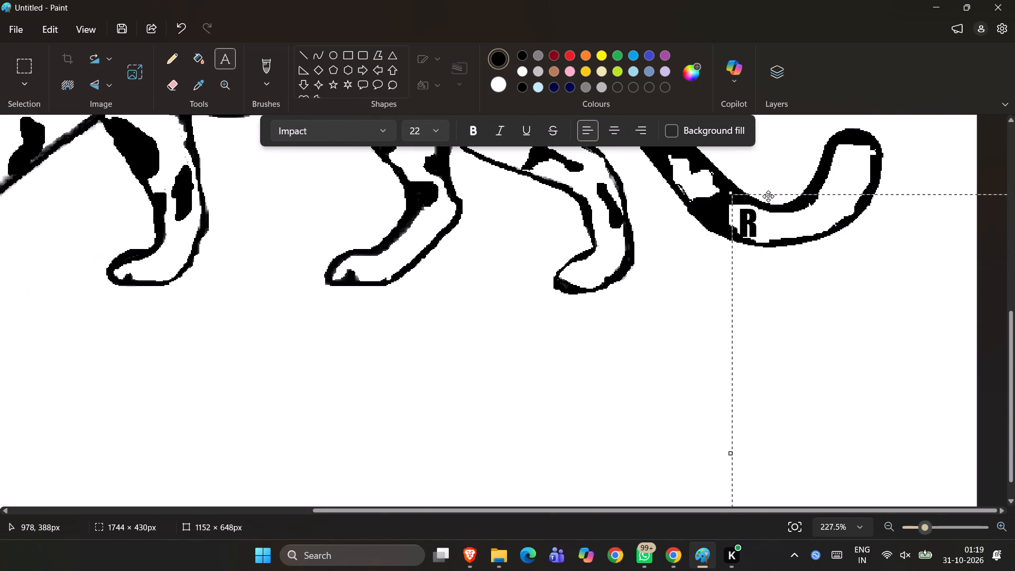
left_click_drag(768, 196, 770, 195)
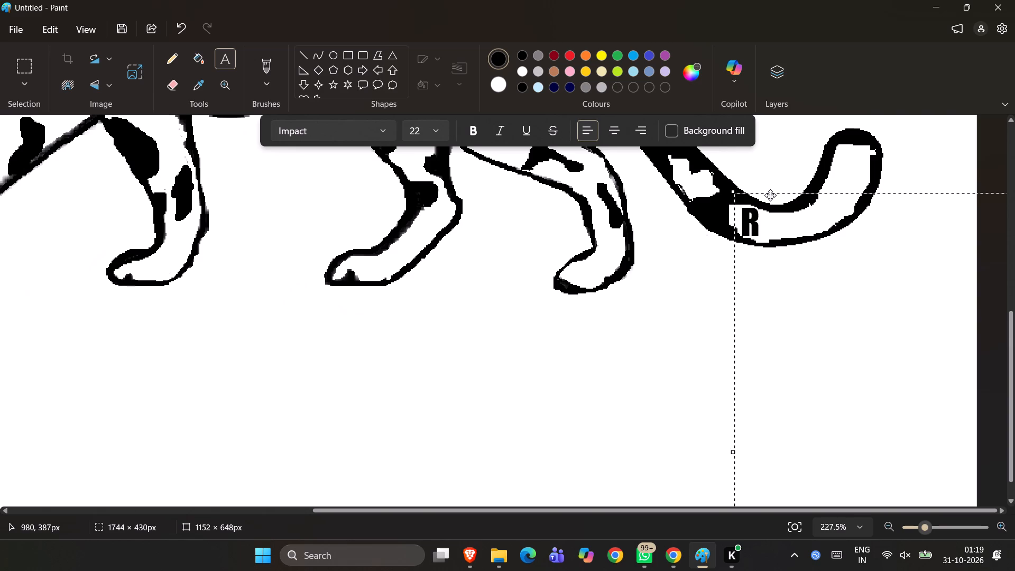
left_click_drag(770, 195, 769, 195)
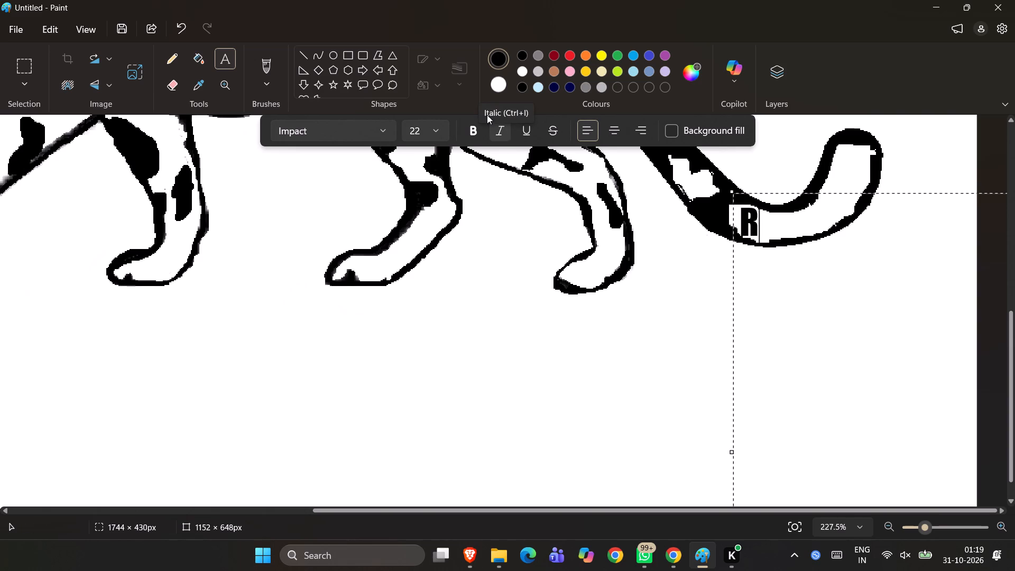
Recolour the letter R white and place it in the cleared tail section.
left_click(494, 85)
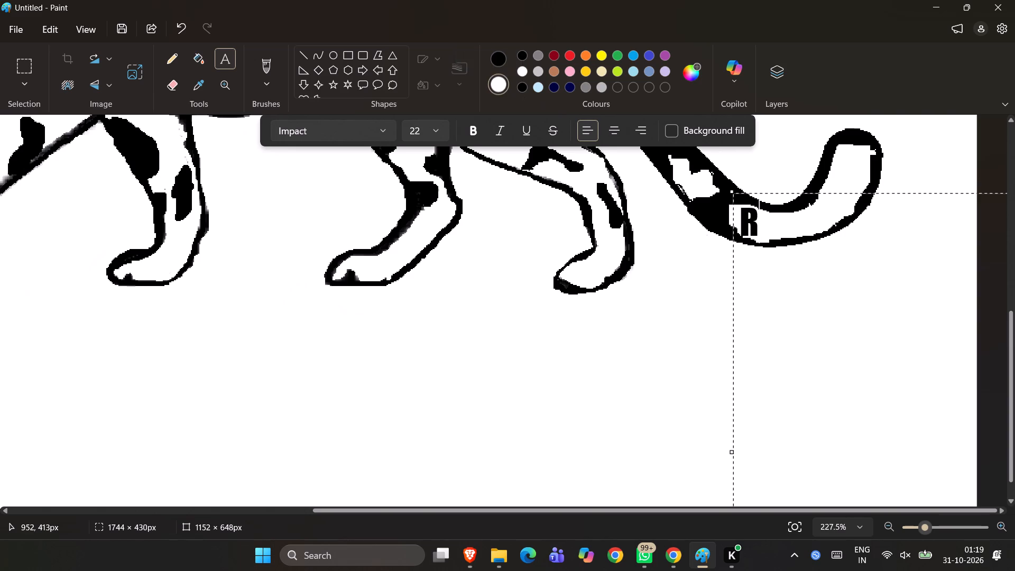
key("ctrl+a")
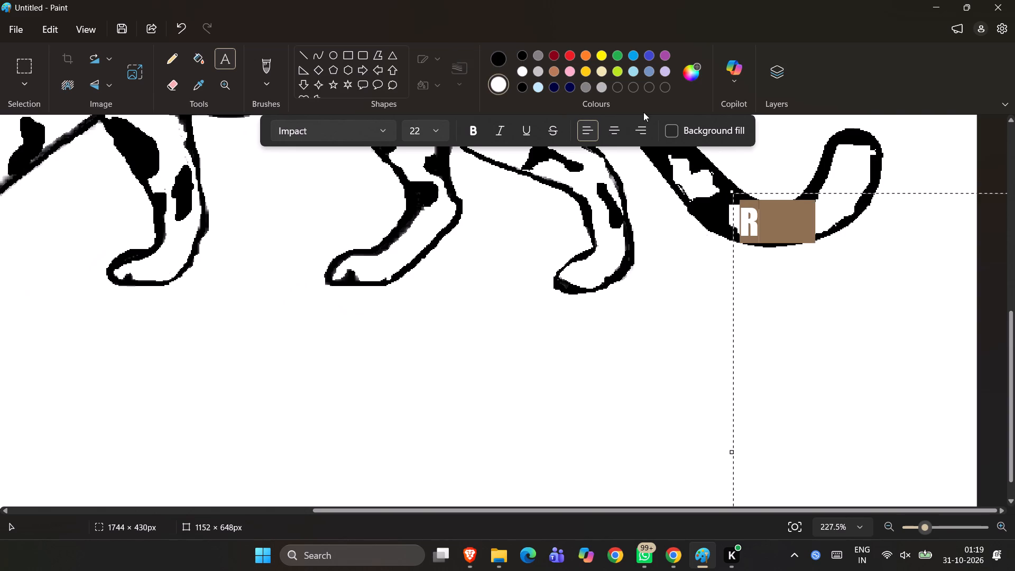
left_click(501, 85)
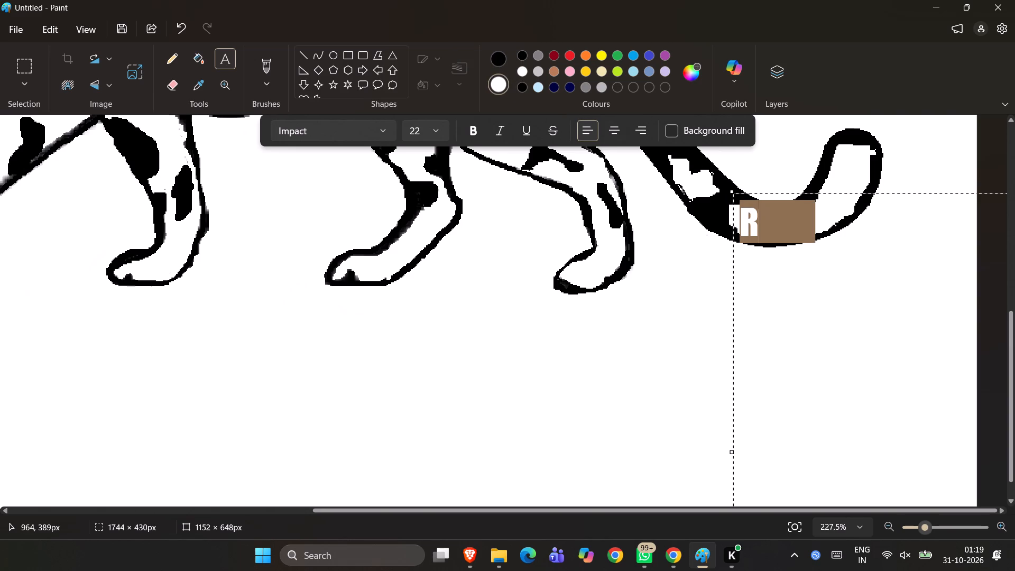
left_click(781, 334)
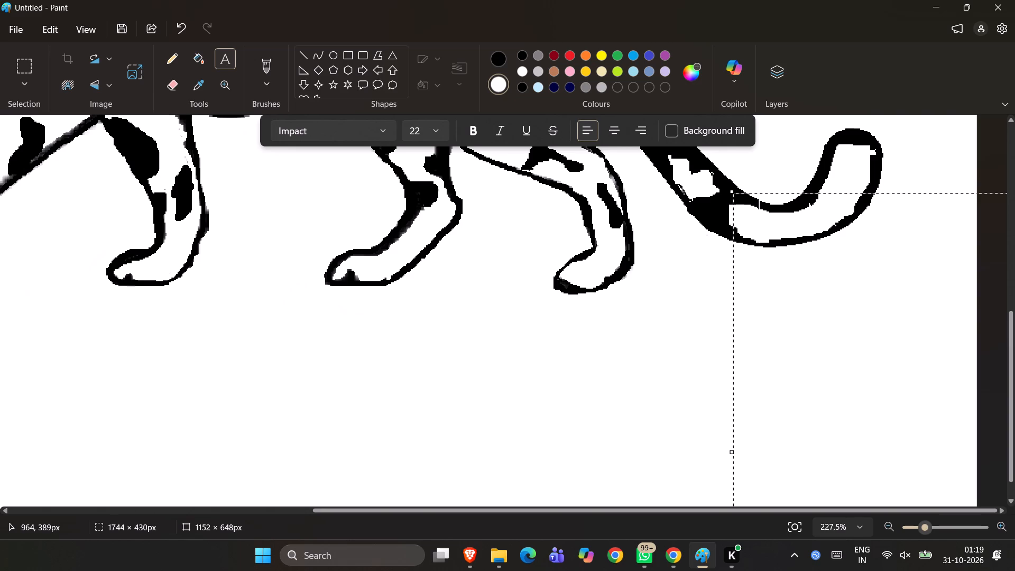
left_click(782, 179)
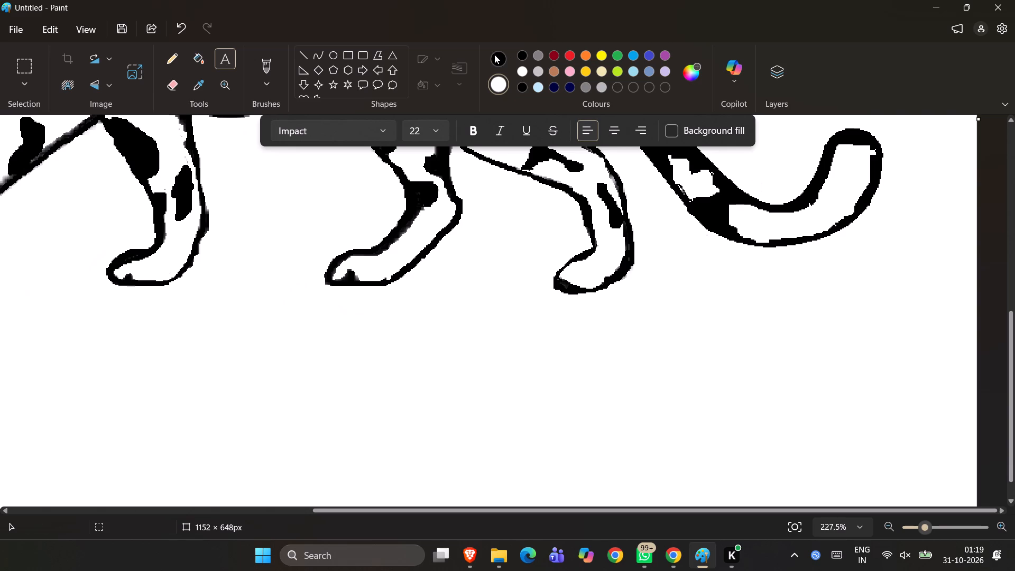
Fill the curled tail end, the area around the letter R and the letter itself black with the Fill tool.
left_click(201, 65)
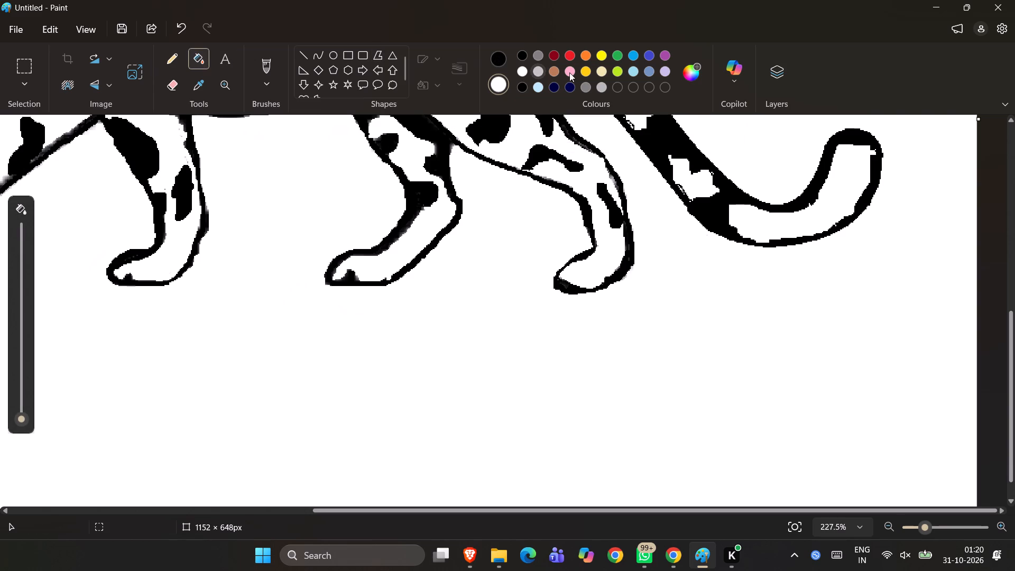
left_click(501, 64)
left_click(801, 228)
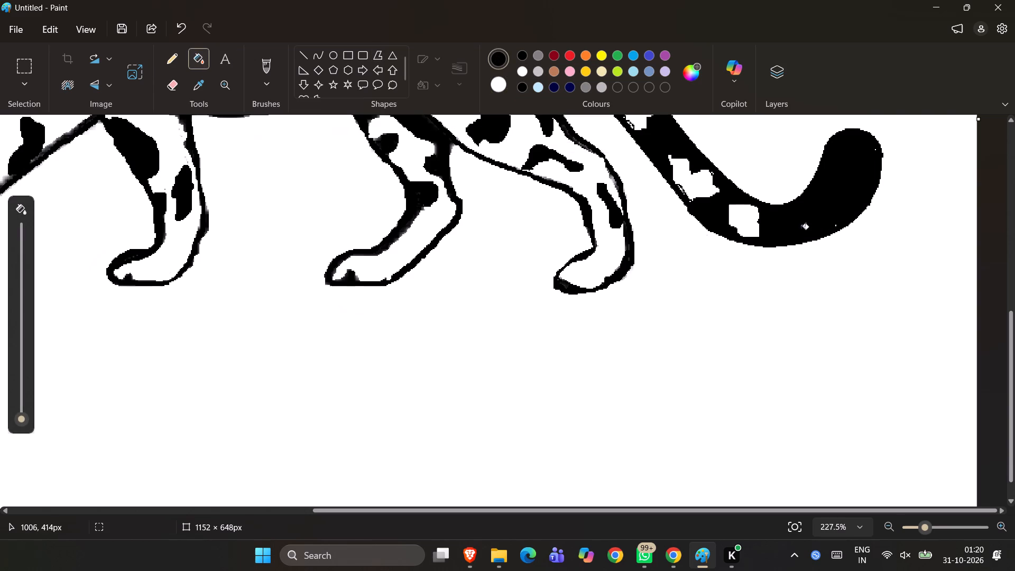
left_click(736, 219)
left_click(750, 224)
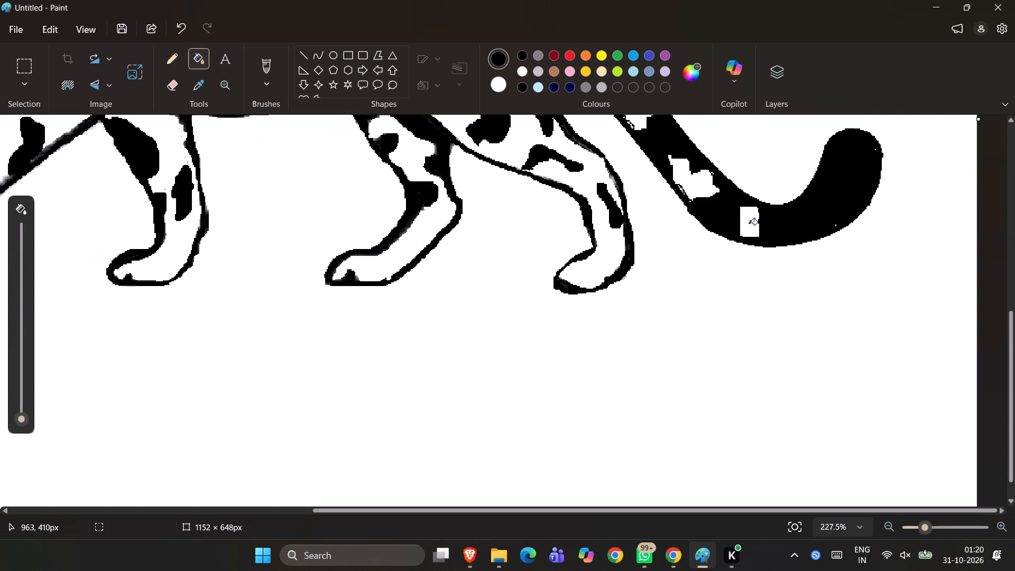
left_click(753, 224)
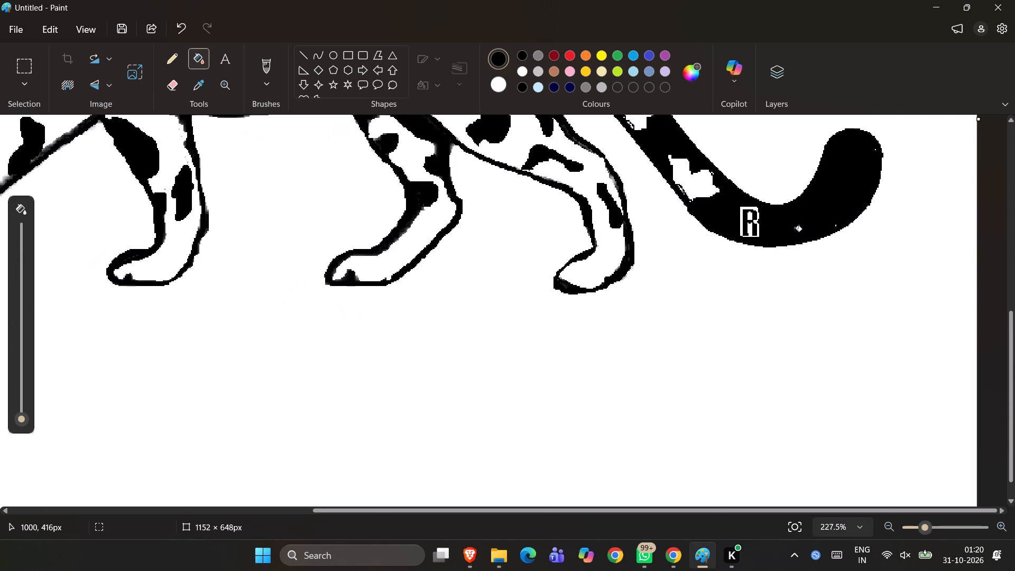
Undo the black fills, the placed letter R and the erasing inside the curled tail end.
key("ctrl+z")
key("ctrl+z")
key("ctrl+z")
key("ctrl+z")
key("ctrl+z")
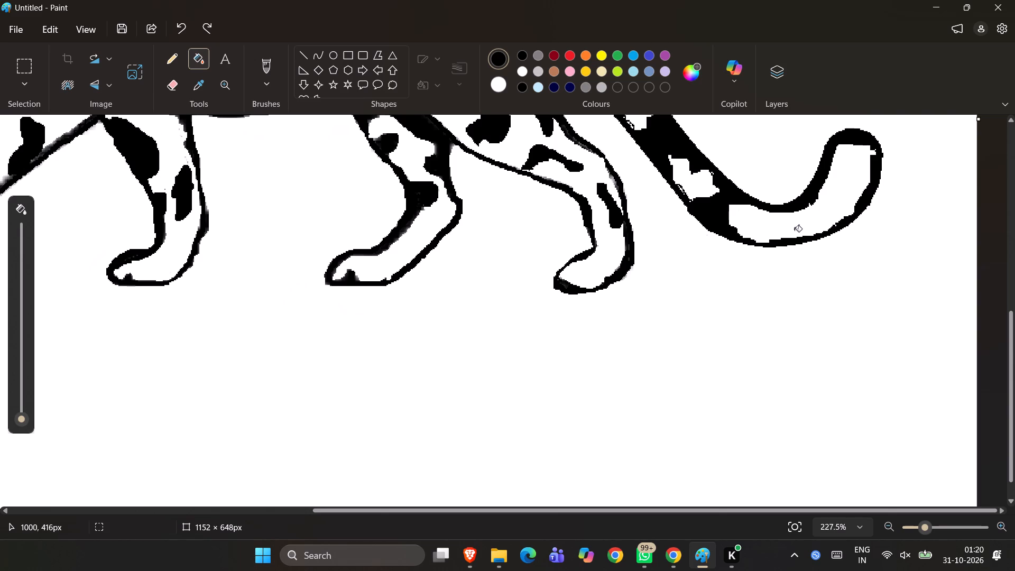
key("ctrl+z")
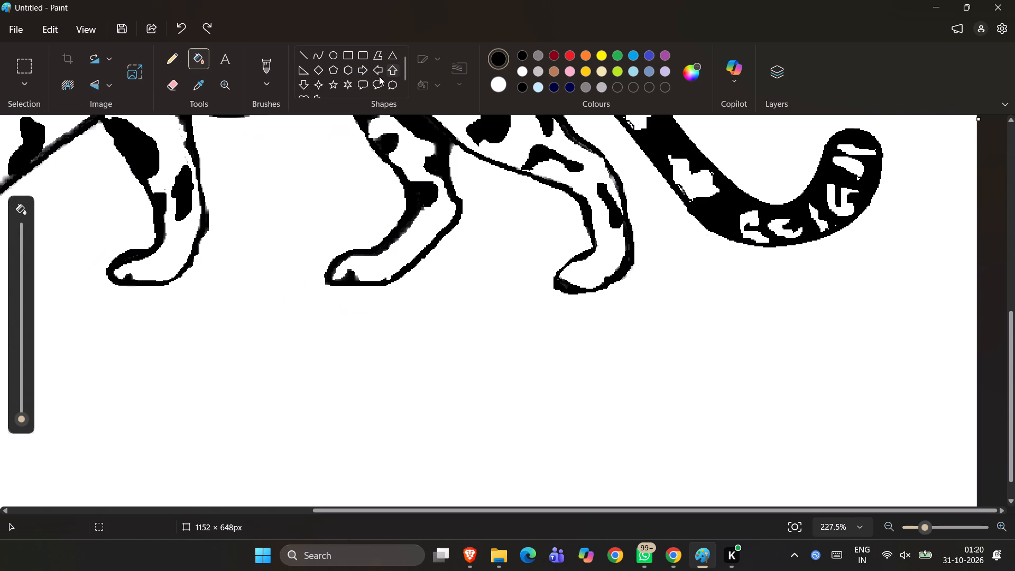
Erase the white lettering and black fill inside the curled tail end again, keeping its black outline.
left_click(179, 77)
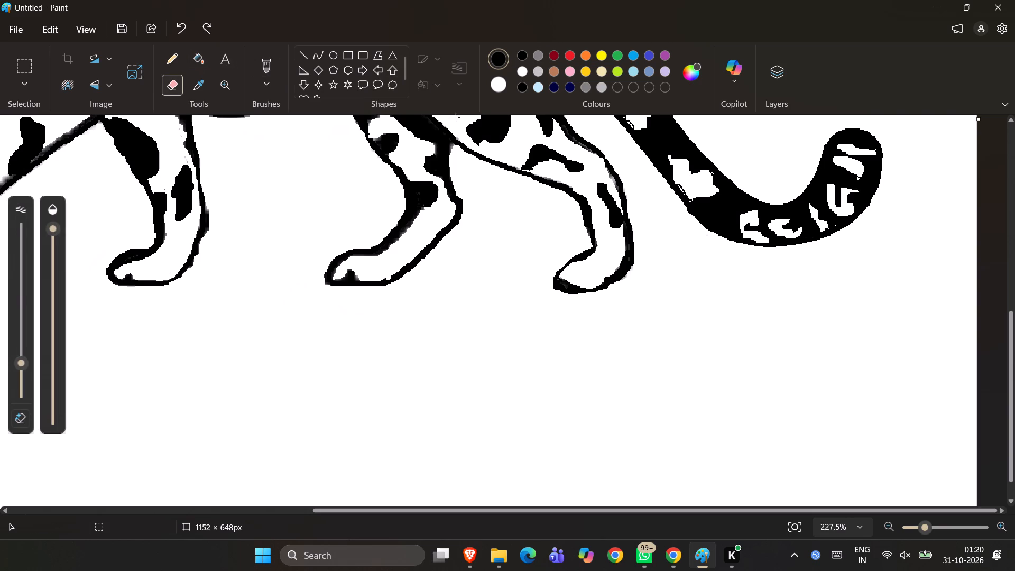
left_click_drag(741, 213, 761, 224)
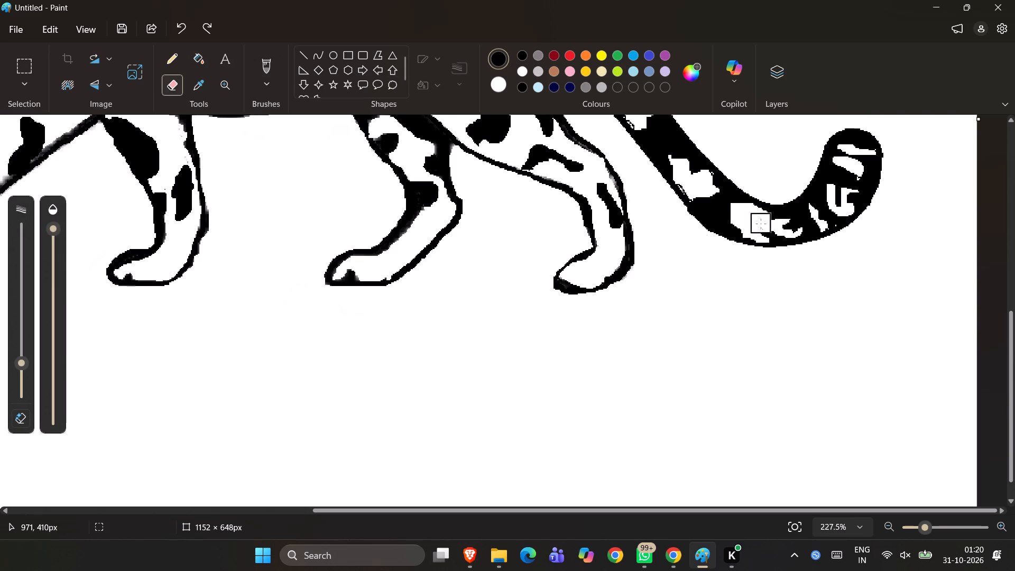
left_click_drag(761, 224, 836, 204)
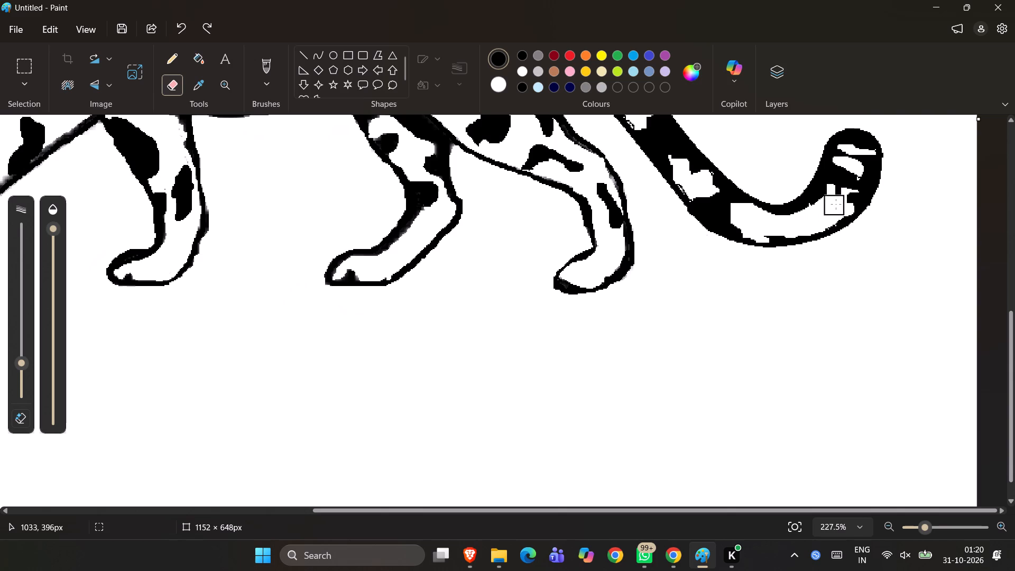
left_click_drag(836, 204, 840, 185)
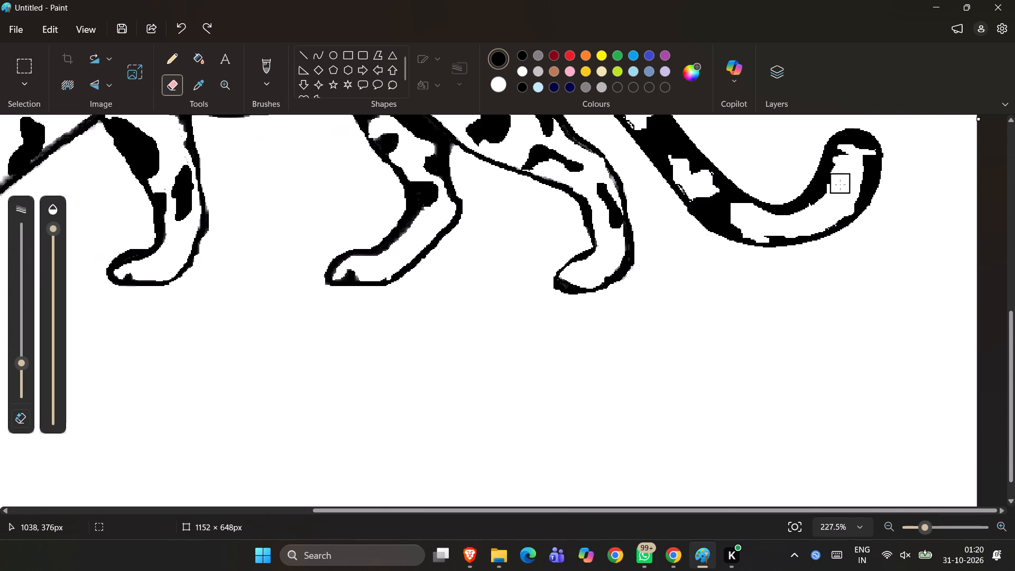
left_click_drag(840, 185, 774, 229)
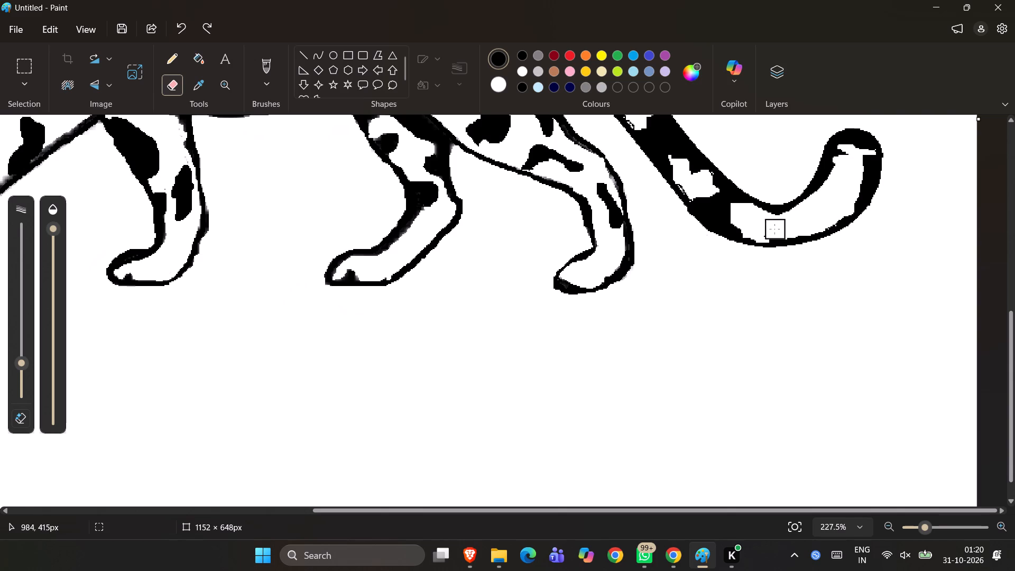
left_click_drag(774, 229, 851, 188)
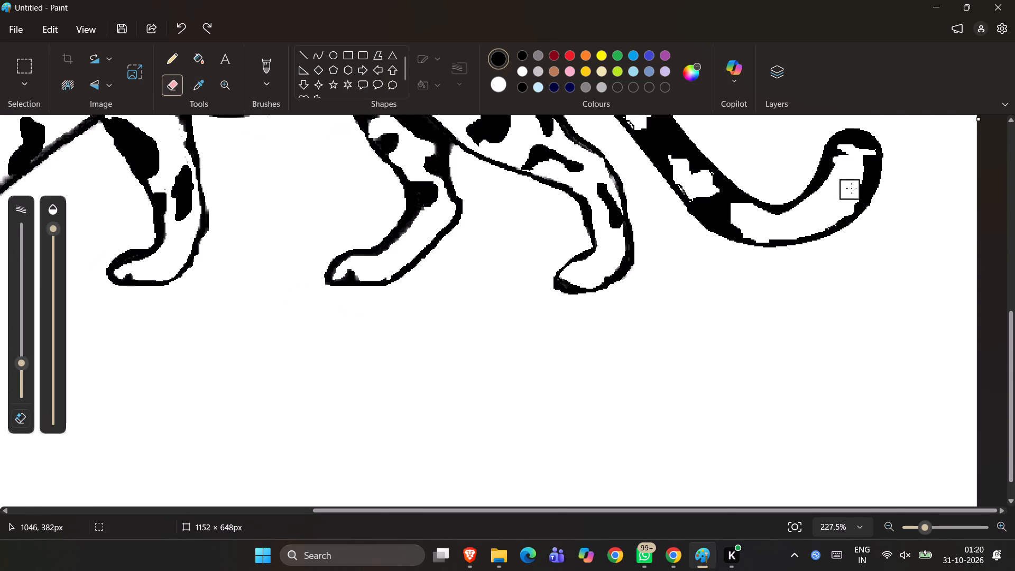
left_click_drag(851, 188, 835, 181)
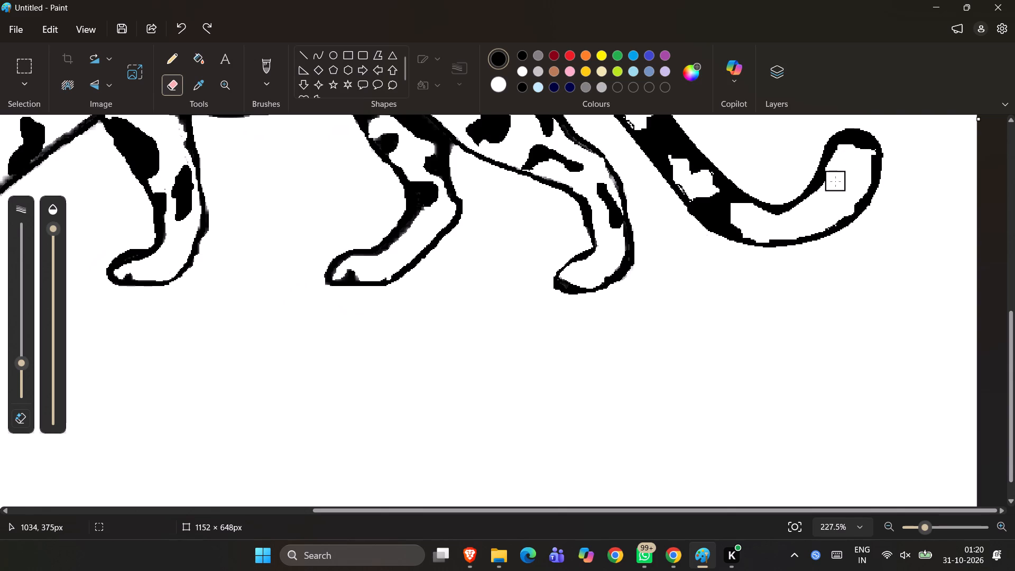
left_click_drag(835, 181, 856, 155)
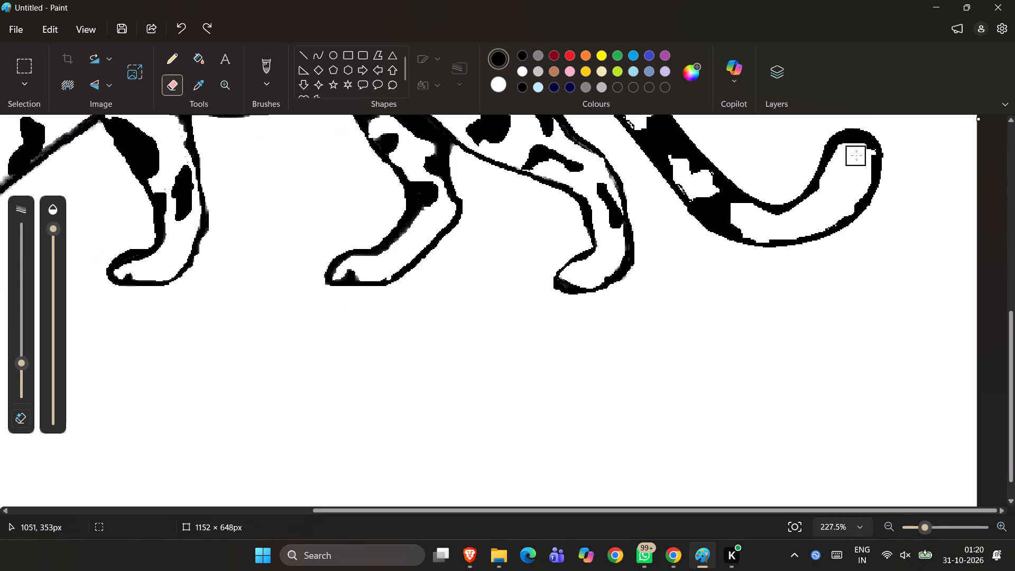
left_click_drag(856, 155, 865, 162)
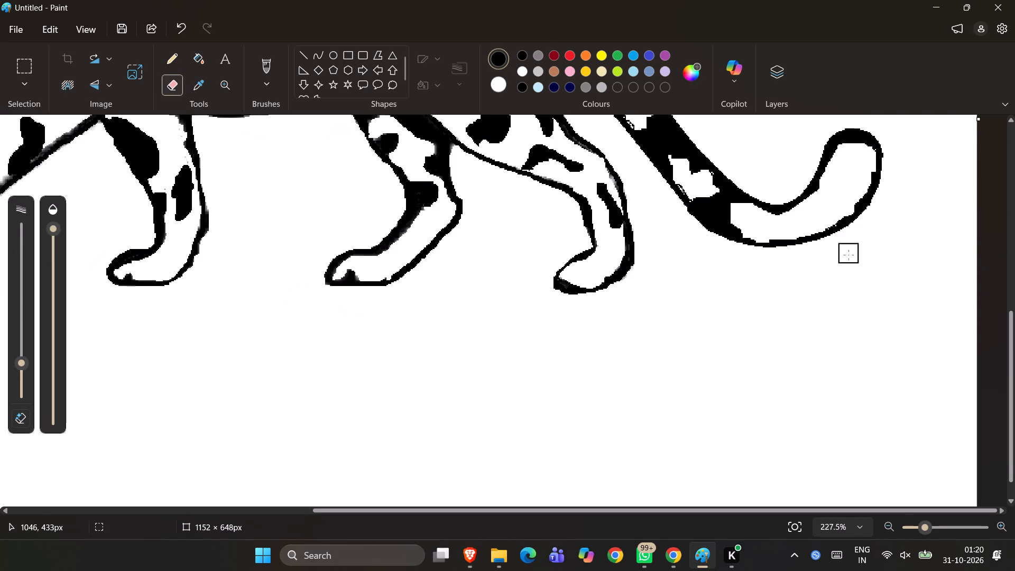
Fill the cleared curled end of the tail black with the Fill tool.
scroll(848, 255, "down", 3, "ctrl")
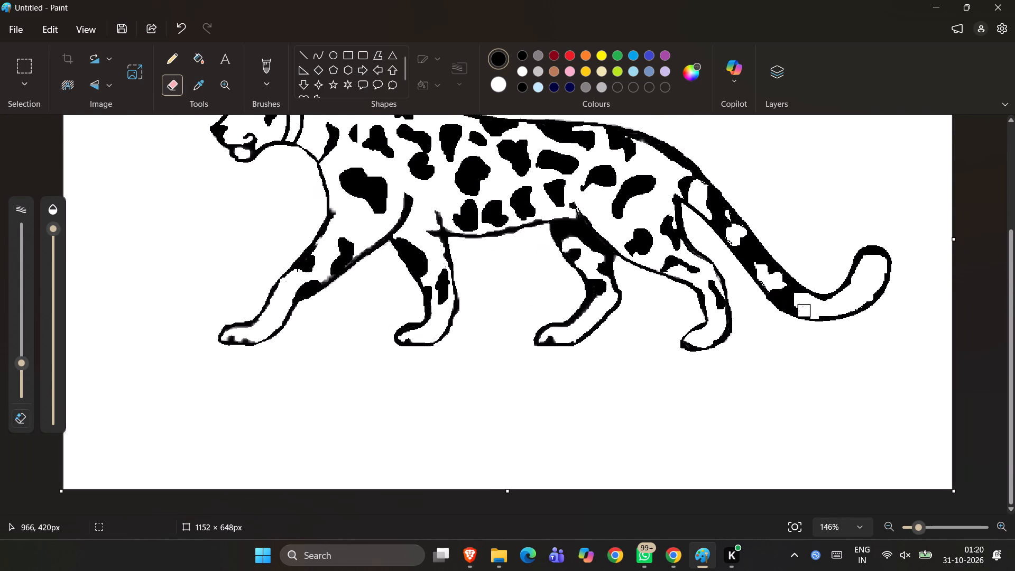
scroll(829, 365, "down", 3, "ctrl")
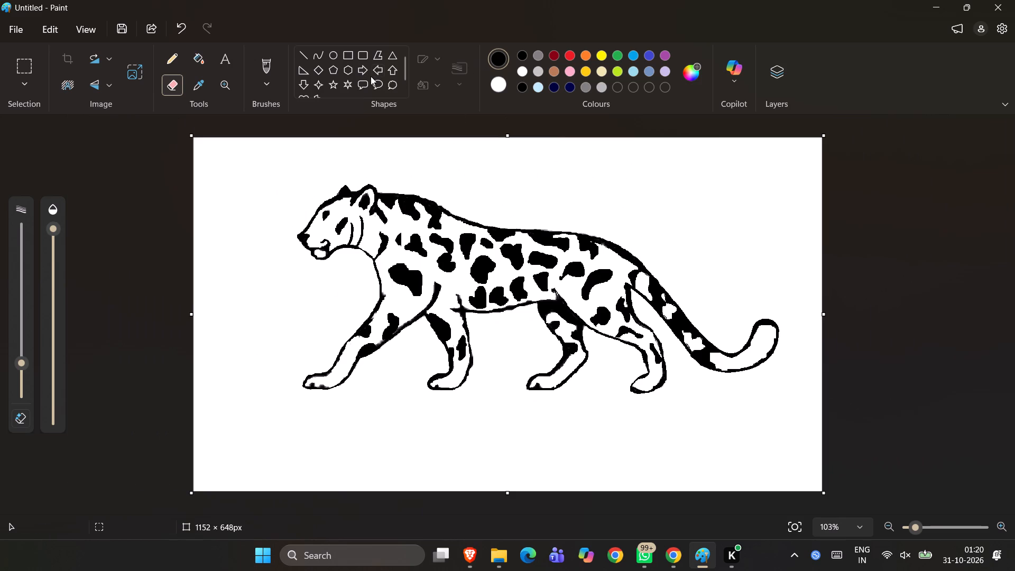
left_click(199, 61)
left_click(498, 52)
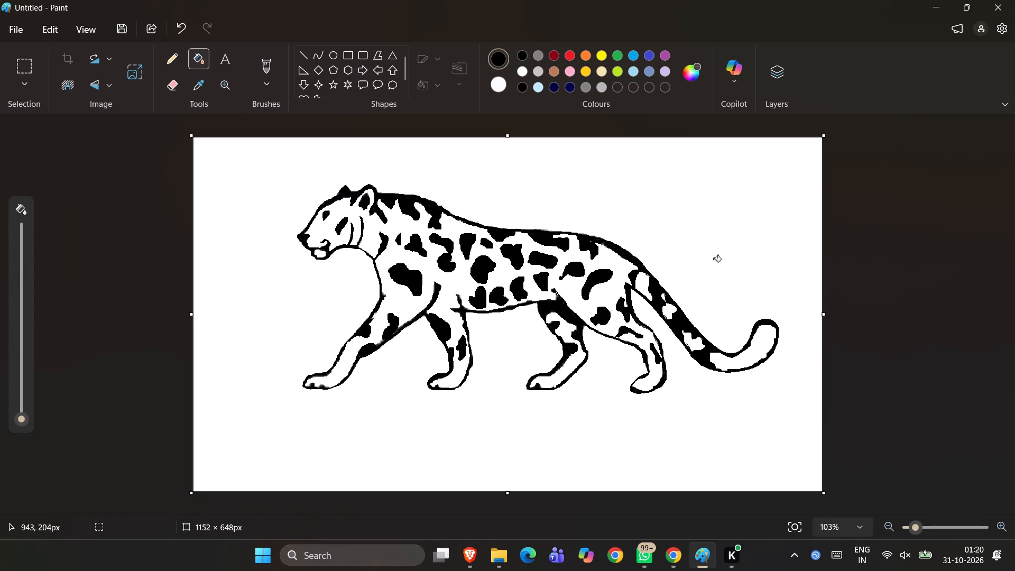
left_click(767, 349)
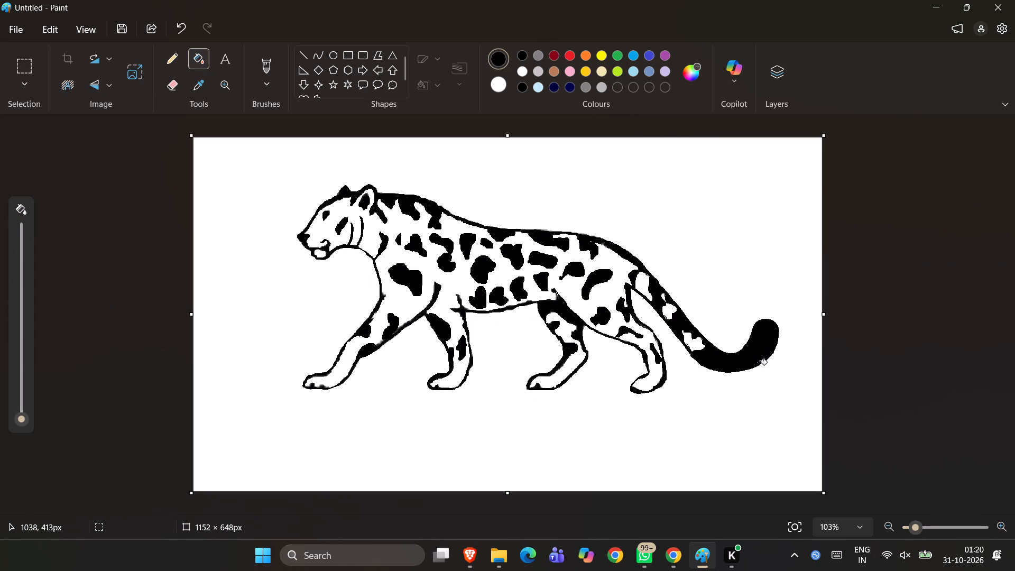
left_click(756, 364)
Fill the stray white speck near the tip of the curled tail black.
scroll(824, 383, "up", 6, "ctrl")
scroll(824, 383, "left", 1)
scroll(824, 383, "up", 2, "ctrl")
scroll(824, 383, "right", 1)
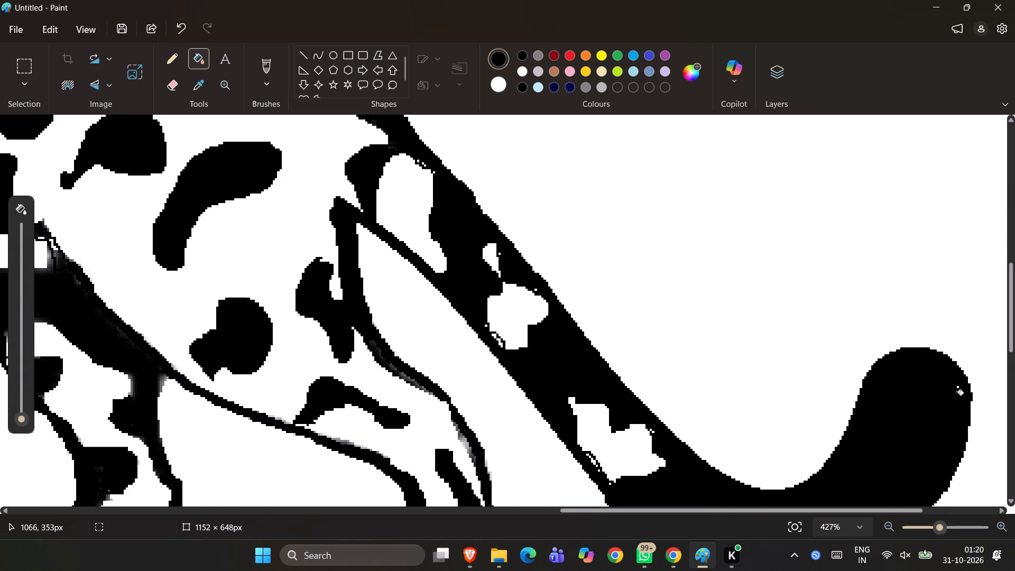
left_click(958, 391)
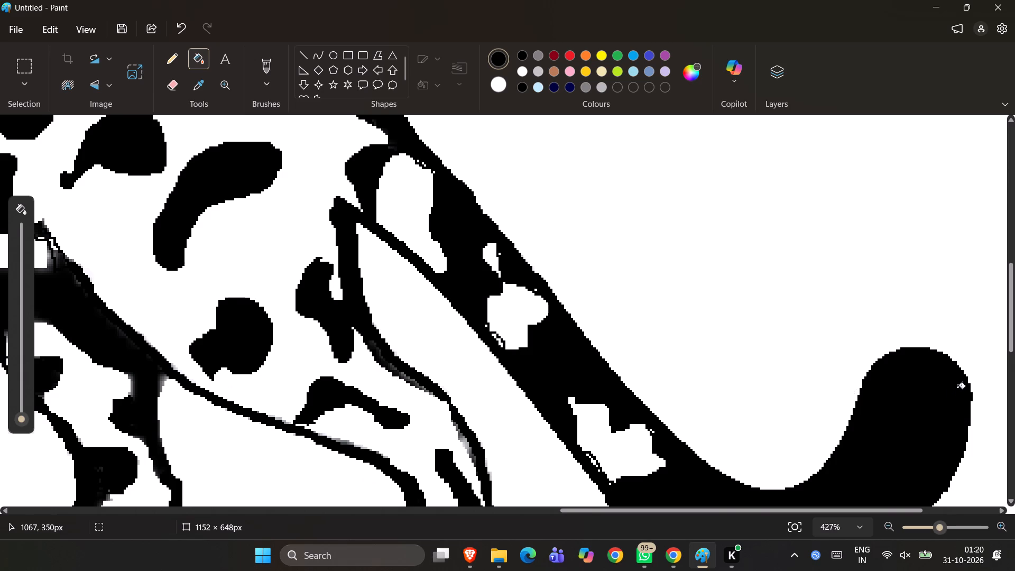
left_click(958, 387)
Fill the stray white specks near the lower outer edge of the curled tail black with the Fill tool.
scroll(958, 387, "down", 1)
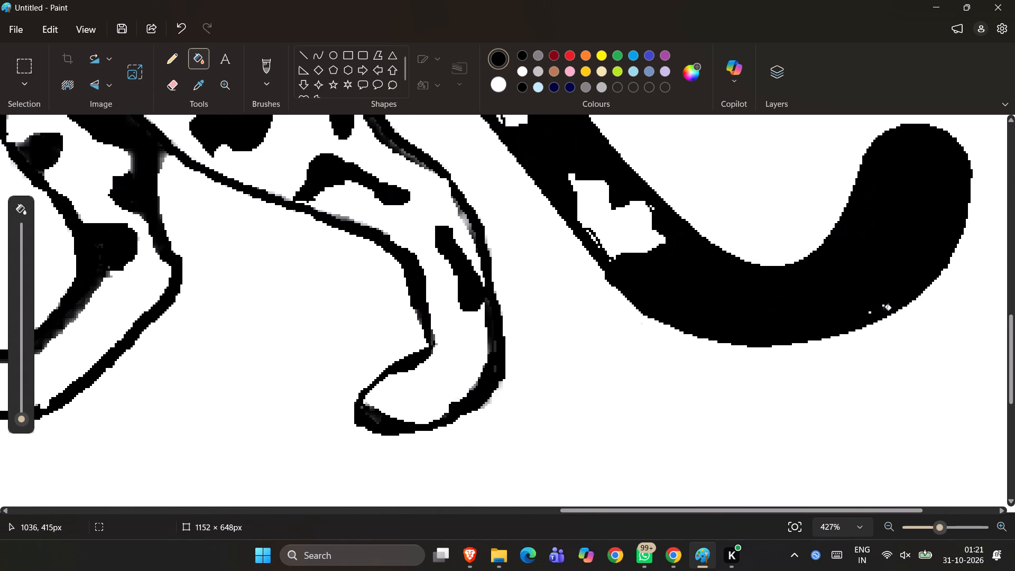
left_click(871, 315)
left_click(869, 314)
left_click(883, 308)
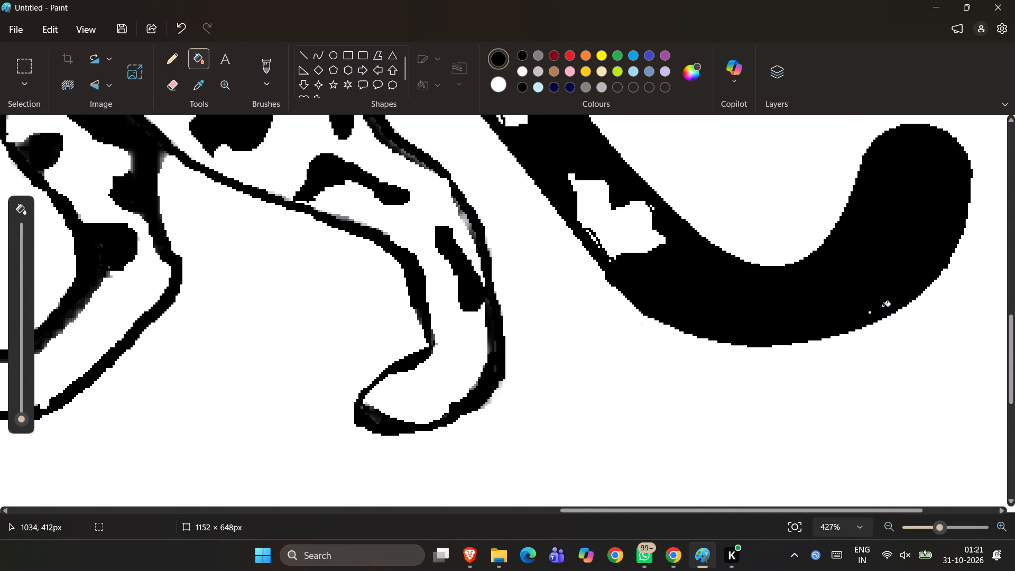
left_click_drag(883, 306, 871, 311)
left_click_drag(871, 311, 870, 315)
left_click_drag(870, 315, 868, 313)
scroll(868, 313, "up", 4, "ctrl")
scroll(989, 355, "left", 1)
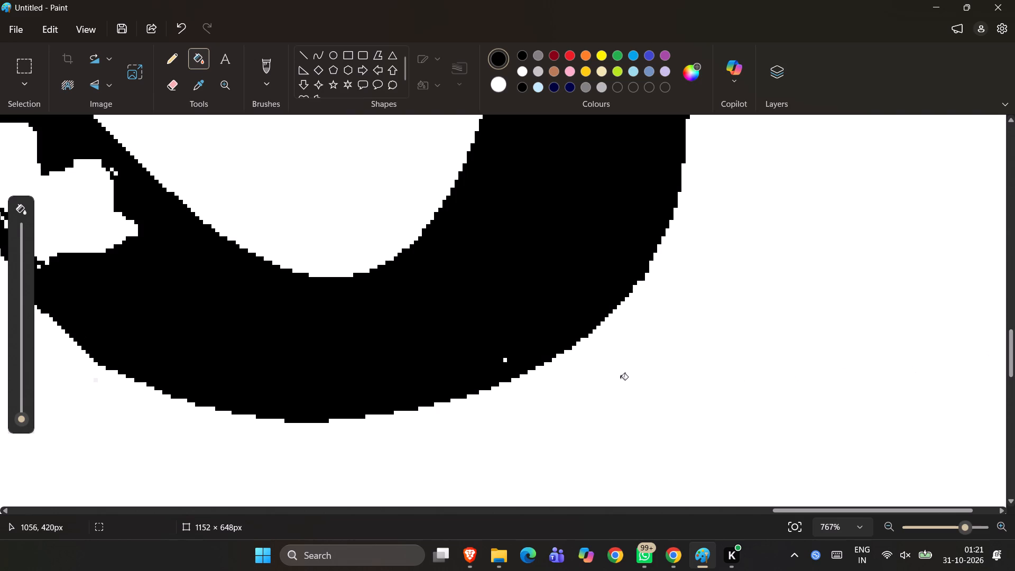
left_click(506, 363)
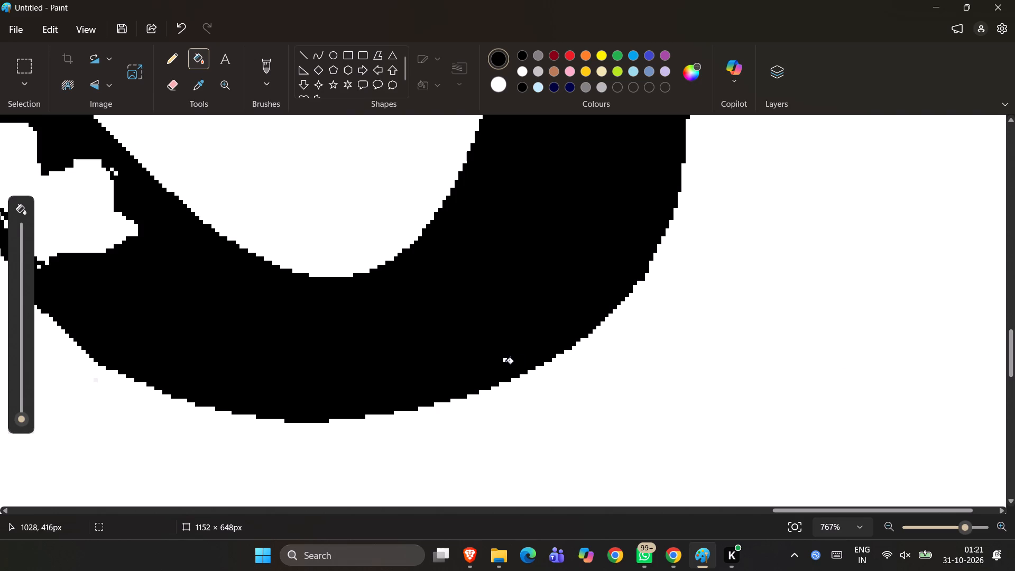
left_click(506, 361)
left_click(506, 363)
Draw a text box about 232 × 52 px in the blank area below the curled tail.
scroll(506, 363, "down", 6, "ctrl")
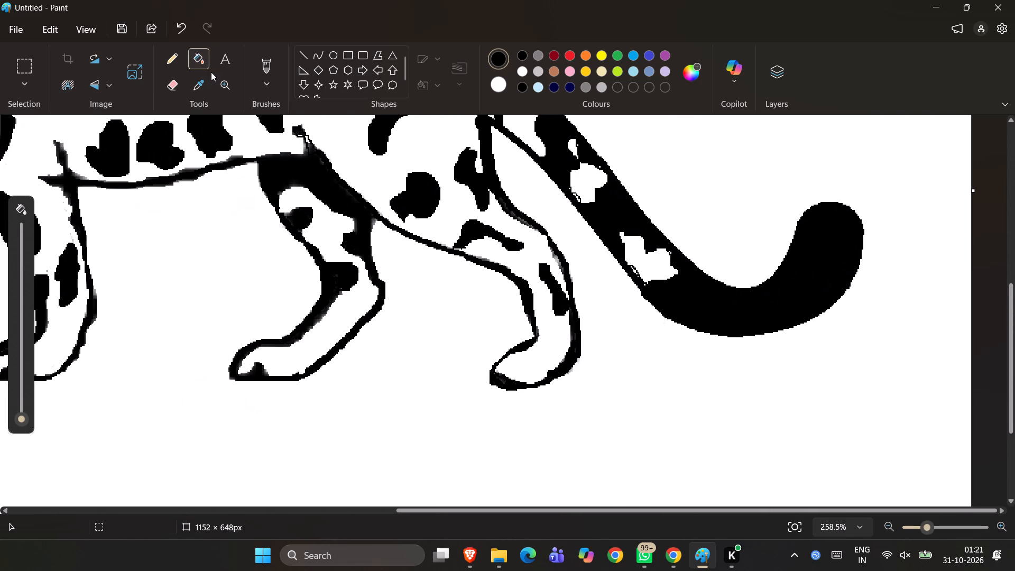
left_click(224, 60)
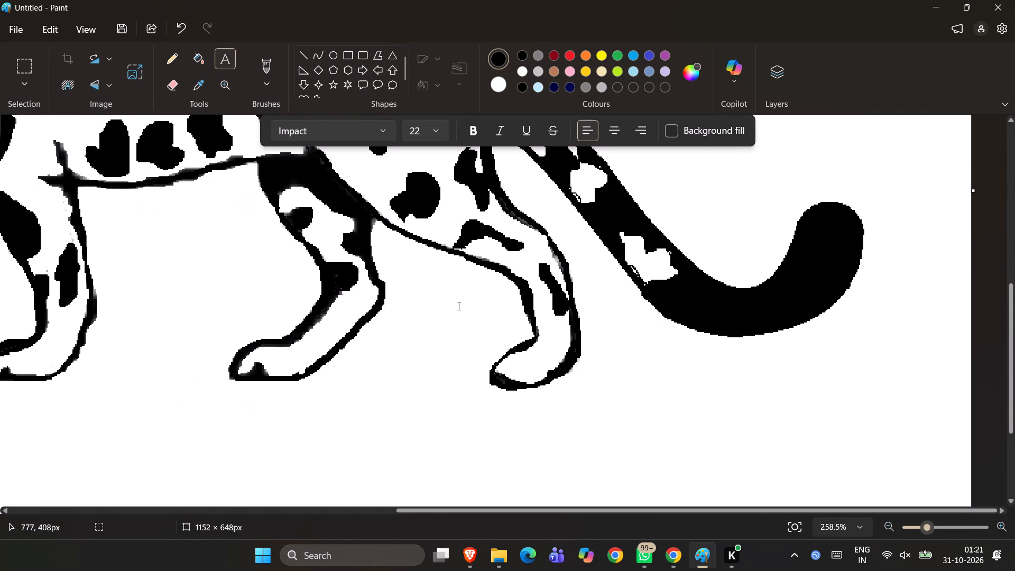
left_click_drag(634, 394, 706, 420)
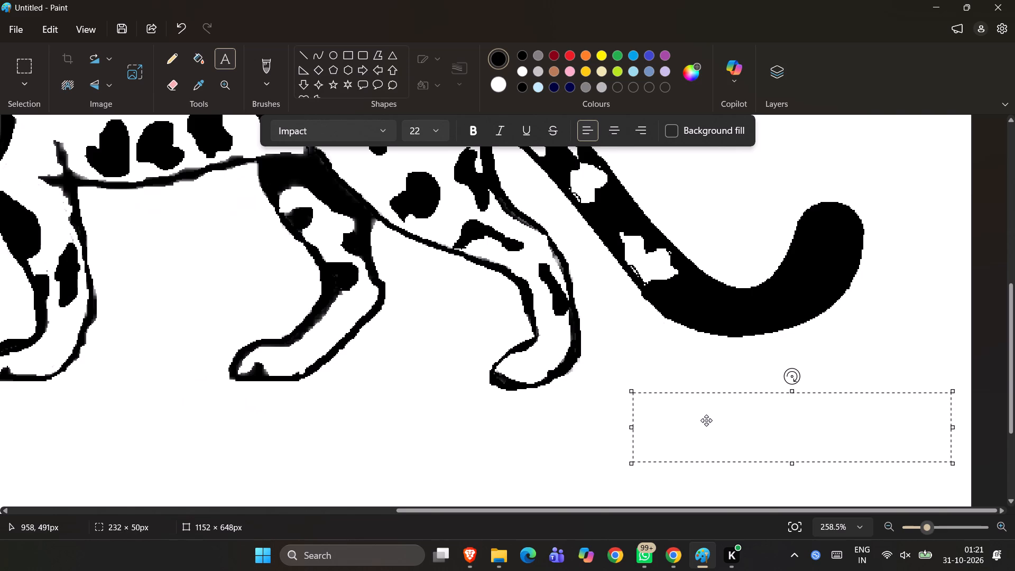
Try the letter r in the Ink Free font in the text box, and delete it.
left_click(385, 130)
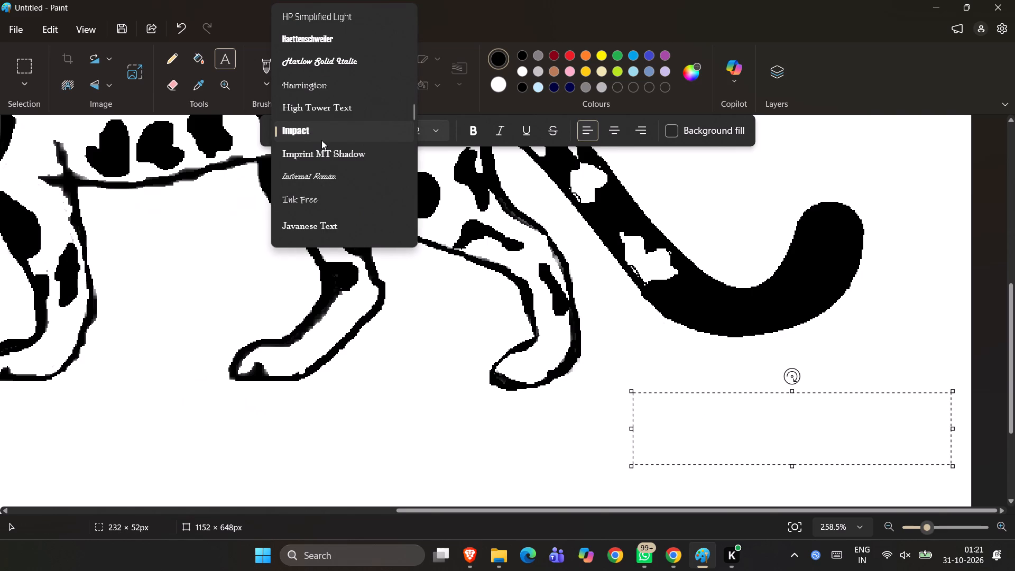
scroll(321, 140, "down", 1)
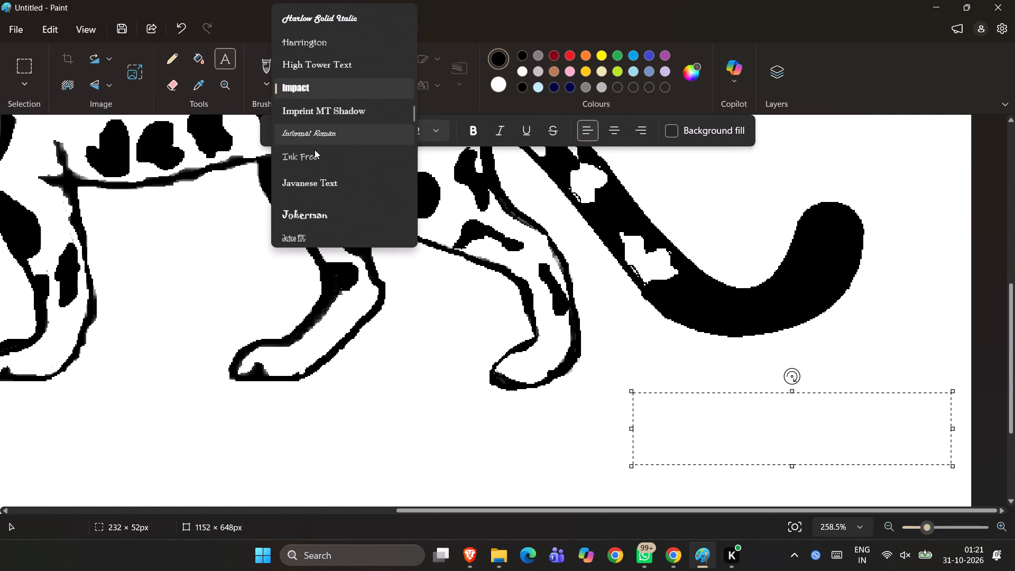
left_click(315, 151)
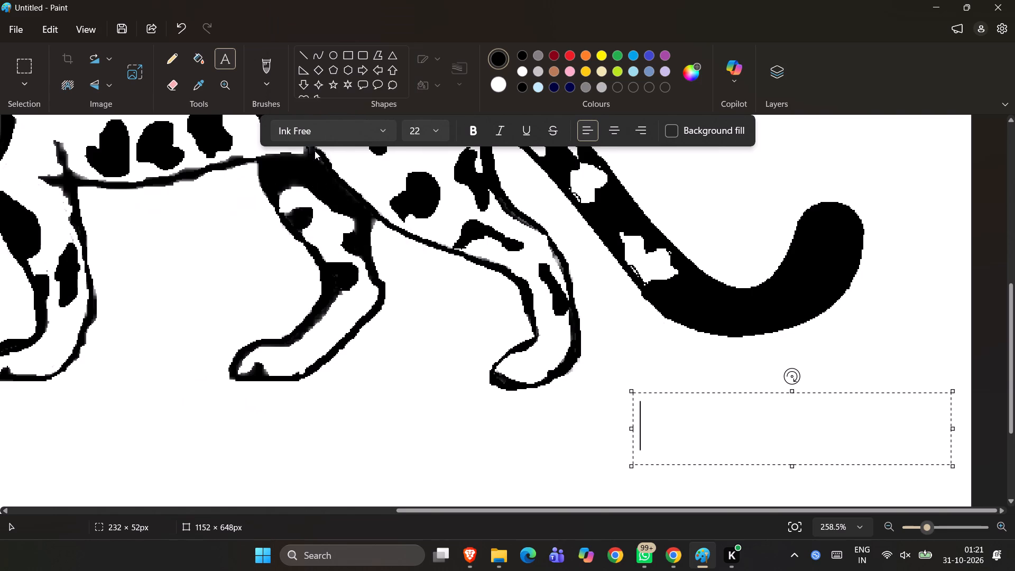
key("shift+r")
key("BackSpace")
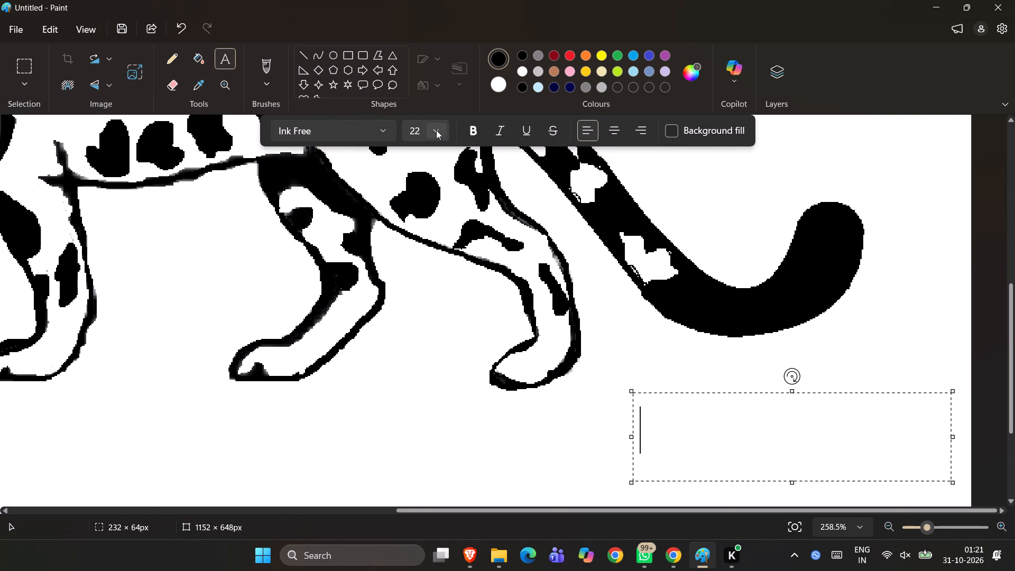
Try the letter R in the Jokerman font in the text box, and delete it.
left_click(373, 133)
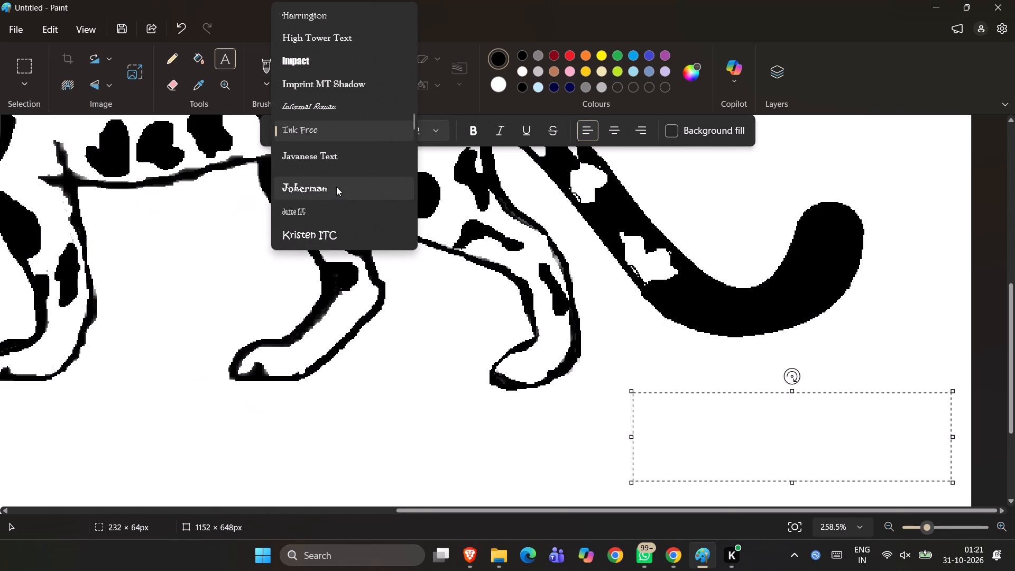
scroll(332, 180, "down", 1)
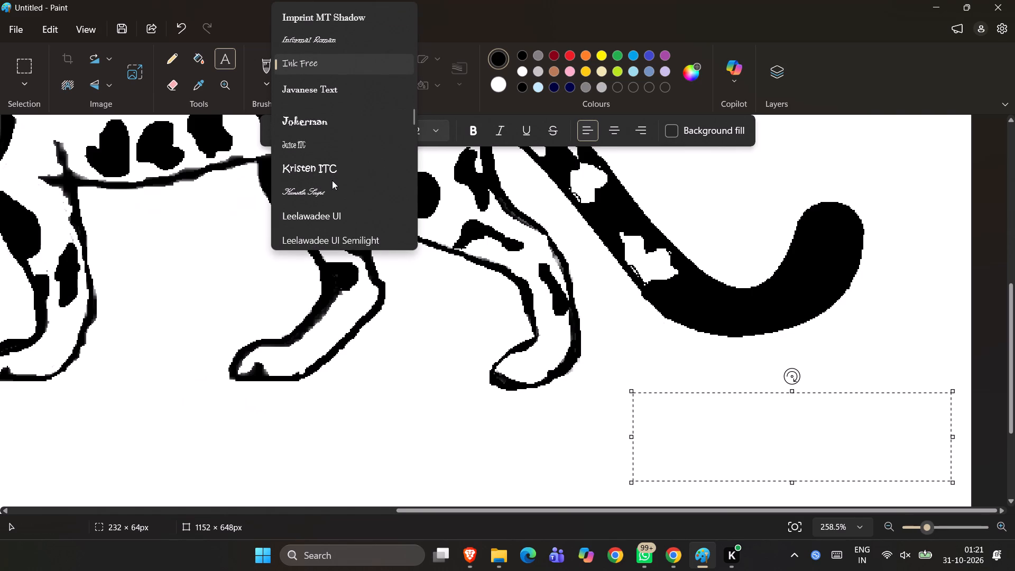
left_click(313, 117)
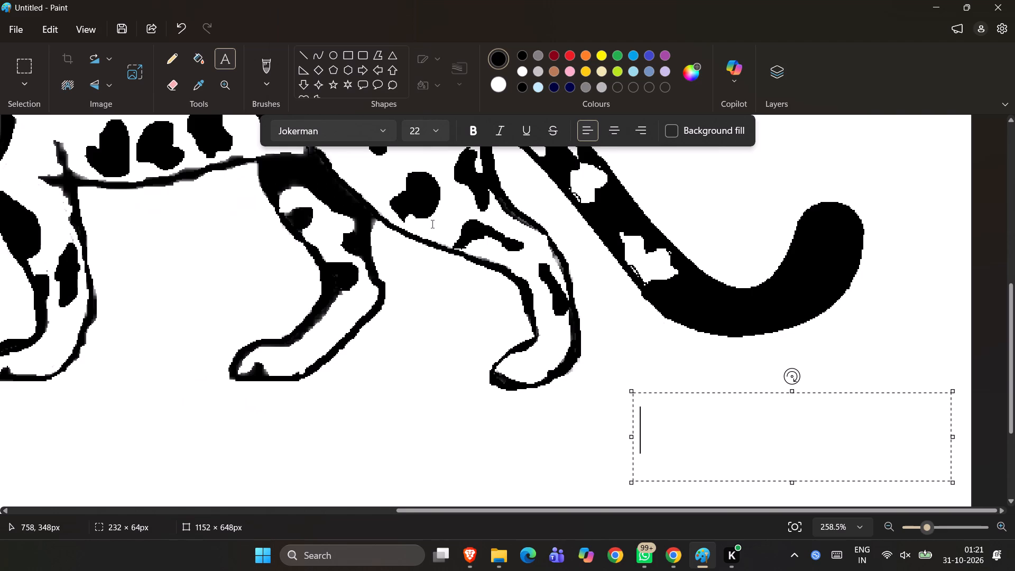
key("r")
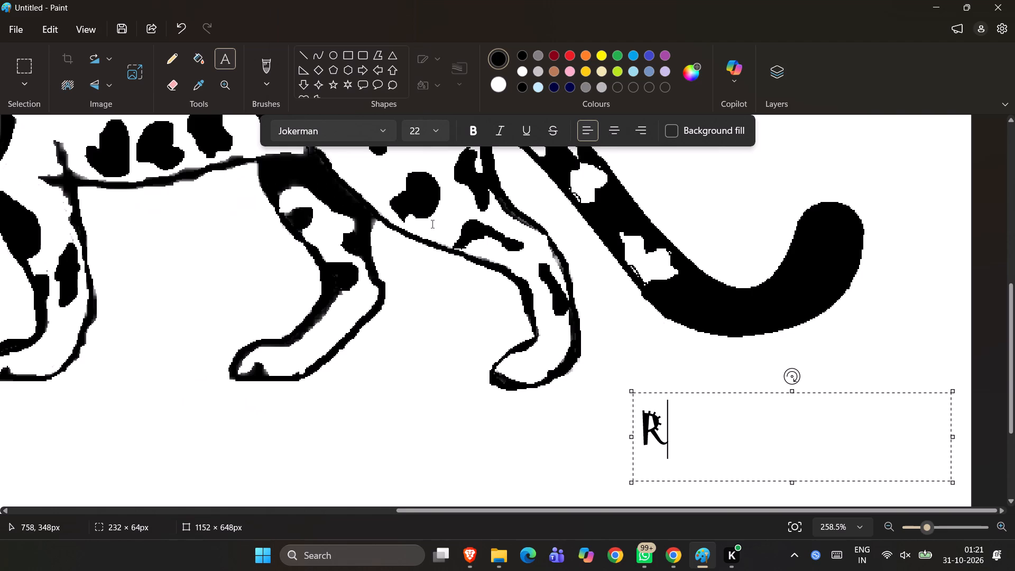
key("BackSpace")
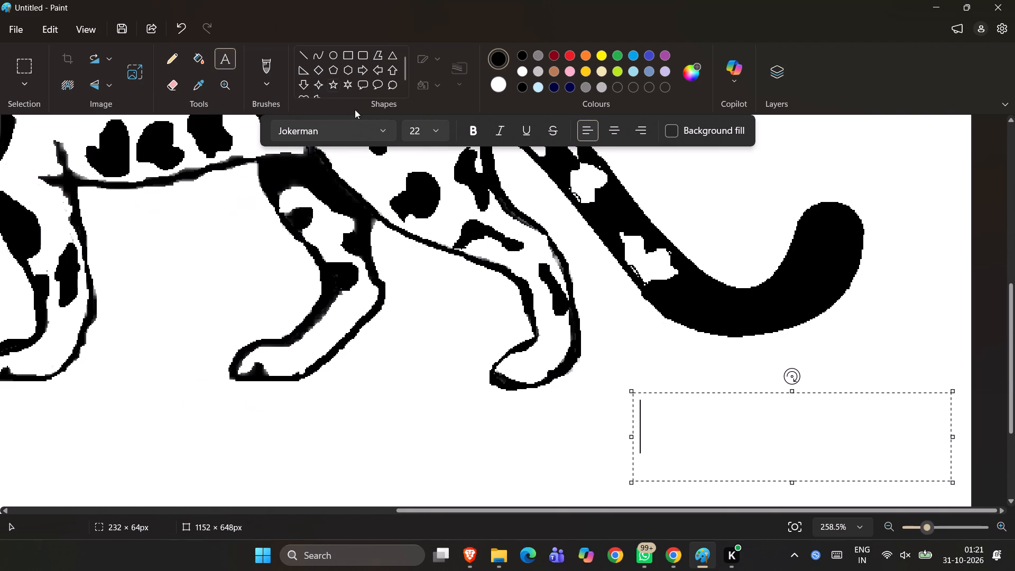
Set the text font to Segoe Print and enter the letter R in the text box below the tail.
scroll(321, 87, "down", 1)
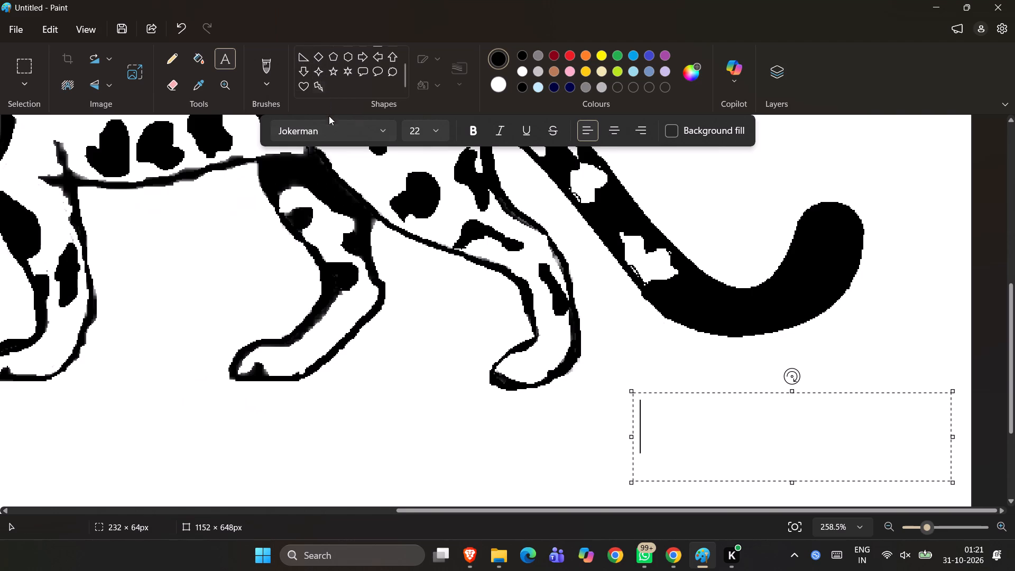
left_click(329, 130)
scroll(339, 226, "down", 3)
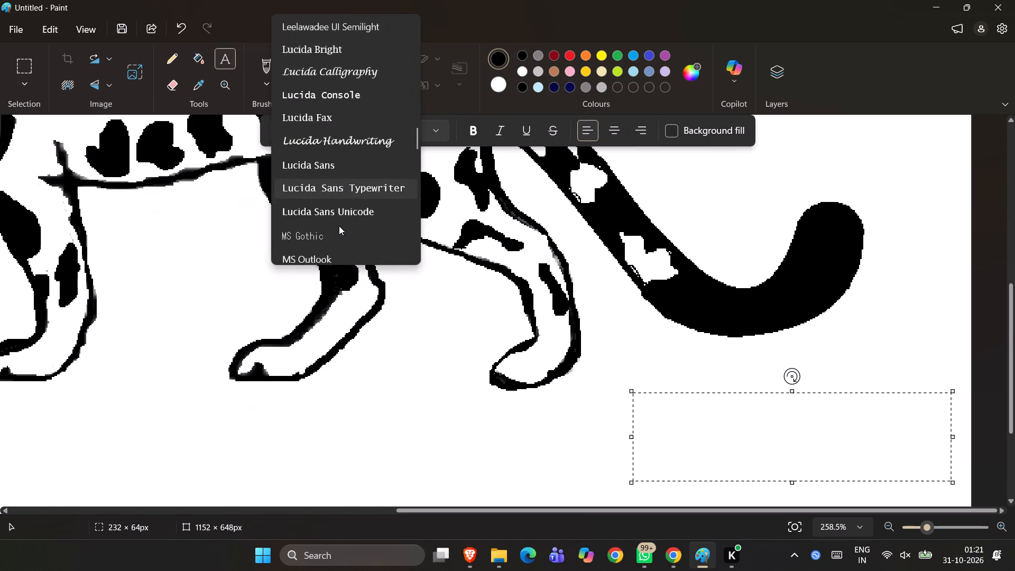
scroll(339, 226, "down", 3)
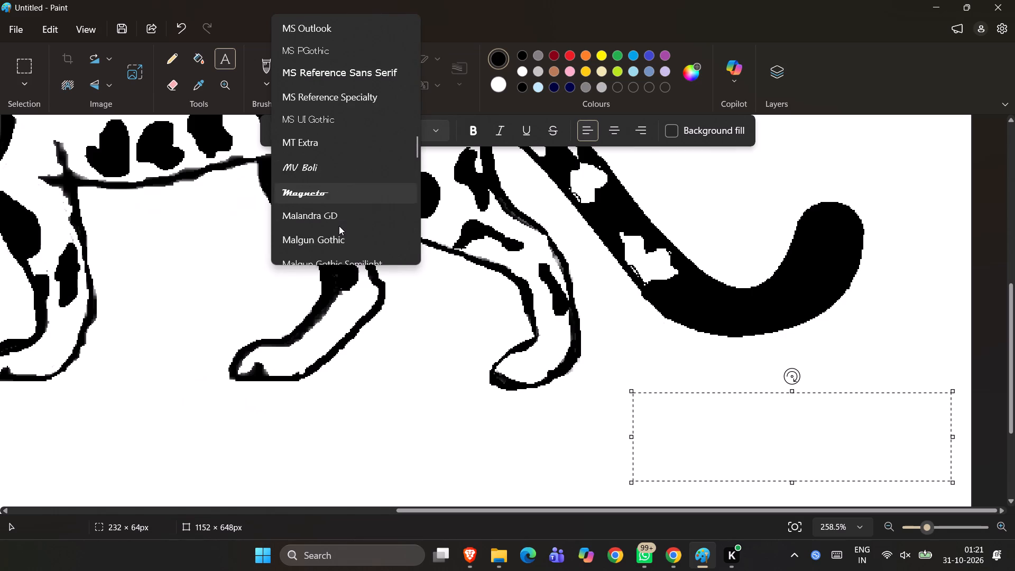
scroll(339, 226, "down", 3)
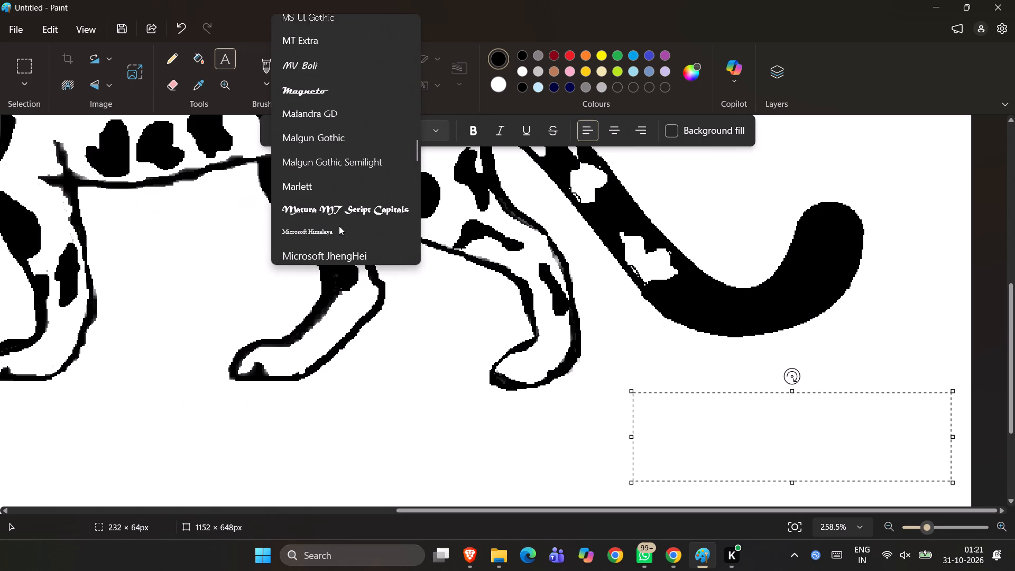
scroll(339, 226, "down", 5)
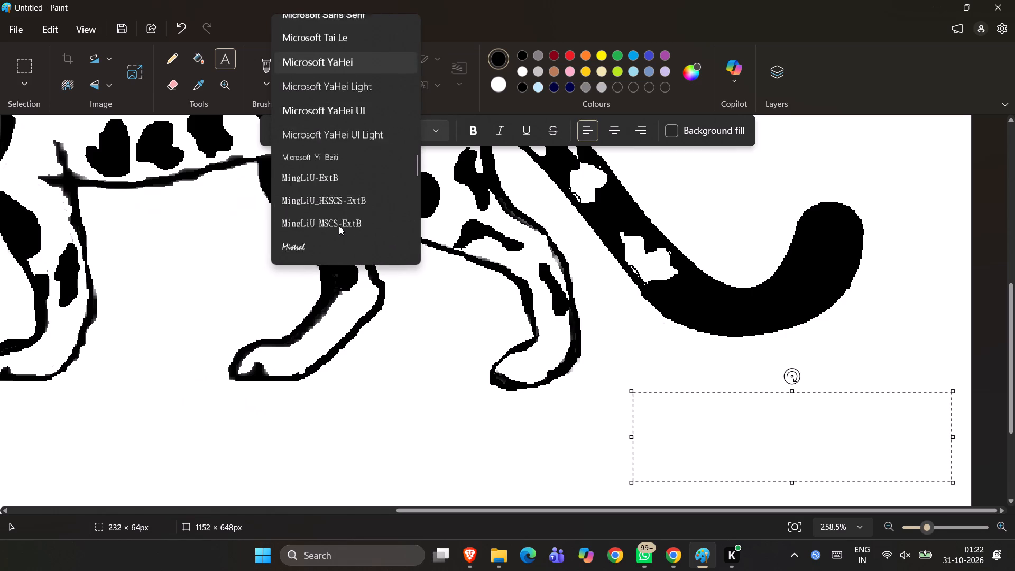
scroll(339, 226, "down", 2)
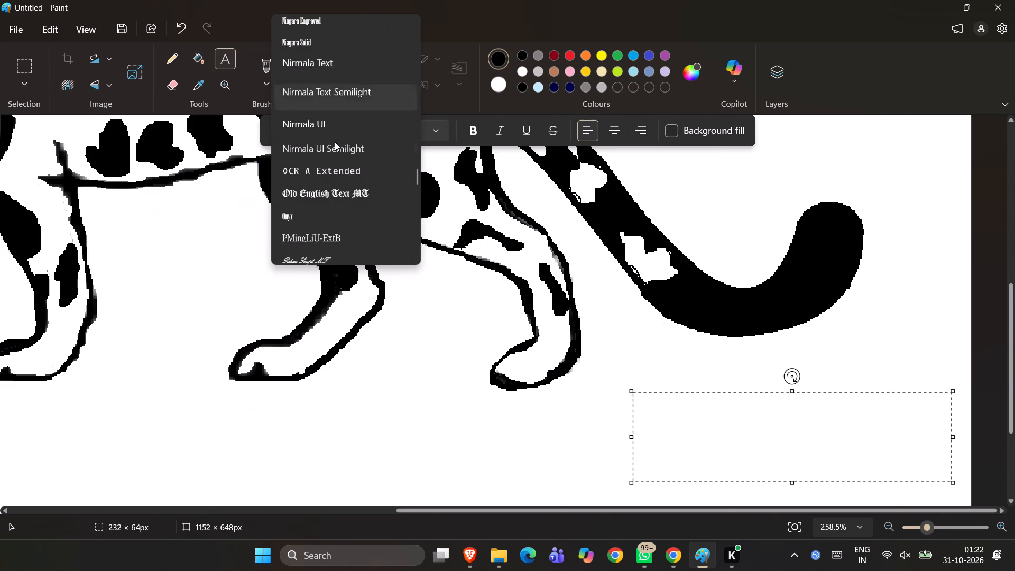
scroll(335, 142, "down", 2)
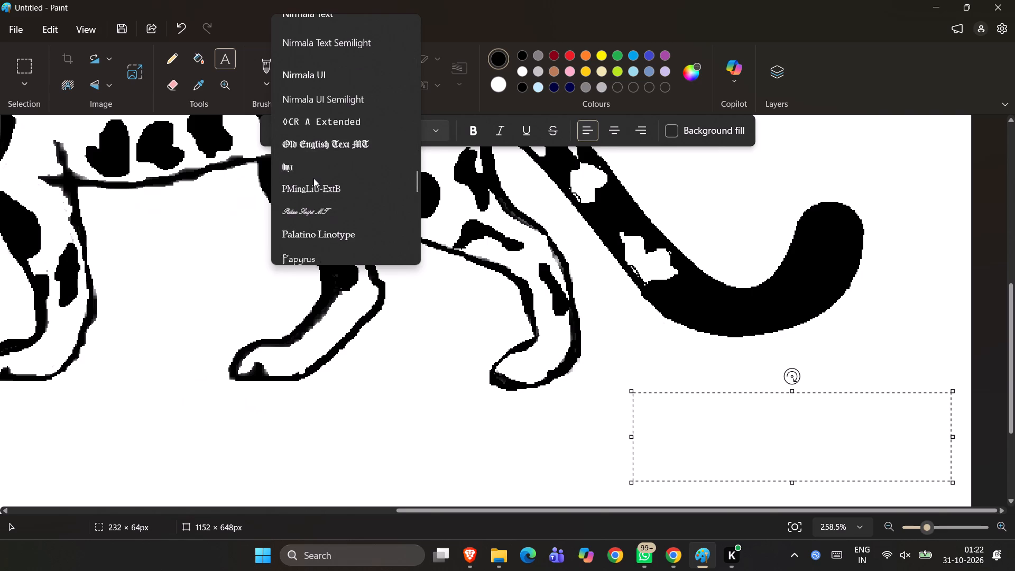
scroll(313, 178, "down", 3)
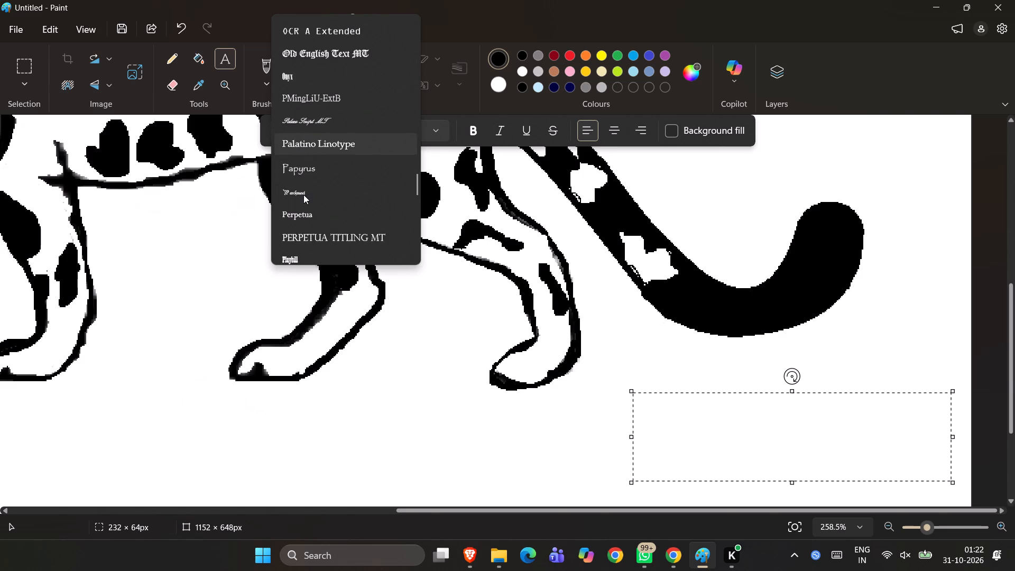
scroll(303, 195, "down", 4)
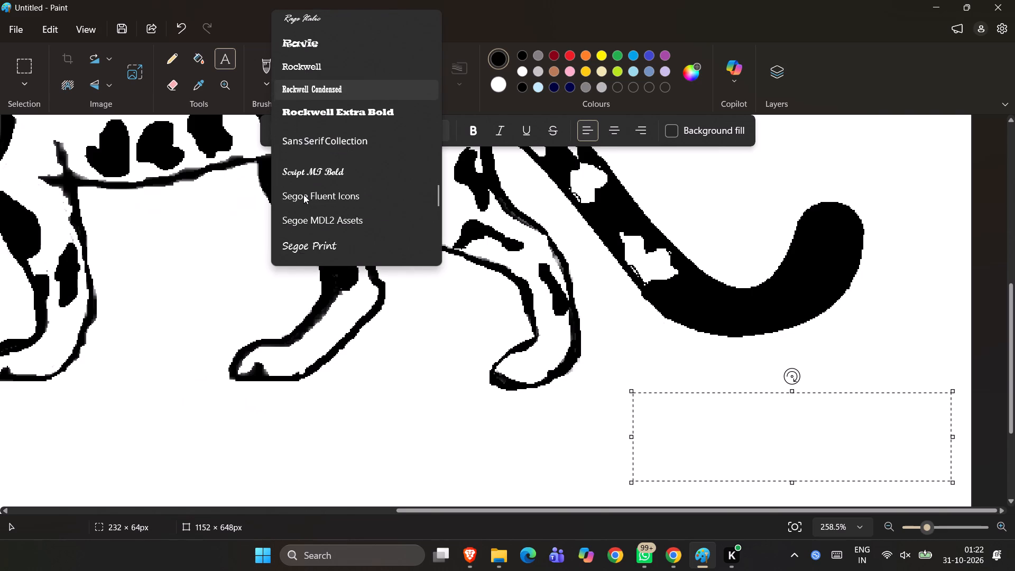
scroll(303, 195, "down", 1)
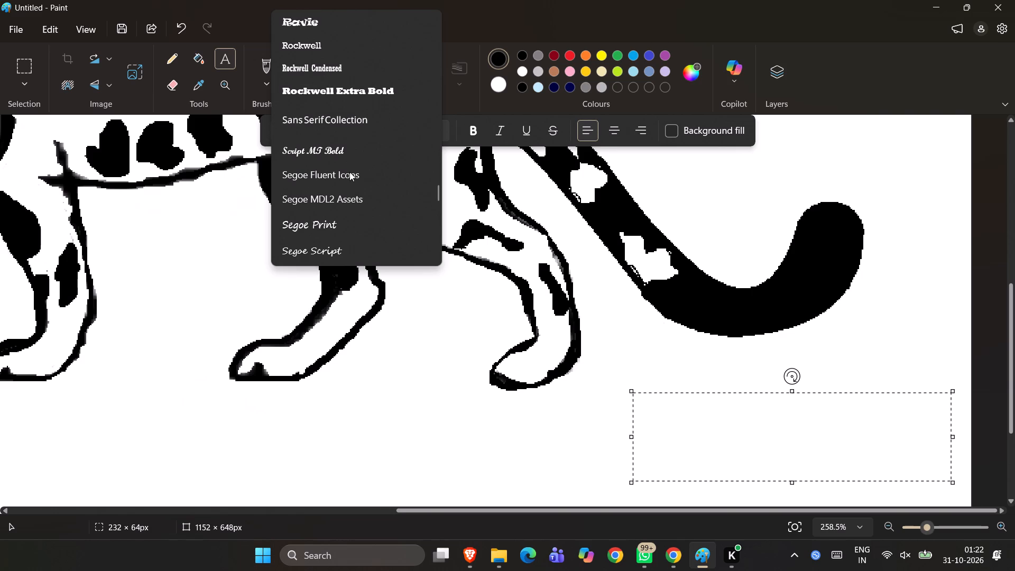
scroll(349, 172, "down", 1)
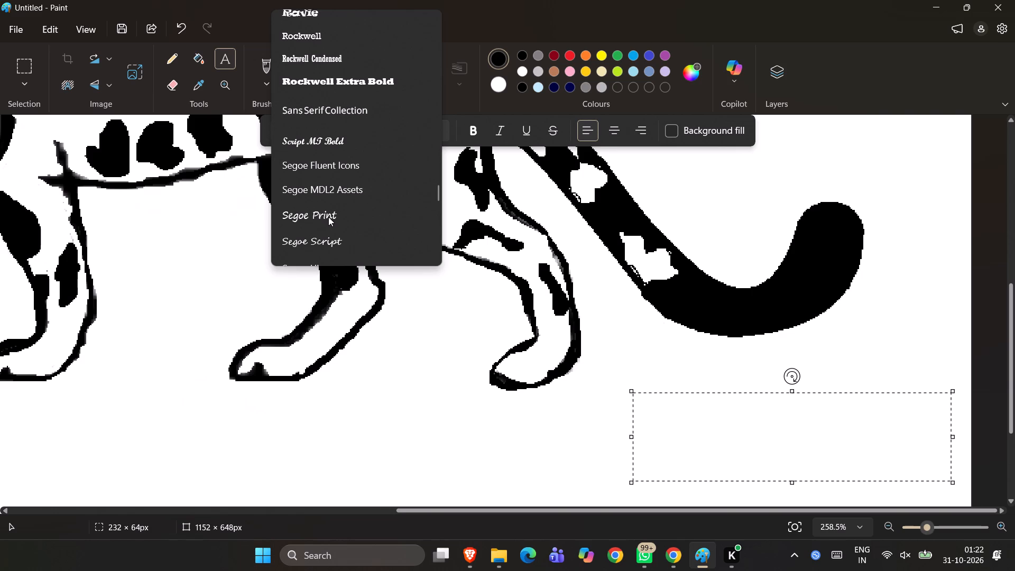
left_click(328, 217)
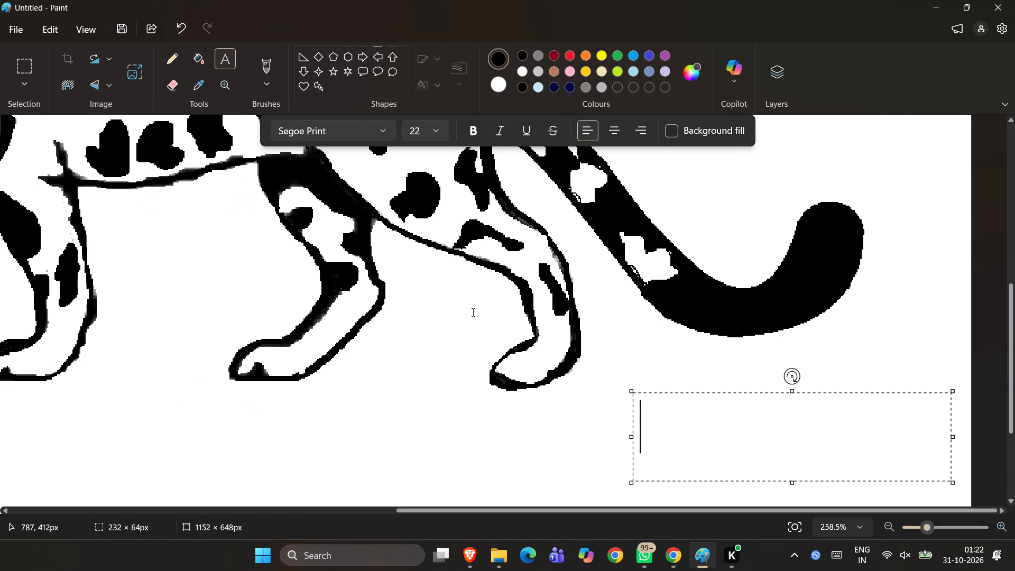
key("r")
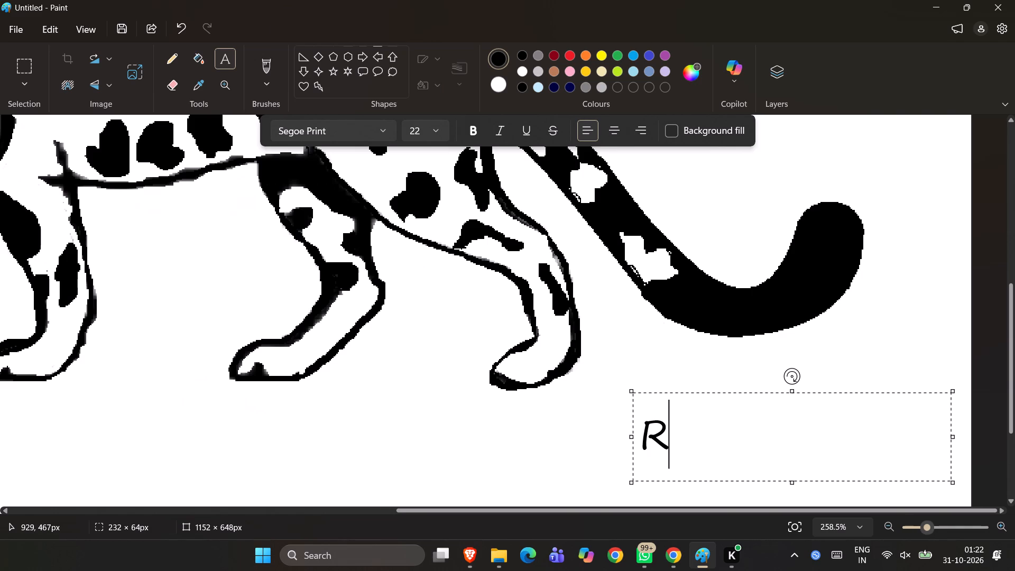
Colour the letter R white and move its text box onto the lower bend of the black tail.
left_click_drag(676, 448, 646, 448)
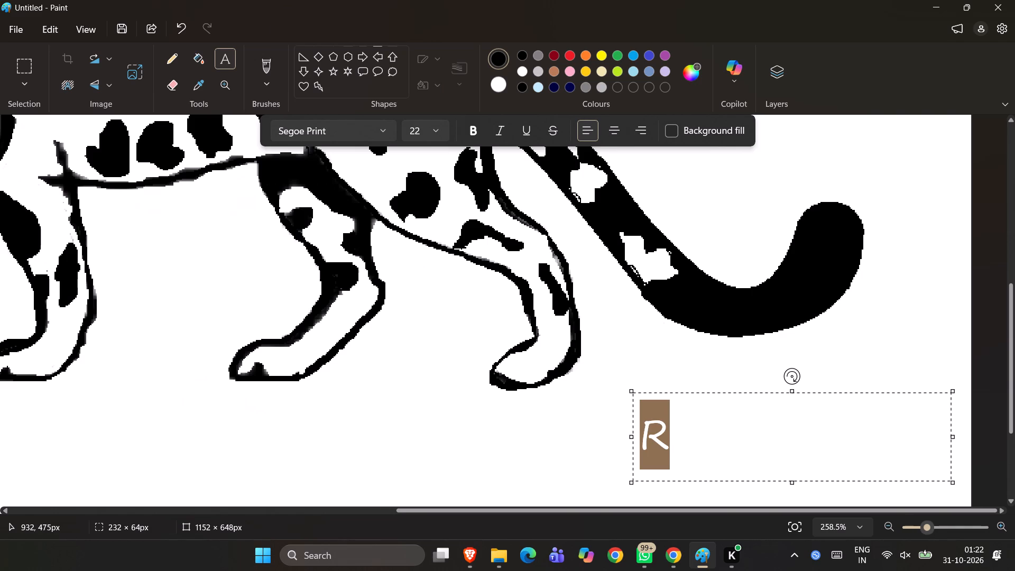
left_click(501, 86)
left_click_drag(672, 395, 726, 325)
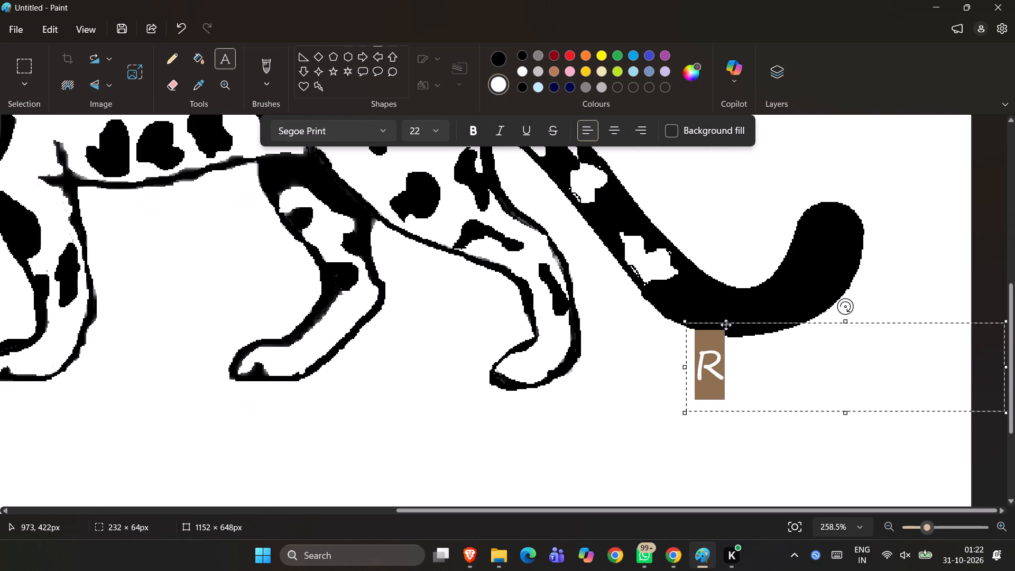
left_click_drag(726, 325, 722, 272)
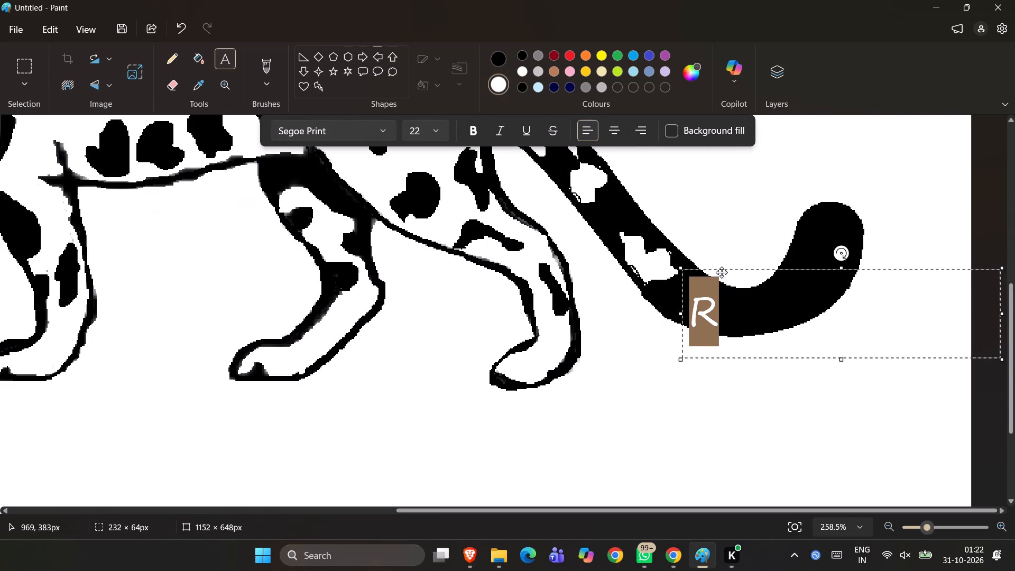
left_click_drag(722, 272, 719, 269)
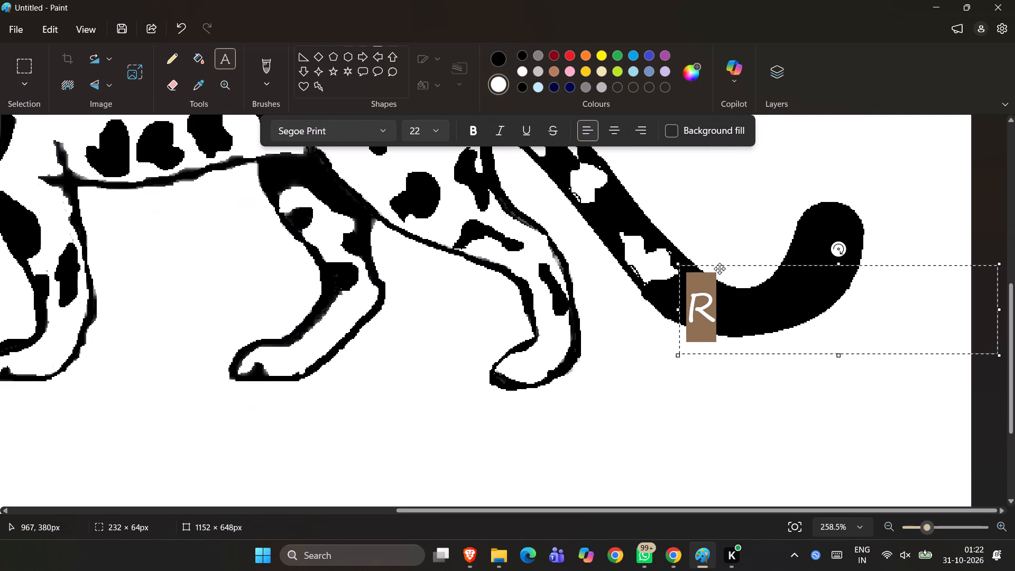
left_click_drag(719, 269, 723, 269)
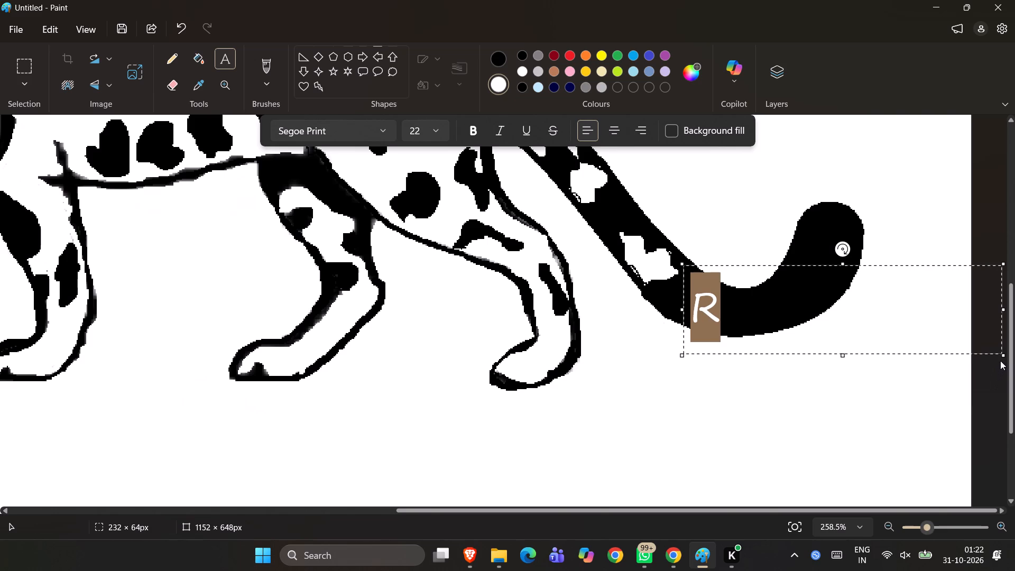
Shrink the text box to about 43 × 59 px, tilt it slightly clockwise along the tail, and place the letter R.
left_click_drag(1002, 355, 963, 346)
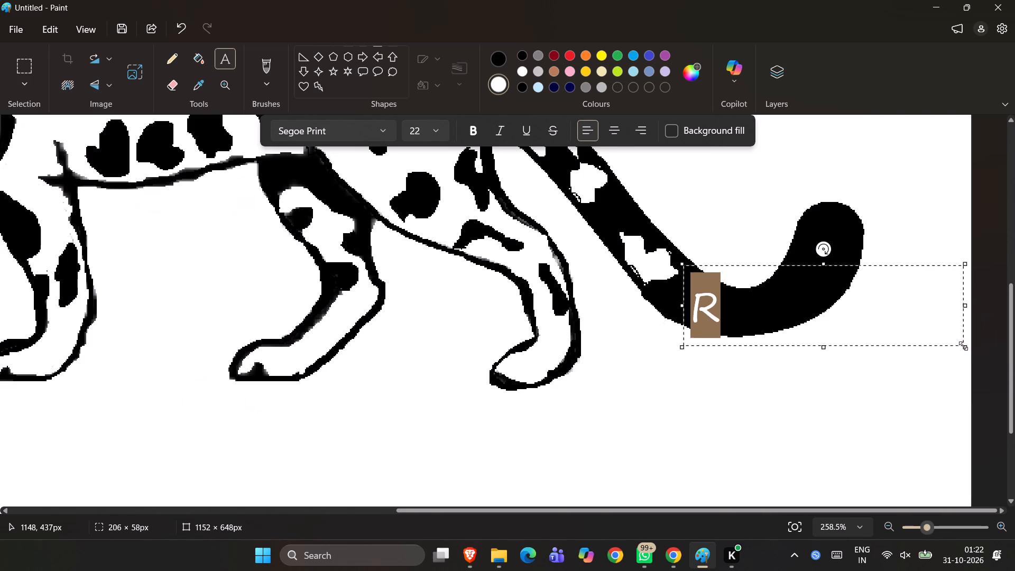
left_click_drag(963, 346, 743, 348)
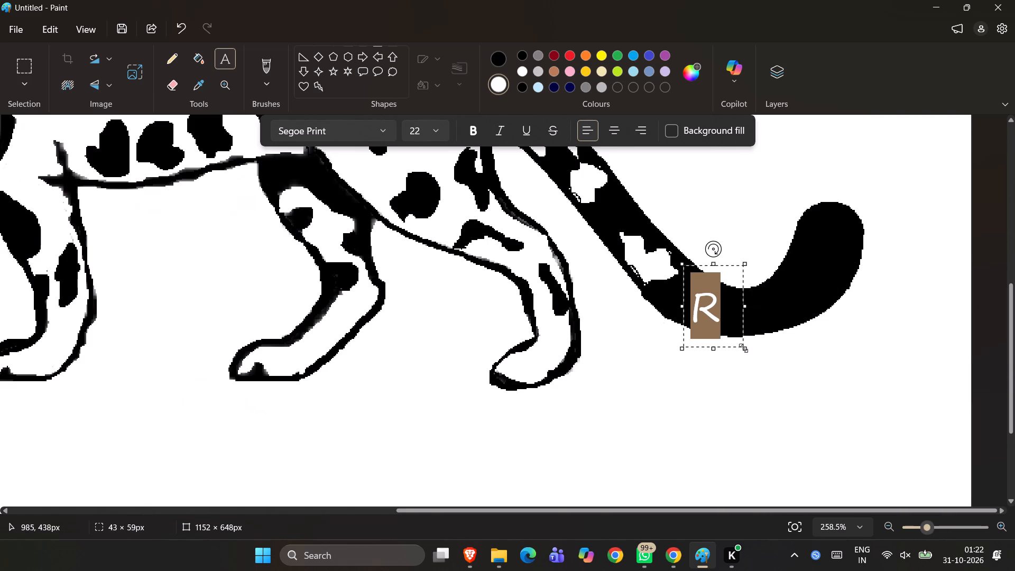
left_click_drag(714, 252, 724, 263)
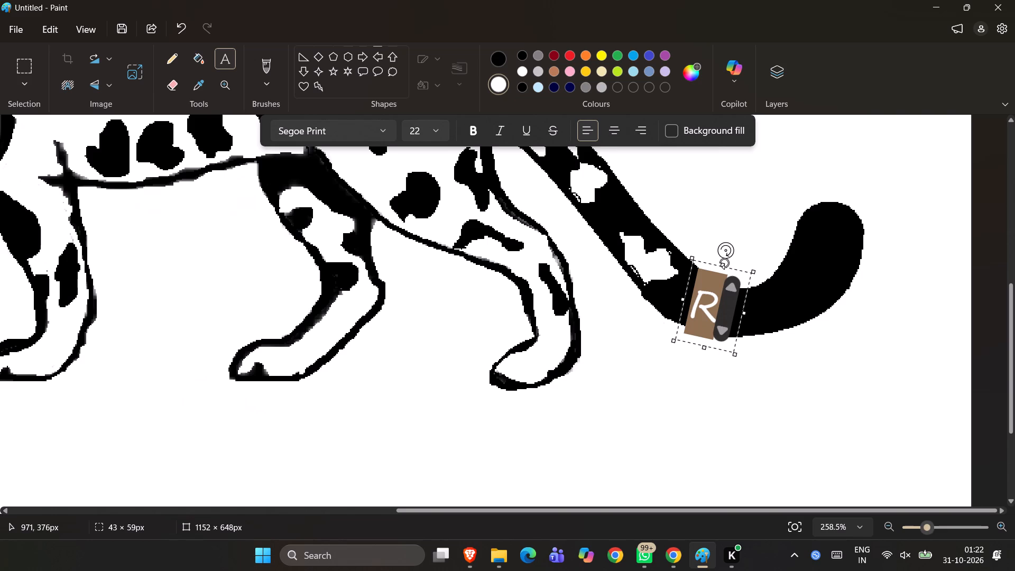
left_click_drag(724, 263, 726, 264)
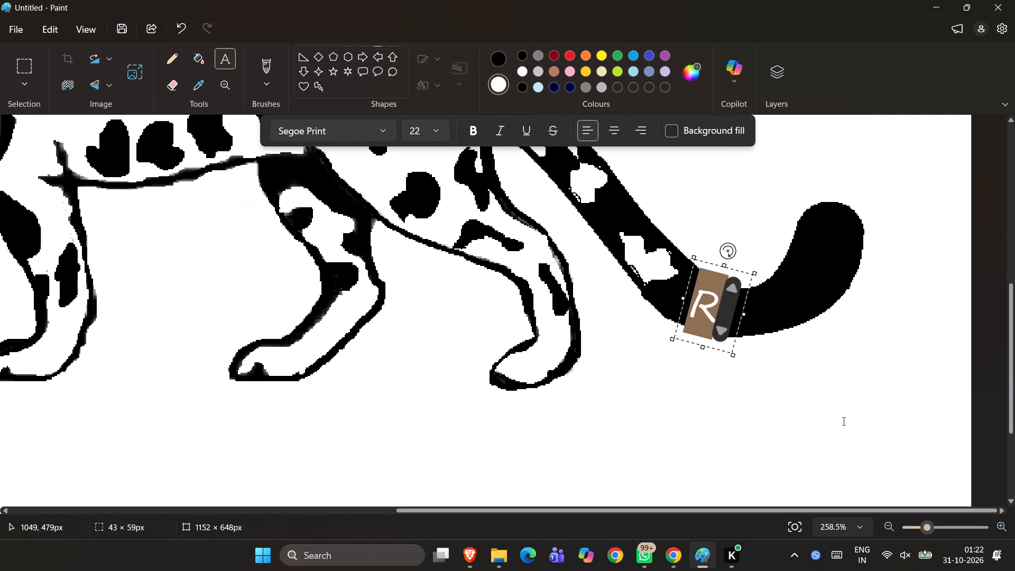
left_click(844, 421)
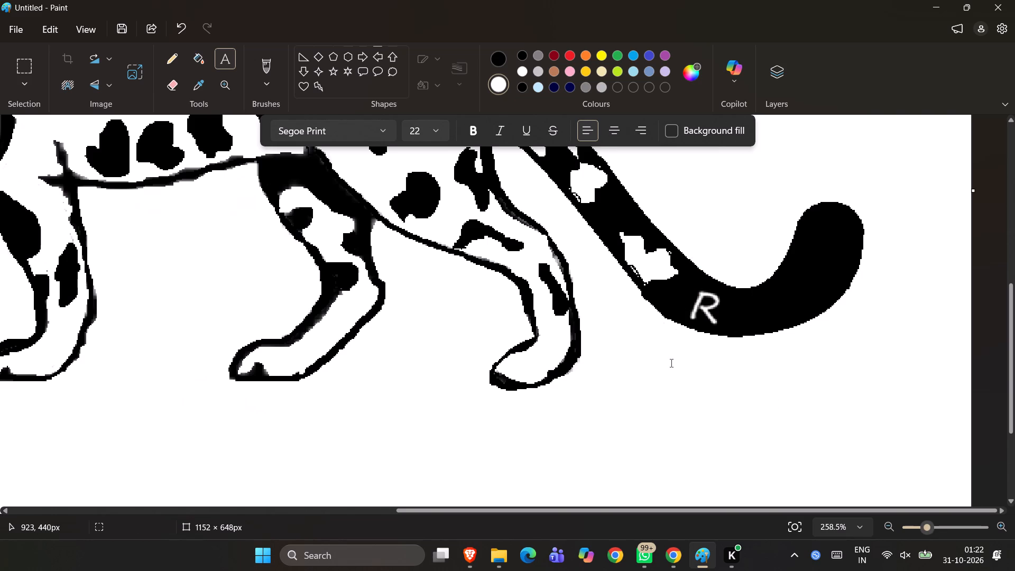
Switch to the Eraser and reduce its size to a fine tip.
scroll(671, 363, "down", 4, "ctrl")
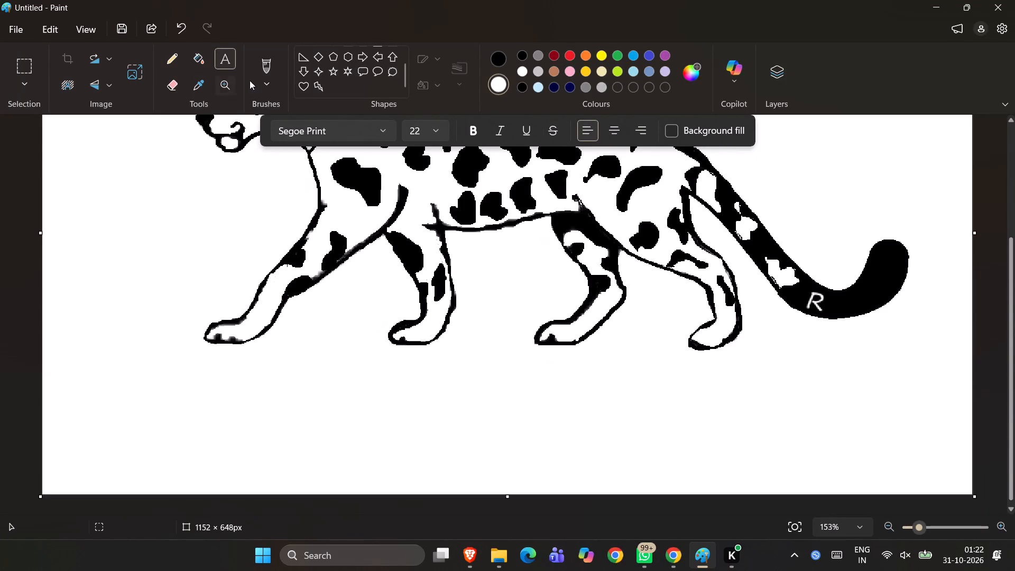
left_click(196, 65)
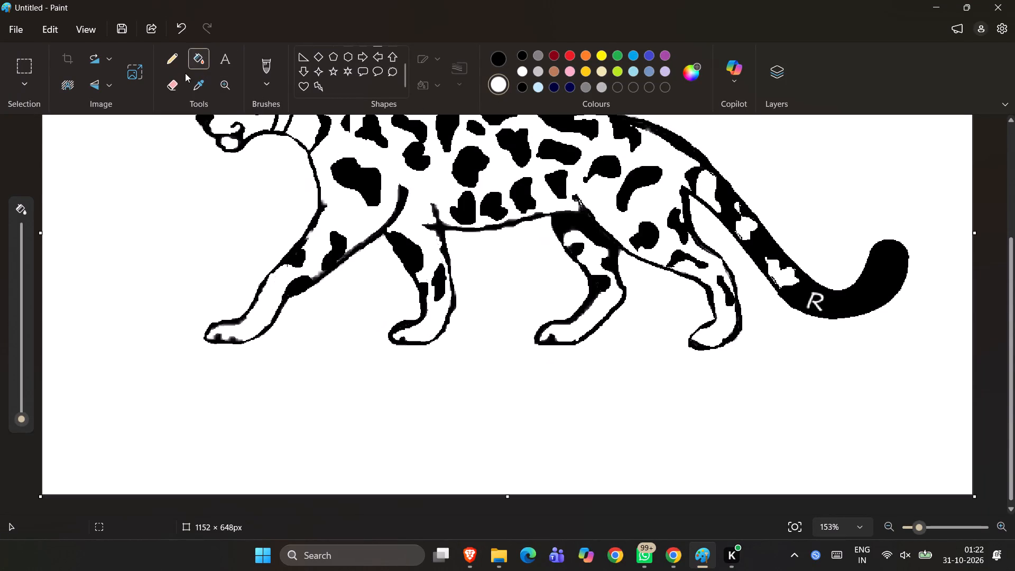
left_click(174, 84)
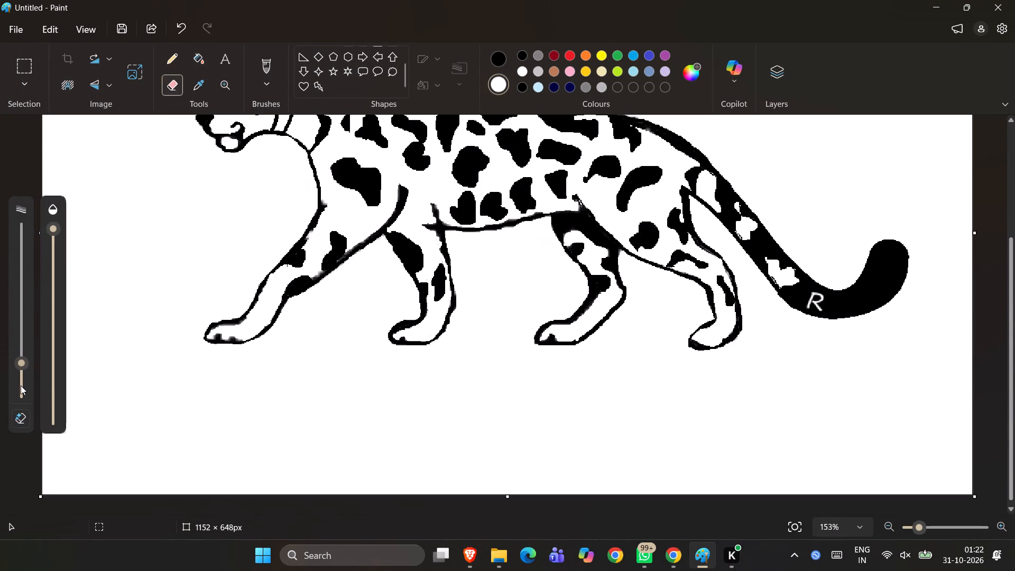
left_click(21, 391)
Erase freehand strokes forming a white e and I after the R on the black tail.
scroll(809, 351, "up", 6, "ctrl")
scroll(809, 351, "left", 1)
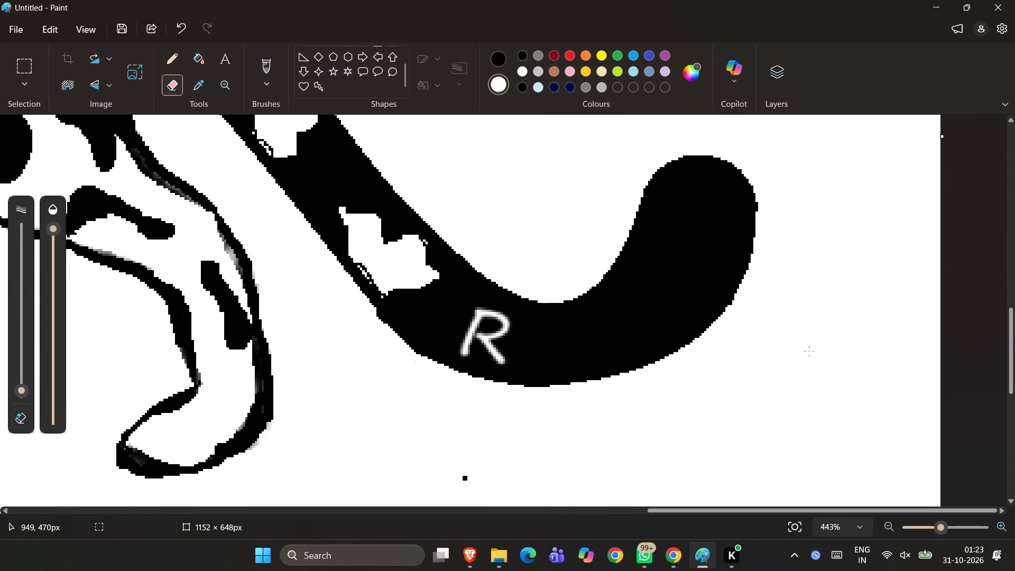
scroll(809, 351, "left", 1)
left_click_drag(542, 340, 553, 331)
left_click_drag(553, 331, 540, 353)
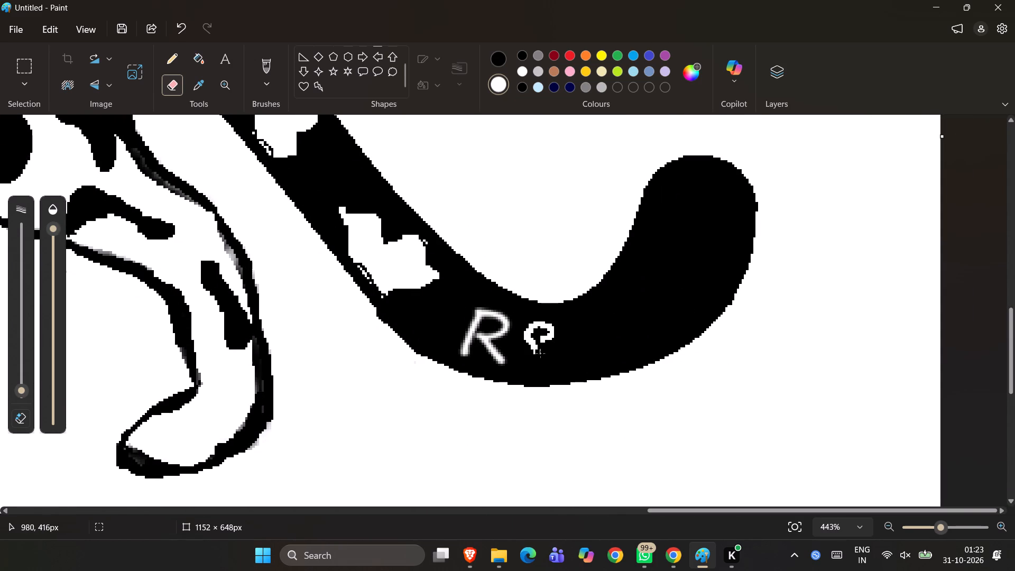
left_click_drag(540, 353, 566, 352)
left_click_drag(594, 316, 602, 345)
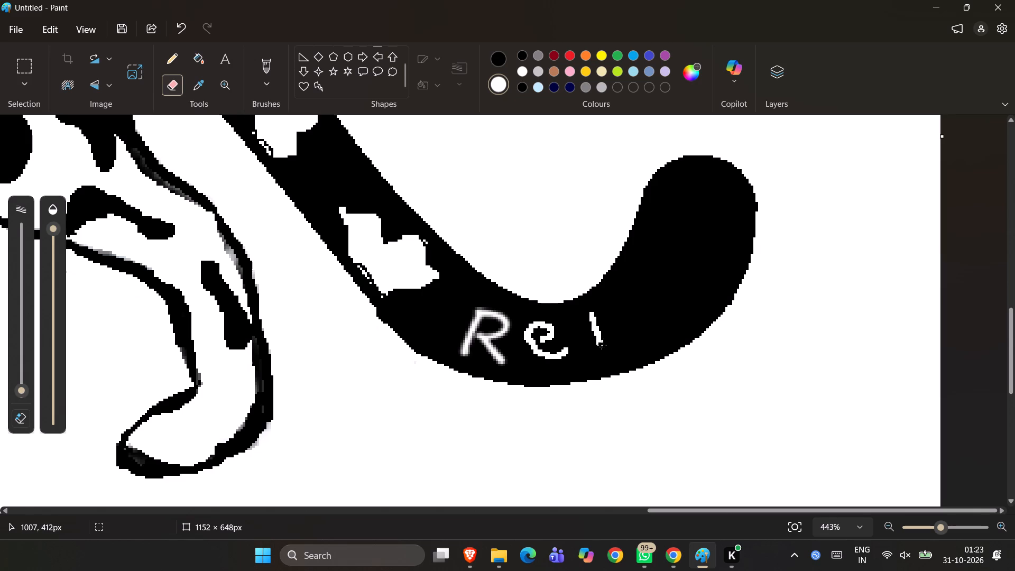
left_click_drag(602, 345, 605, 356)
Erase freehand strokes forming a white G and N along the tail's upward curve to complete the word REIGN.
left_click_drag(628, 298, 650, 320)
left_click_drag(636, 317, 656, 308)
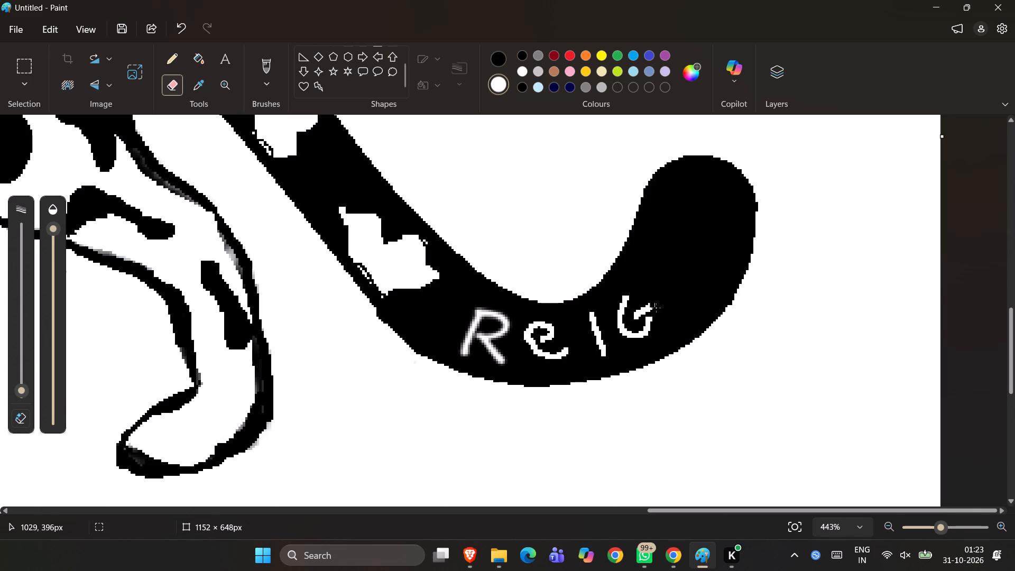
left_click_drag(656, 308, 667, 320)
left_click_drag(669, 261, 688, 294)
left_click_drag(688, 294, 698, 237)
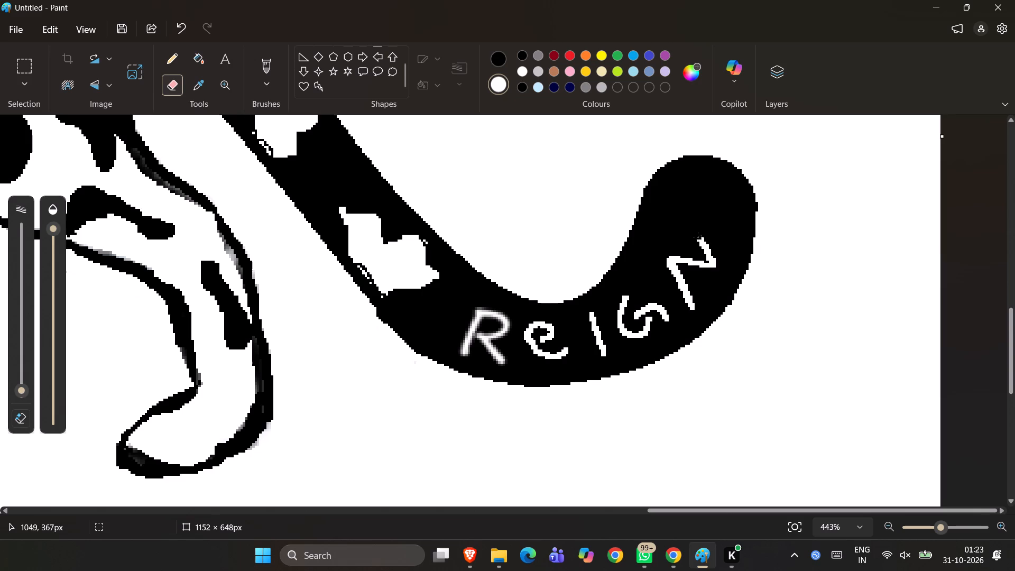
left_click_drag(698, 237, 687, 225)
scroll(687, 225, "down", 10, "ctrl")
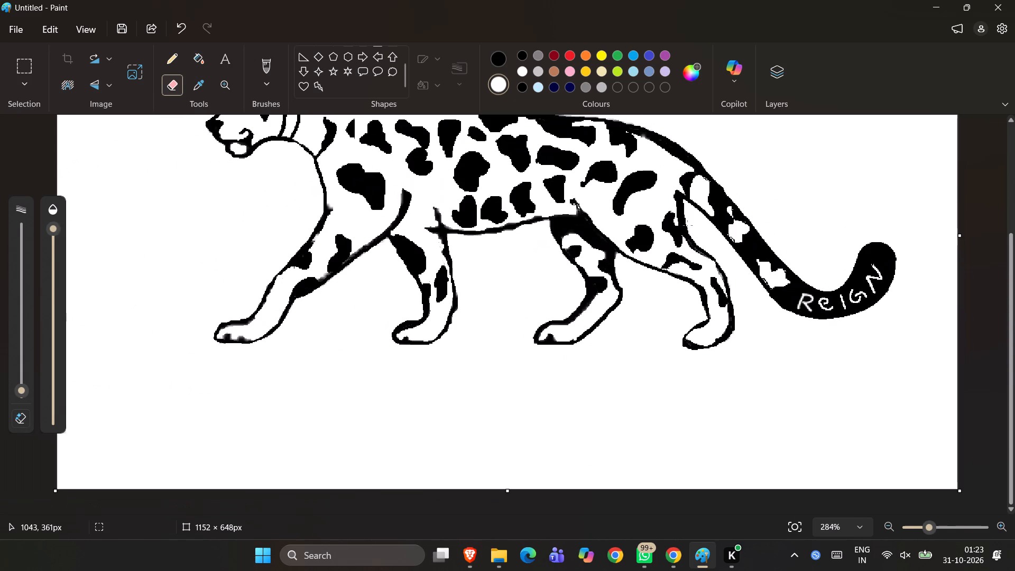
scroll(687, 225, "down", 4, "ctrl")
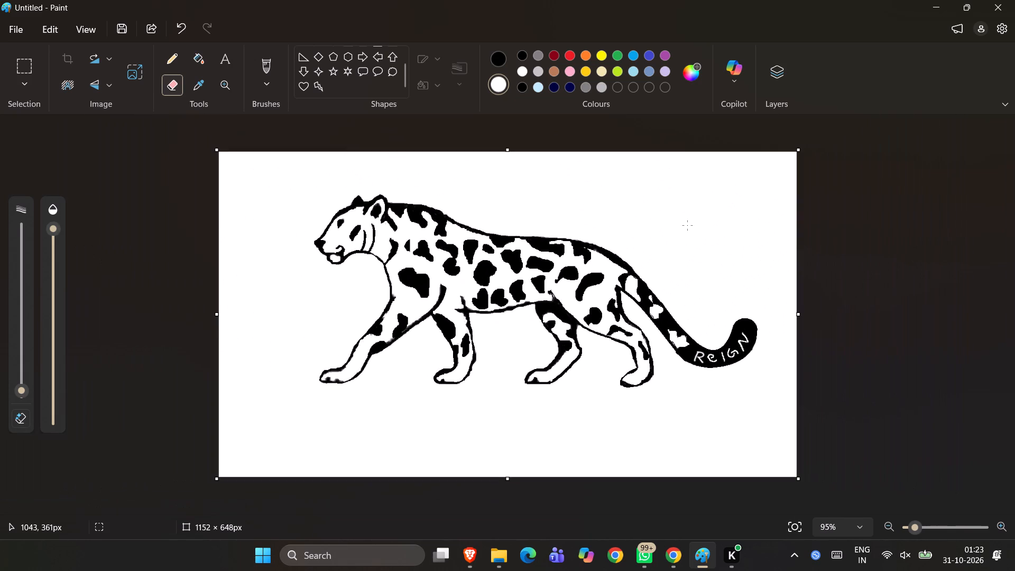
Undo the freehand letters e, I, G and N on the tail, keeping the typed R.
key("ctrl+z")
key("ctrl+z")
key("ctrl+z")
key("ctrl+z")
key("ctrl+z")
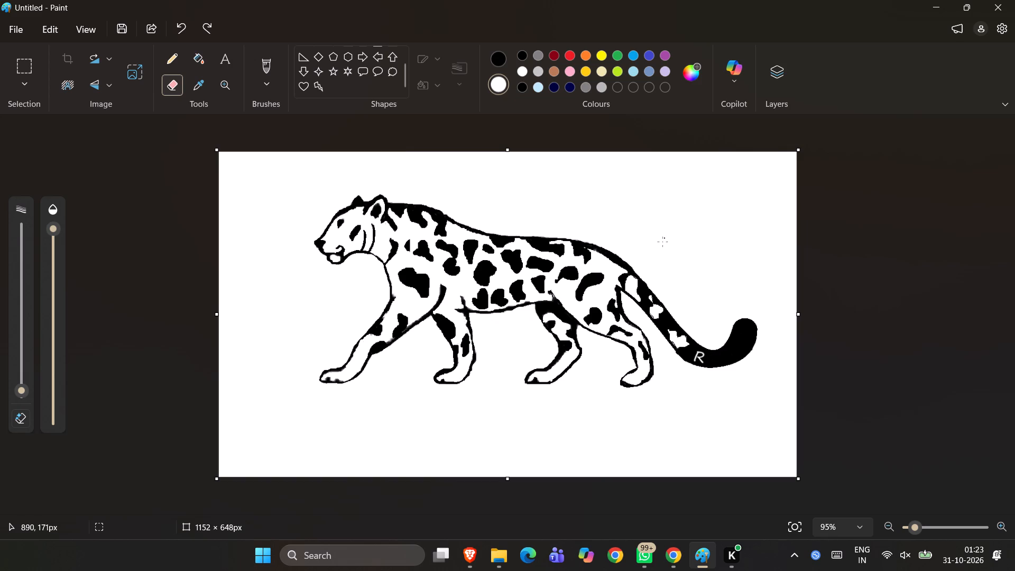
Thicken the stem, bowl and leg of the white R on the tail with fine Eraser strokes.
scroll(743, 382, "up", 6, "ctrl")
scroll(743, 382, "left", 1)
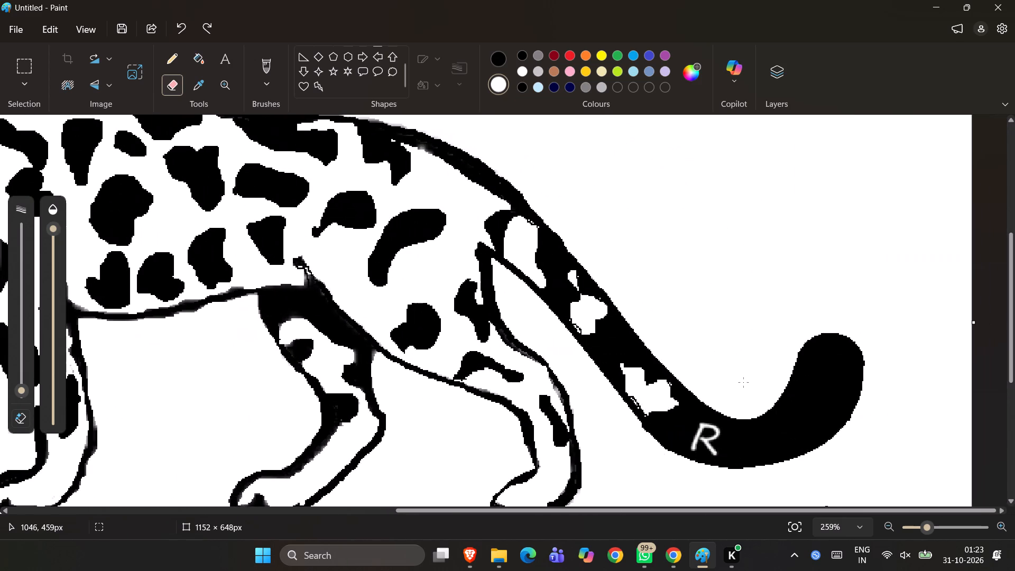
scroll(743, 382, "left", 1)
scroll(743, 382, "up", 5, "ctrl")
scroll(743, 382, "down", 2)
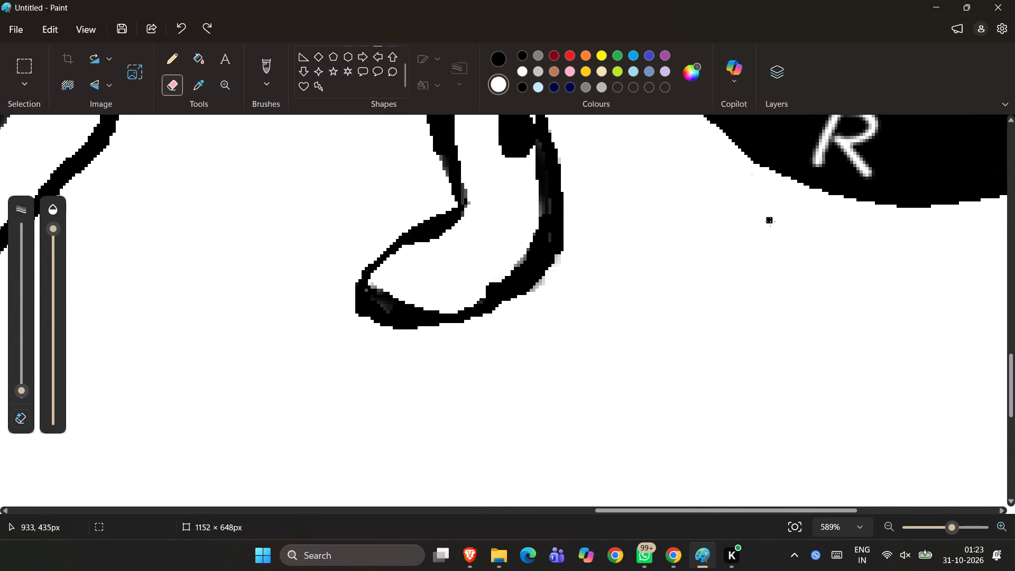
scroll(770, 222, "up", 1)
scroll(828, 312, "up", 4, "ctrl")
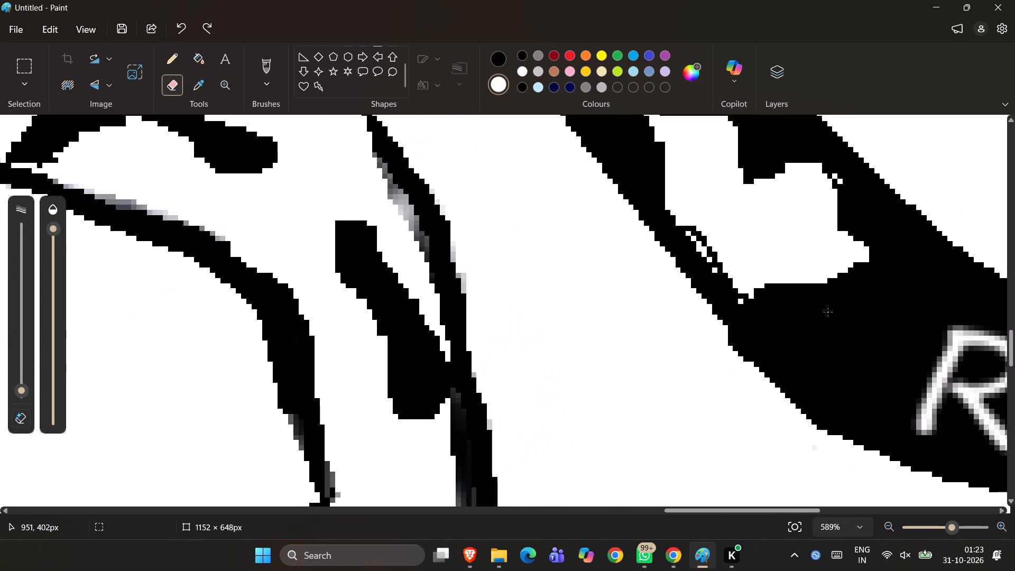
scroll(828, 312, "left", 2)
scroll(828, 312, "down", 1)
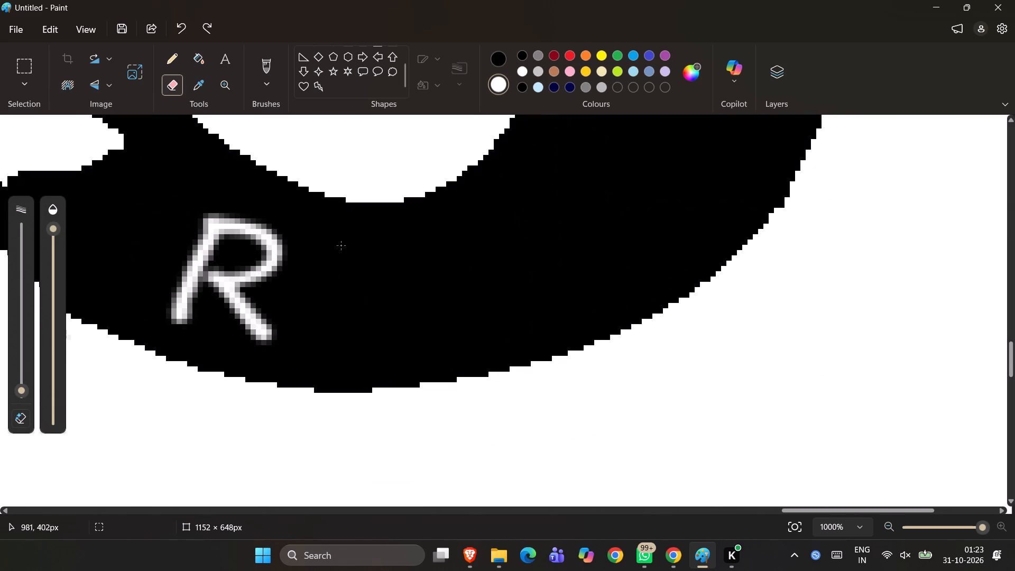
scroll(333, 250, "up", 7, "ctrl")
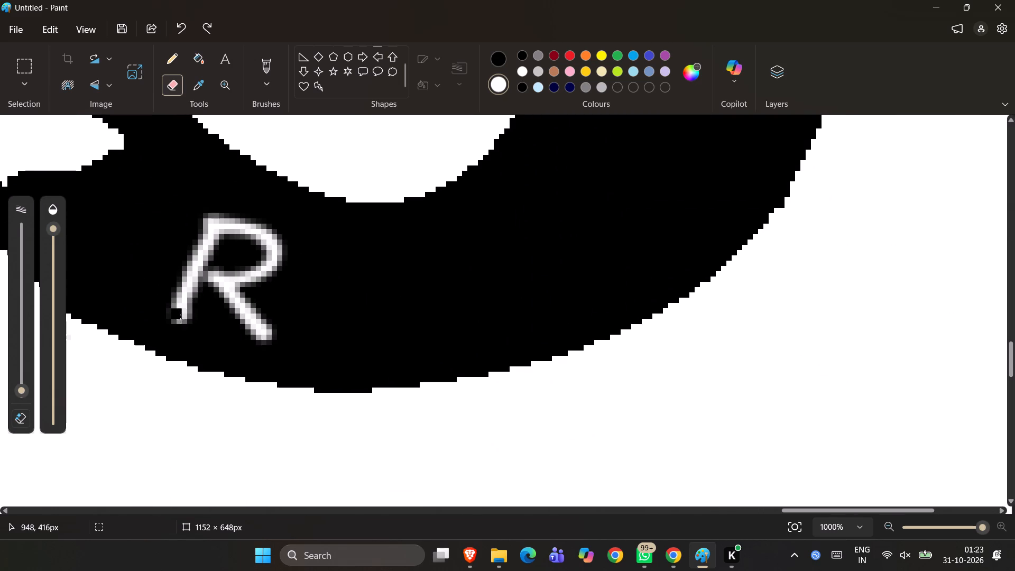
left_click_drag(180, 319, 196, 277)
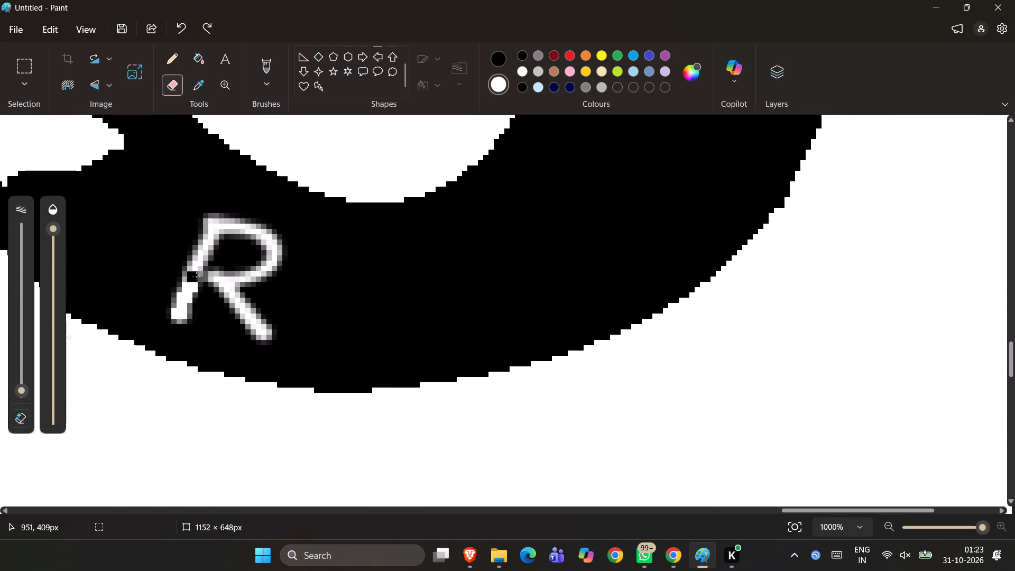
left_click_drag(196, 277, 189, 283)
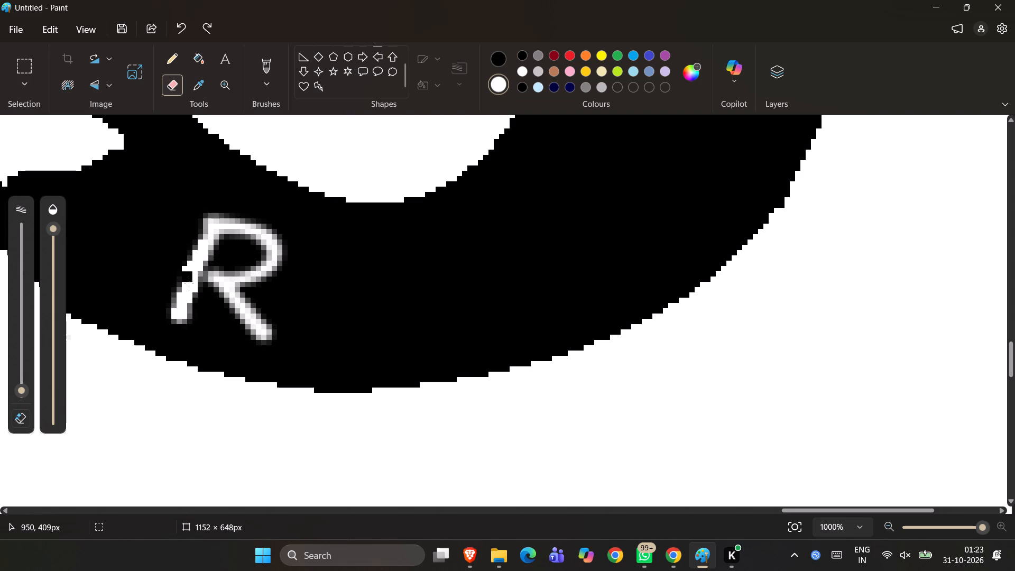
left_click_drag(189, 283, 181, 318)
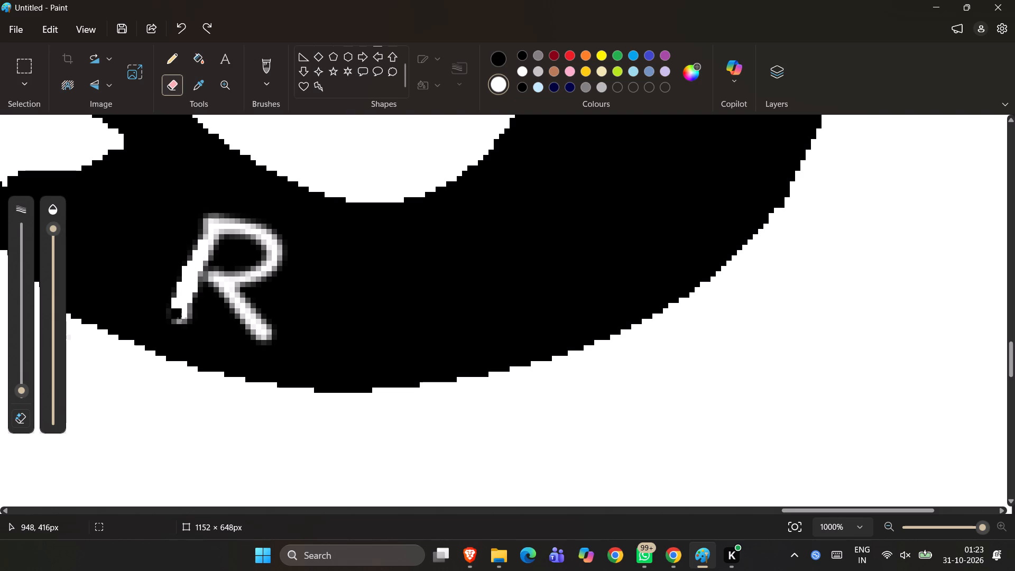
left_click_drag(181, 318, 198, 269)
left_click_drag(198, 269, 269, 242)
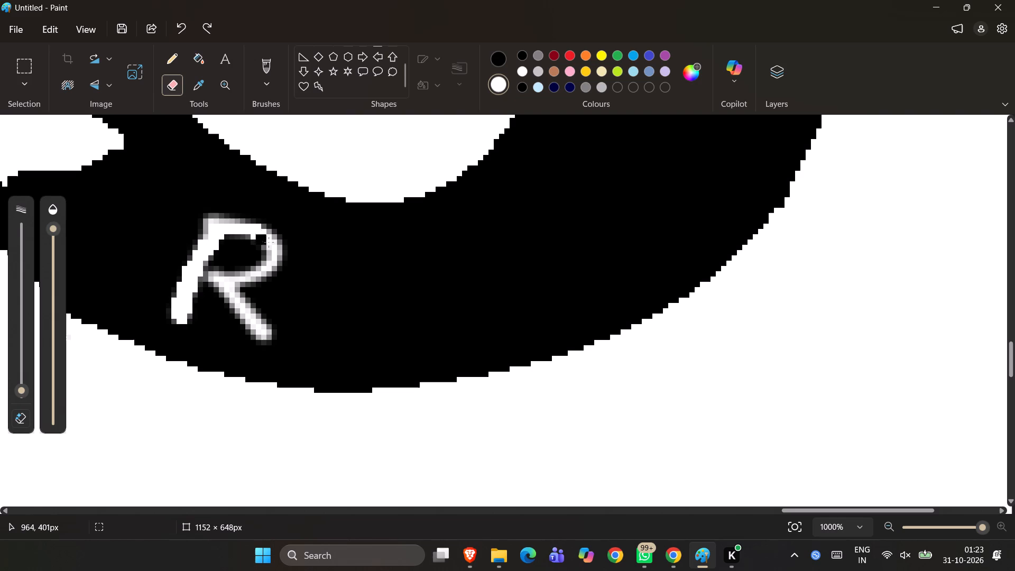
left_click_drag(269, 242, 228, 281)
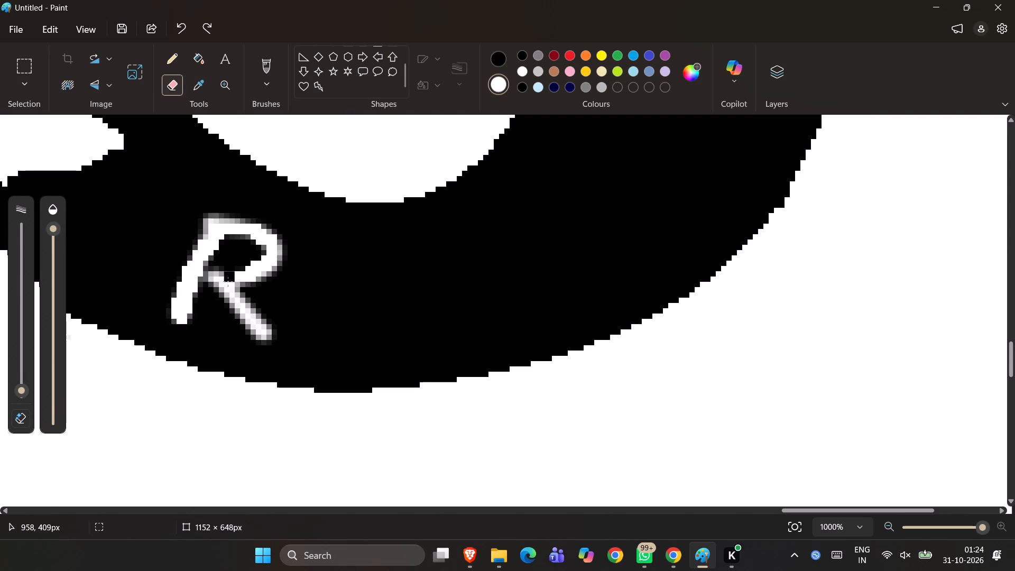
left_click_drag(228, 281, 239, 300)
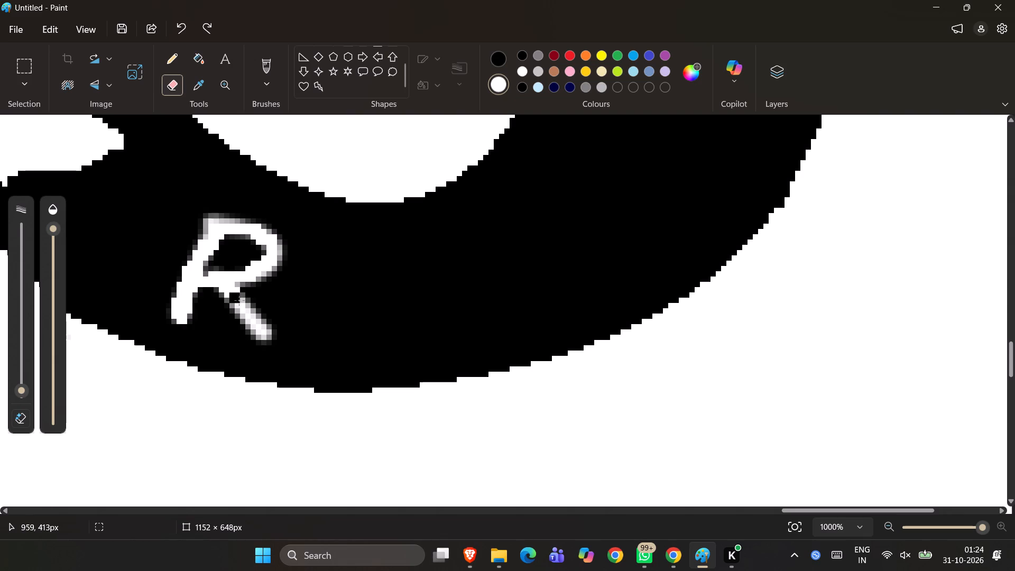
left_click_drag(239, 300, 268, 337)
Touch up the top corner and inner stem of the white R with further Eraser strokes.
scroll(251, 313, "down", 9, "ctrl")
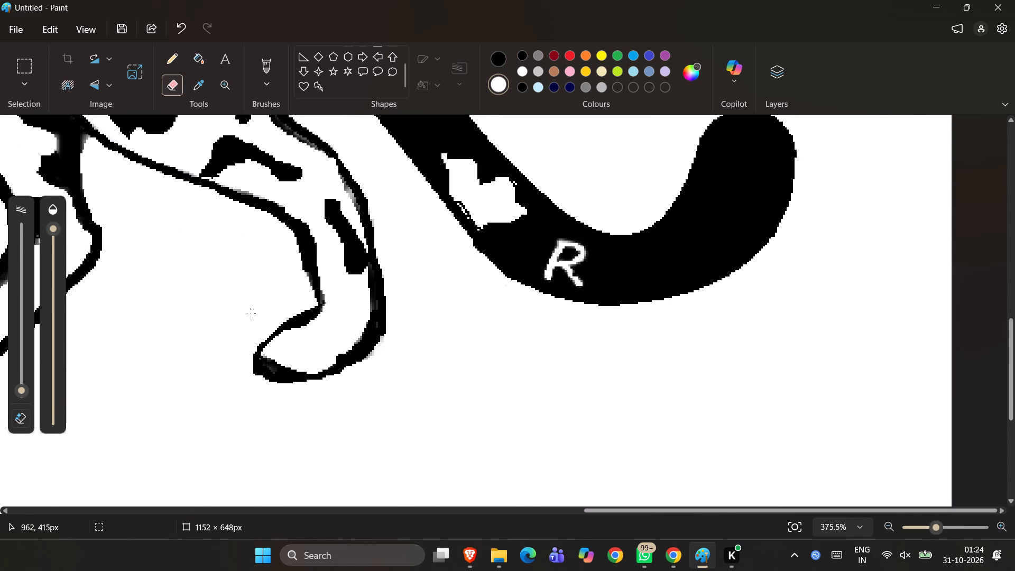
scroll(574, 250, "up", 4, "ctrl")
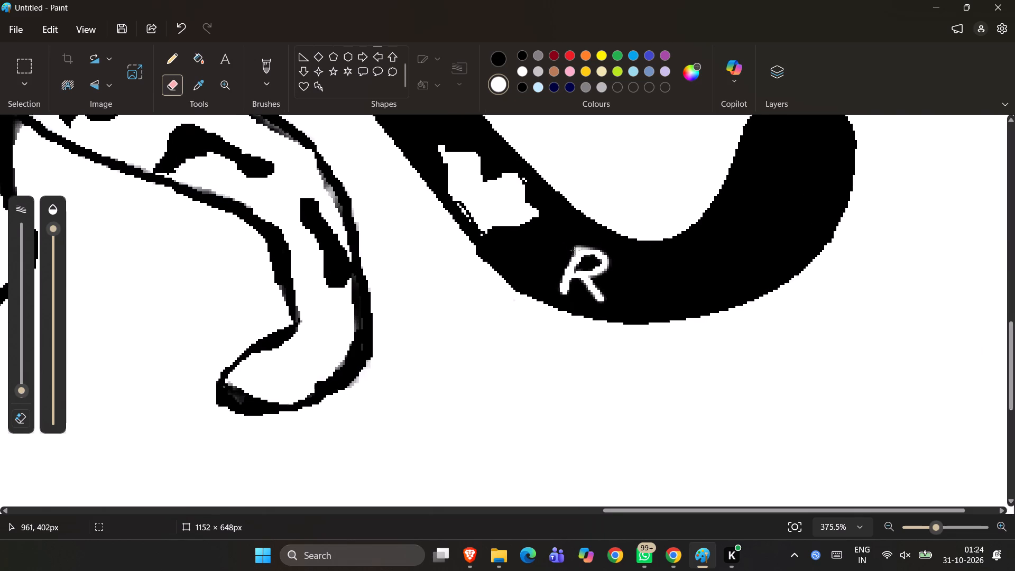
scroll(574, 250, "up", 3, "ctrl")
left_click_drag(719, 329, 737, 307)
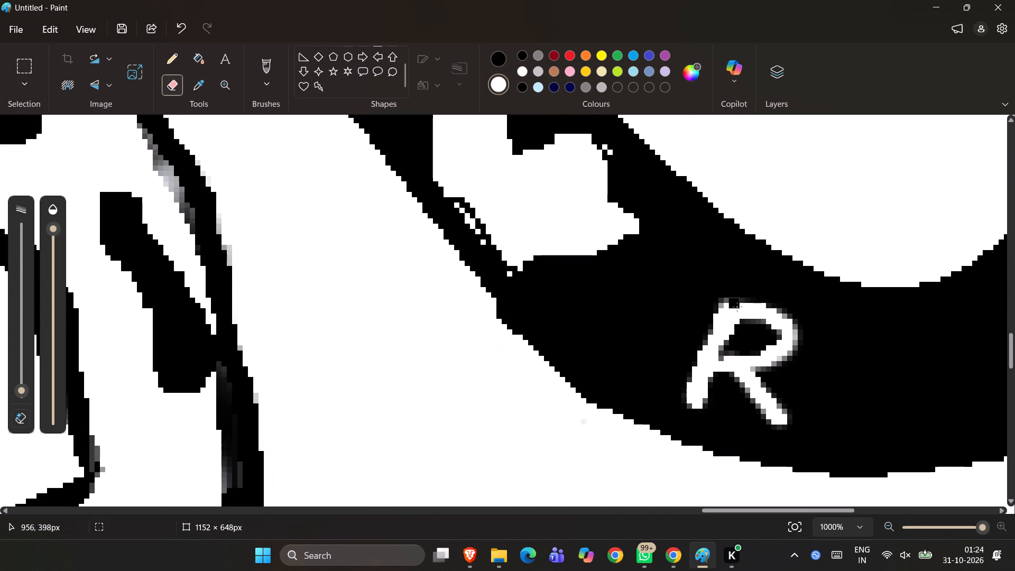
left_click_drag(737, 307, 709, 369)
Undo the thickening strokes and the typed R on the black tail.
key("ctrl+z")
key("ctrl+z")
key("ctrl+z")
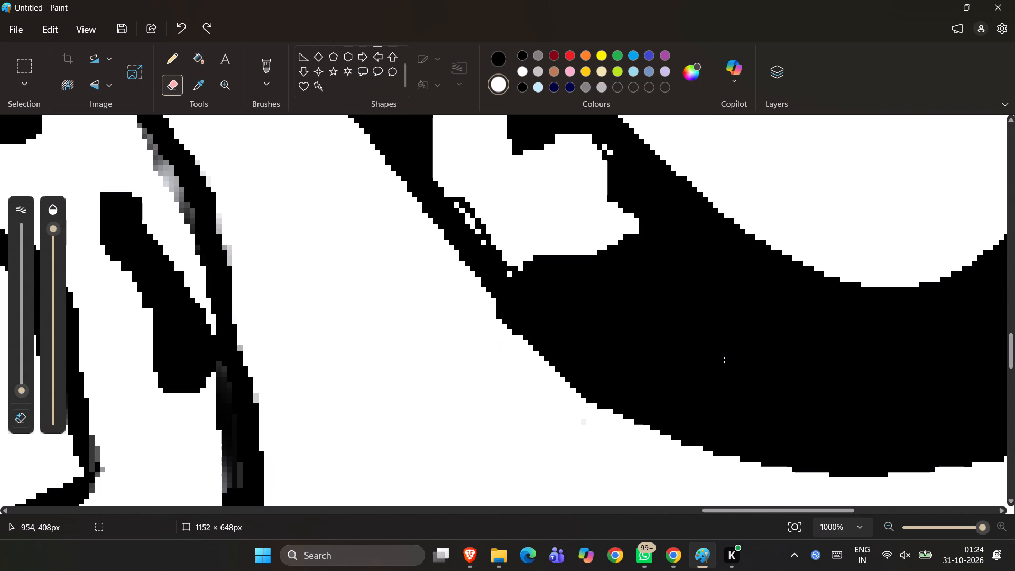
Fill the stray white specks around the edges of the tail's middle white patch with black.
scroll(724, 358, "down", 8, "ctrl")
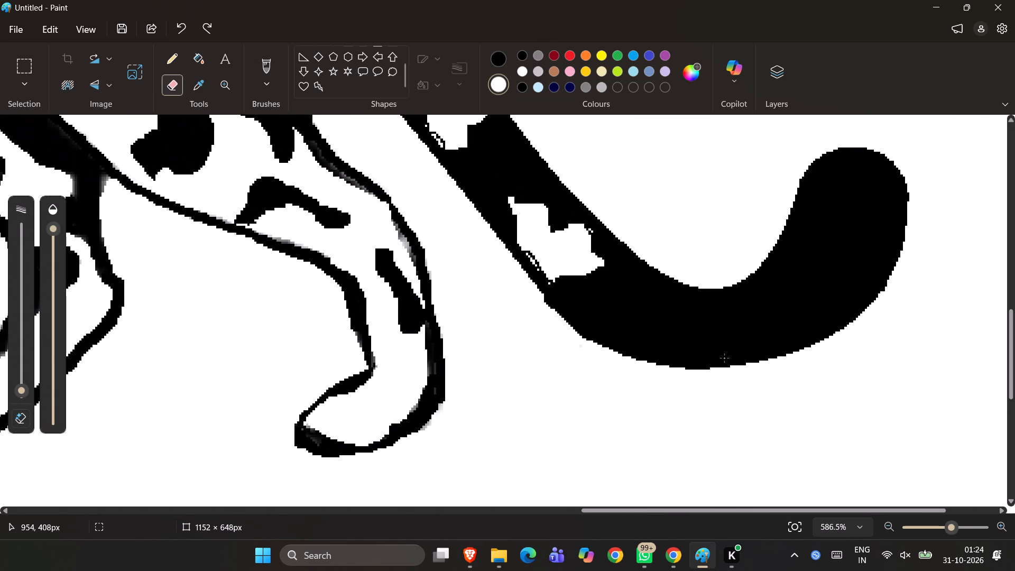
scroll(724, 358, "down", 5)
scroll(724, 358, "down", 3, "ctrl")
scroll(724, 358, "down", 5)
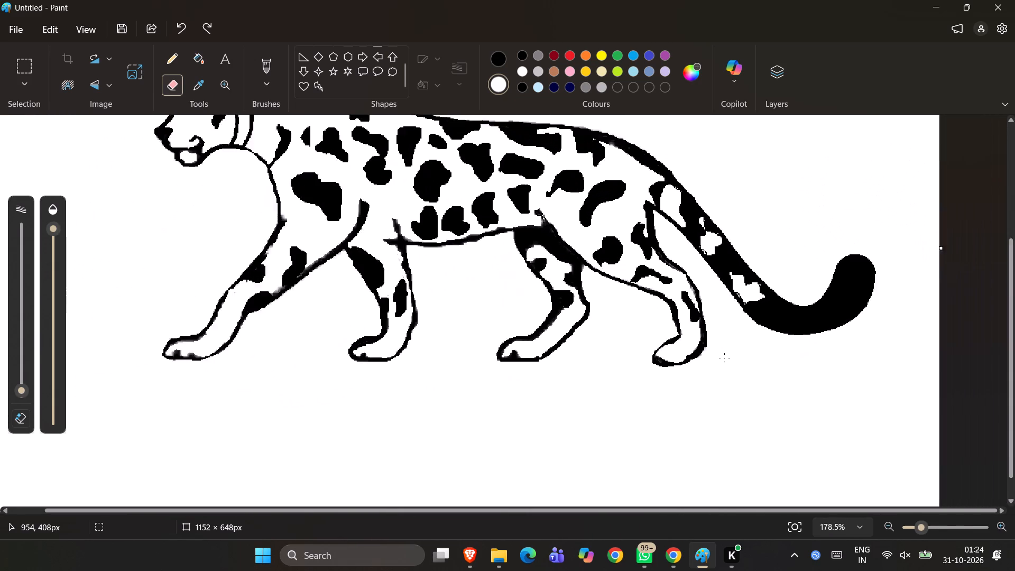
scroll(743, 393, "up", 9, "ctrl")
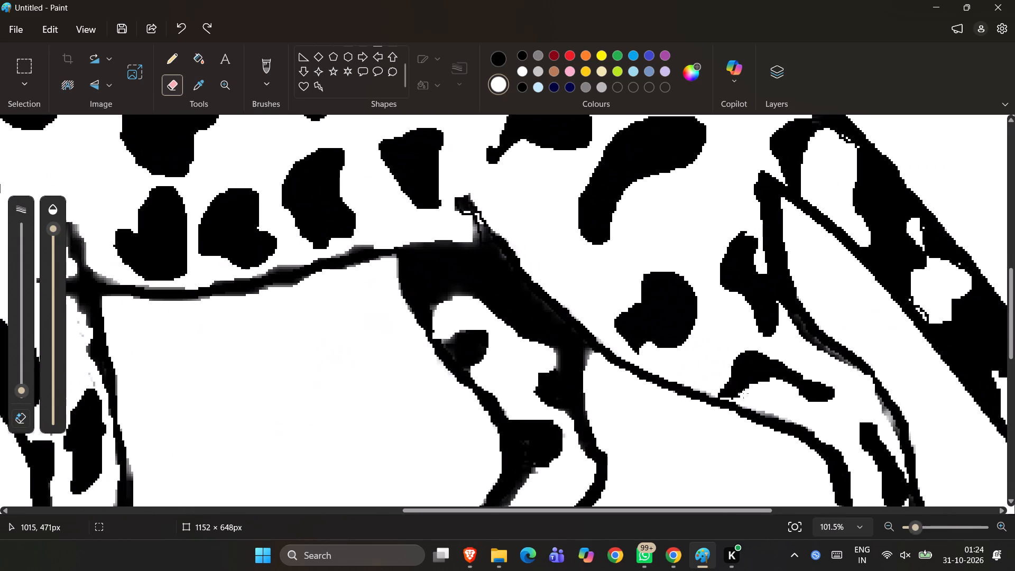
scroll(743, 393, "left", 1)
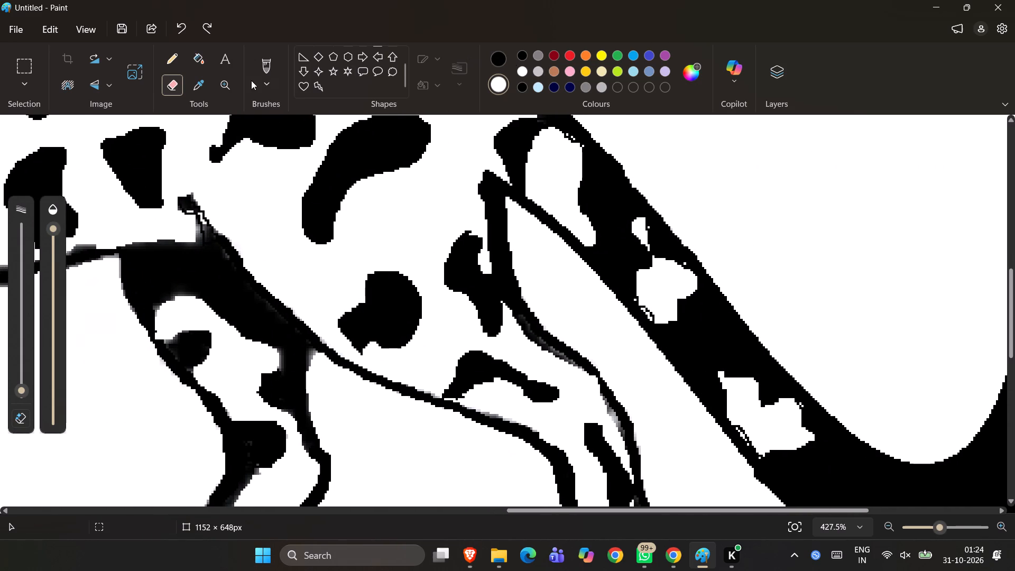
left_click(202, 59)
left_click(496, 55)
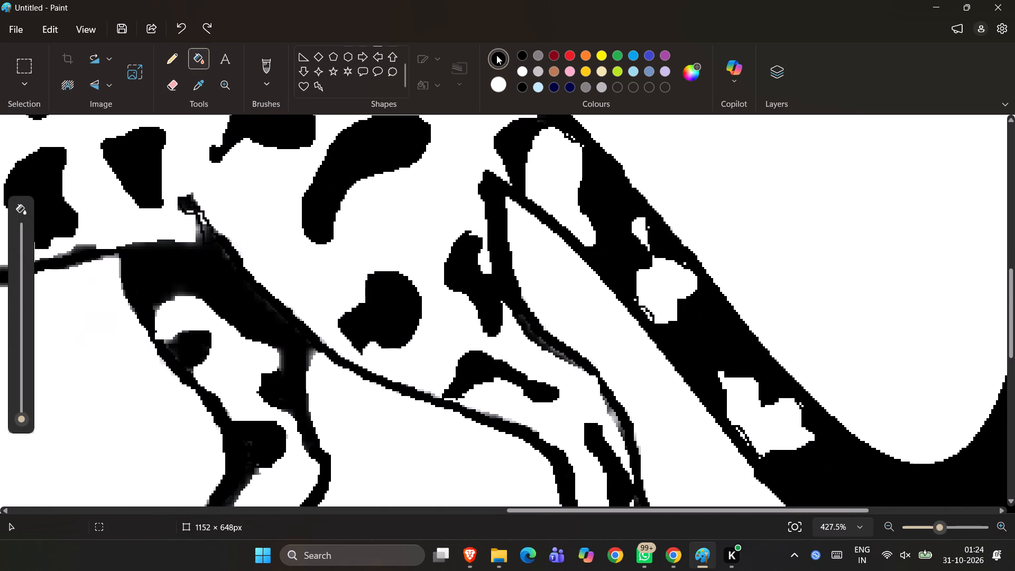
left_click(649, 319)
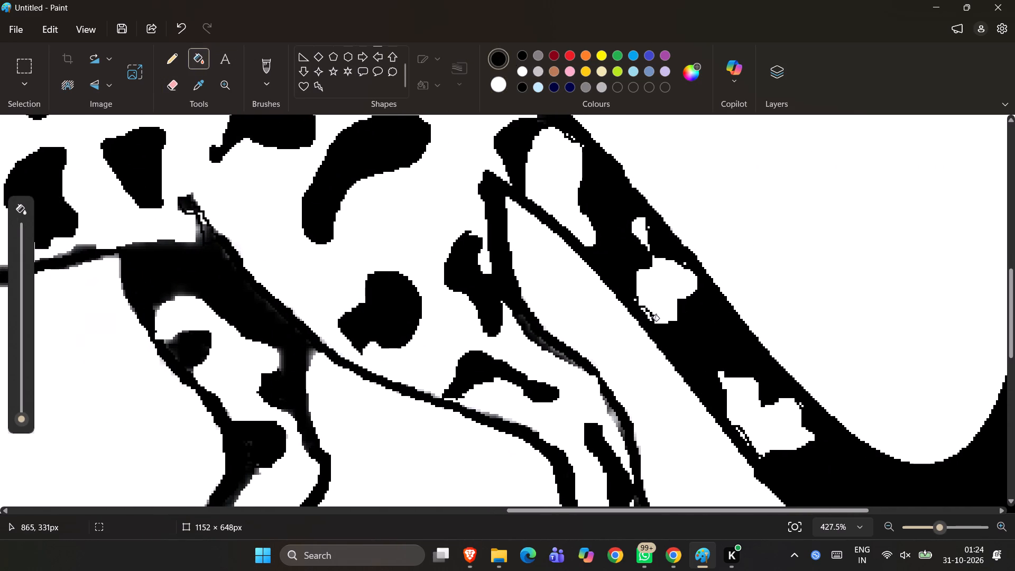
left_click(652, 321)
left_click(648, 317)
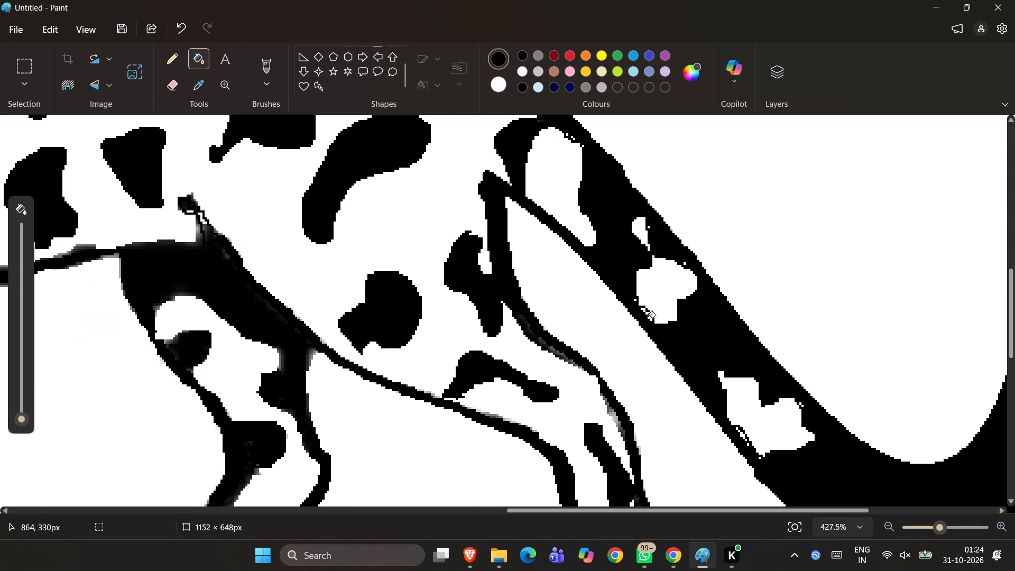
left_click(644, 311)
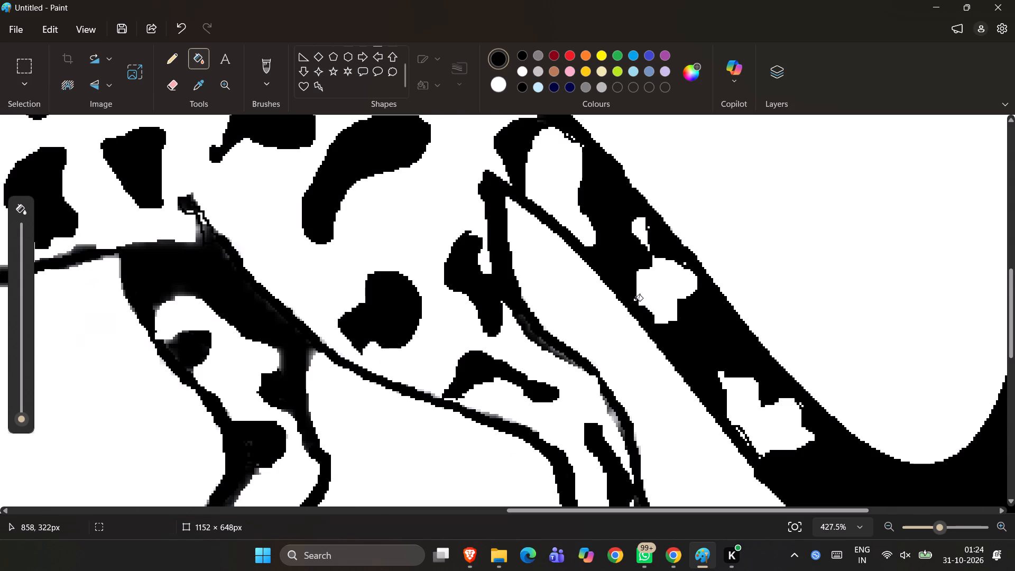
left_click(635, 300)
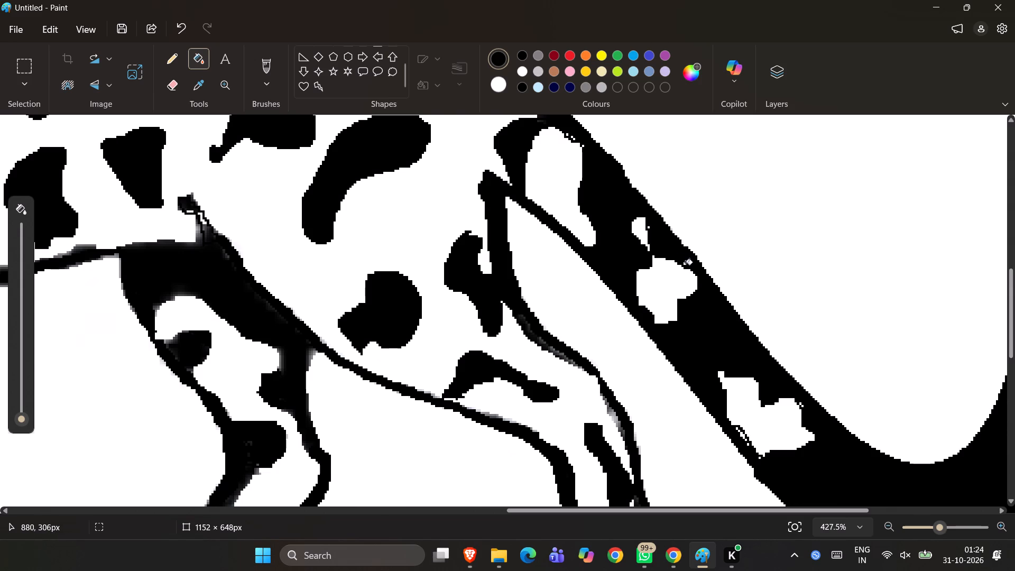
left_click(685, 264)
Fill the stray white specks along the inner edge and bottom tip of the tail's lowest white patch with black.
scroll(648, 227, "down", 6, "ctrl")
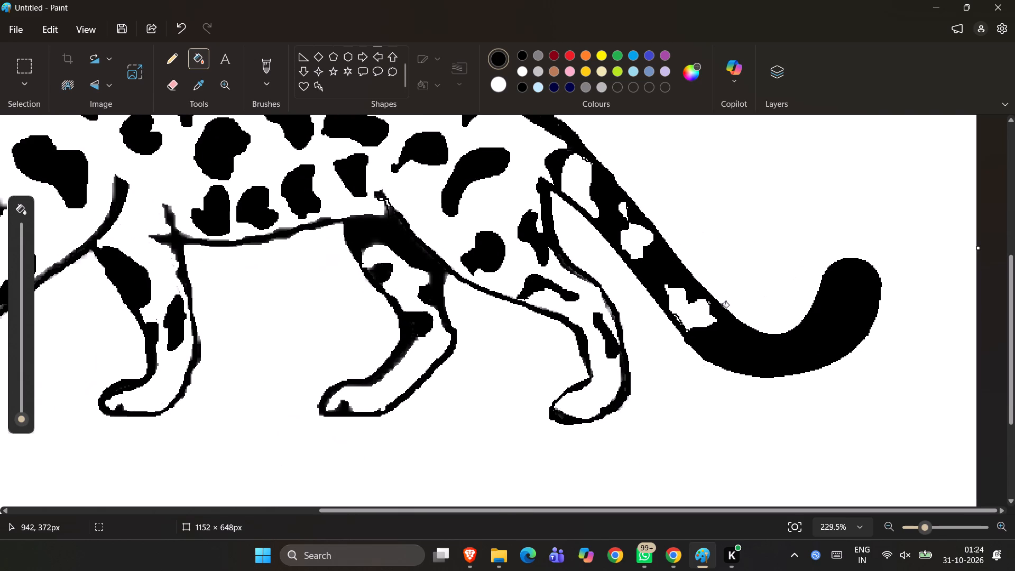
scroll(734, 328, "up", 5, "ctrl")
scroll(734, 328, "down", 1)
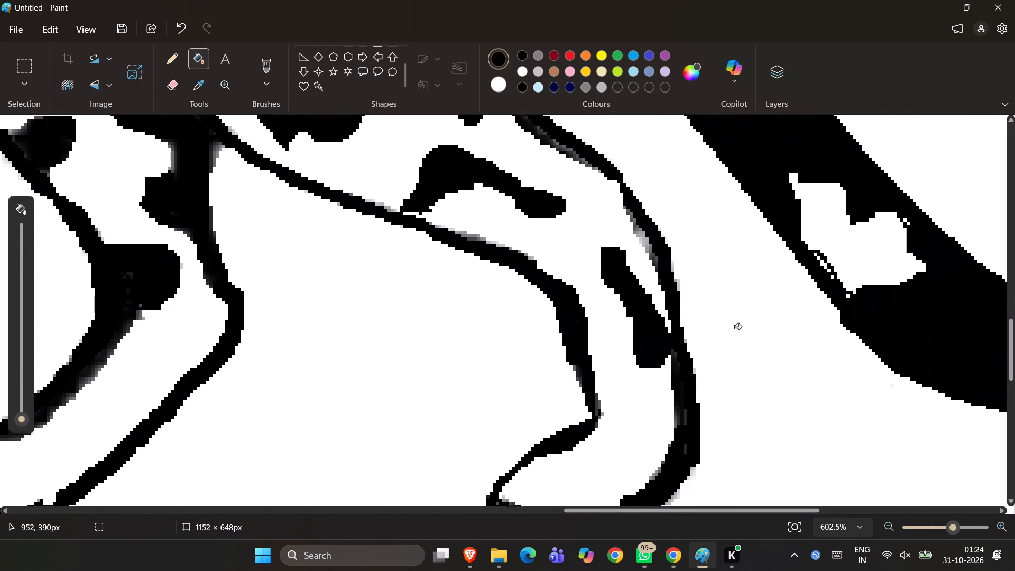
left_click(823, 261)
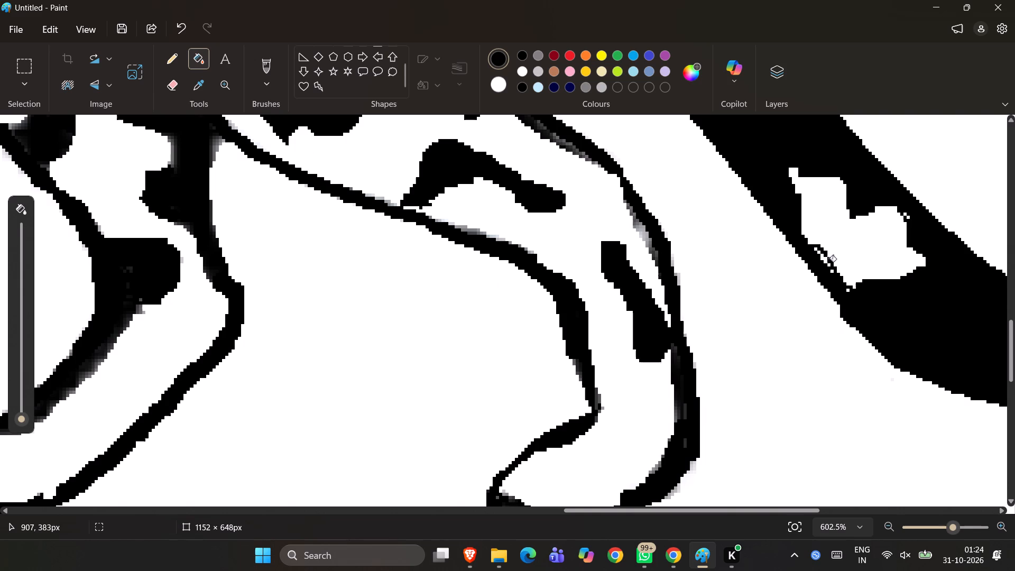
left_click(826, 261)
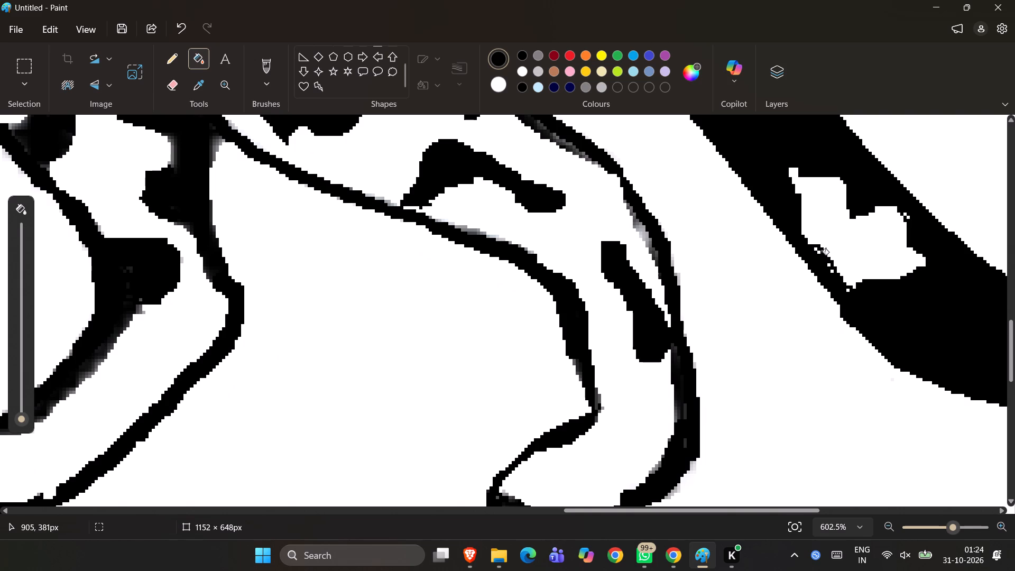
left_click(819, 252)
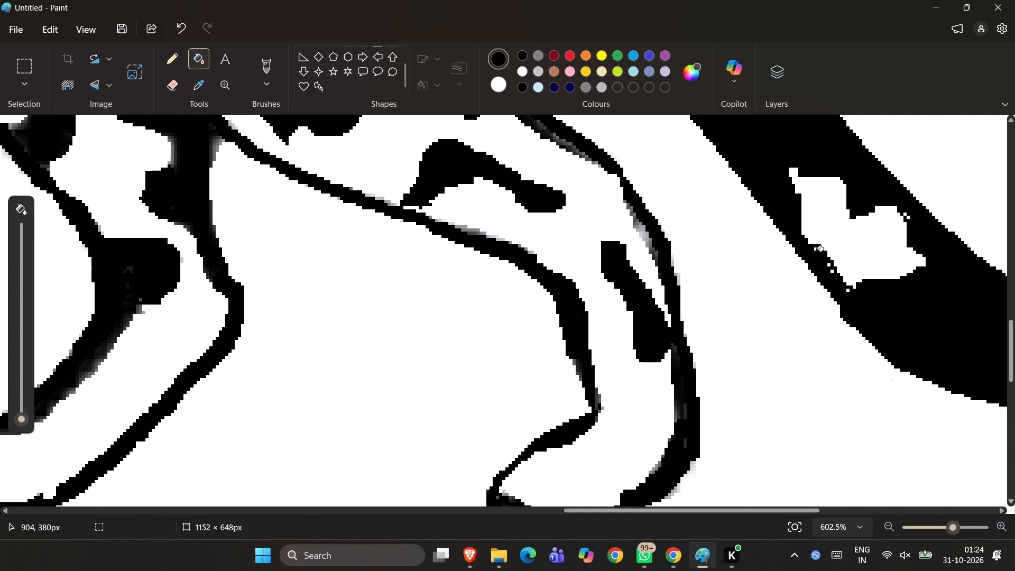
left_click(816, 251)
left_click(816, 250)
left_click(829, 265)
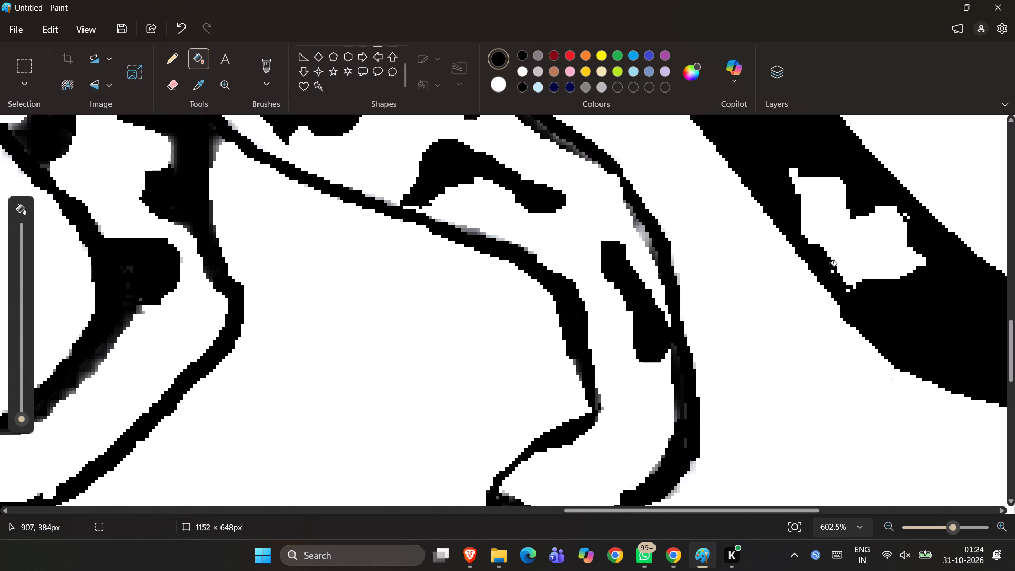
left_click(833, 273)
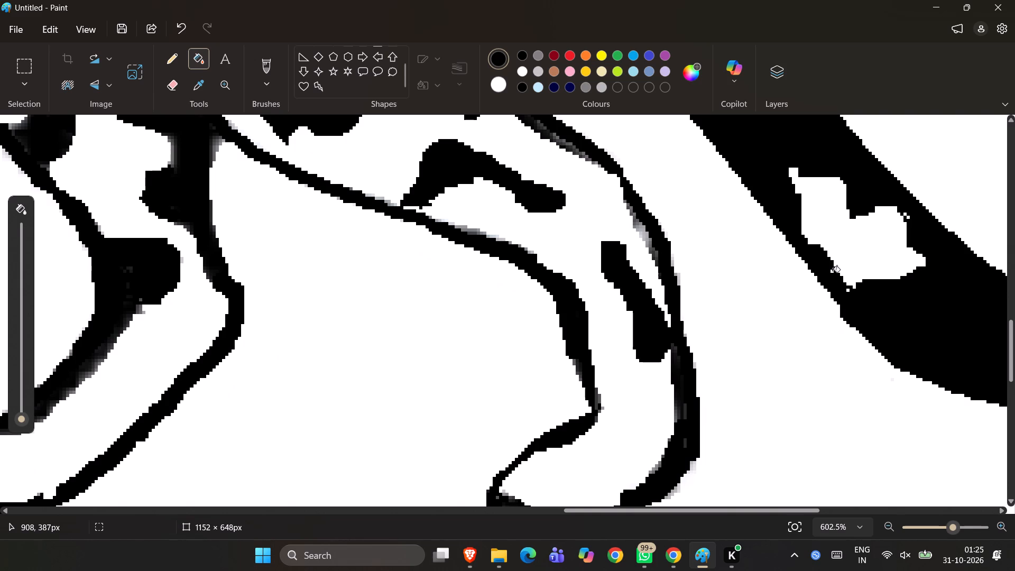
left_click(833, 271)
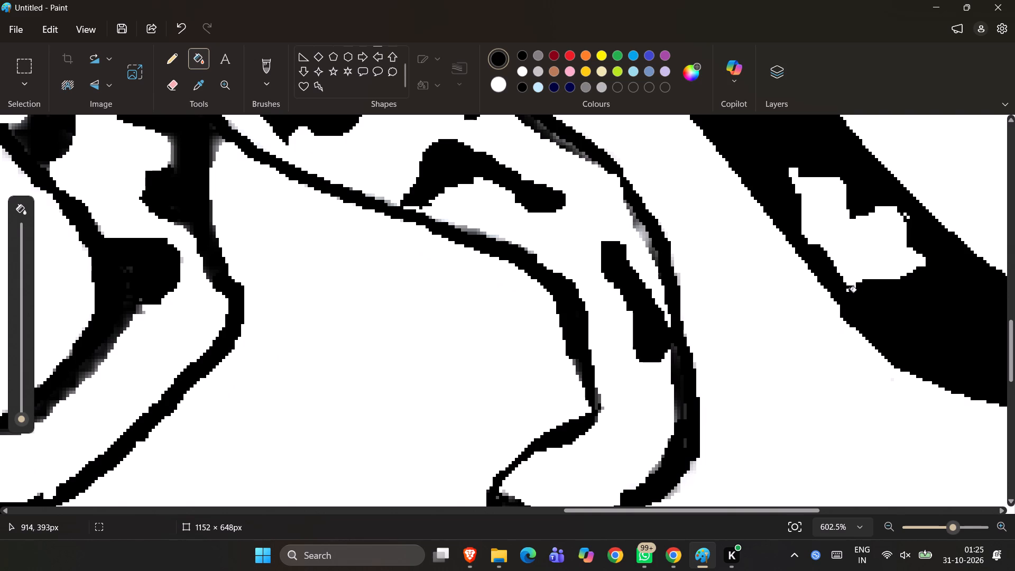
left_click(849, 291)
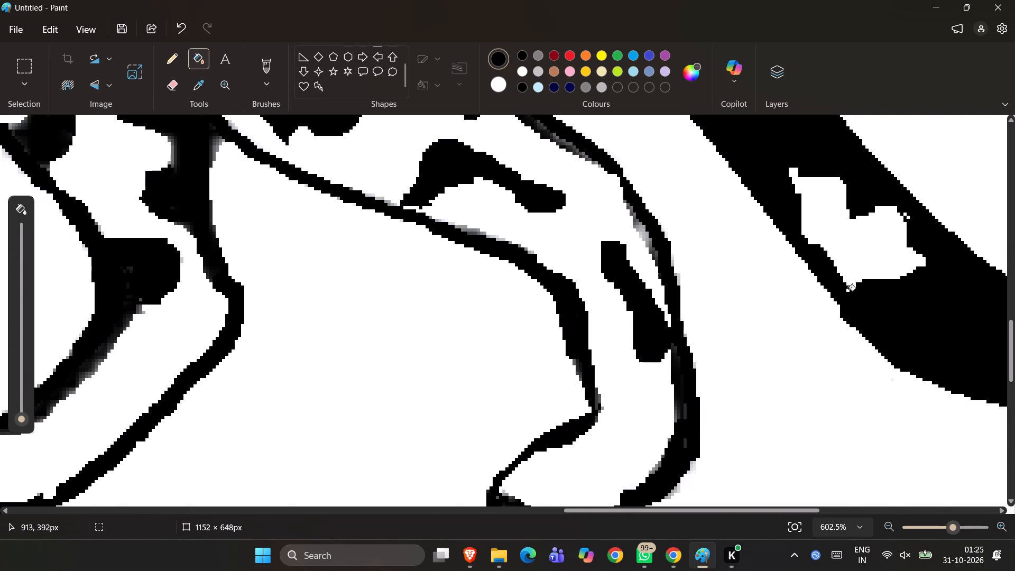
left_click(848, 290)
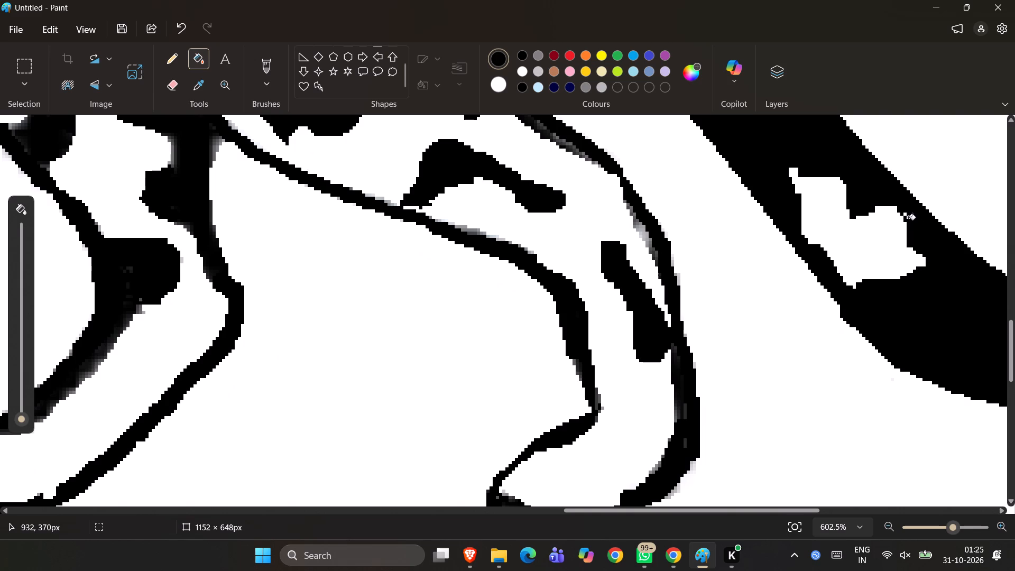
Fill the white specks at the outer upper corner of the tail's lowest white patch with black.
left_click(908, 219)
left_click(909, 218)
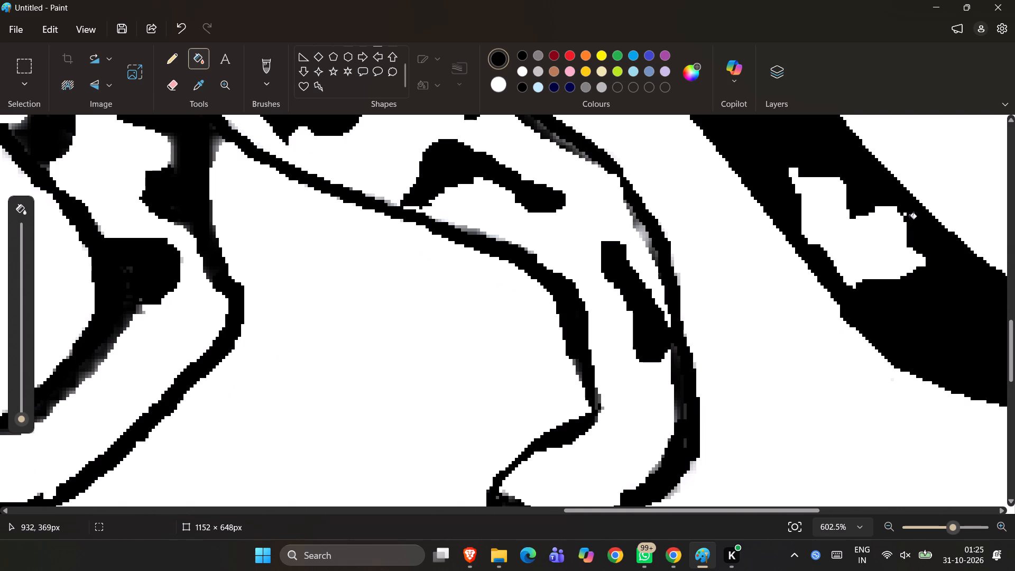
left_click(906, 214)
Place a bold black letter R in Segoe Print size 22 on the white area below the tail.
scroll(906, 214, "down", 8, "ctrl")
scroll(906, 214, "up", 1)
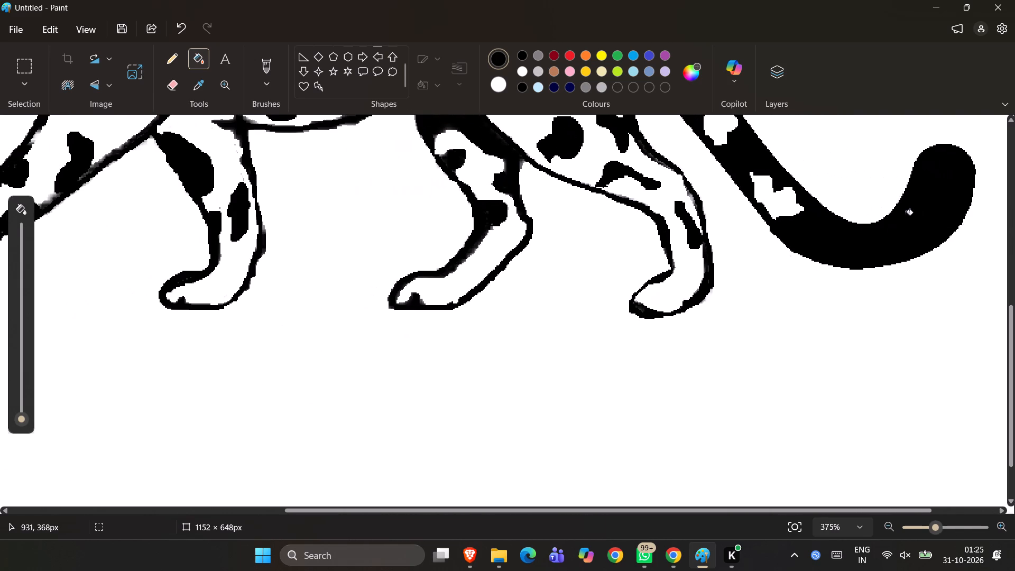
scroll(906, 214, "up", 2)
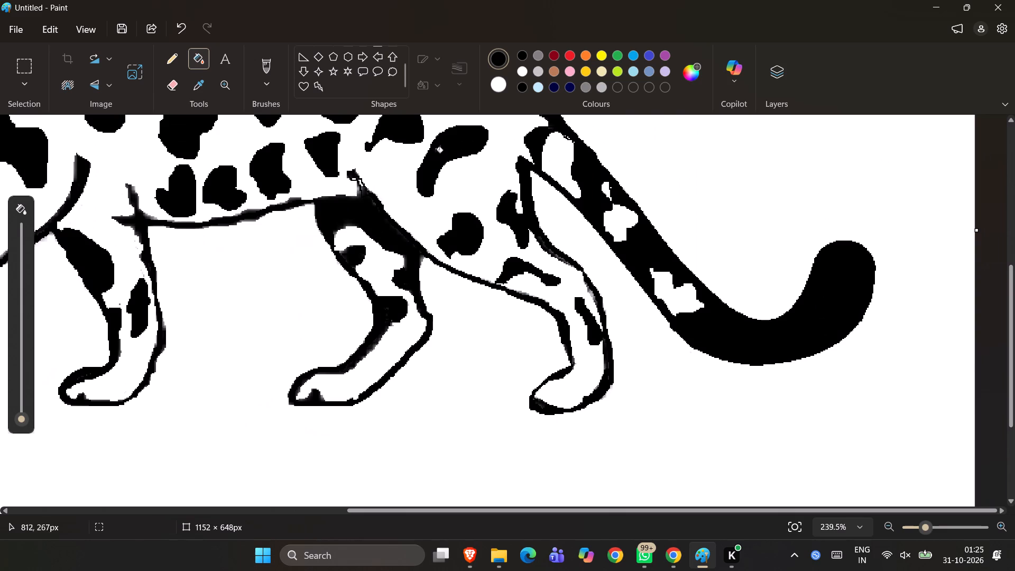
left_click(173, 63)
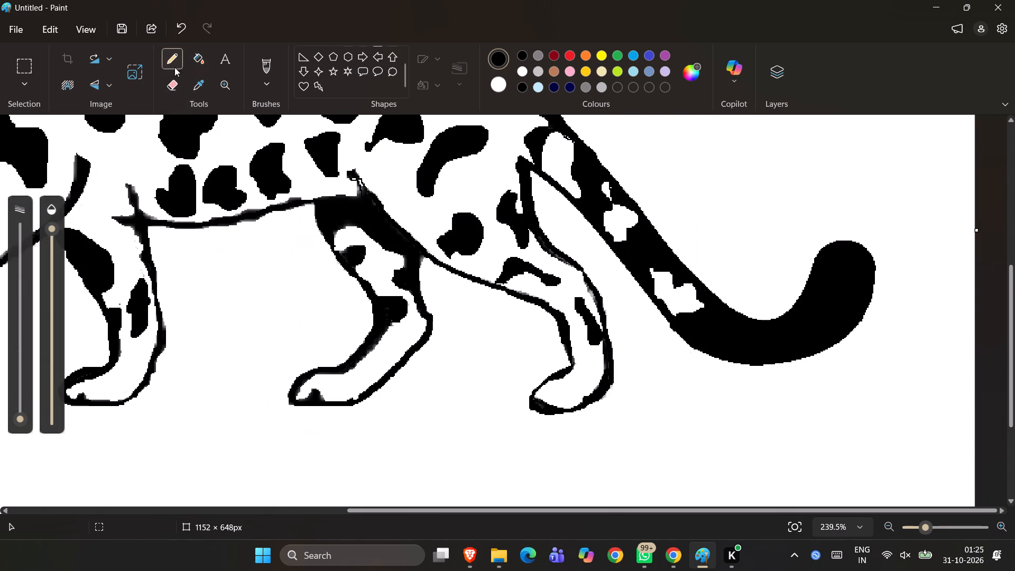
left_click(214, 62)
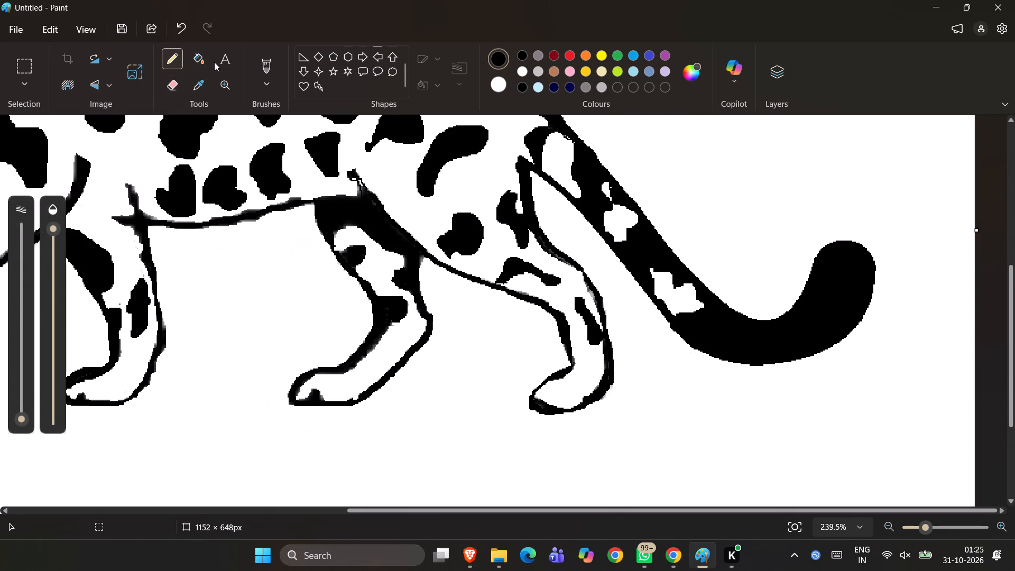
left_click(220, 62)
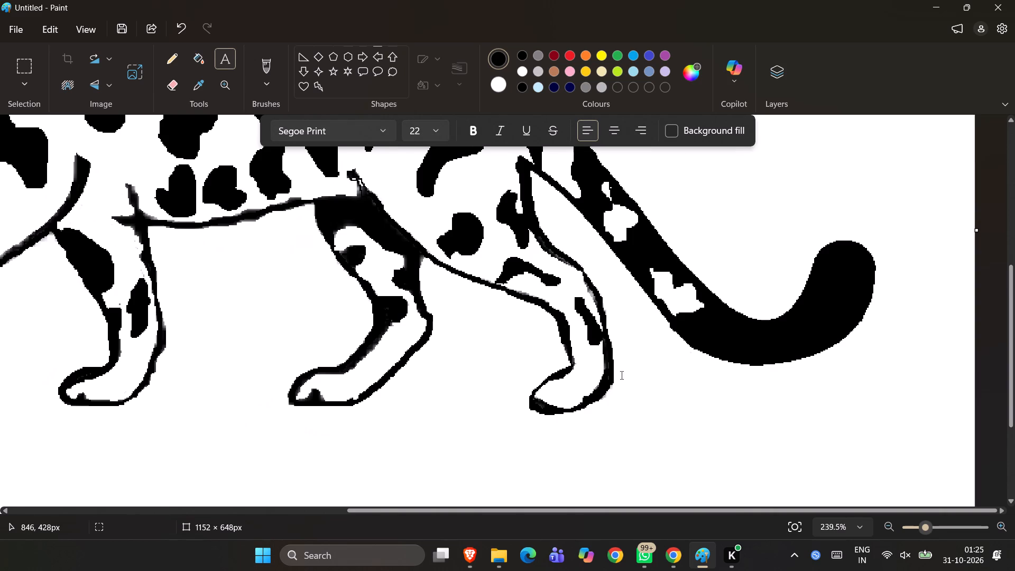
left_click_drag(665, 404, 814, 463)
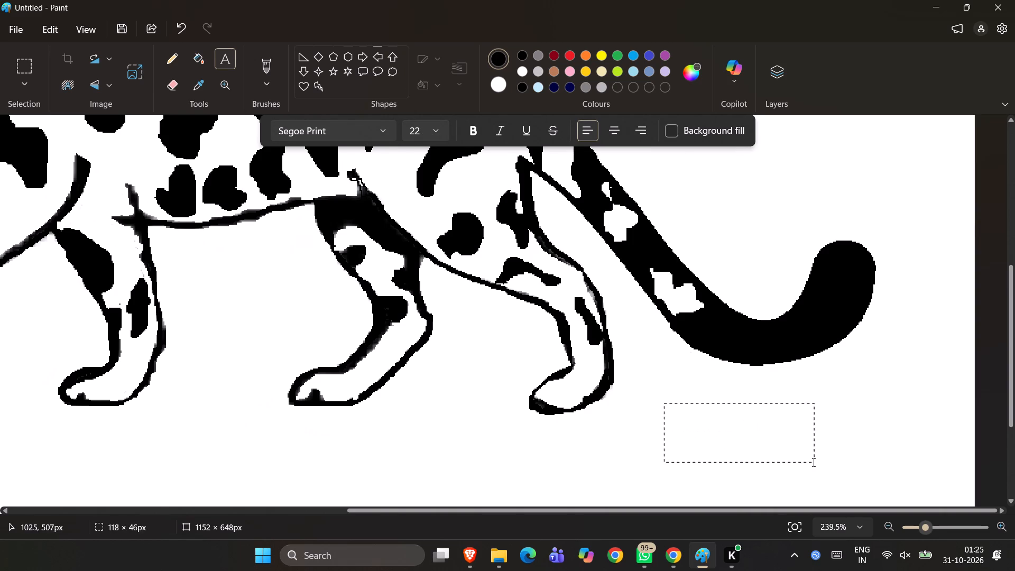
left_click_drag(814, 463, 704, 447)
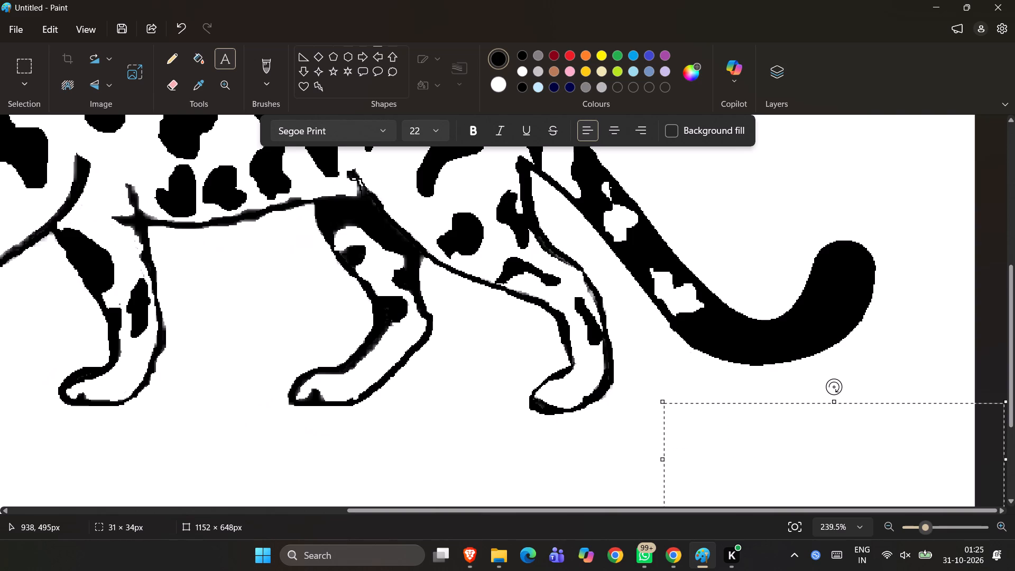
key("r")
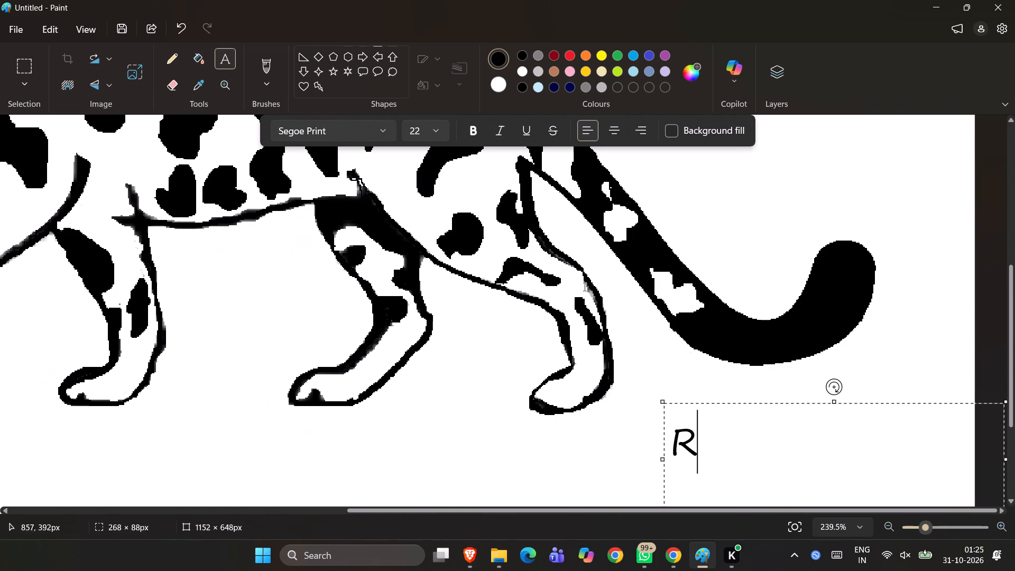
left_click(473, 137)
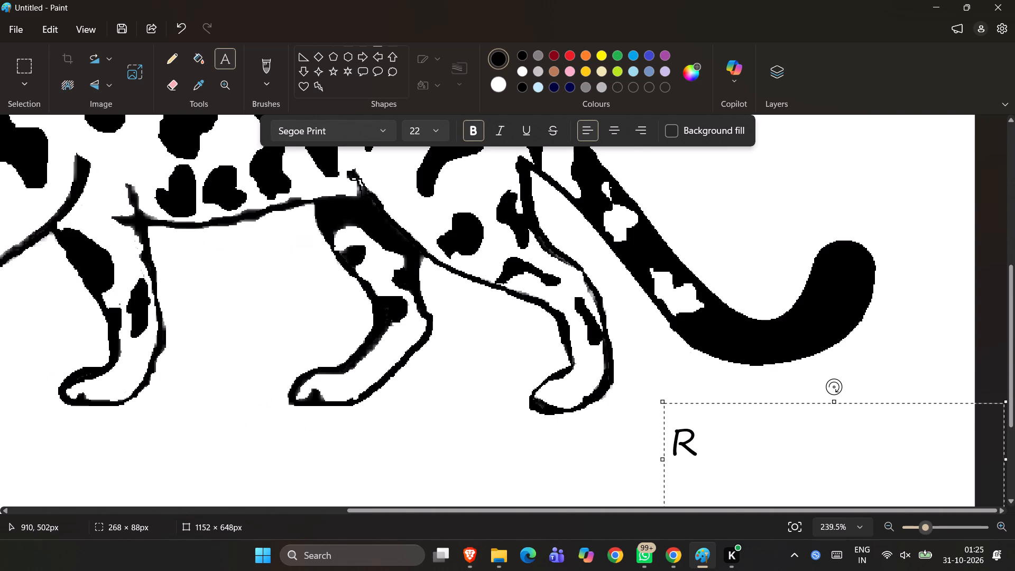
left_click_drag(700, 441, 677, 444)
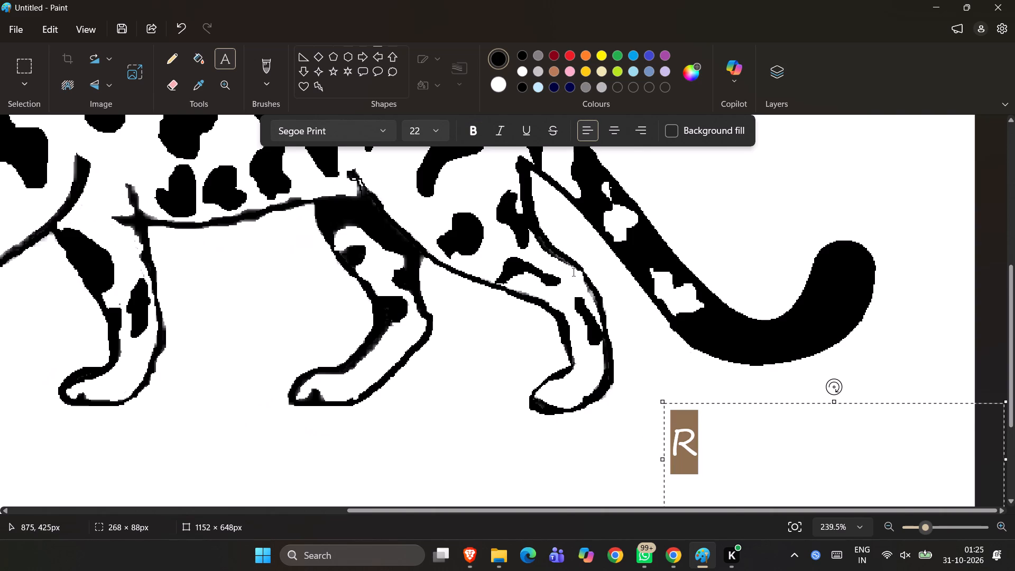
left_click(478, 136)
left_click(705, 390)
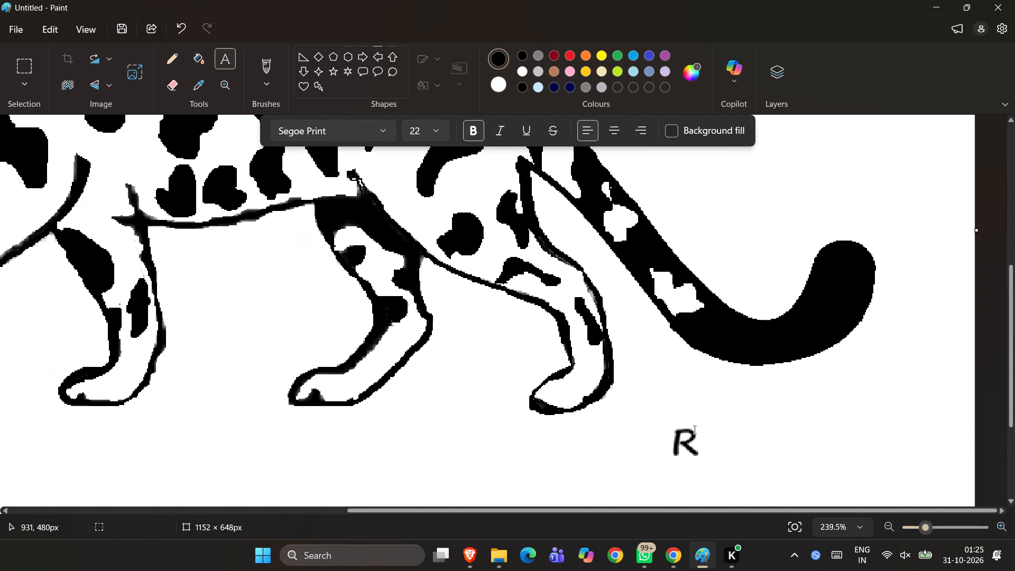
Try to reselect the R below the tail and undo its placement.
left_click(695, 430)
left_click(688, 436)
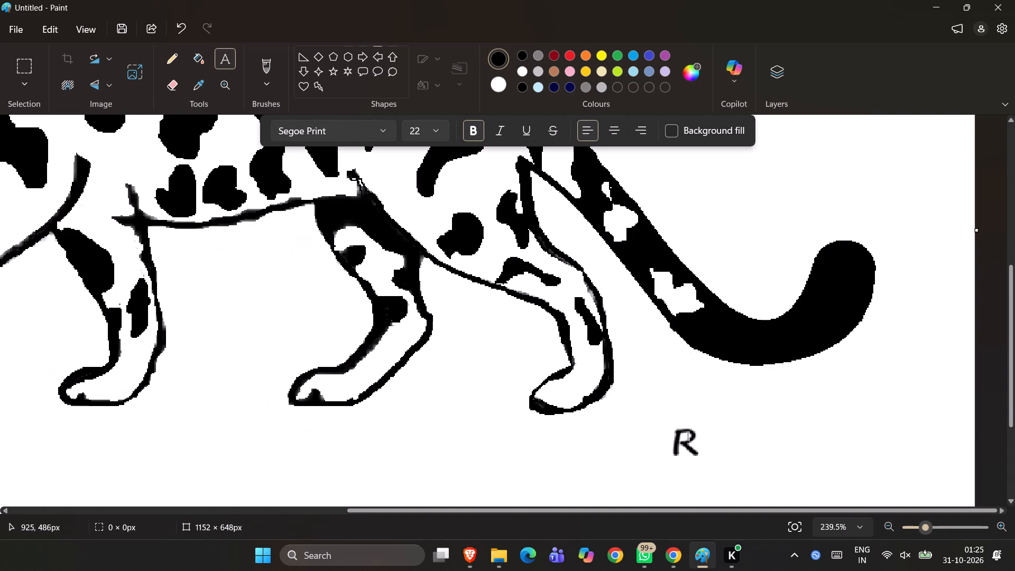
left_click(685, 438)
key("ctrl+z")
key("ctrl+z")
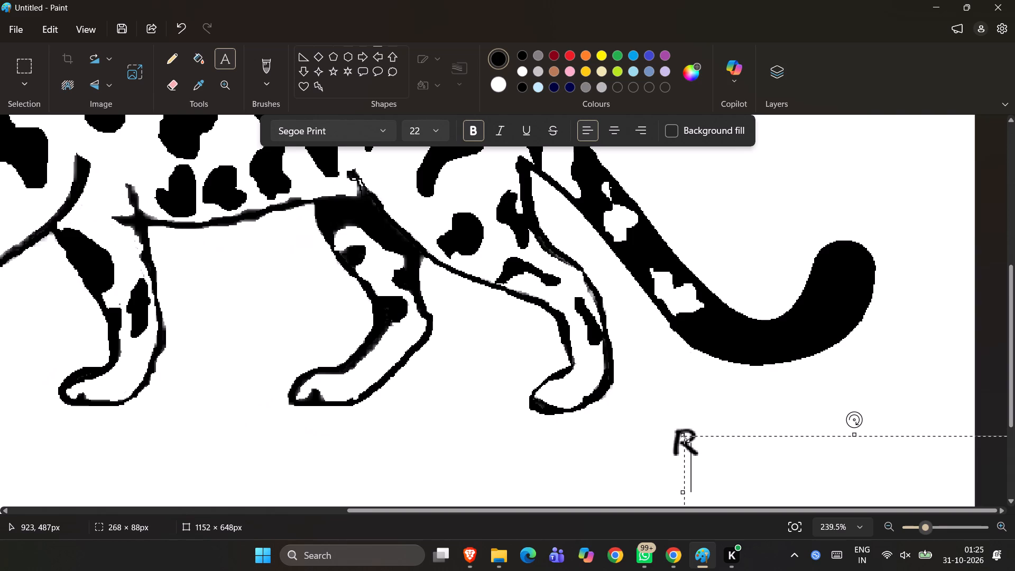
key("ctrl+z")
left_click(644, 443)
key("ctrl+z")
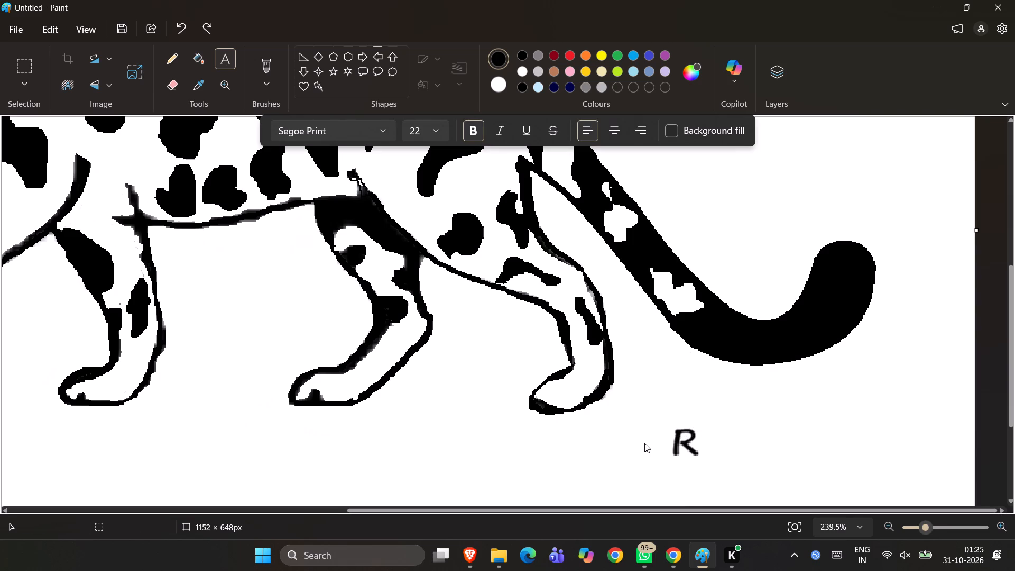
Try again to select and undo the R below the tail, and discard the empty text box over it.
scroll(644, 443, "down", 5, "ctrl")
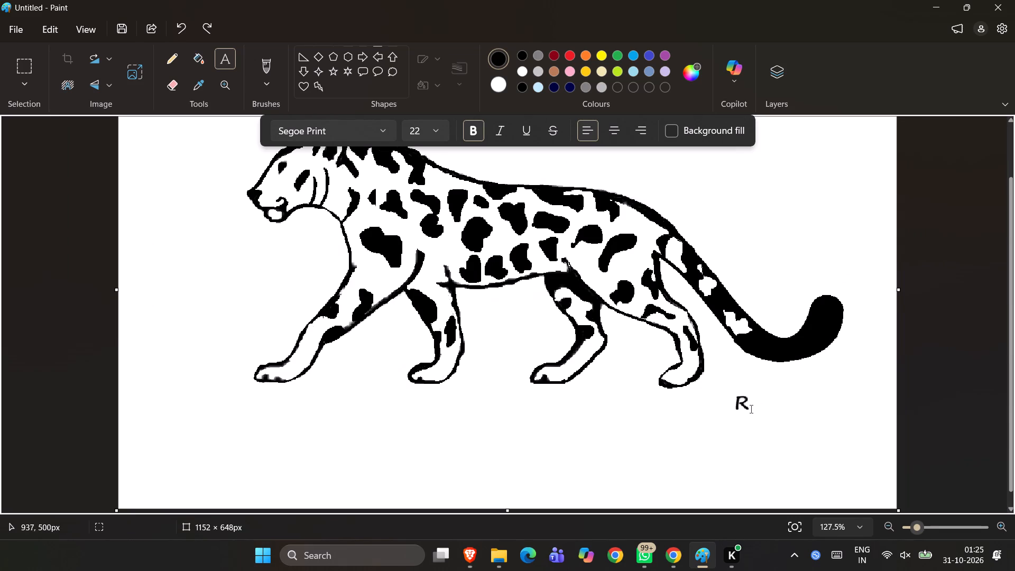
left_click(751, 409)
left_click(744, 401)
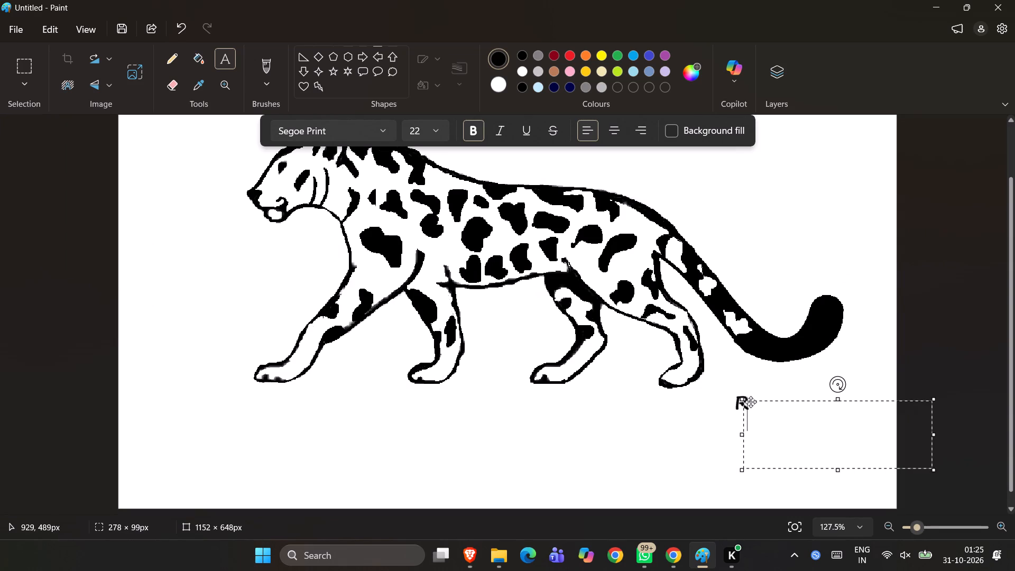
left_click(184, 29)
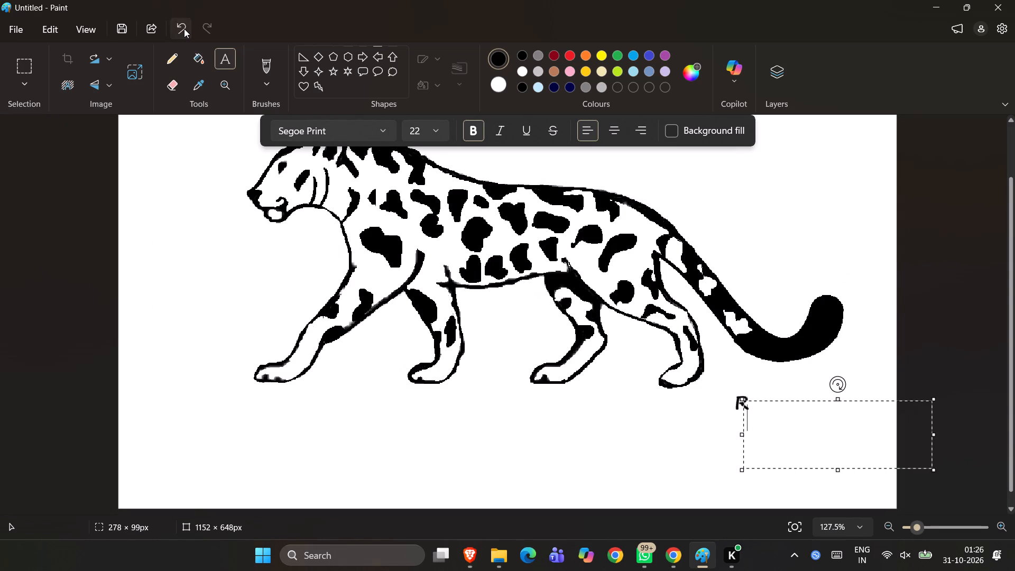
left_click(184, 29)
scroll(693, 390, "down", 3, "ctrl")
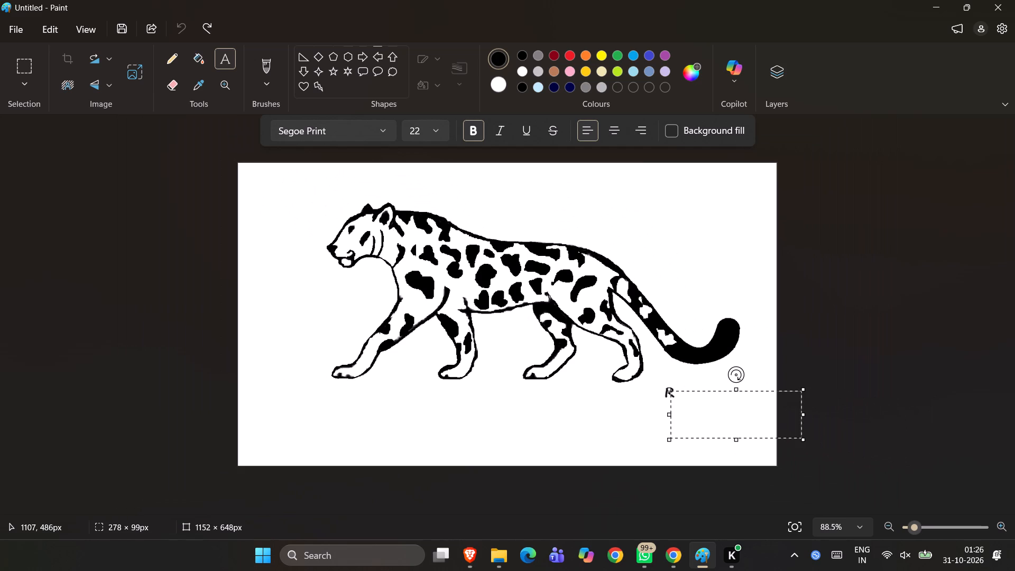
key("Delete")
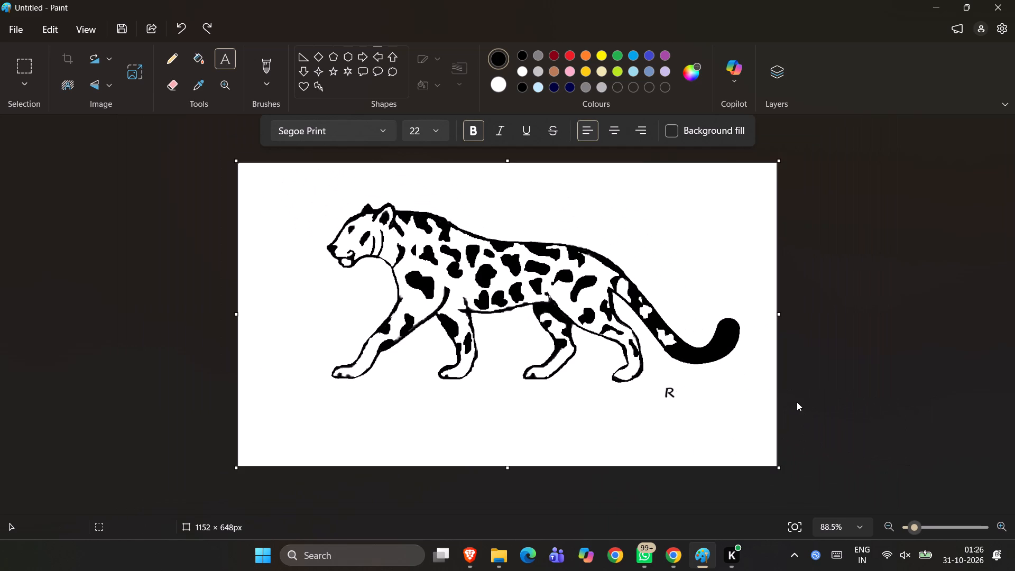
Discard the empty text boxes near the R and erase the letter R completely from the white area below the tail.
left_click(673, 397)
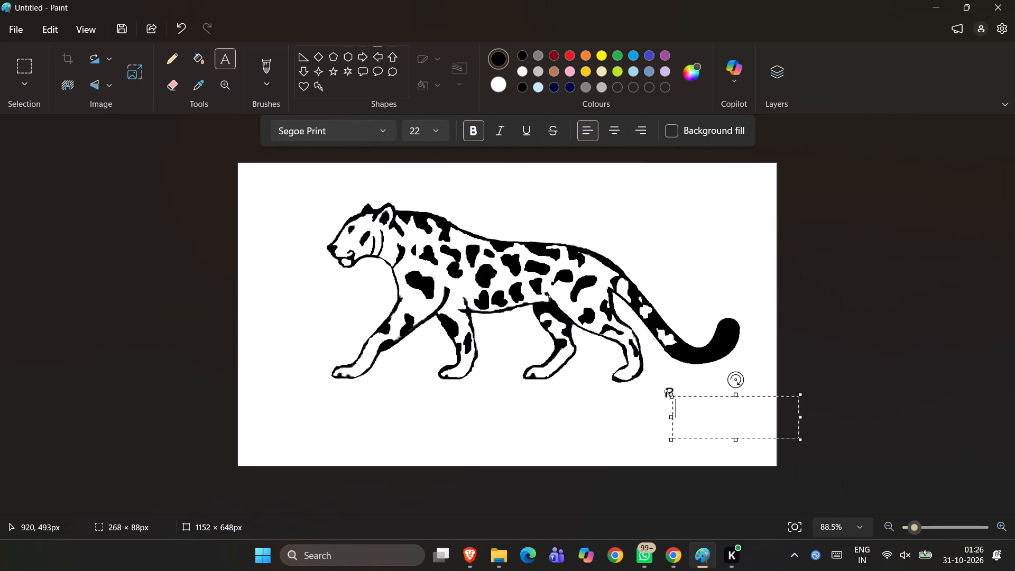
left_click_drag(669, 394, 691, 410)
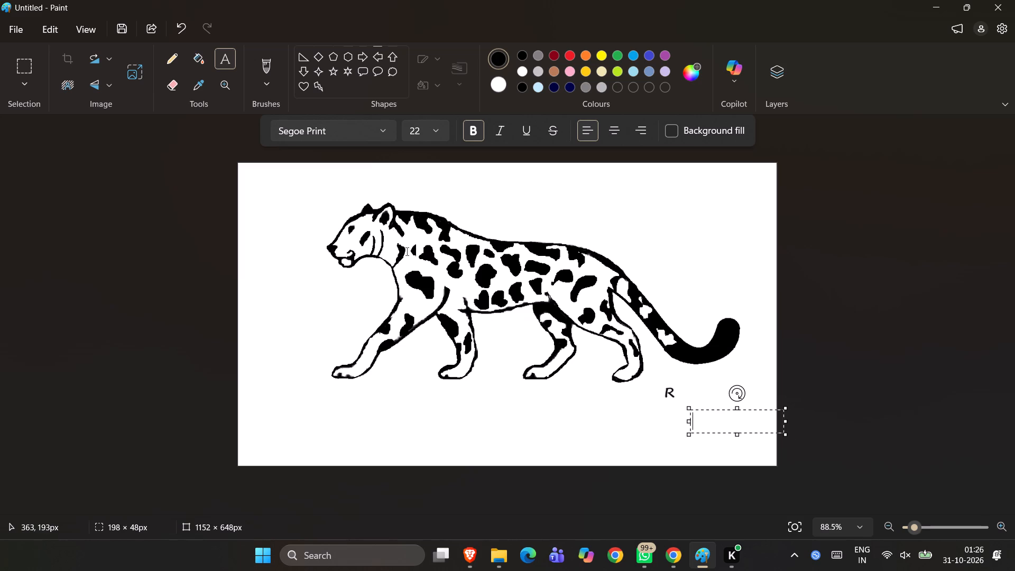
left_click(168, 89)
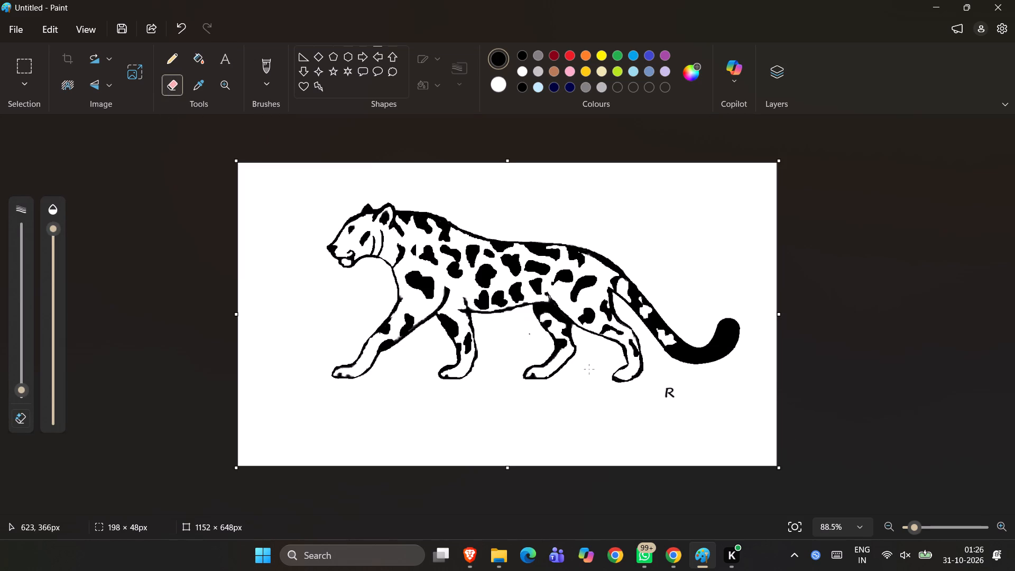
left_click_drag(669, 386, 673, 398)
left_click_drag(673, 398, 669, 393)
left_click_drag(669, 393, 667, 398)
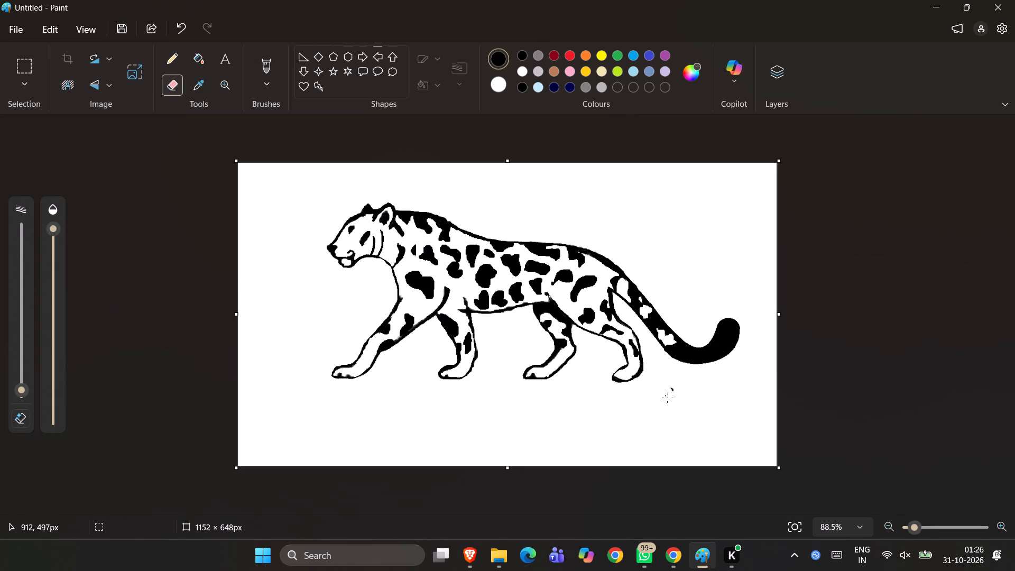
left_click_drag(667, 398, 674, 391)
left_click_drag(674, 391, 676, 399)
left_click_drag(676, 399, 676, 398)
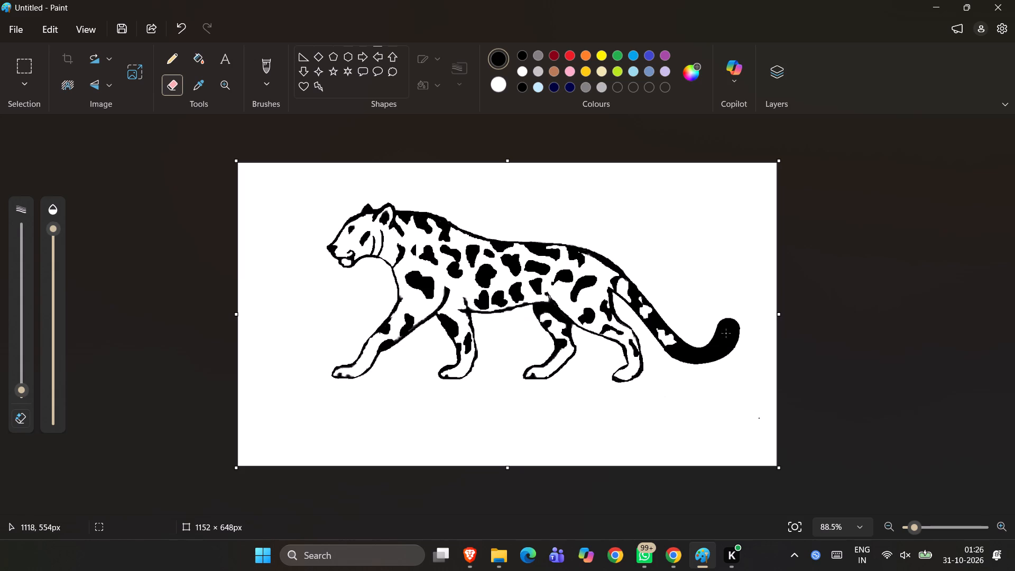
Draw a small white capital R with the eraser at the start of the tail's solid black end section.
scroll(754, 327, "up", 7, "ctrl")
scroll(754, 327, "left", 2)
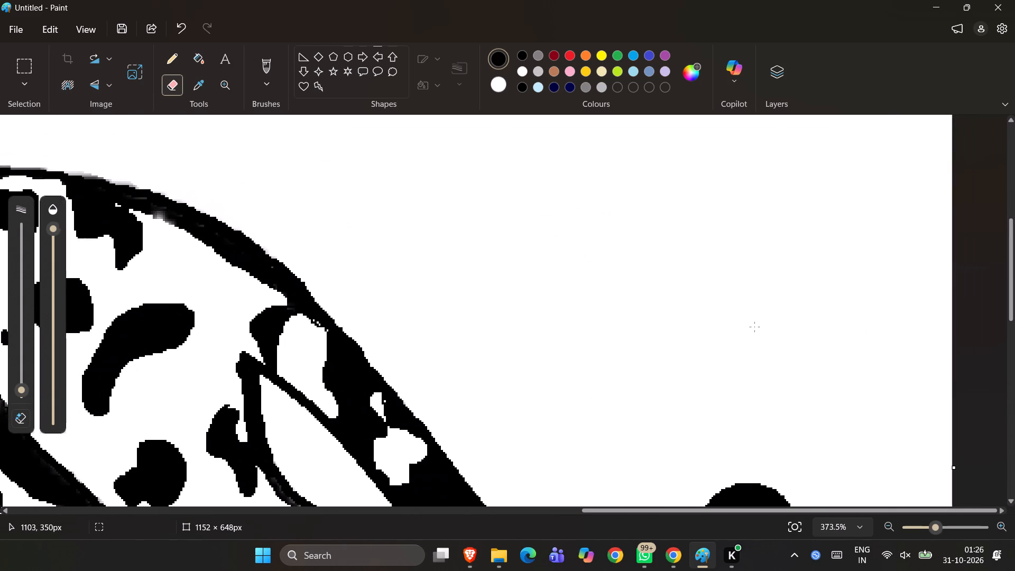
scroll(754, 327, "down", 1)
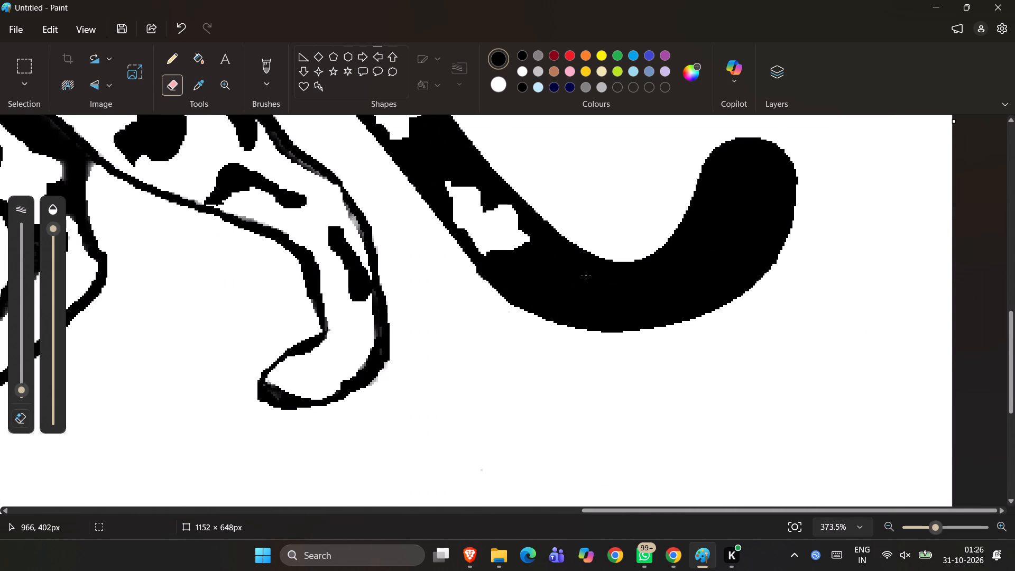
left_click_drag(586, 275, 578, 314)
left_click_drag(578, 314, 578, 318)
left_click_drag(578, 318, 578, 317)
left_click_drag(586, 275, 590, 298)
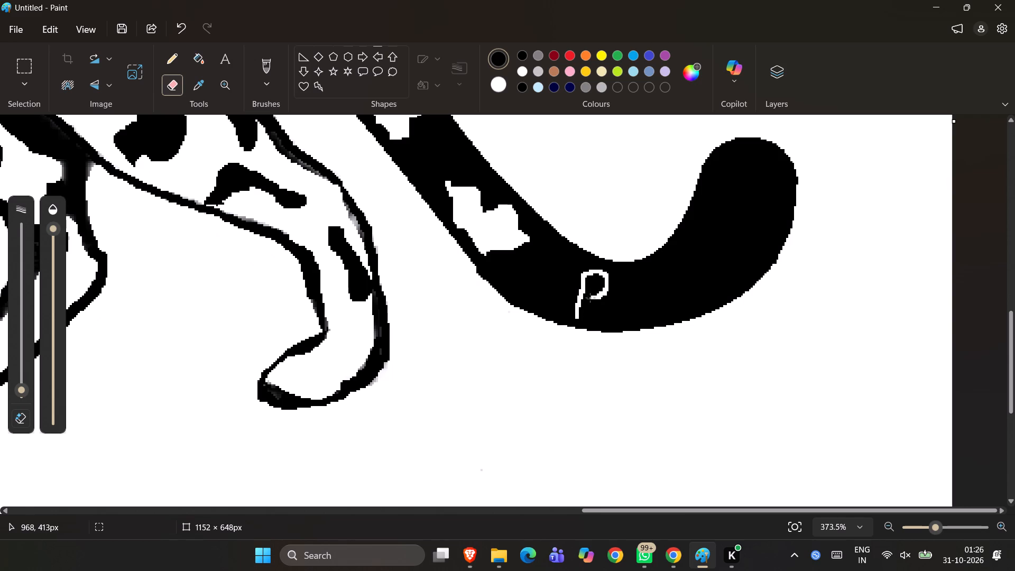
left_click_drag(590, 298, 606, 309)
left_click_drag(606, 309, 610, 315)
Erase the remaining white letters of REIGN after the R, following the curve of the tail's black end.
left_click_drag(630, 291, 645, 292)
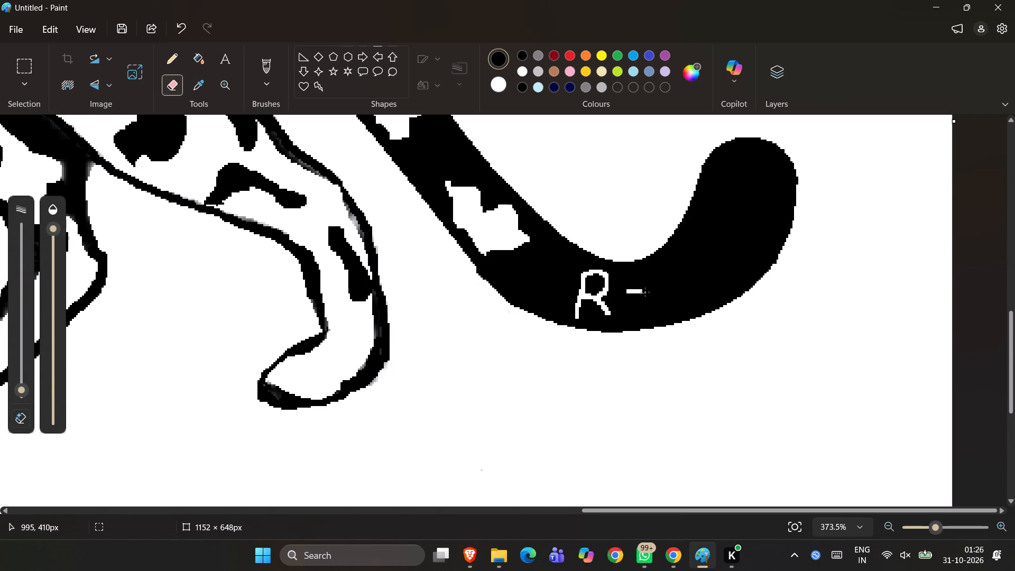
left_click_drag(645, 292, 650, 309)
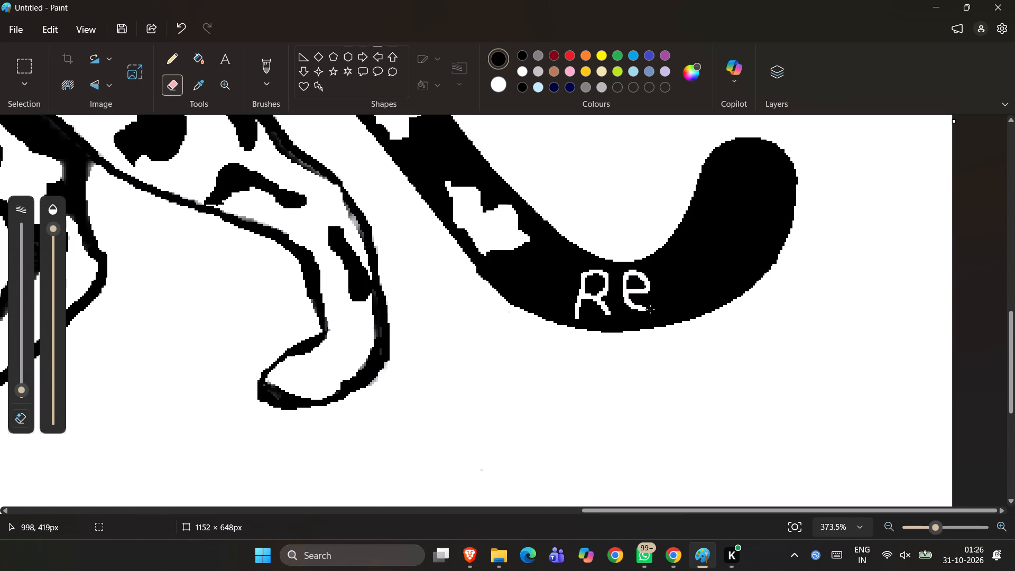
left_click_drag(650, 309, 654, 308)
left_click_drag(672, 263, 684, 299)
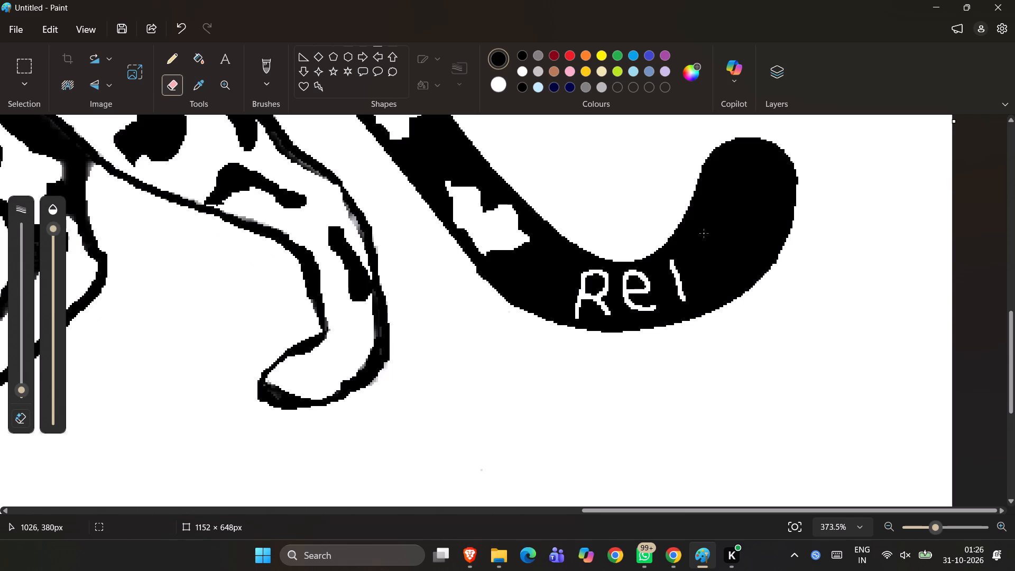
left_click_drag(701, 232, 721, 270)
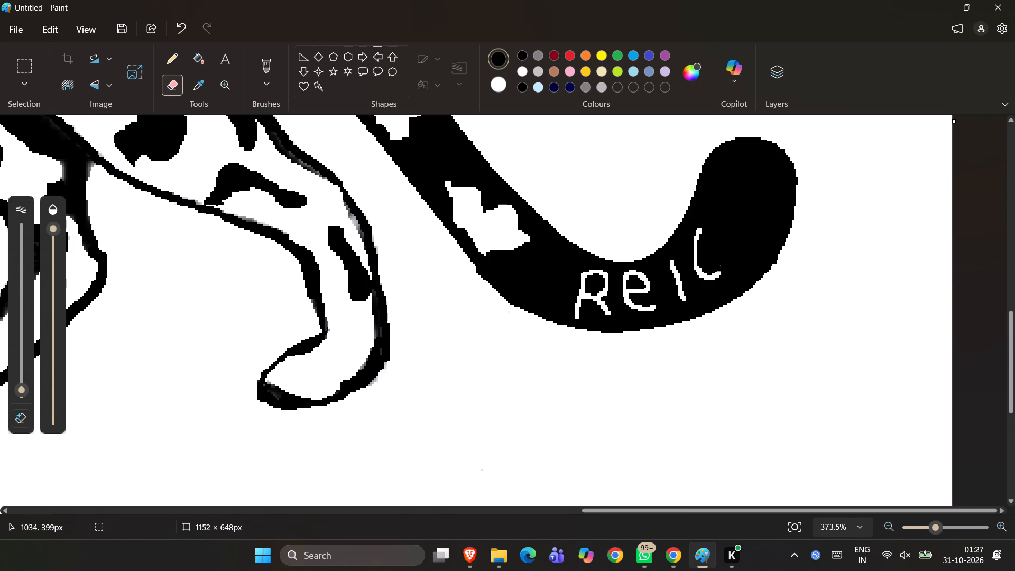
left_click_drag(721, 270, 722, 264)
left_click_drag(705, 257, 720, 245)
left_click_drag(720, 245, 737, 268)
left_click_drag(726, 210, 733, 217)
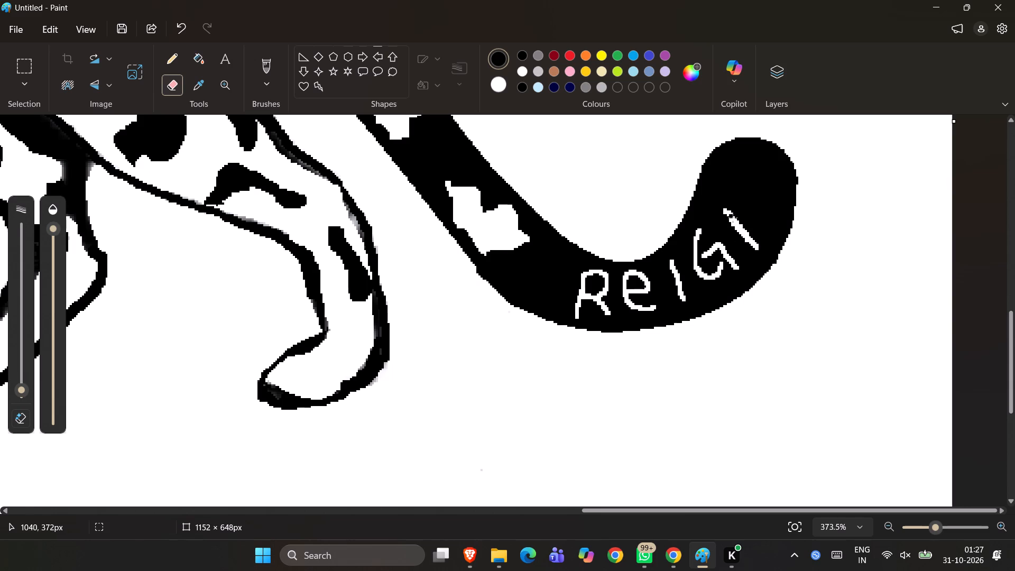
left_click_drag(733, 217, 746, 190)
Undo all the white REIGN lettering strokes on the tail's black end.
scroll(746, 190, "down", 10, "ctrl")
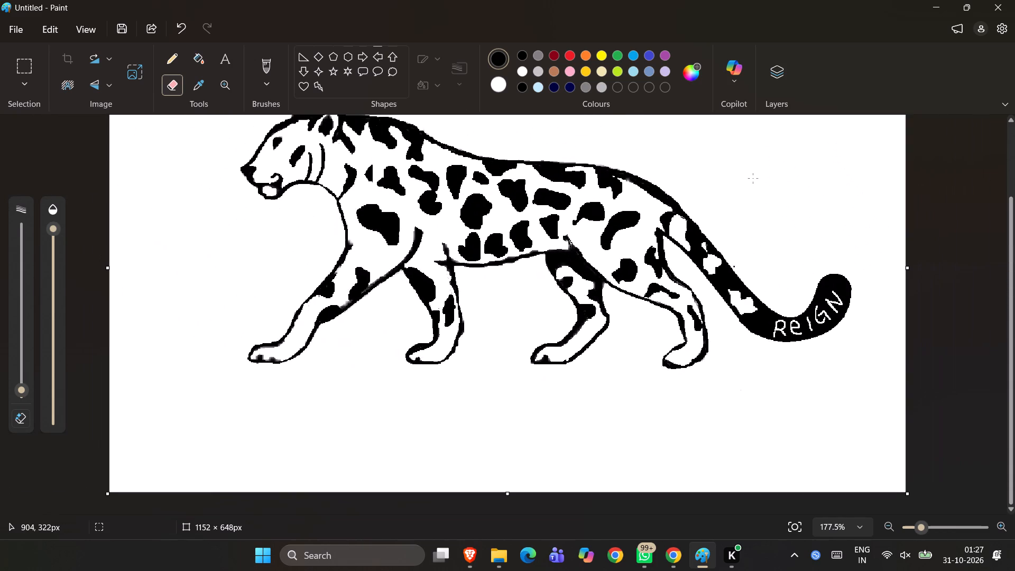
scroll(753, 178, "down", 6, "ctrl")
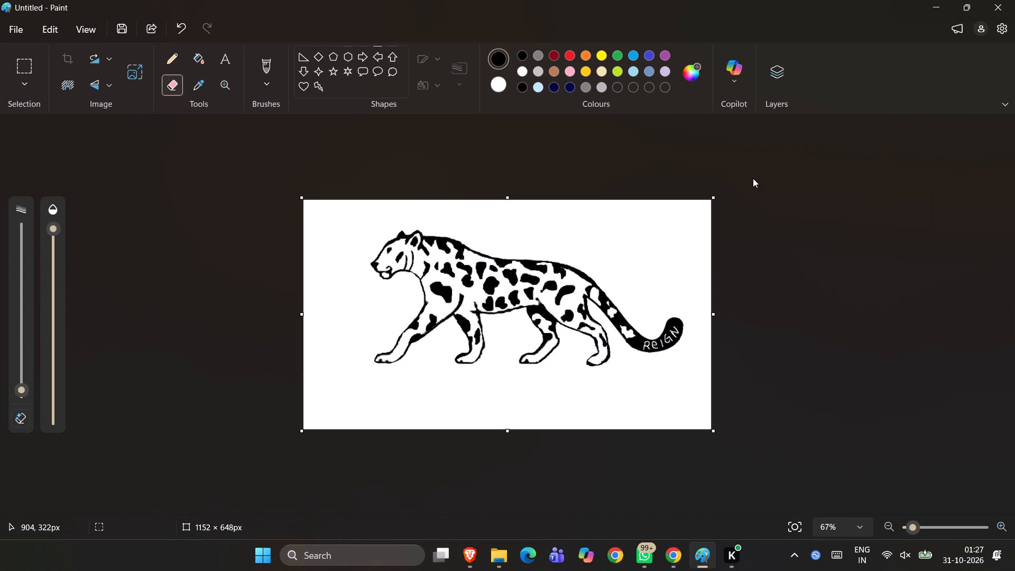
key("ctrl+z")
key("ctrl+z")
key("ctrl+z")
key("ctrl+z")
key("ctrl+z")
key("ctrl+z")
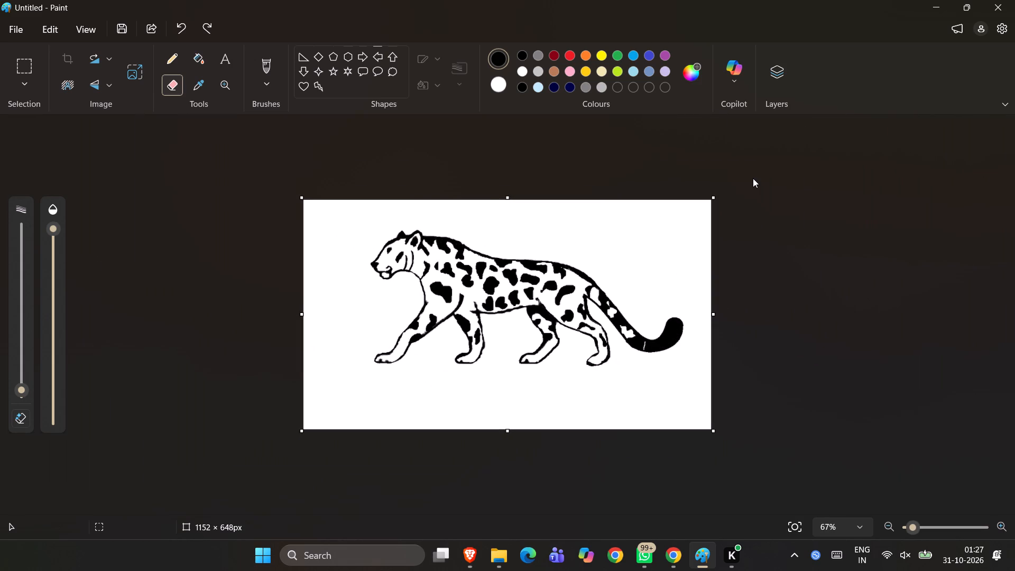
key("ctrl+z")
Erase the fuzzy grey pixels beside the dark spots and along the inner edges of the foremost leg.
scroll(354, 270, "up", 5, "ctrl")
scroll(354, 270, "down", 1)
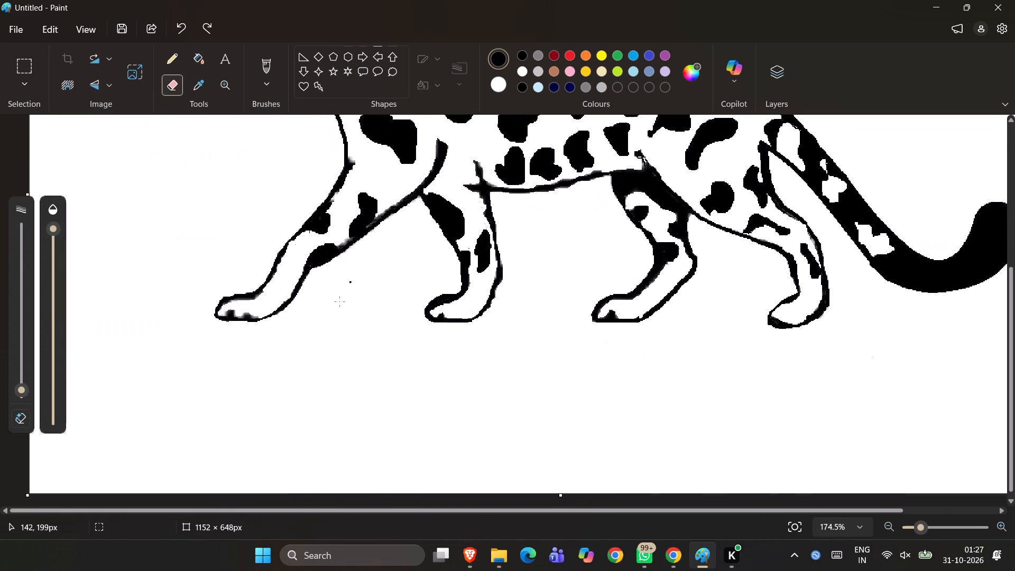
scroll(261, 316, "up", 4, "ctrl")
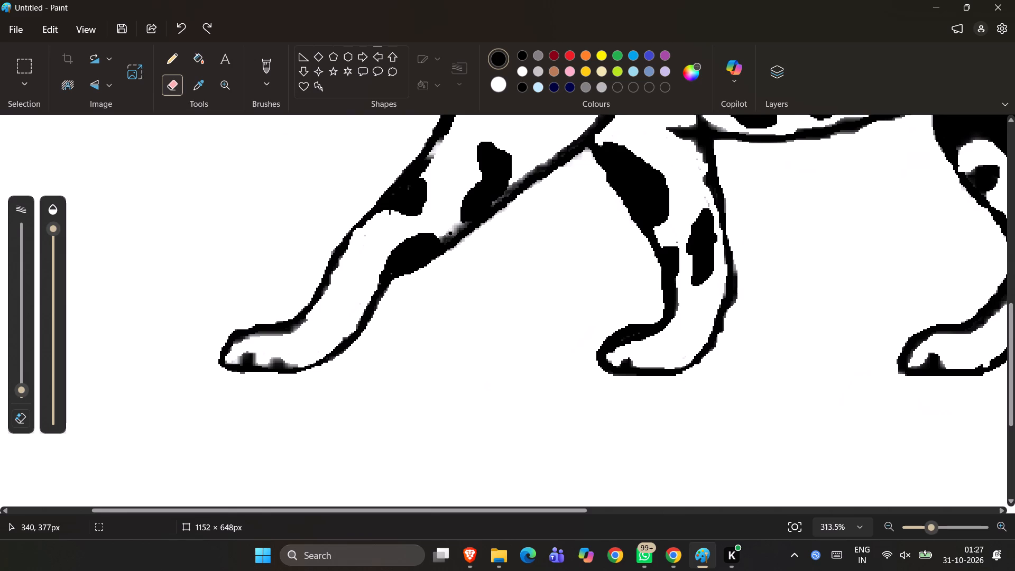
left_click_drag(445, 236, 468, 225)
left_click_drag(468, 225, 441, 146)
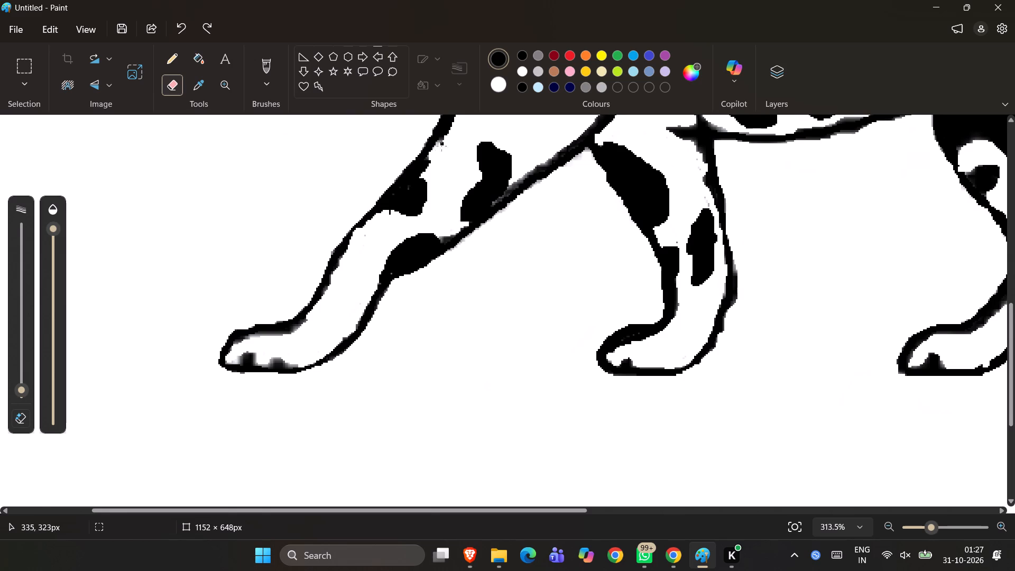
left_click_drag(441, 146, 479, 136)
left_click_drag(479, 136, 482, 142)
Trim both sides of the foremost leg's rear outline with the eraser, from the upper spot to the neighbouring leg.
left_click_drag(496, 203, 513, 186)
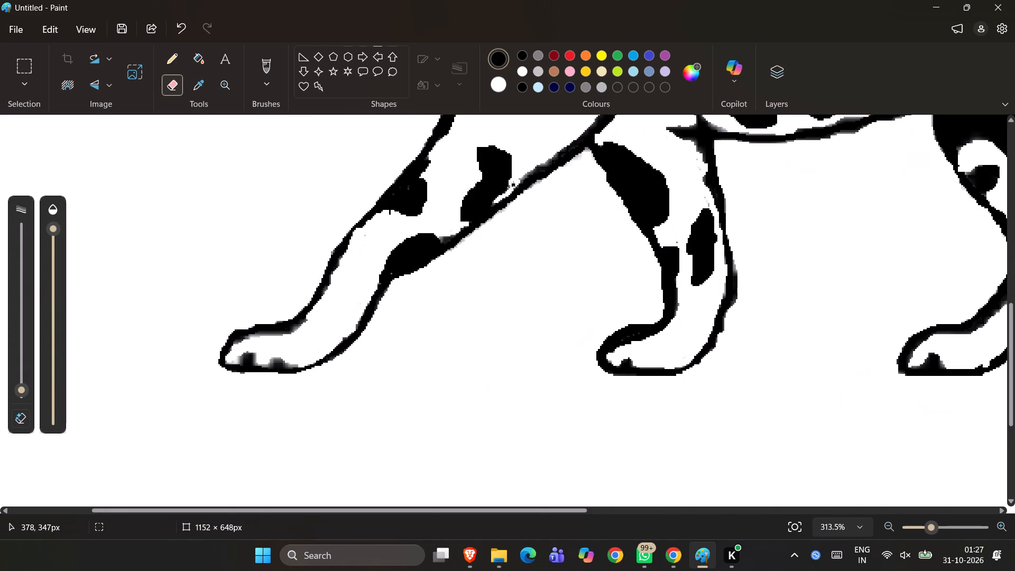
left_click_drag(513, 186, 546, 162)
left_click_drag(546, 162, 565, 145)
left_click_drag(530, 191, 571, 173)
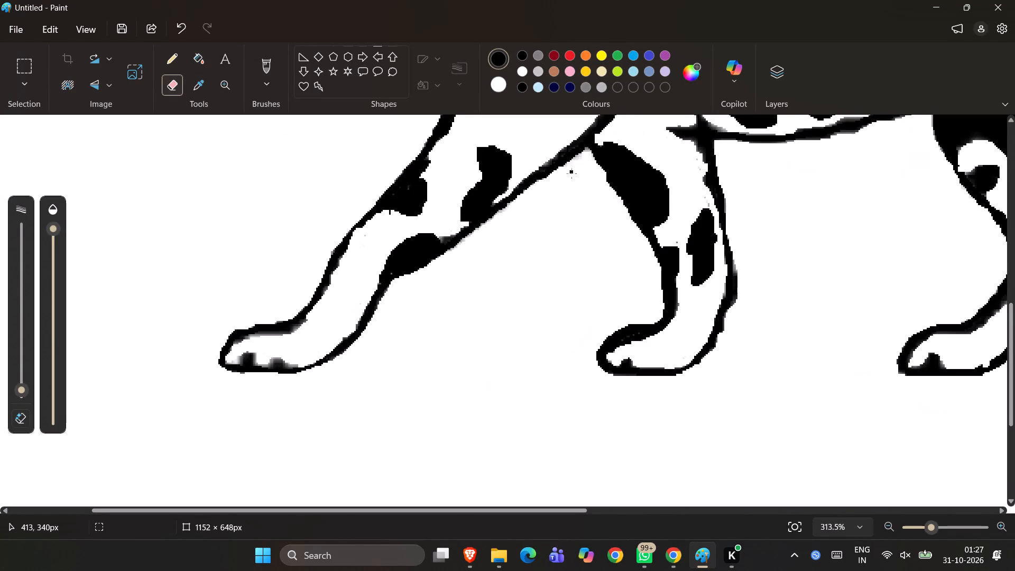
Erase the rough pixels along the middle of the belly line, just below the lower body spots.
scroll(571, 173, "down", 3, "ctrl")
scroll(571, 173, "up", 1)
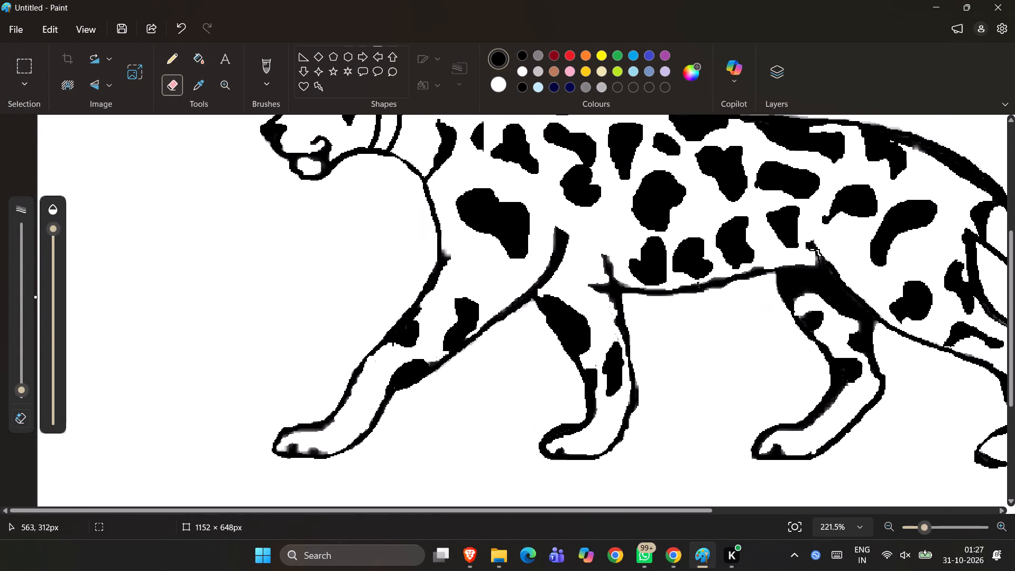
left_click_drag(699, 283, 731, 276)
left_click_drag(731, 276, 703, 285)
Clean up the junction of the belly line and hind thigh, filling the light pixels in the thigh outline with black.
scroll(839, 325, "up", 3, "ctrl")
scroll(839, 325, "left", 1)
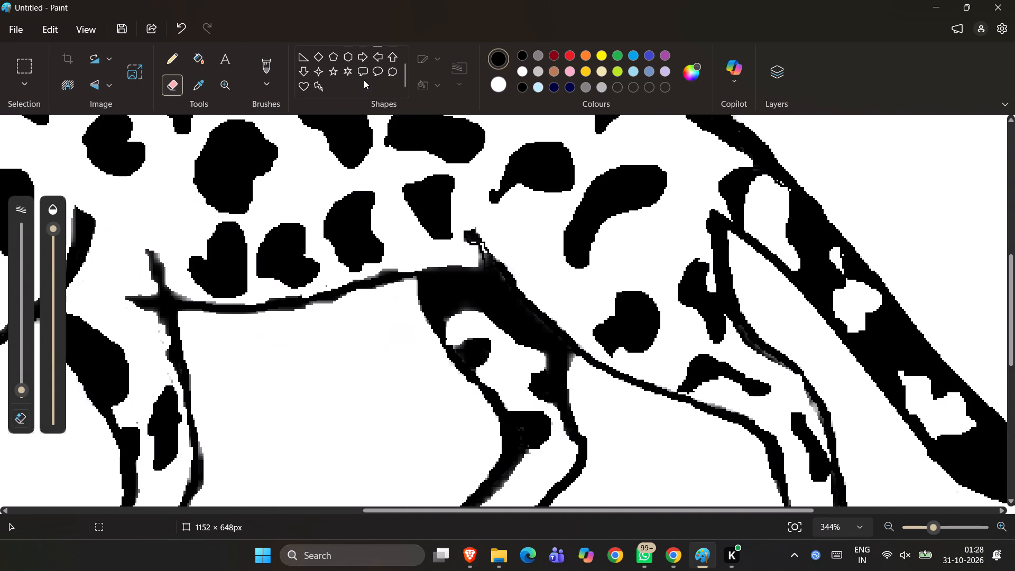
left_click(482, 265)
left_click(191, 61)
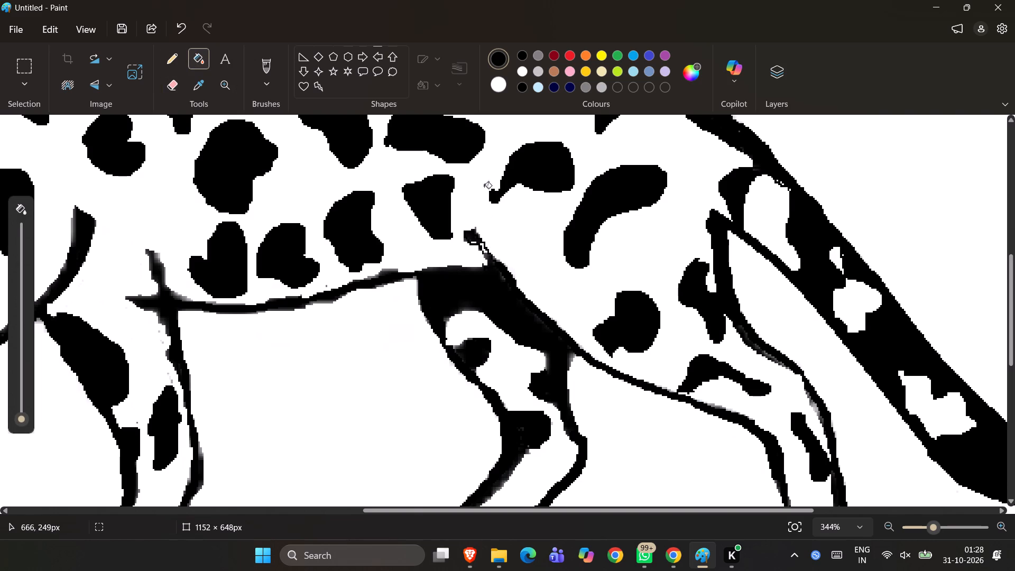
left_click(475, 244)
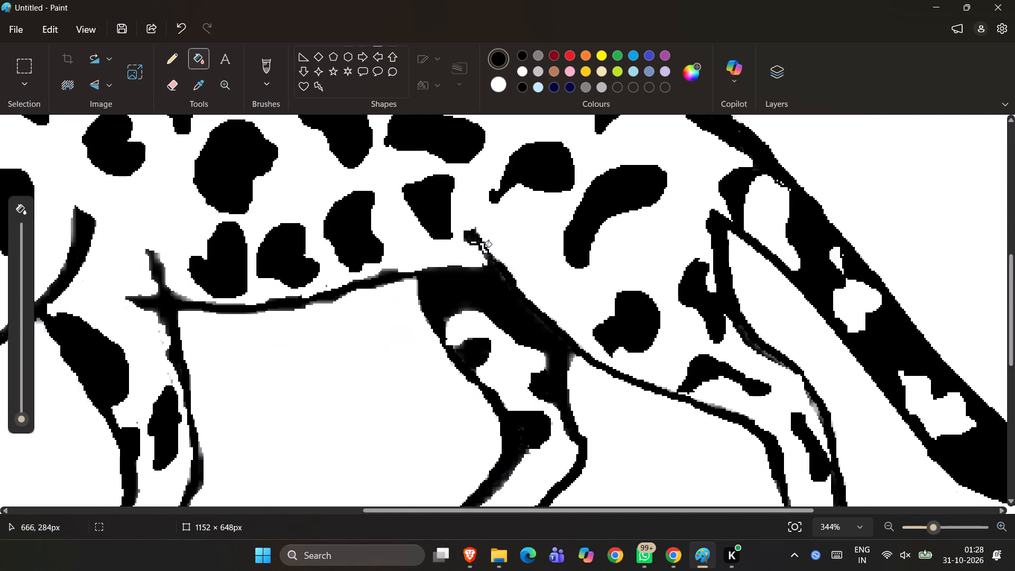
left_click(483, 247)
left_click(485, 256)
left_click(473, 245)
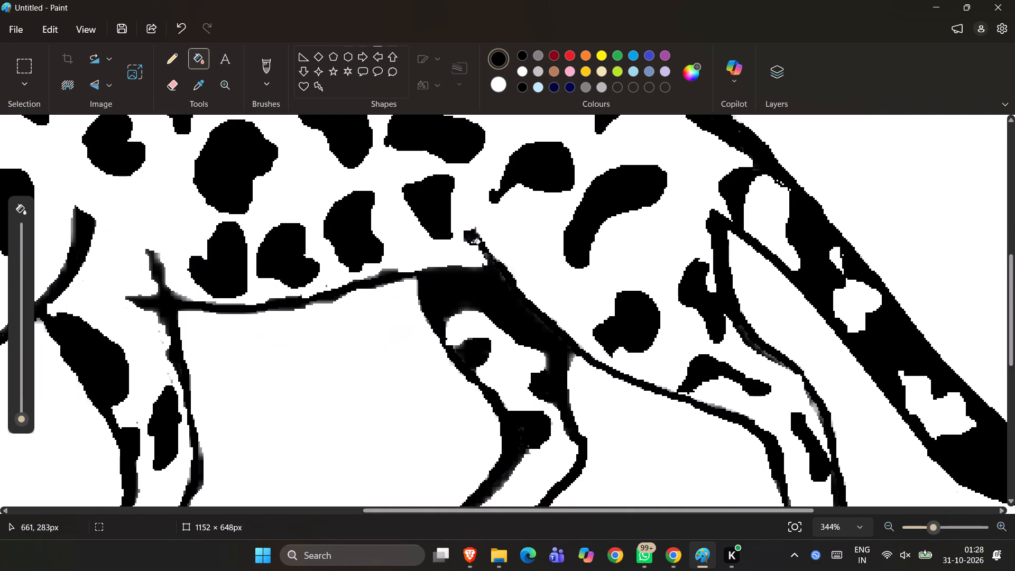
left_click(474, 243)
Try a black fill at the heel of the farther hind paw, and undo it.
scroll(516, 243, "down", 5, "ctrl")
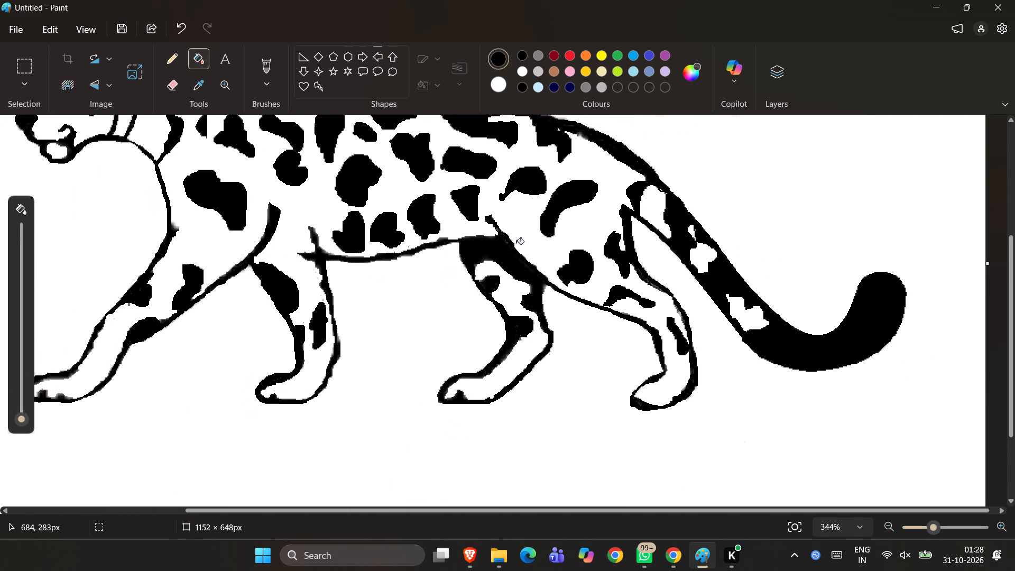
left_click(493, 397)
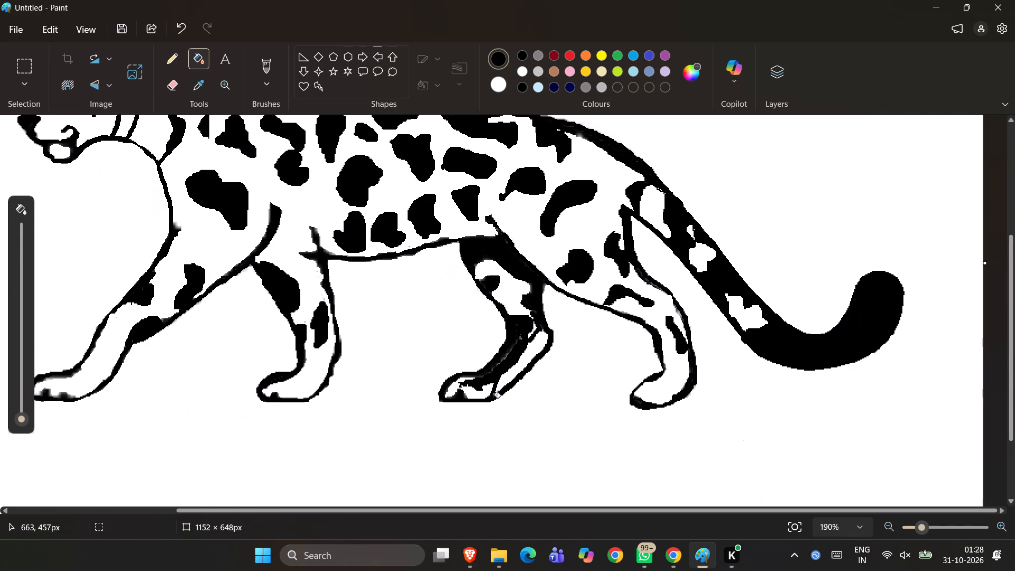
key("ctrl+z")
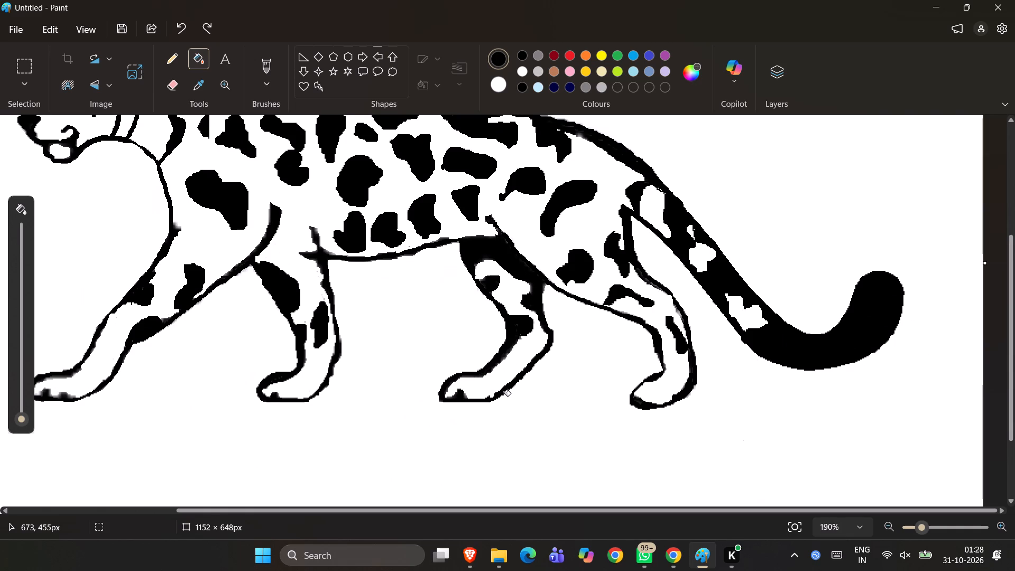
Erase the stray bump where the chest line meets the foremost leg and the loose pixels near that leg's spots.
scroll(502, 440, "down", 6, "ctrl")
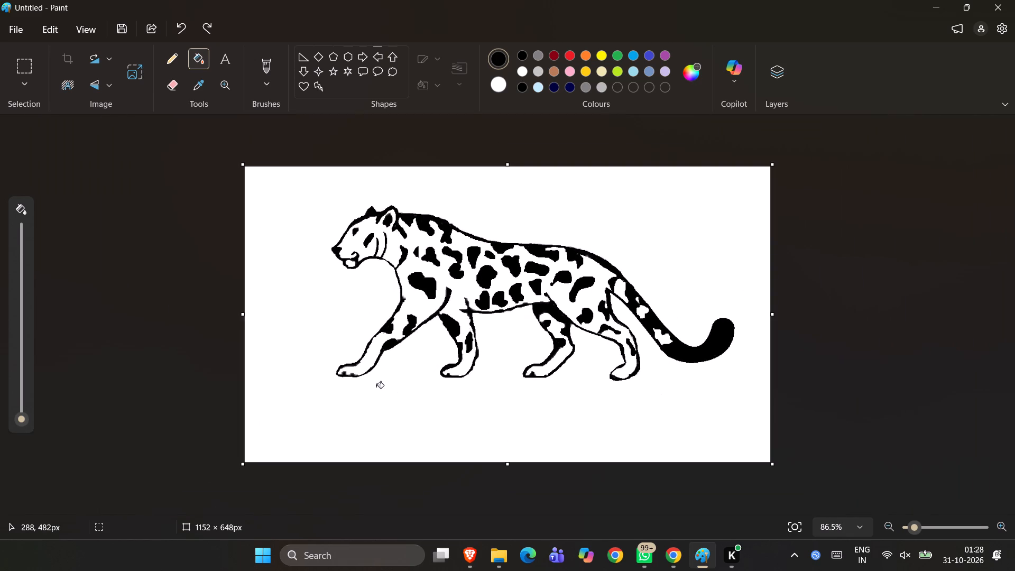
scroll(376, 387, "up", 5, "ctrl")
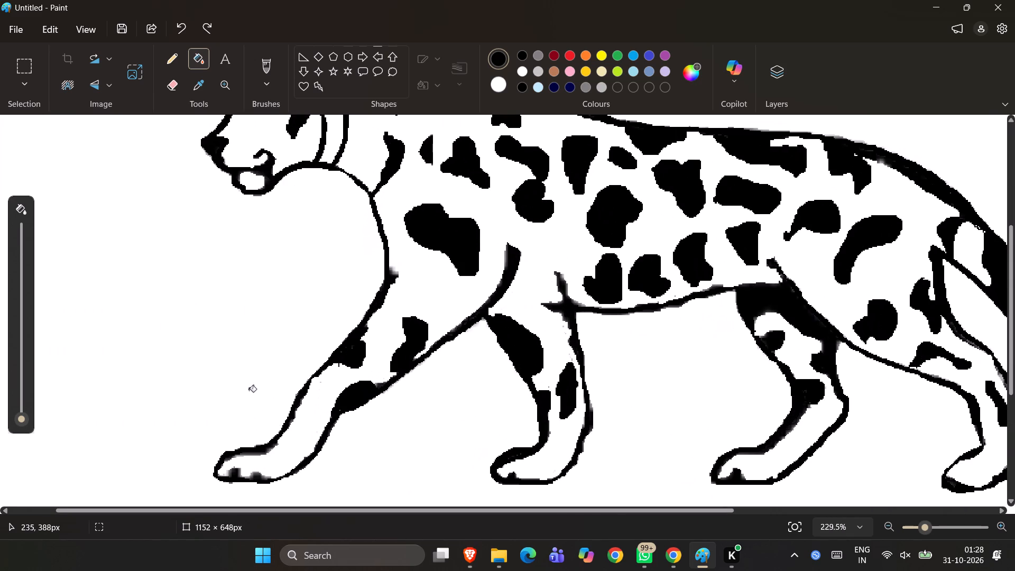
left_click(172, 87)
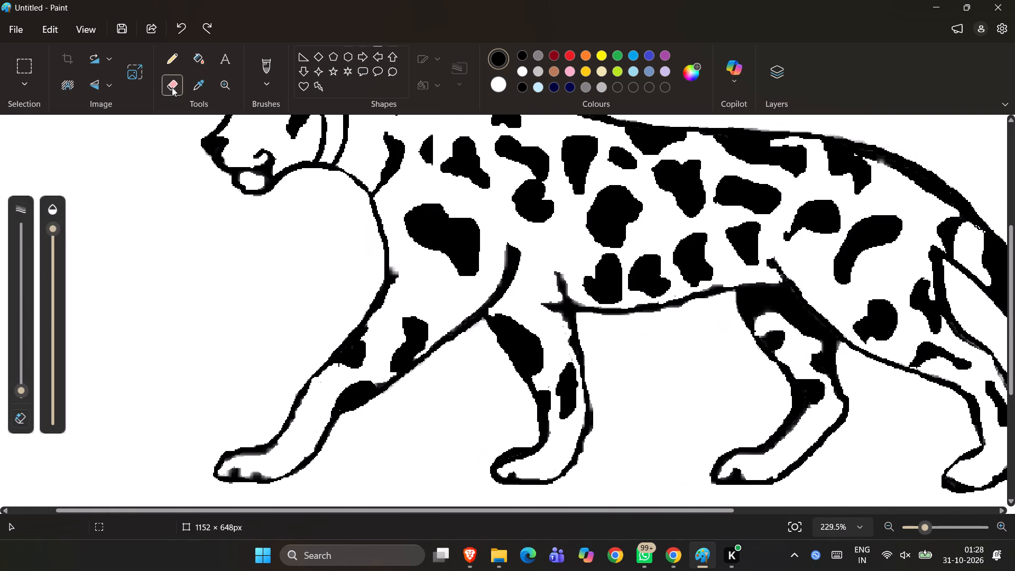
scroll(172, 87, "down", 1)
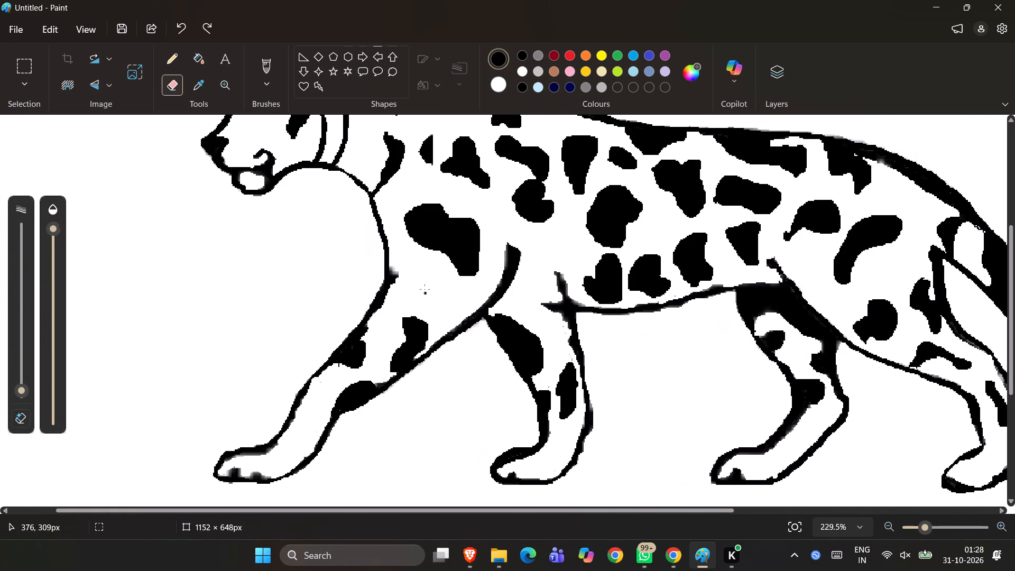
left_click_drag(391, 263, 394, 273)
left_click_drag(394, 273, 396, 277)
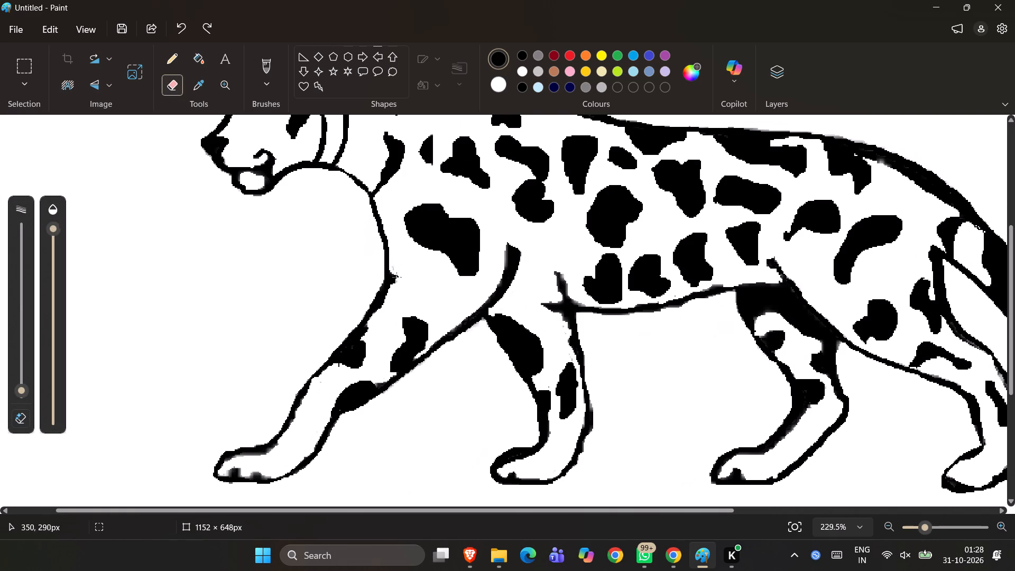
left_click_drag(396, 277, 404, 277)
left_click_drag(404, 277, 405, 278)
left_click(343, 367)
Erase the fuzzy grey pixels along the inner upper edge of the foremost paw, up to the ankle.
scroll(412, 388, "down", 5, "ctrl")
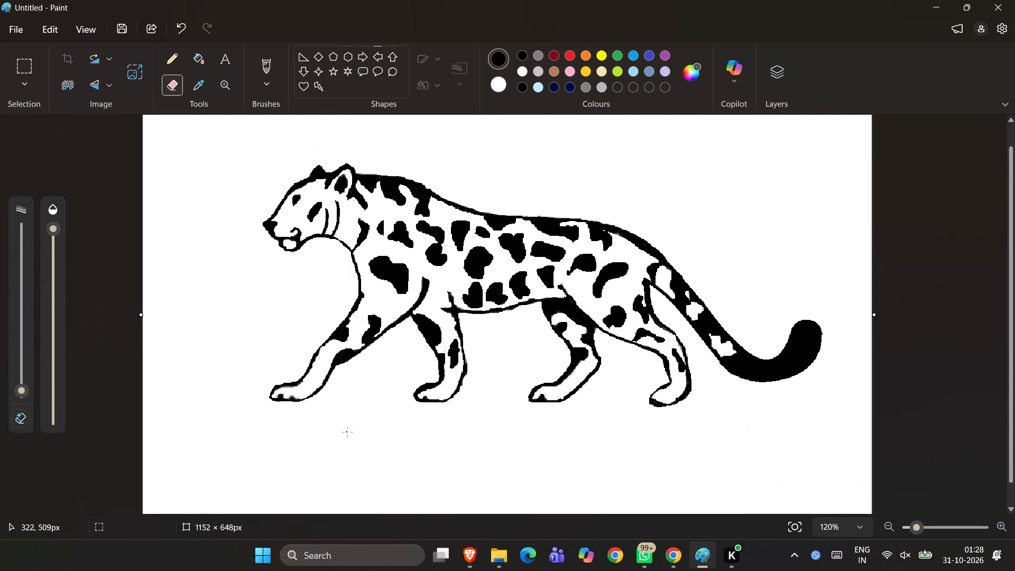
scroll(347, 432, "up", 5, "ctrl")
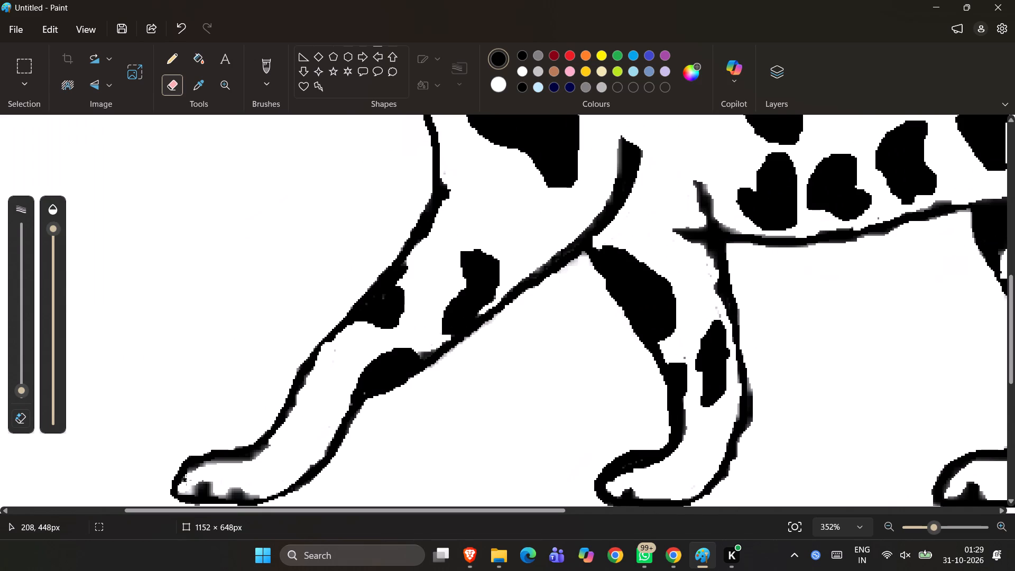
left_click_drag(186, 480, 212, 462)
left_click_drag(212, 462, 224, 465)
left_click_drag(224, 465, 260, 452)
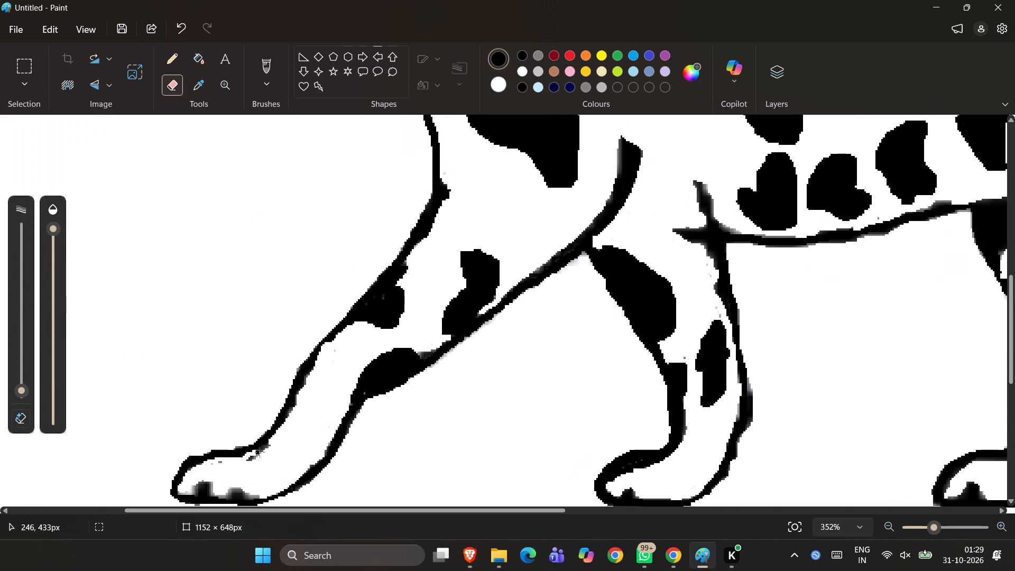
left_click_drag(260, 452, 258, 457)
left_click_drag(258, 457, 318, 432)
Erase the grey smudges around the two toe marks inside the foremost paw, leaving small crisp black marks.
scroll(318, 432, "down", 2, "ctrl")
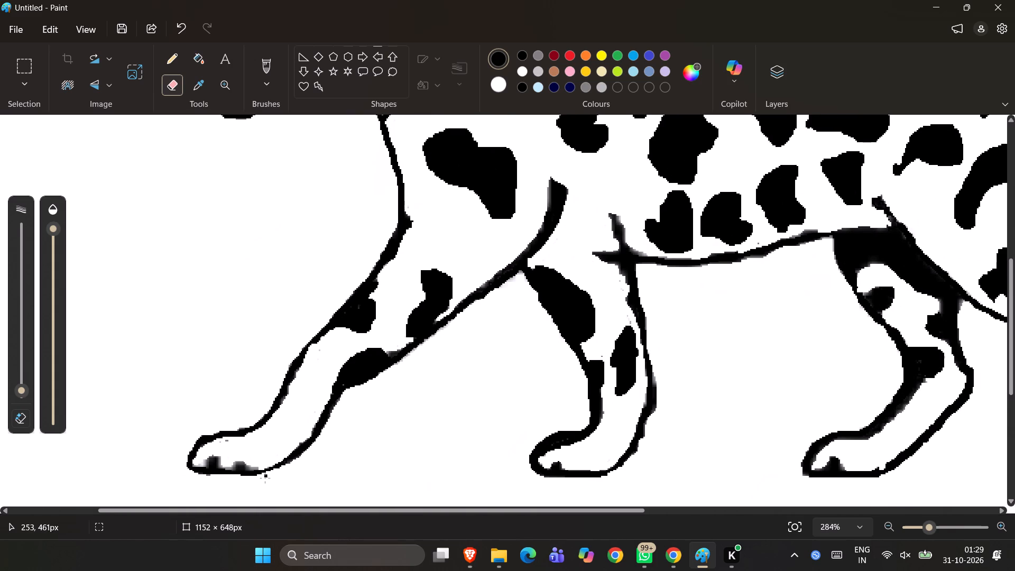
left_click_drag(262, 469, 250, 466)
left_click_drag(250, 466, 239, 466)
left_click_drag(239, 466, 237, 464)
left_click_drag(237, 464, 232, 458)
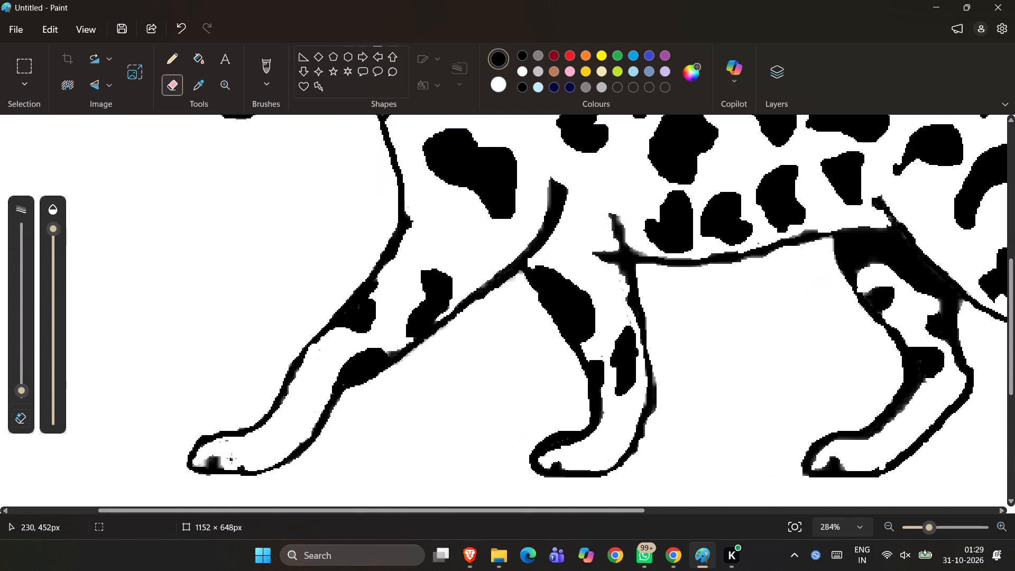
left_click_drag(232, 458, 208, 462)
left_click_drag(208, 462, 196, 466)
left_click_drag(196, 466, 193, 466)
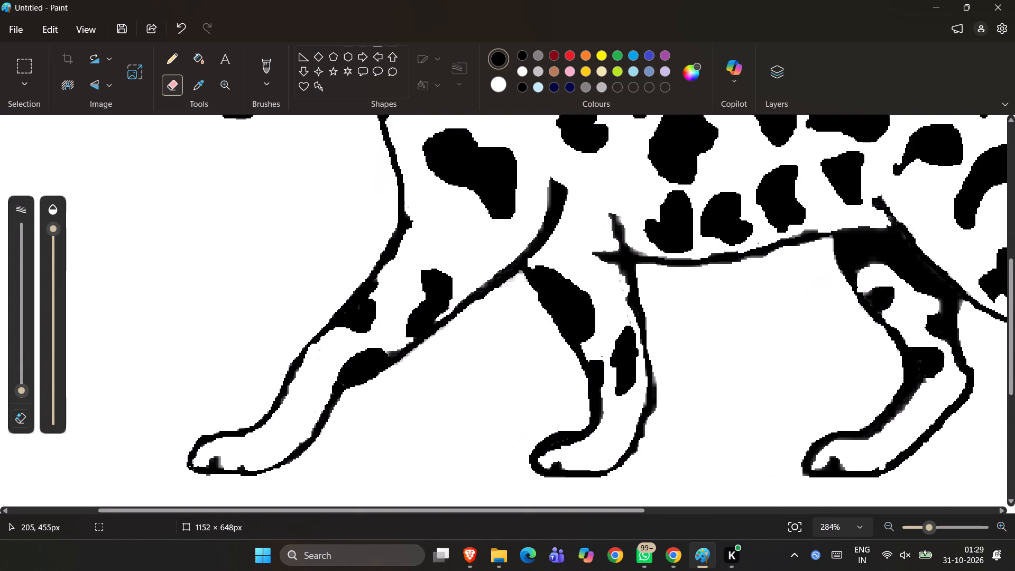
left_click_drag(193, 466, 223, 465)
left_click_drag(223, 465, 219, 459)
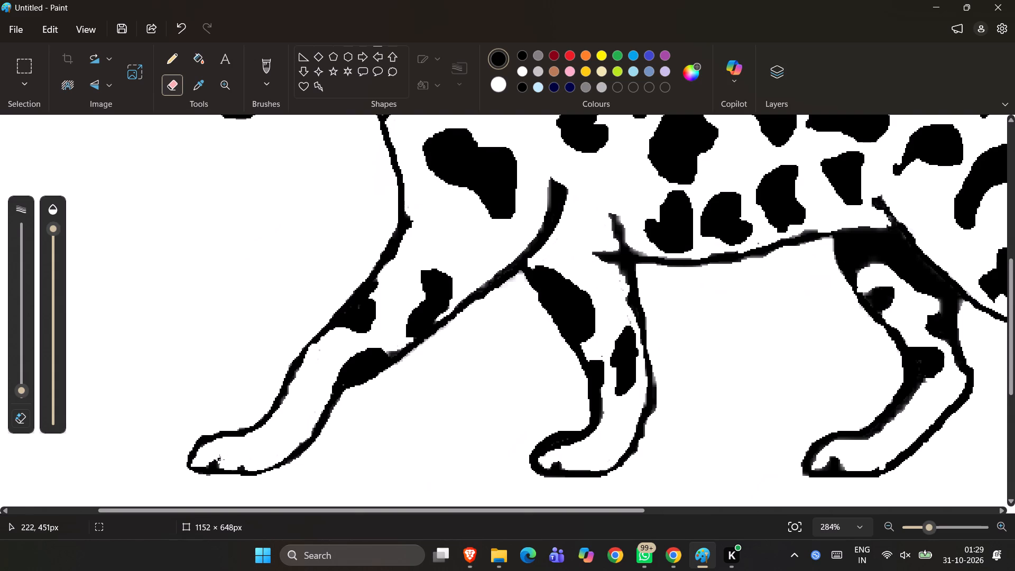
left_click_drag(219, 459, 236, 459)
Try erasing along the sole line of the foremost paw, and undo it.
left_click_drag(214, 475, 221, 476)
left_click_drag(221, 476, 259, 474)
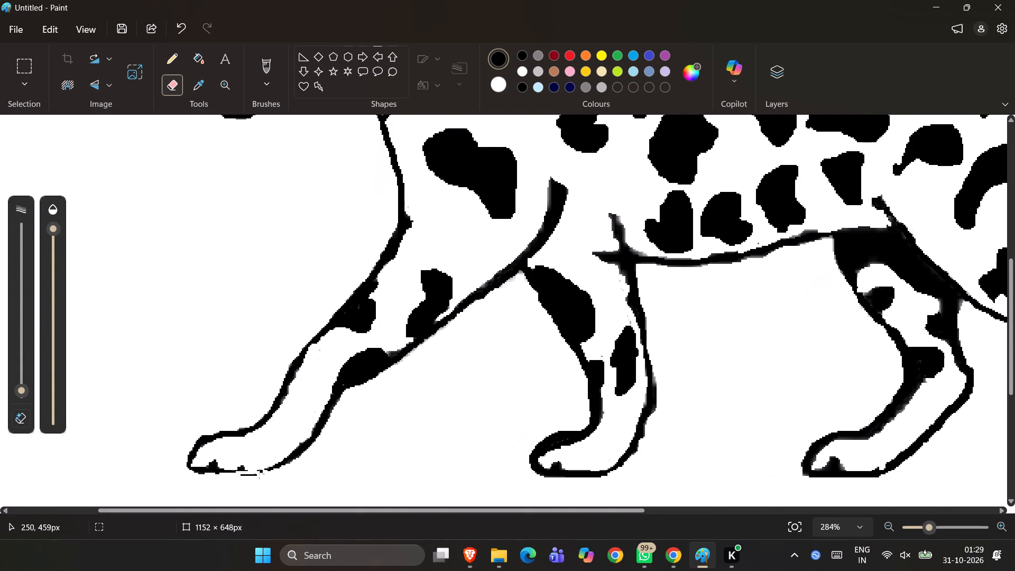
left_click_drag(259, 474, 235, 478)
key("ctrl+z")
Erase the rough lower edge beneath the foremost paw's sole line.
left_click_drag(196, 477, 252, 476)
left_click_drag(252, 476, 300, 477)
Thicken and even out the foremost paw's sole line beneath the toe marks with the black Pencil.
scroll(300, 477, "down", 5, "ctrl")
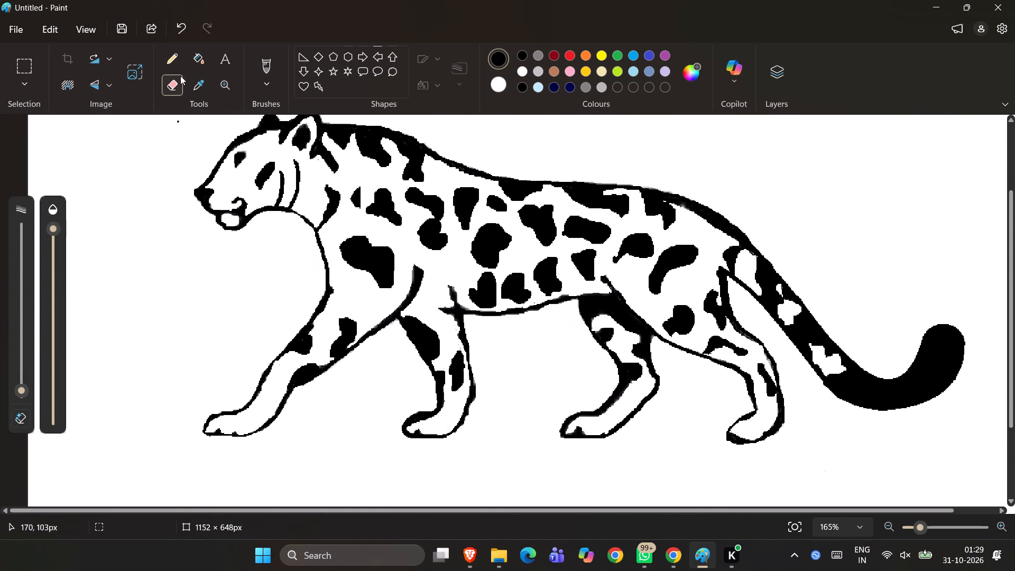
left_click(176, 62)
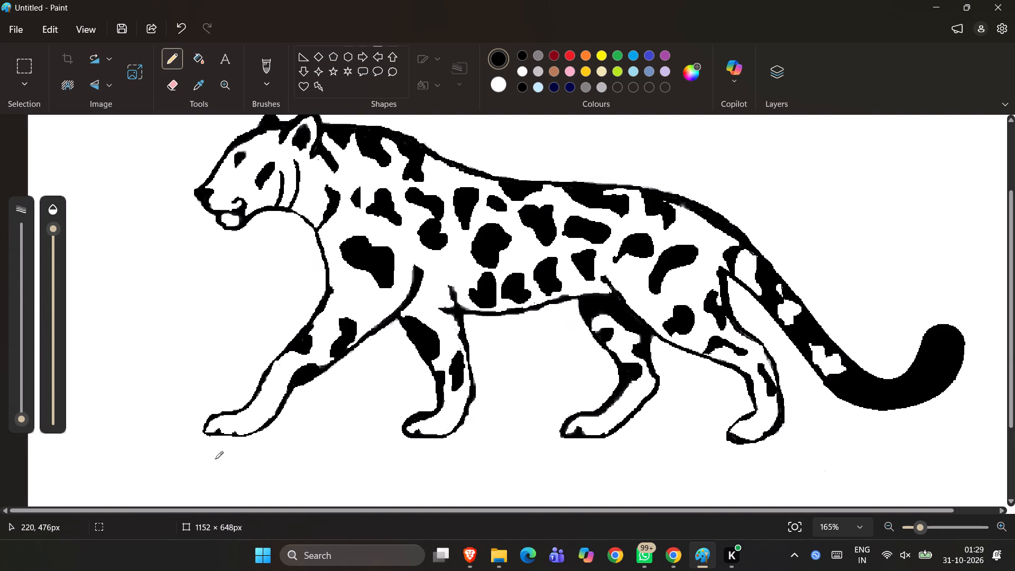
scroll(215, 459, "up", 4)
left_click_drag(240, 496, 281, 499)
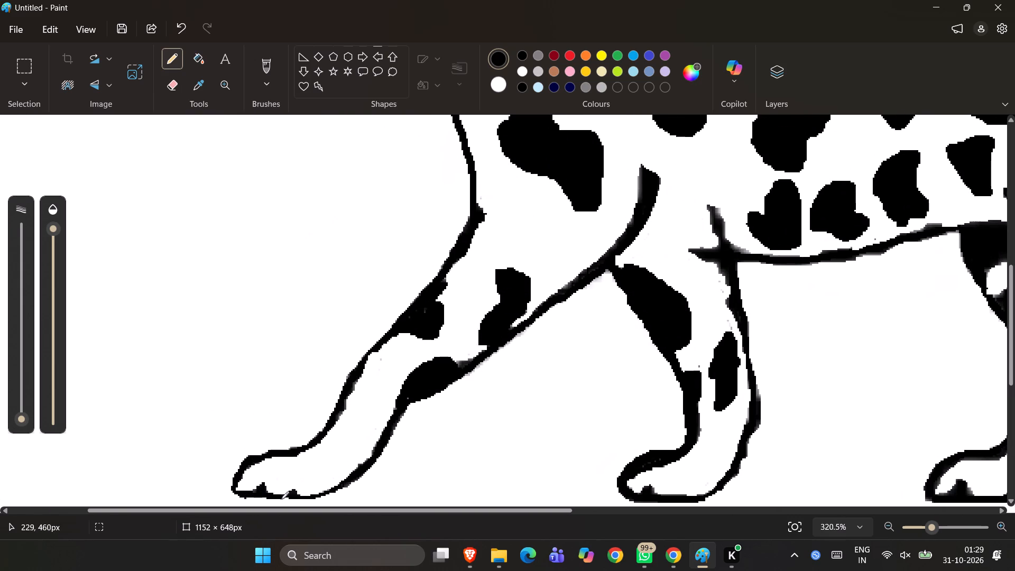
left_click_drag(281, 499, 296, 498)
left_click_drag(296, 498, 287, 499)
left_click_drag(287, 499, 244, 499)
left_click_drag(244, 499, 275, 500)
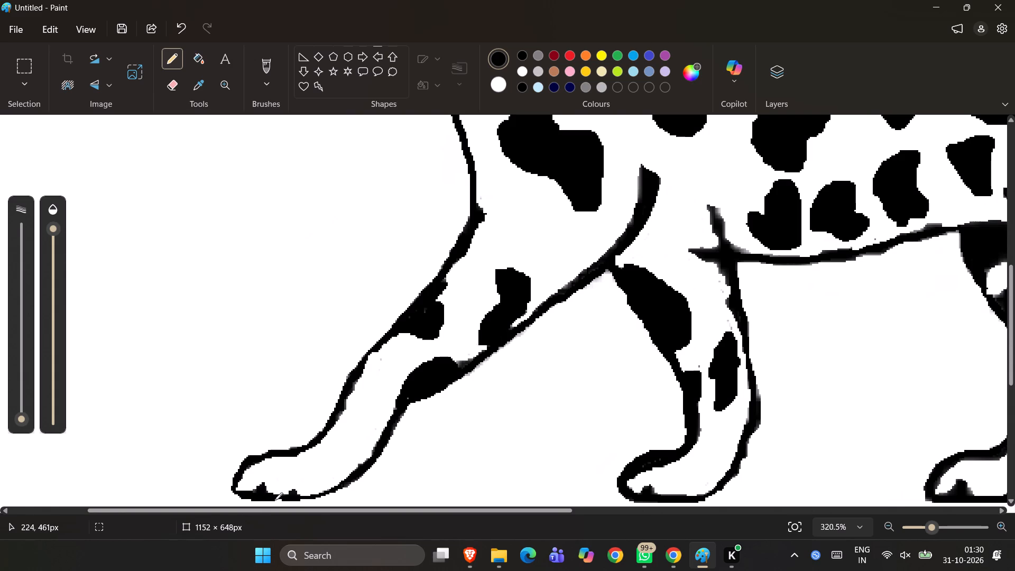
left_click_drag(275, 500, 285, 499)
scroll(285, 499, "down", 5, "ctrl")
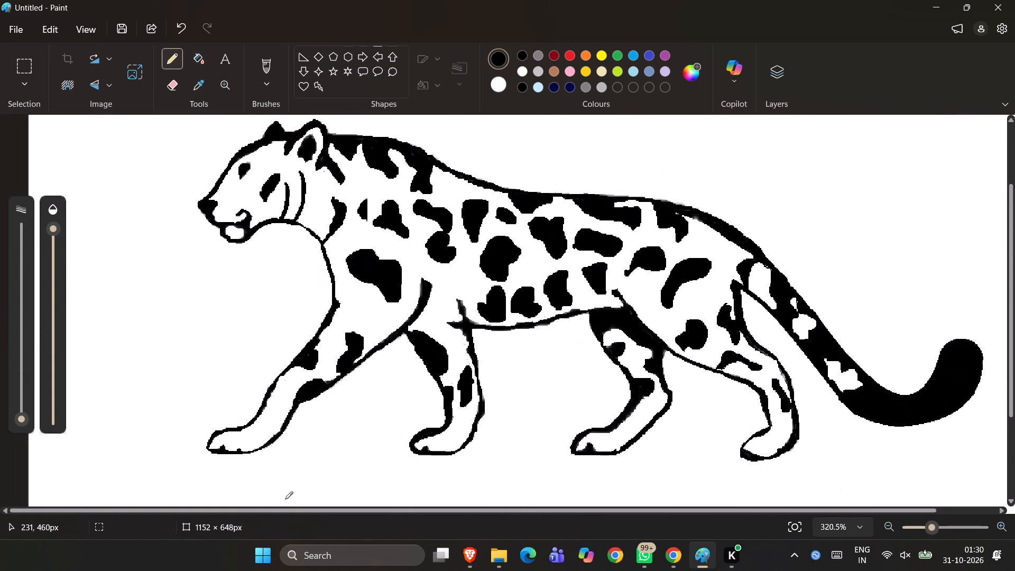
left_click(212, 454)
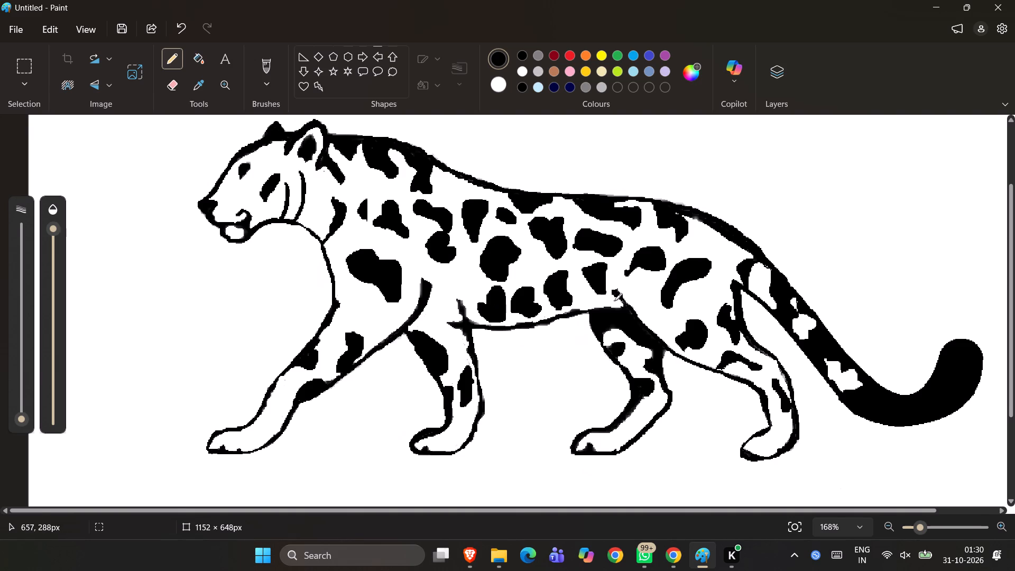
Build up the top outline of the leopard's nearer ear into a sharper point with the black Pencil.
scroll(614, 301, "down", 5, "ctrl")
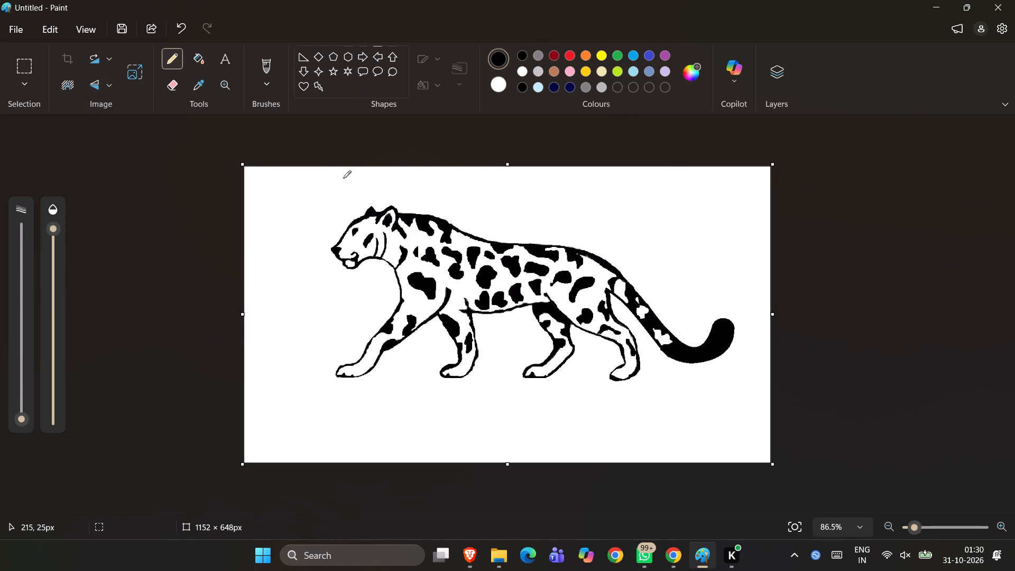
scroll(418, 228, "up", 8, "ctrl")
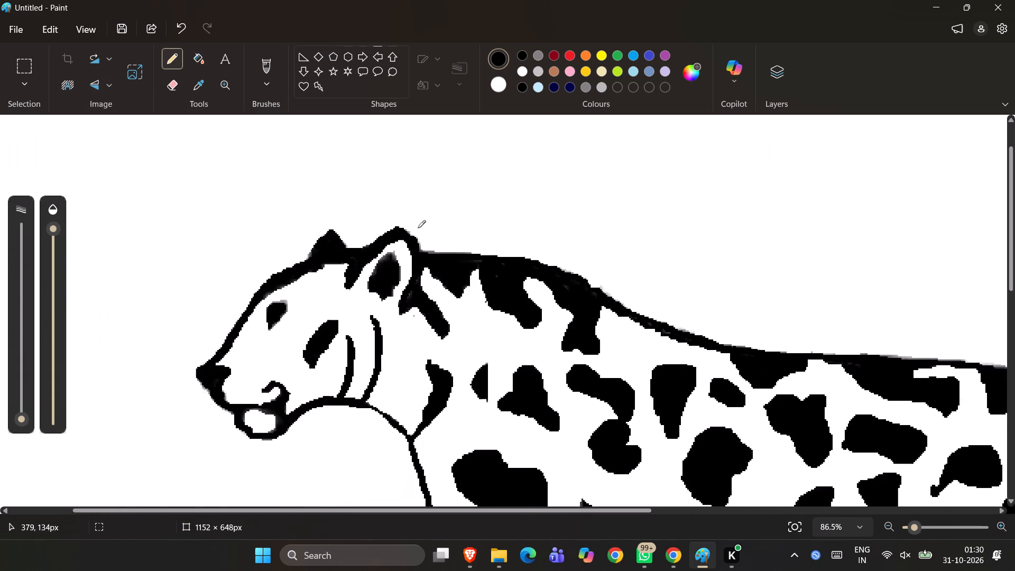
left_click_drag(374, 273, 386, 265)
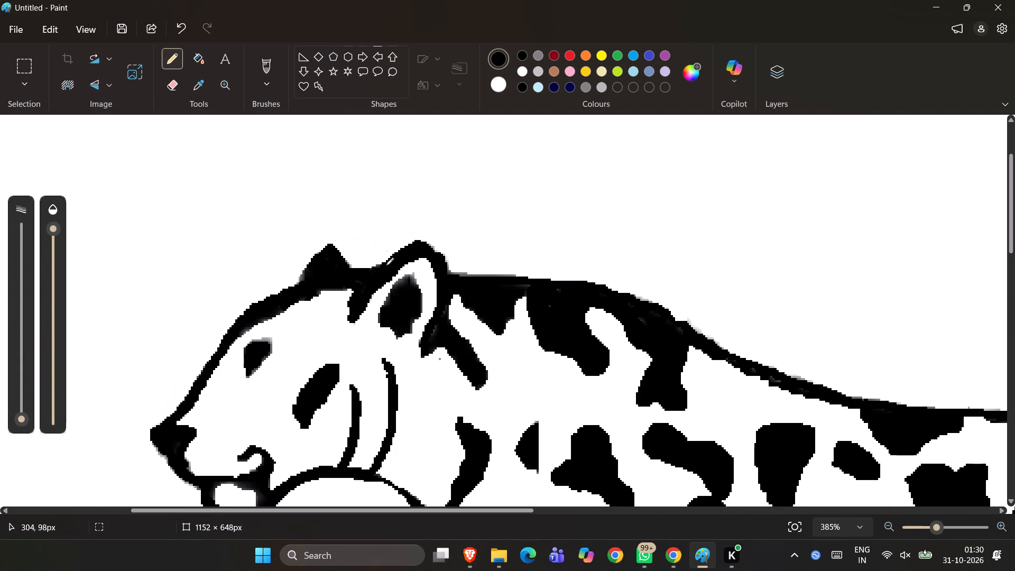
left_click_drag(386, 265, 421, 236)
left_click_drag(421, 236, 436, 250)
left_click_drag(436, 250, 423, 236)
left_click_drag(423, 236, 423, 241)
scroll(423, 241, "down", 8, "ctrl")
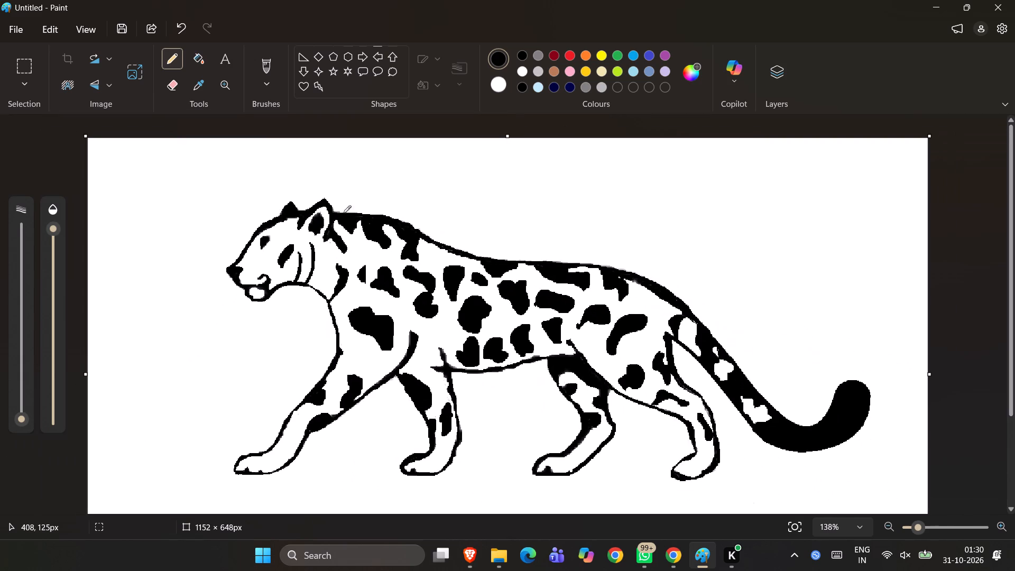
scroll(339, 204, "up", 5, "ctrl")
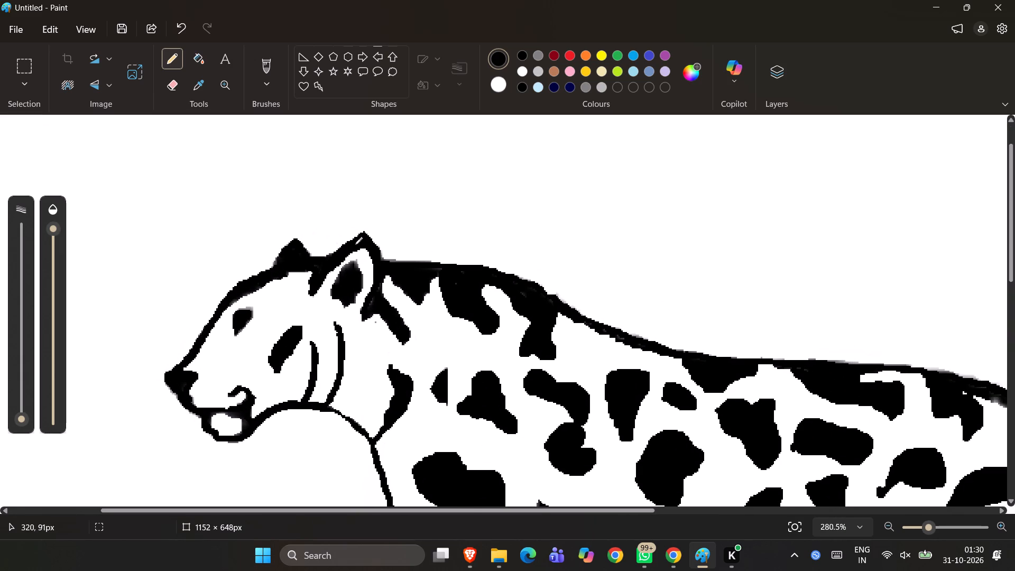
left_click_drag(353, 243, 363, 234)
left_click_drag(363, 234, 365, 233)
left_click_drag(365, 233, 371, 243)
scroll(371, 243, "down", 8, "ctrl")
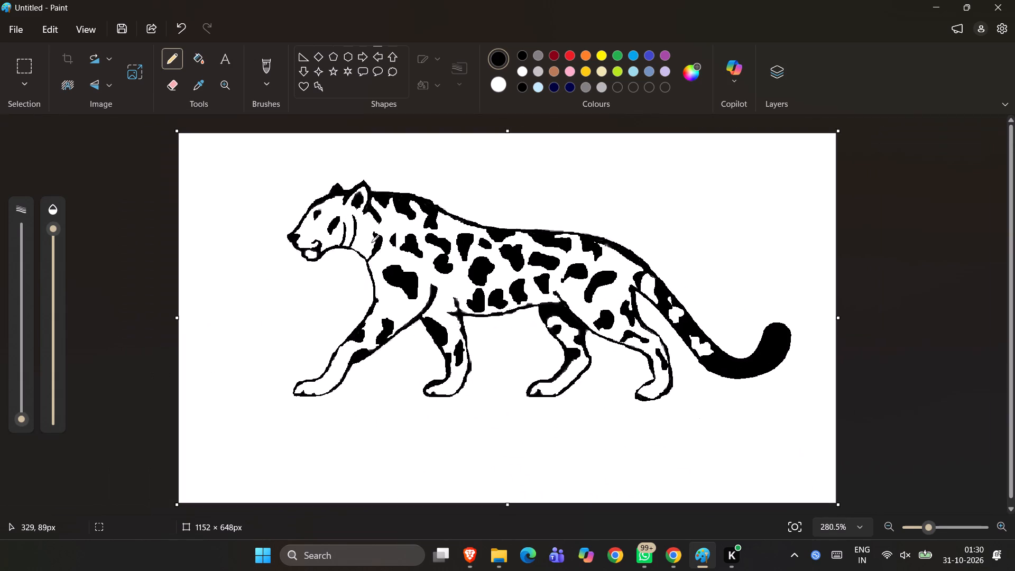
scroll(371, 243, "down", 4, "ctrl")
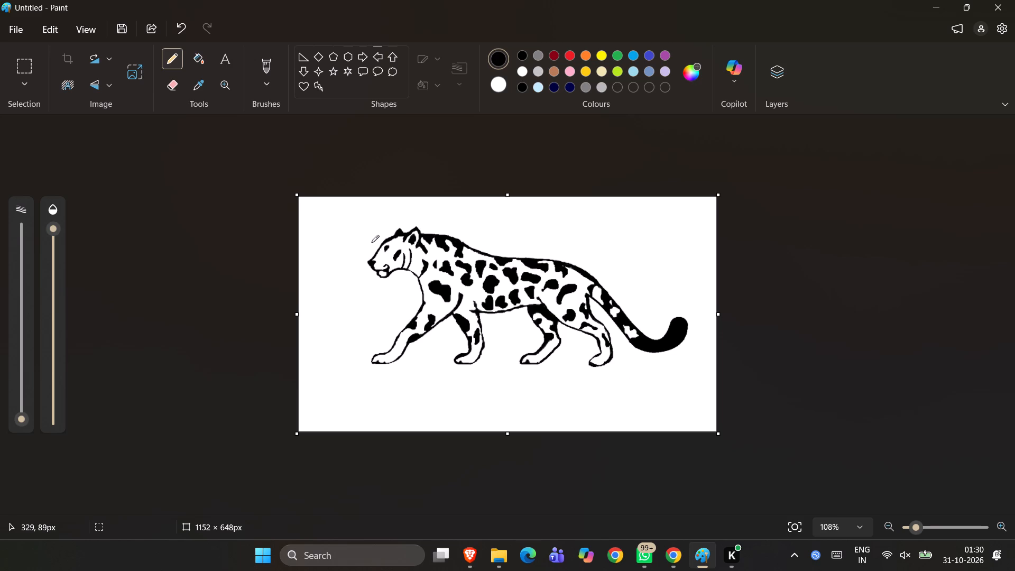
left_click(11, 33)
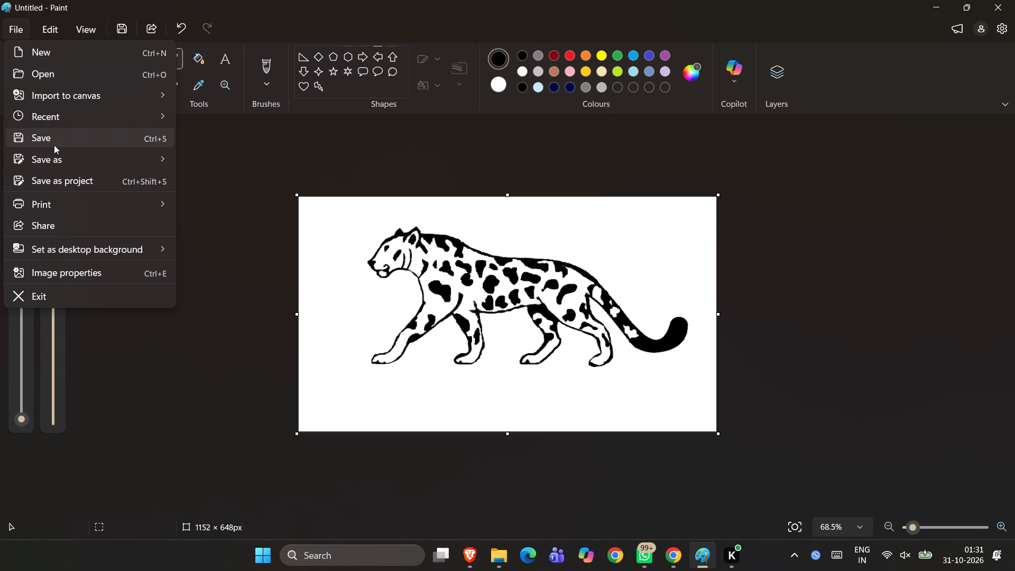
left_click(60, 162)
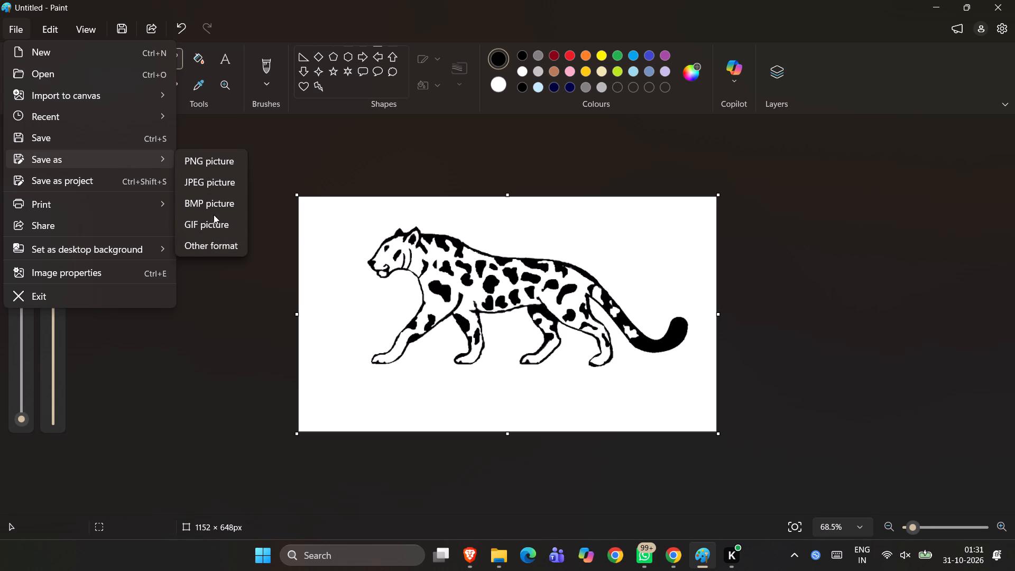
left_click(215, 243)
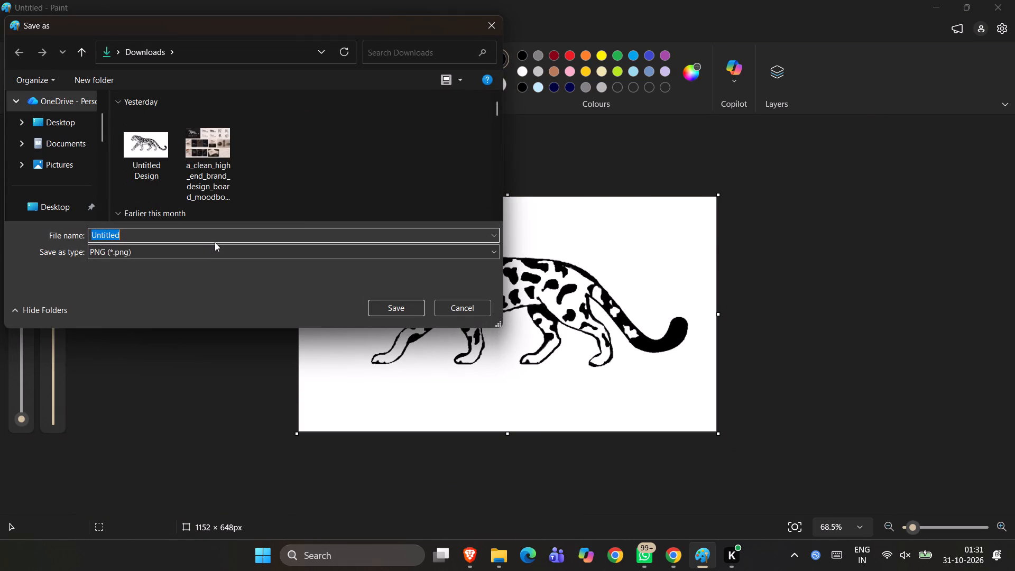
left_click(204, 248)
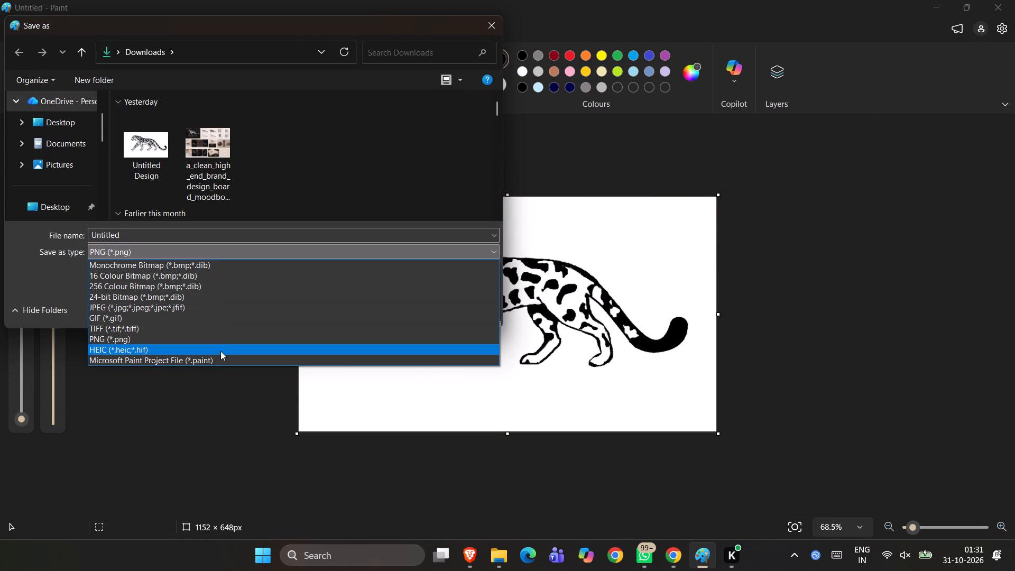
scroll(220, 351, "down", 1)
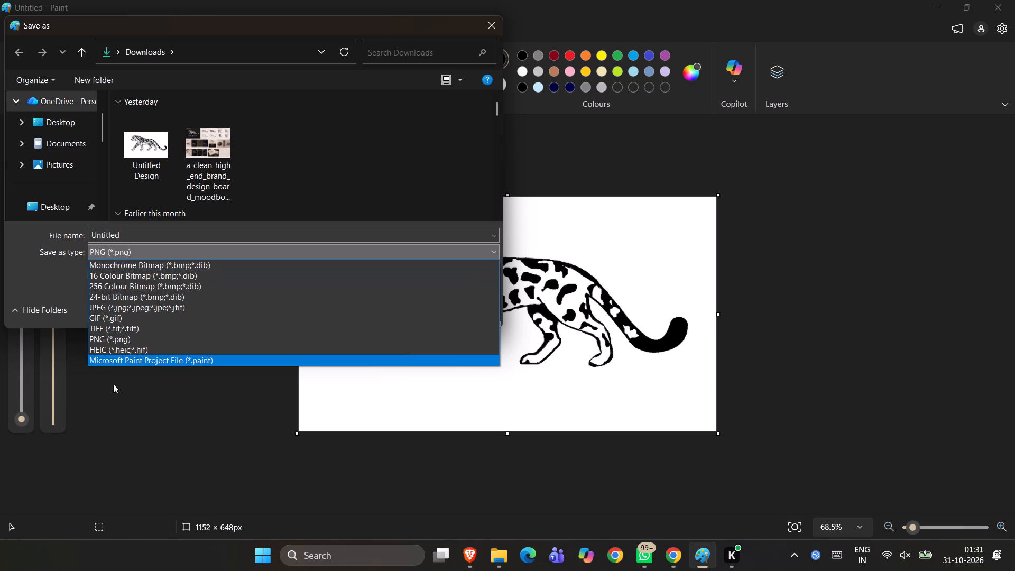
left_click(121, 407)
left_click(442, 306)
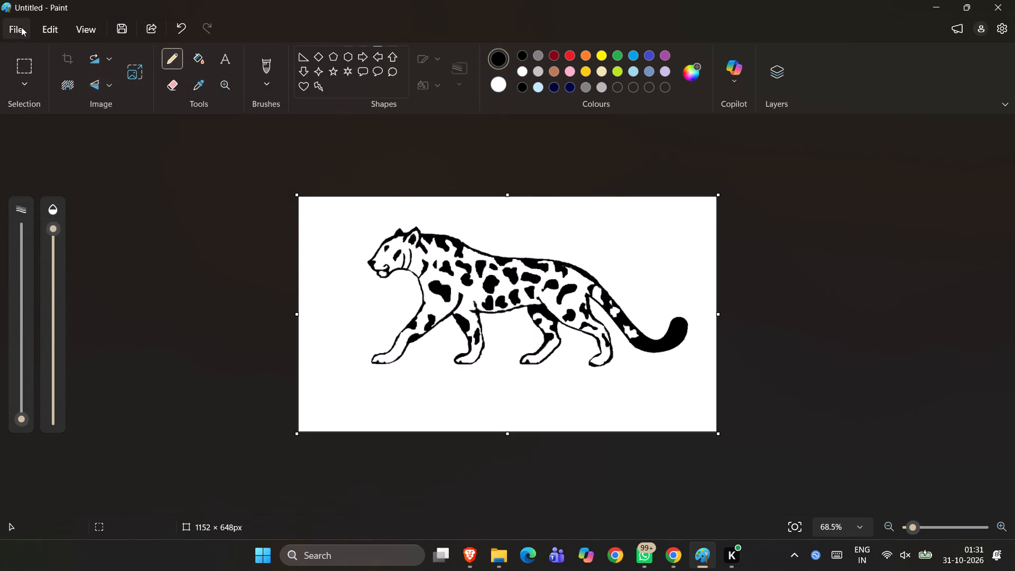
Save the drawing in Downloads as a Microsoft Paint project file named REIGN LEP.
left_click(18, 26)
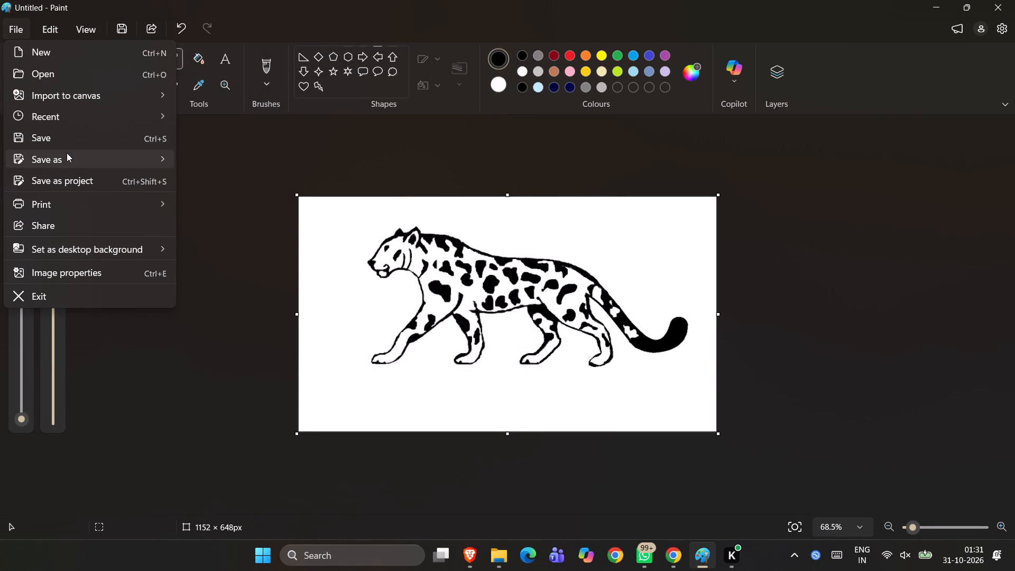
left_click(67, 153)
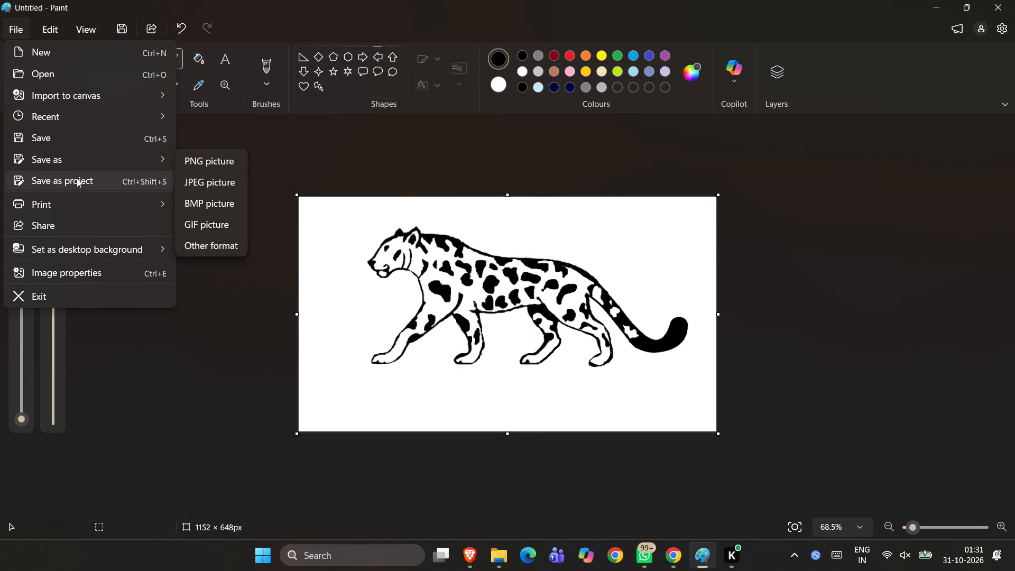
left_click(77, 178)
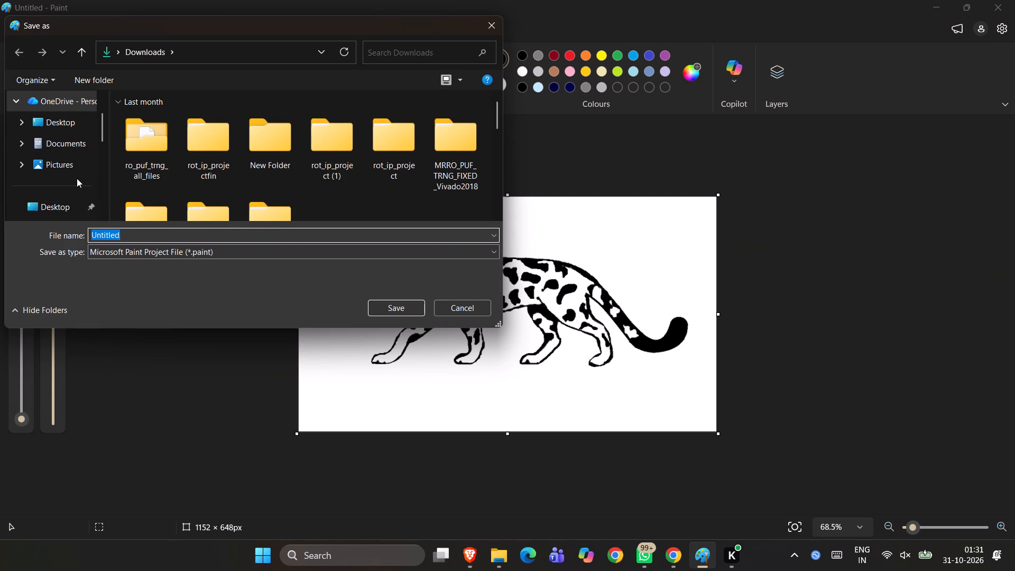
type("RE")
key("i")
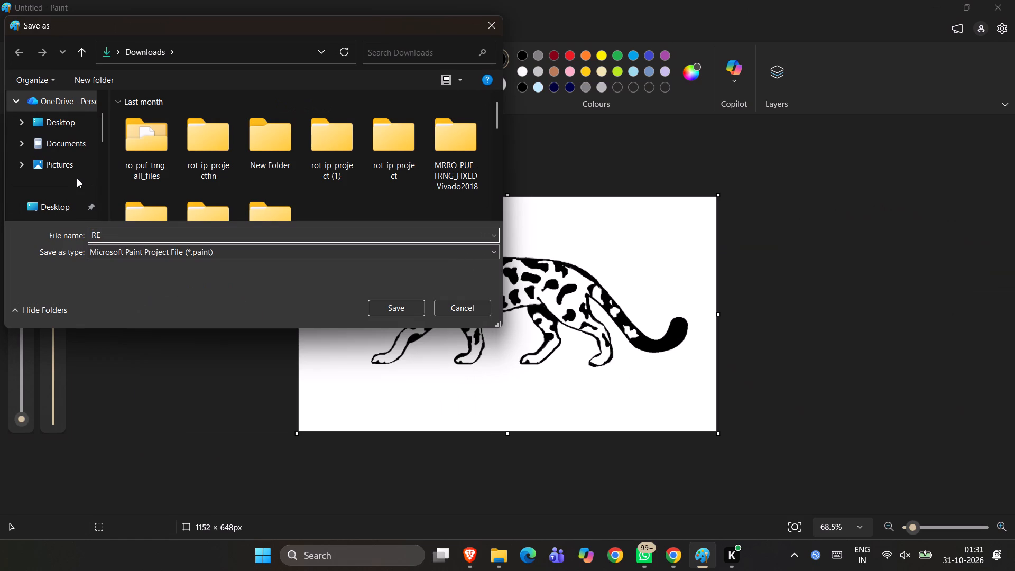
type("GN")
key("space")
type("LEP")
left_click(375, 313)
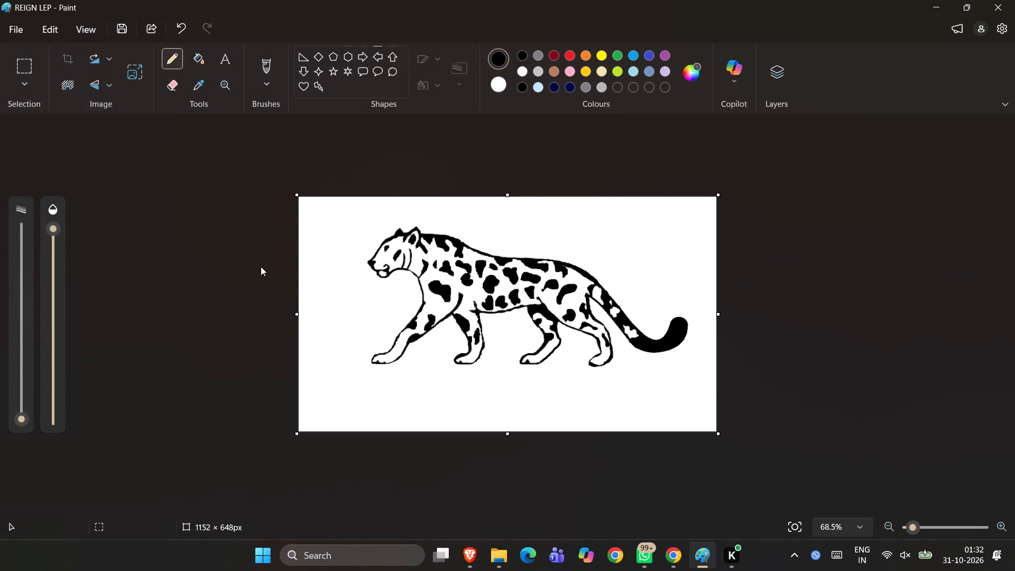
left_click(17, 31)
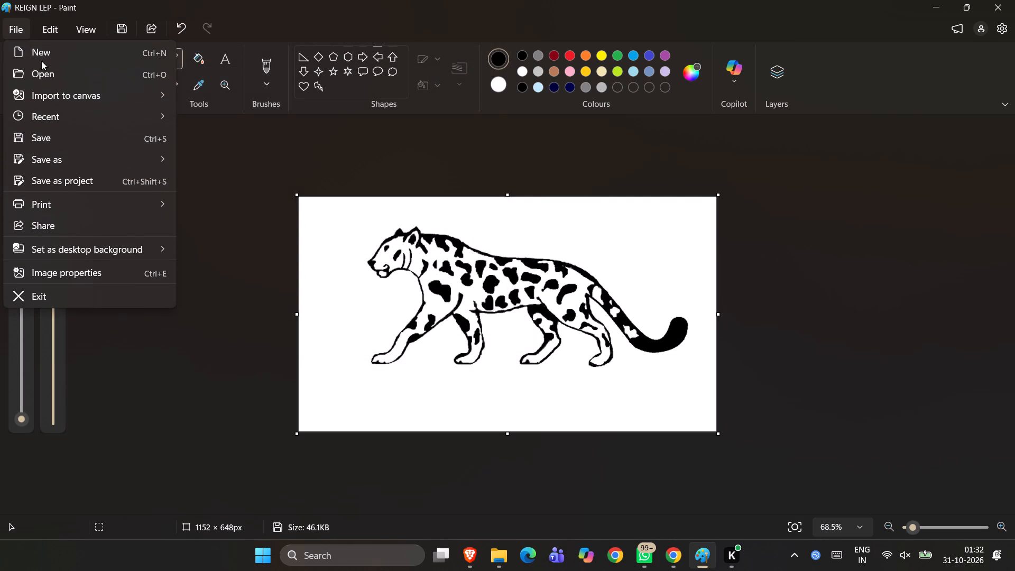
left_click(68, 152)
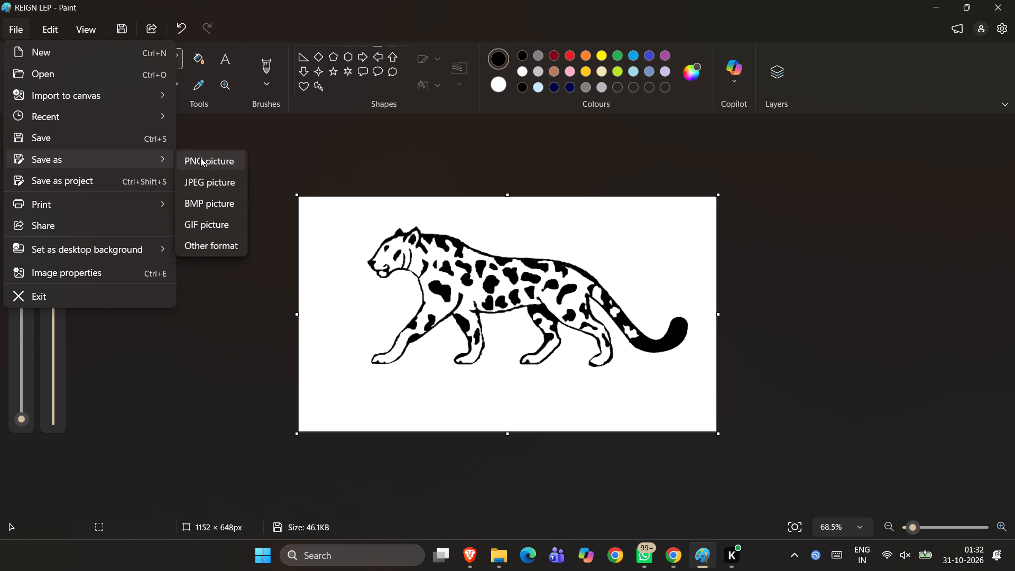
Switch to the Canva leopard design in Chrome, dismiss its download options and capture a screenshot of the whole leopard page.
left_click(680, 555)
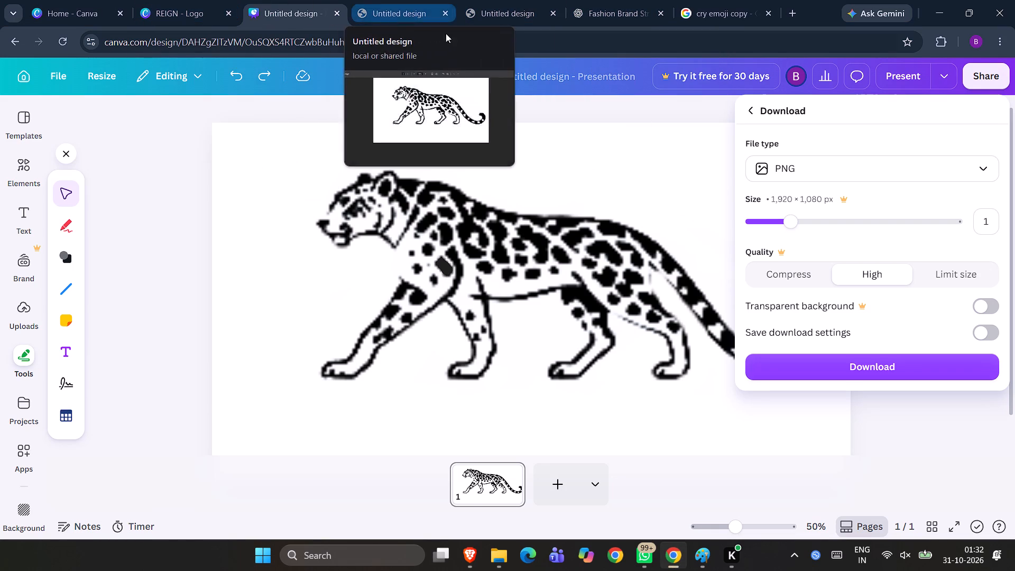
left_click(755, 116)
left_click(750, 112)
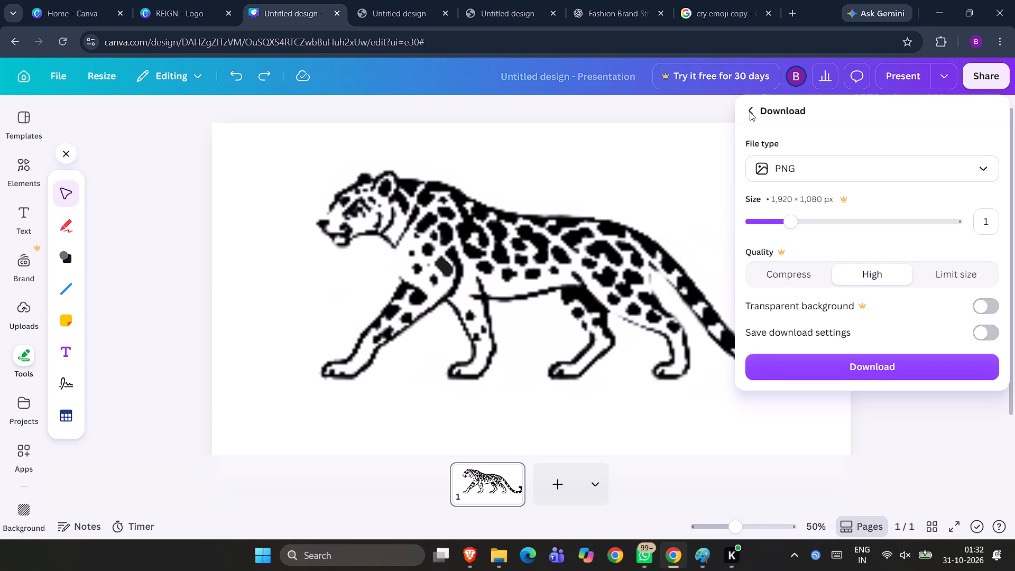
left_click(707, 192)
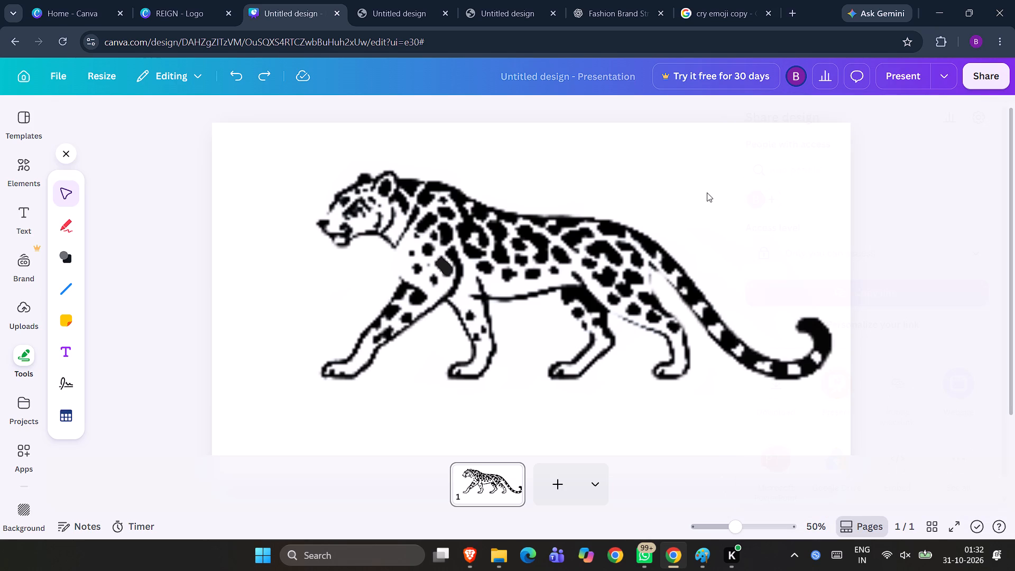
key("Print")
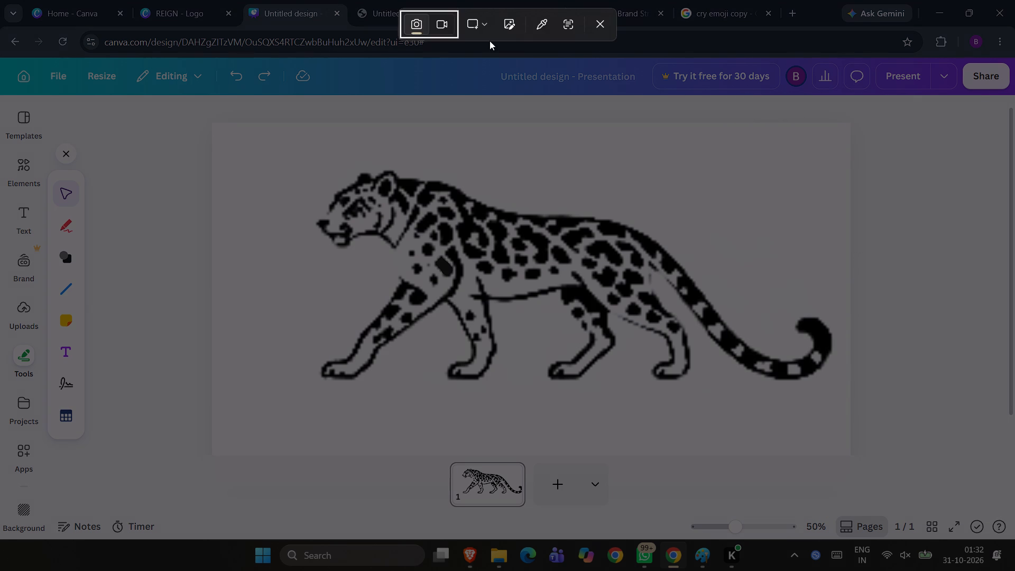
left_click_drag(235, 127, 756, 455)
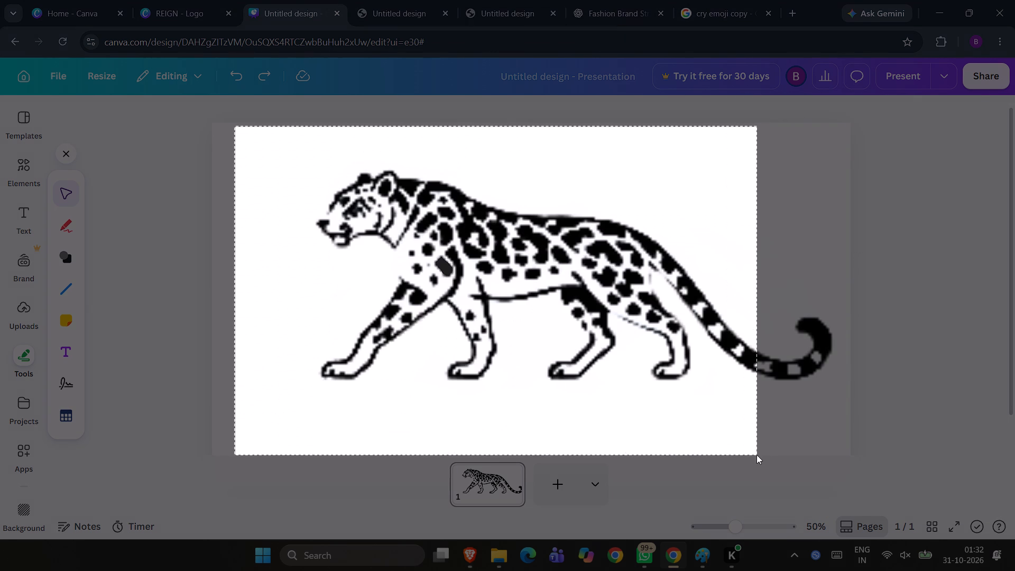
left_click_drag(756, 455, 847, 459)
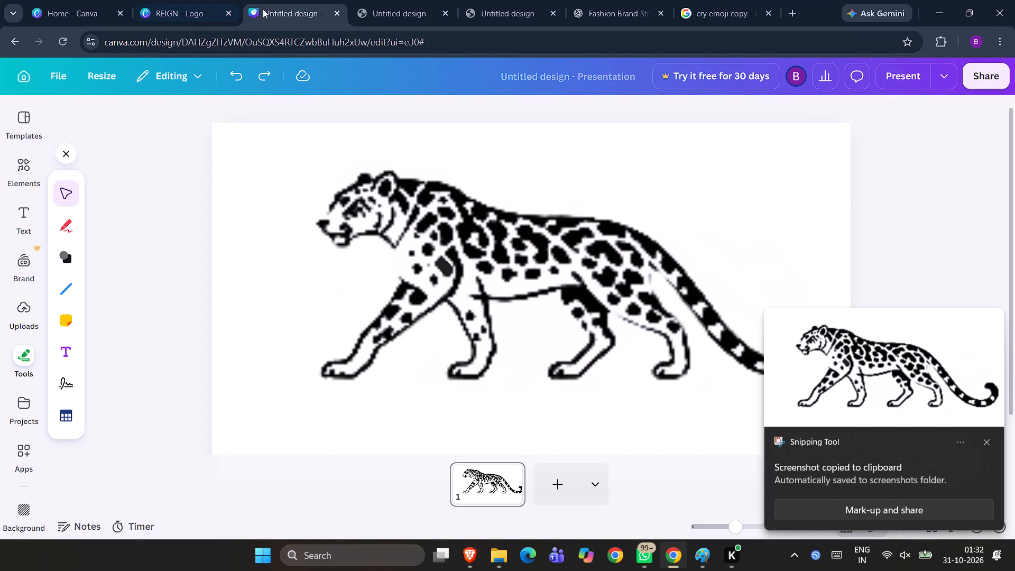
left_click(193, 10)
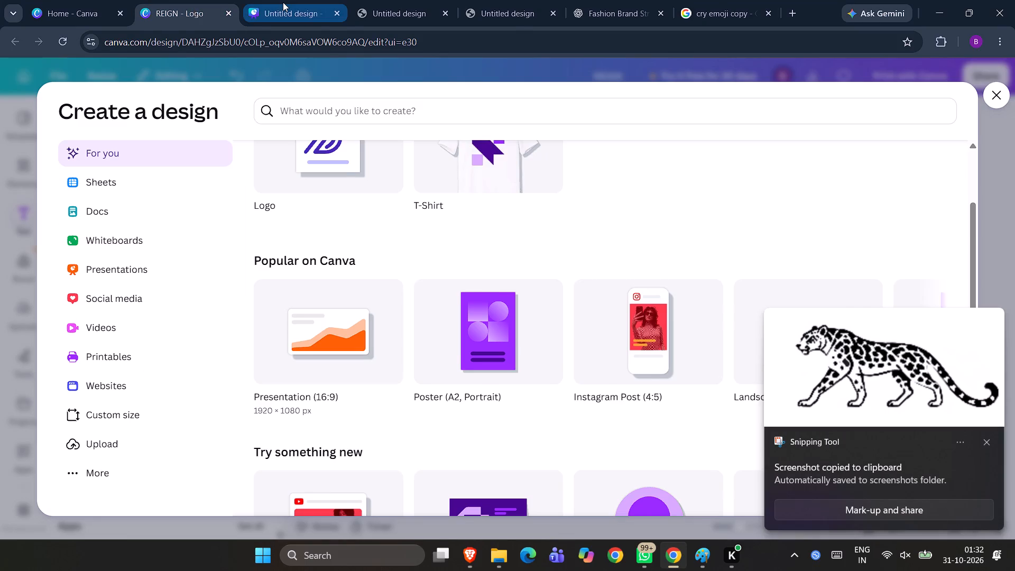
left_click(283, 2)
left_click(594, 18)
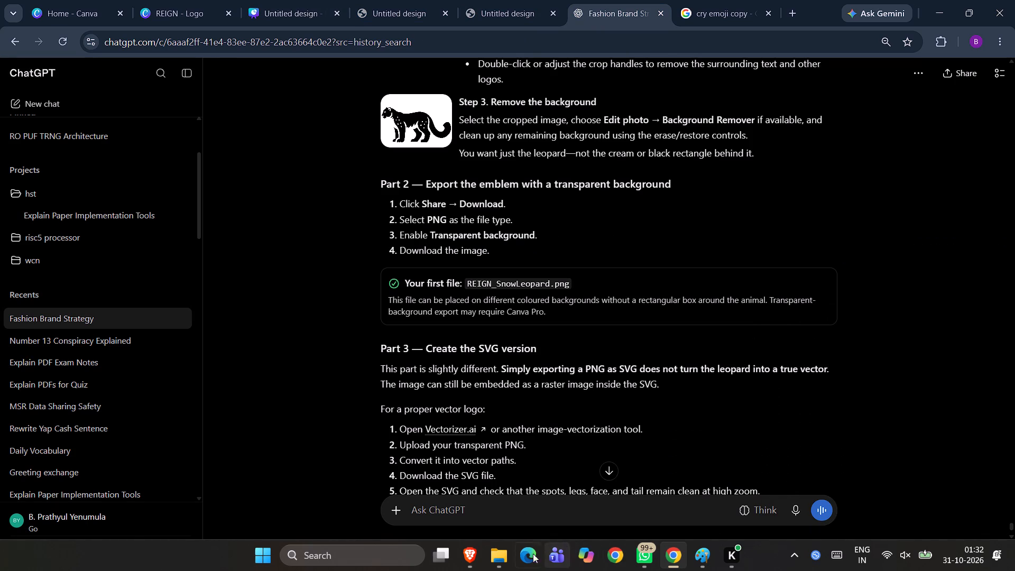
Switch to Paint and save the leopard drawing in Downloads as a PNG picture named REIGN LEP.
left_click(705, 560)
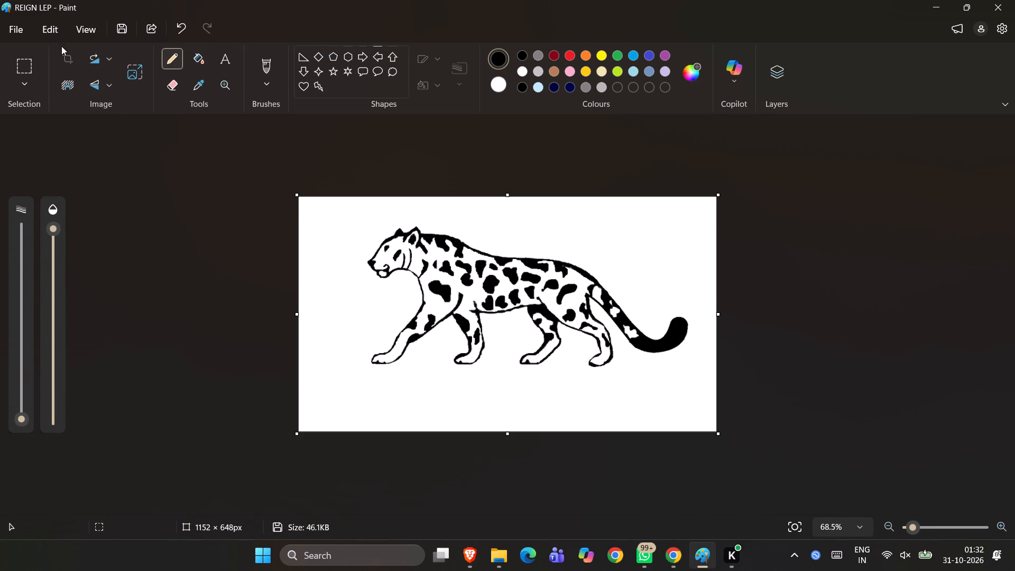
left_click(19, 32)
left_click(63, 159)
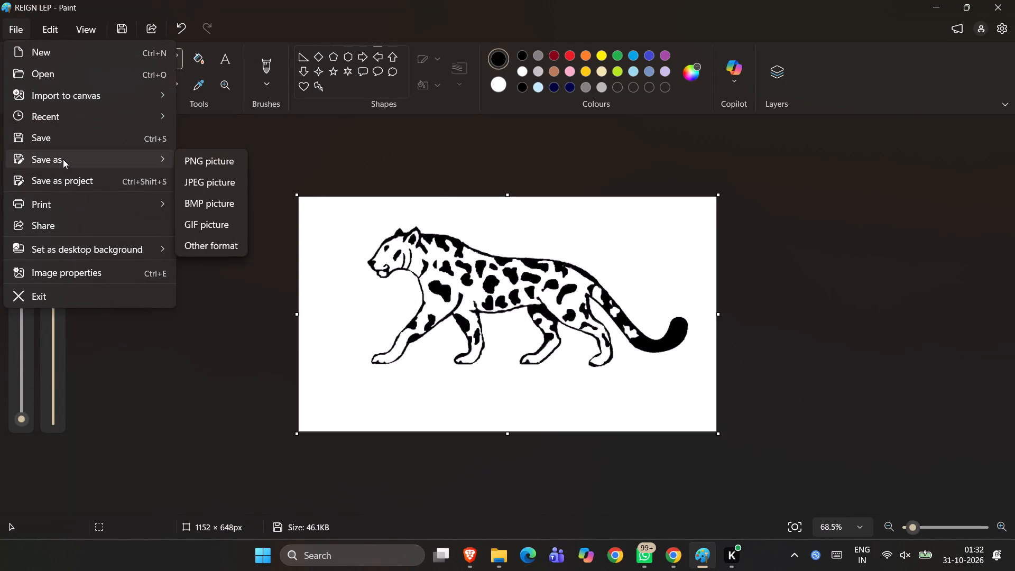
left_click(188, 158)
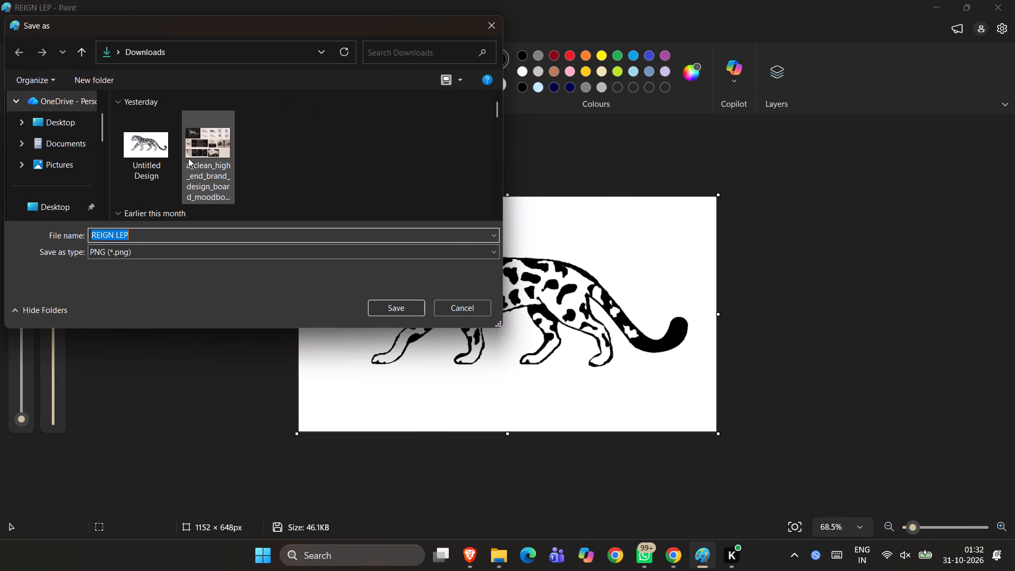
left_click(404, 303)
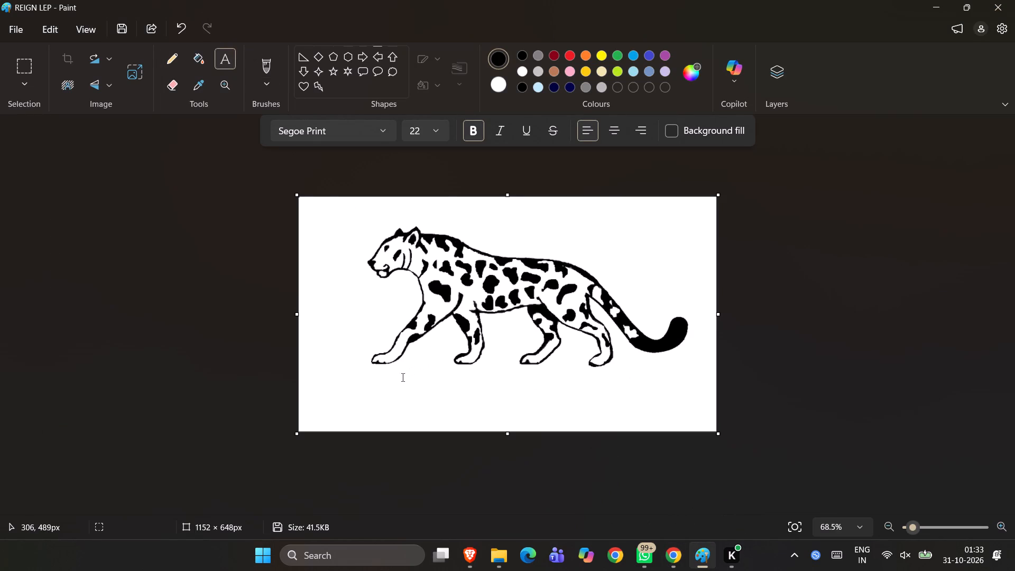
left_click_drag(395, 378, 622, 421)
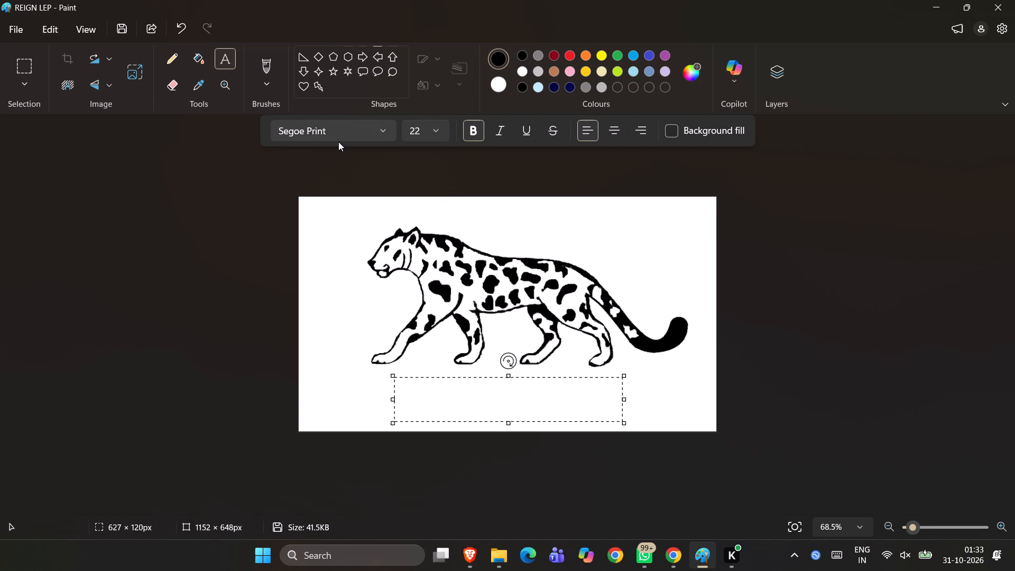
Examine the typefaces available for the text box below the leopard, then close the font choices without picking one.
left_click(370, 133)
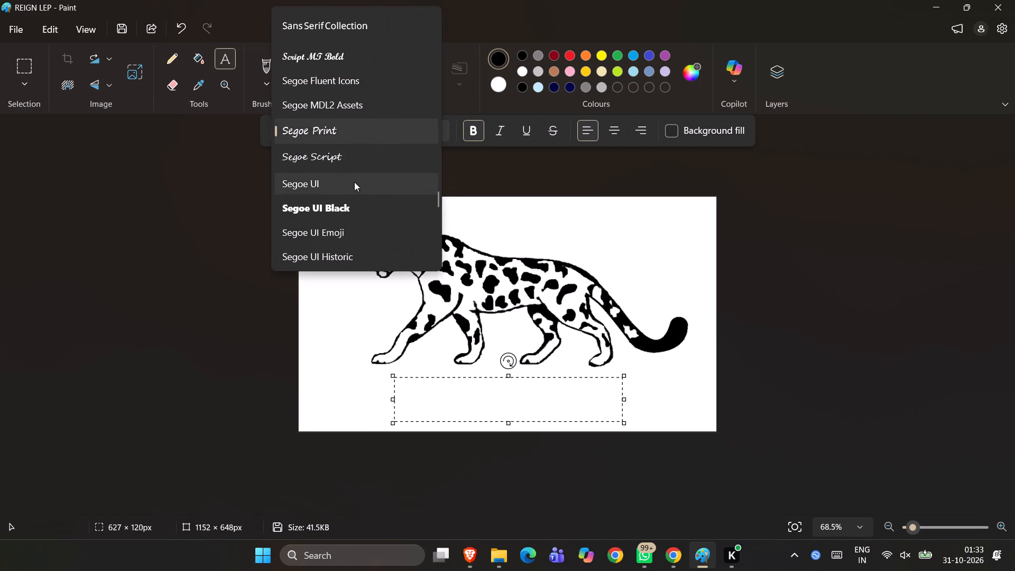
scroll(354, 182, "down", 7)
scroll(354, 182, "up", 15)
scroll(354, 182, "up", 7)
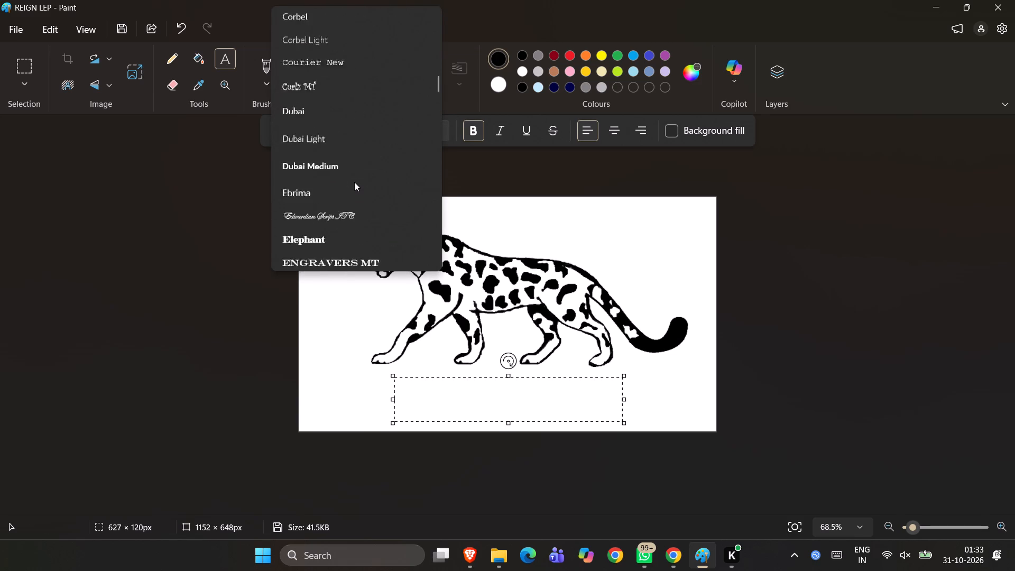
scroll(354, 182, "up", 7)
scroll(333, 124, "down", 4)
scroll(333, 124, "up", 6)
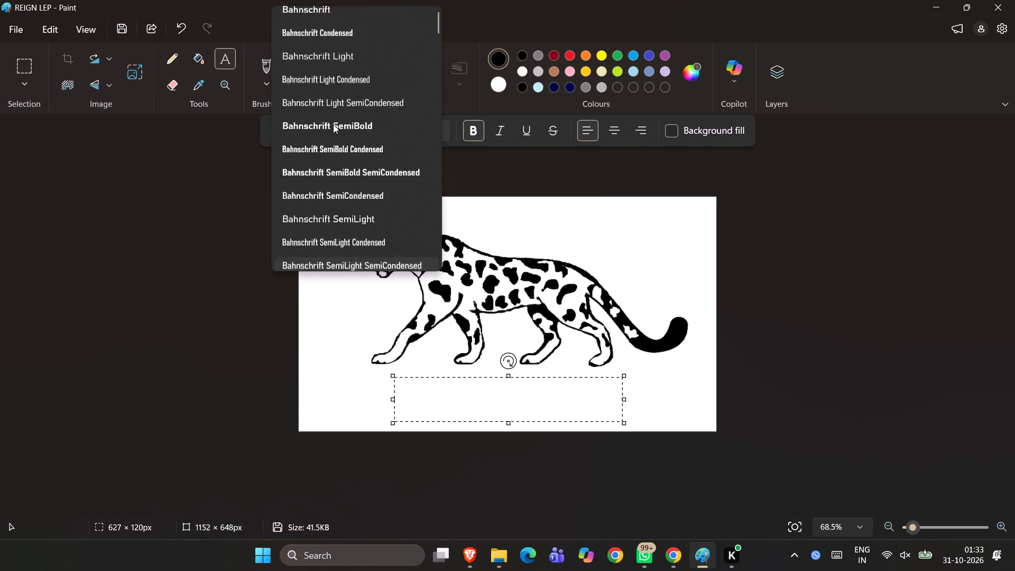
scroll(333, 124, "up", 1)
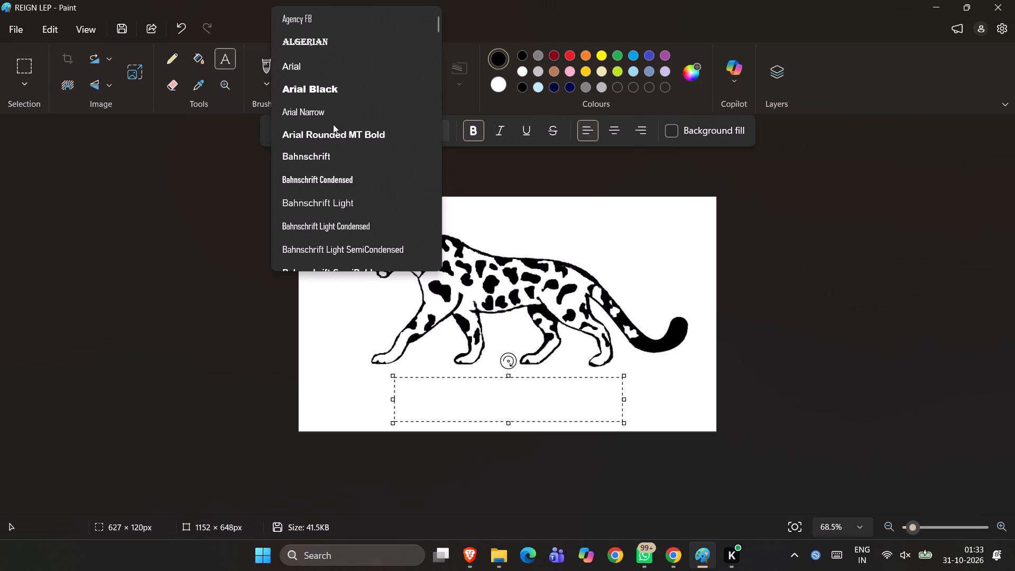
scroll(333, 124, "down", 4)
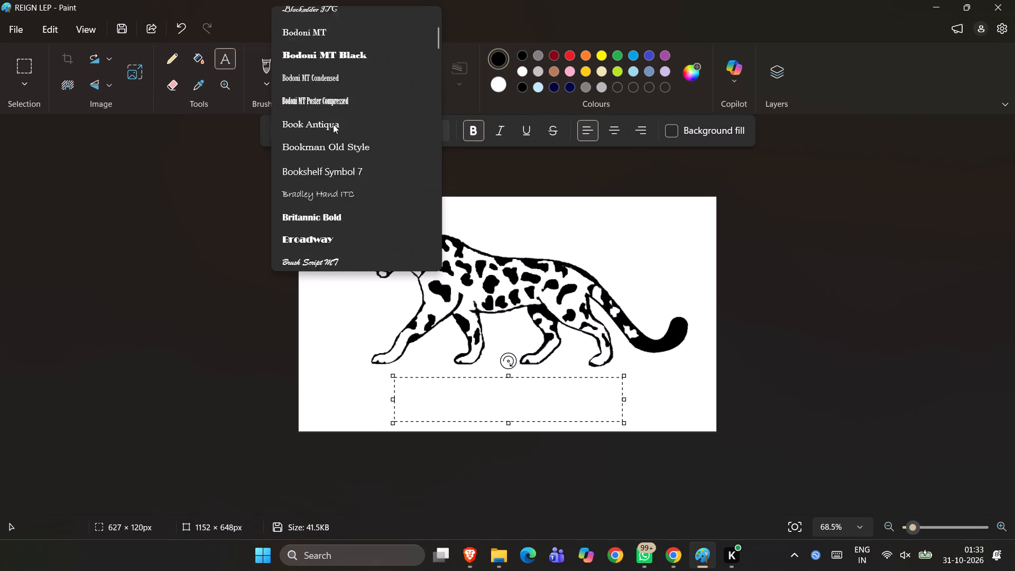
scroll(333, 124, "down", 4)
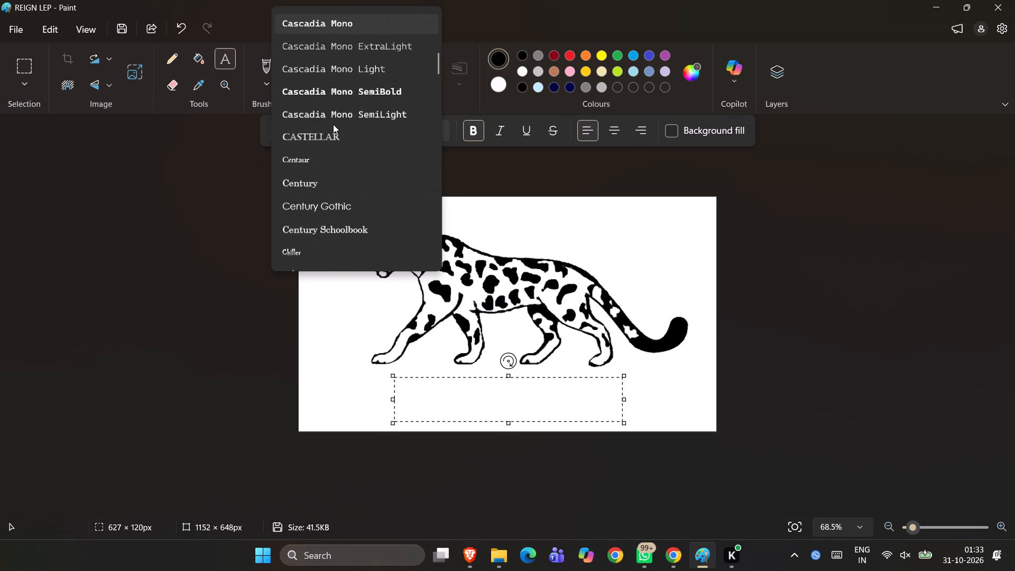
scroll(333, 124, "down", 2)
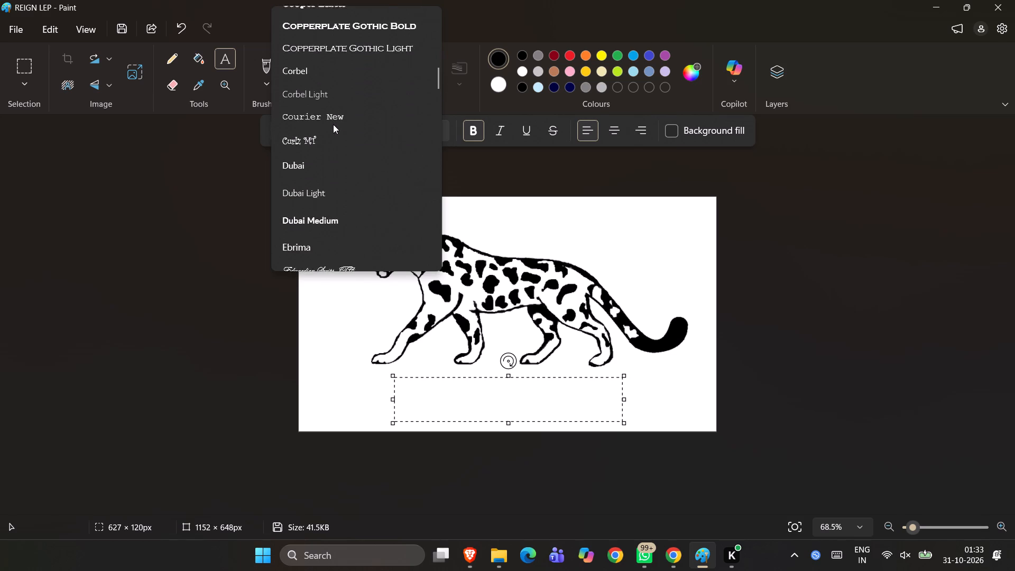
scroll(333, 124, "down", 6)
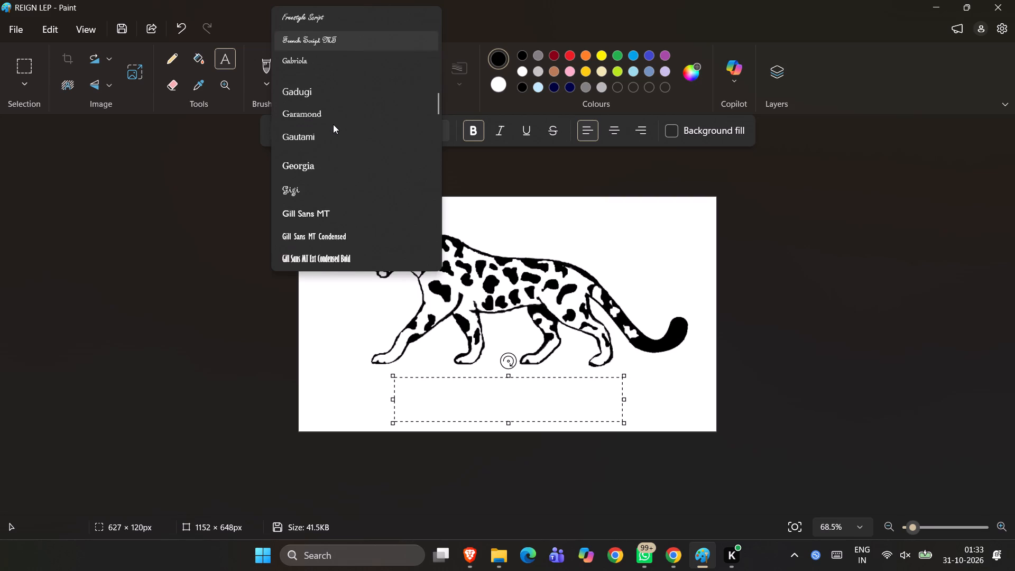
scroll(333, 124, "down", 5)
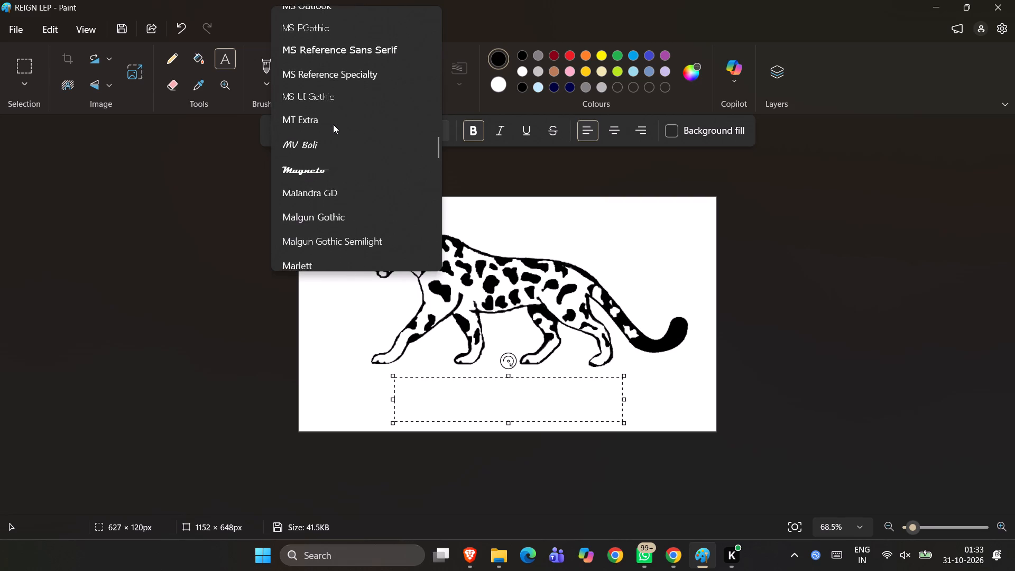
scroll(333, 124, "down", 4)
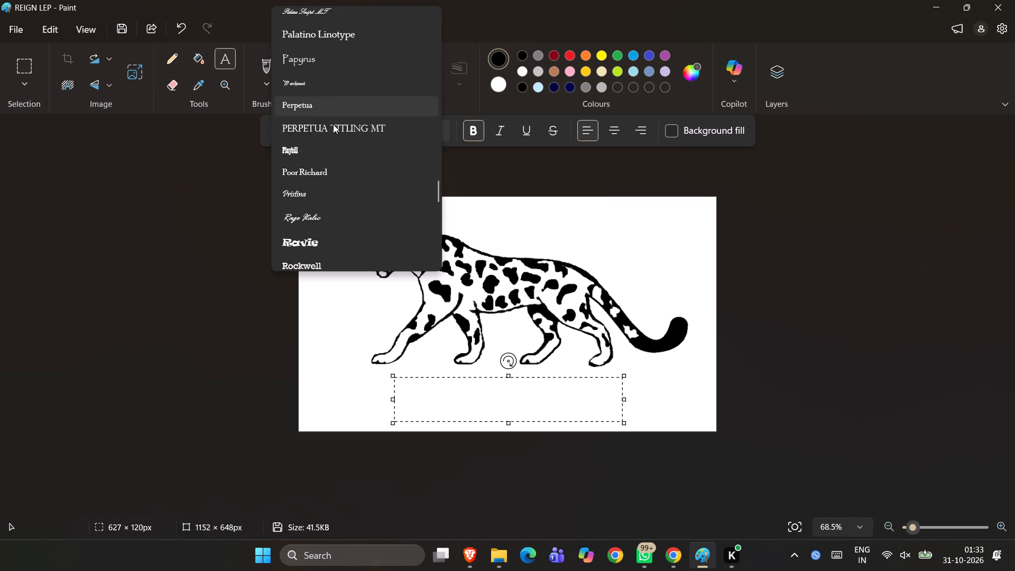
scroll(330, 176, "down", 7)
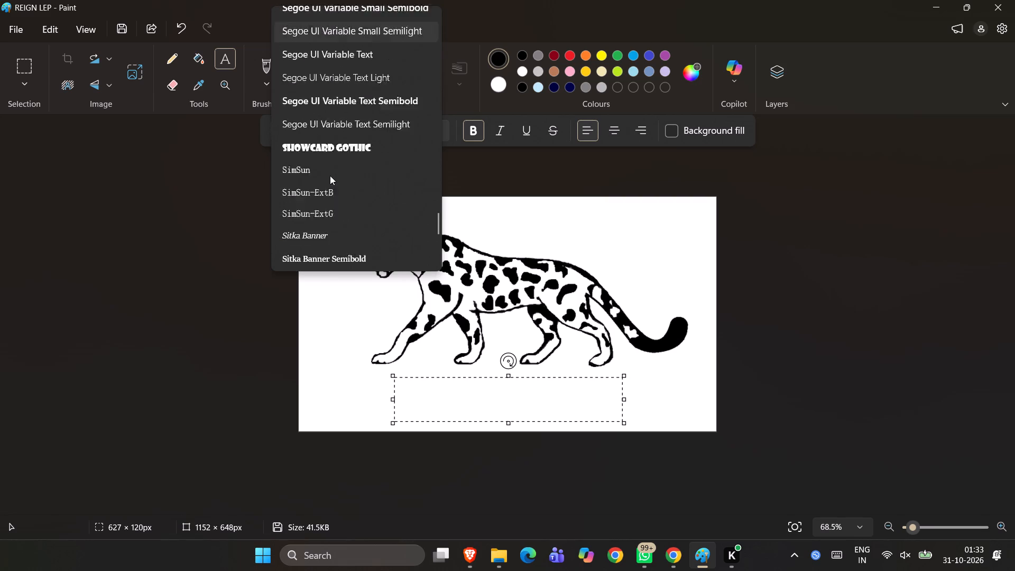
scroll(330, 176, "down", 1)
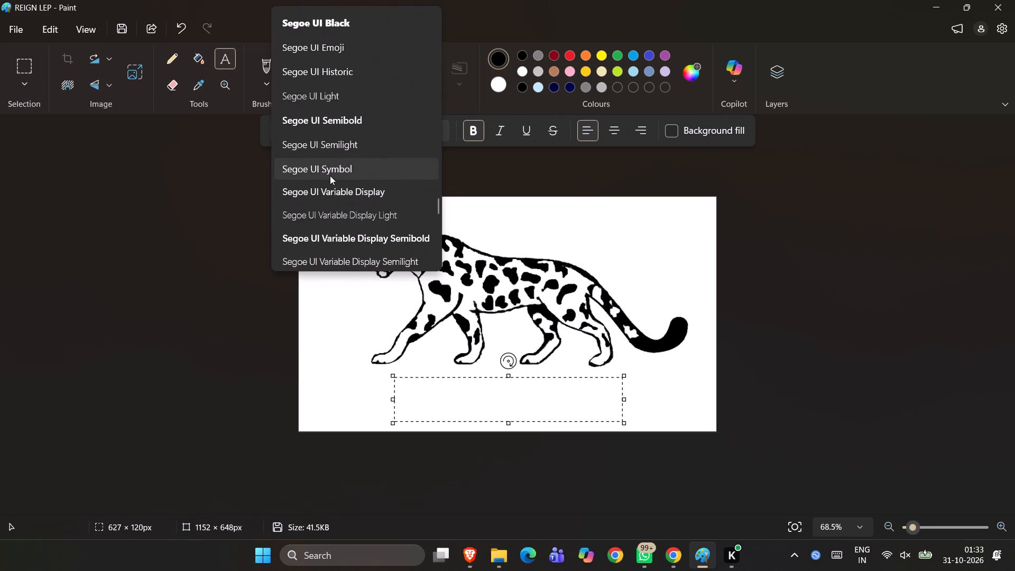
scroll(330, 176, "down", 2)
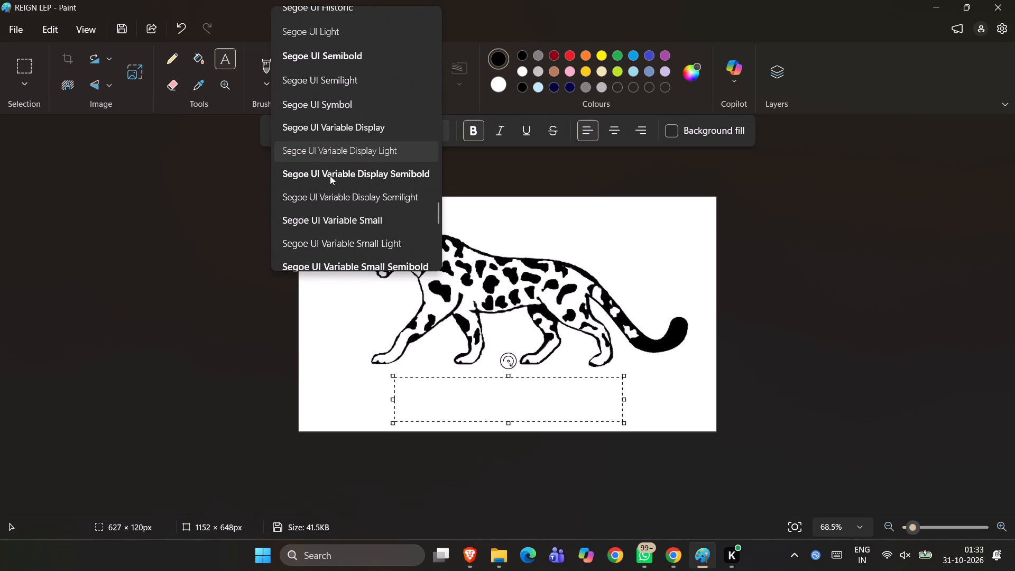
left_click_drag(350, 423, 218, 423)
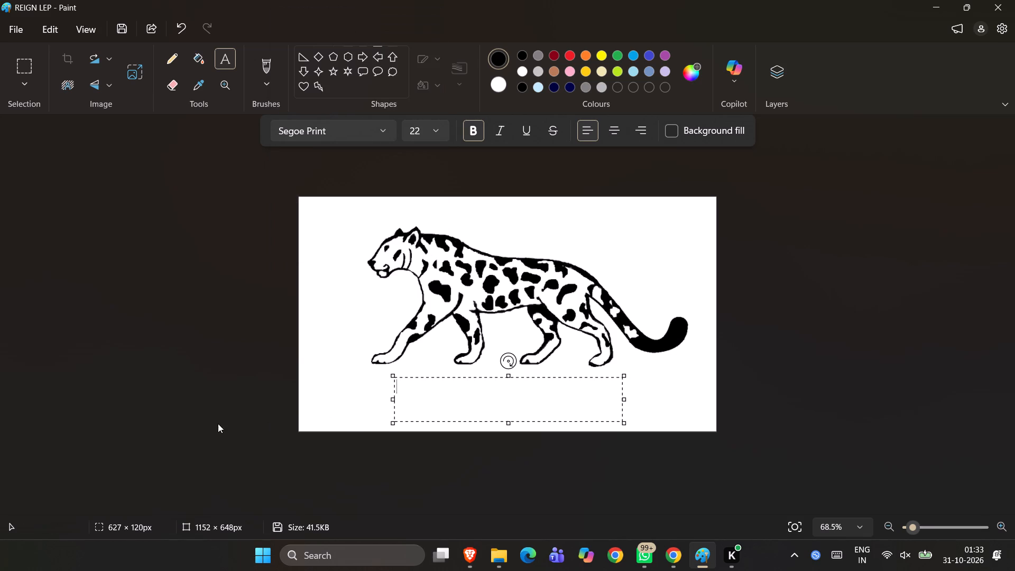
left_click_drag(218, 423, 414, 404)
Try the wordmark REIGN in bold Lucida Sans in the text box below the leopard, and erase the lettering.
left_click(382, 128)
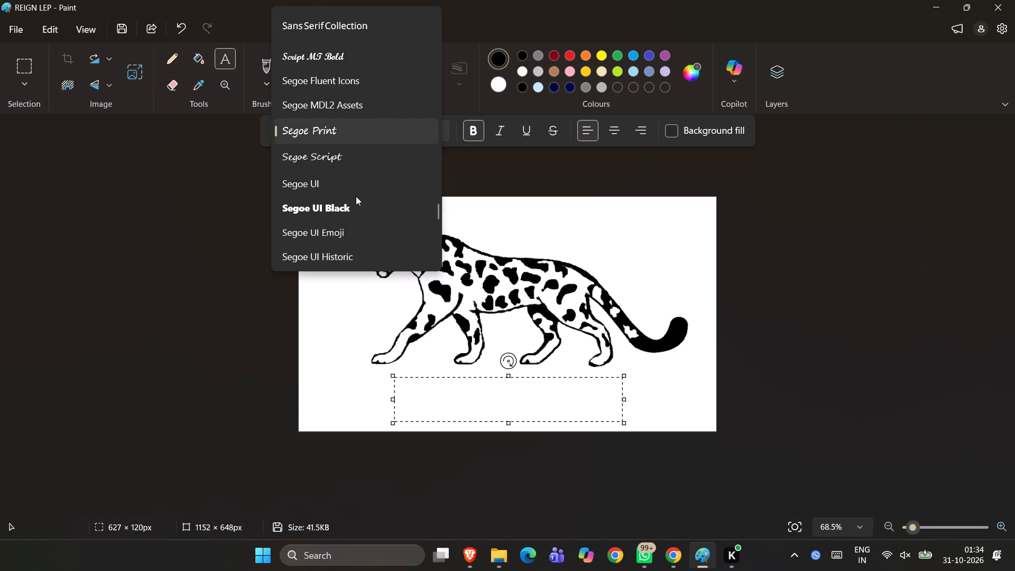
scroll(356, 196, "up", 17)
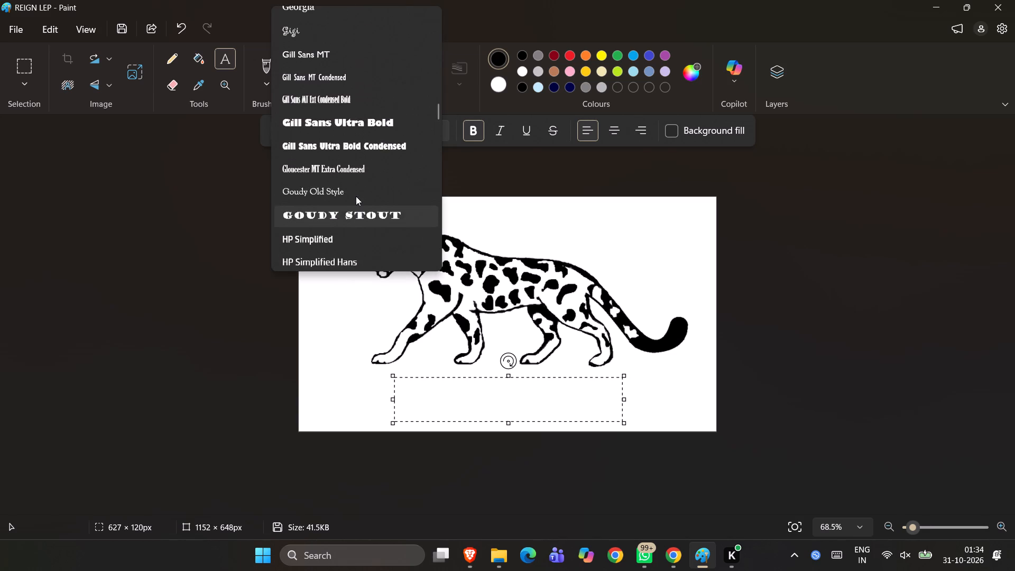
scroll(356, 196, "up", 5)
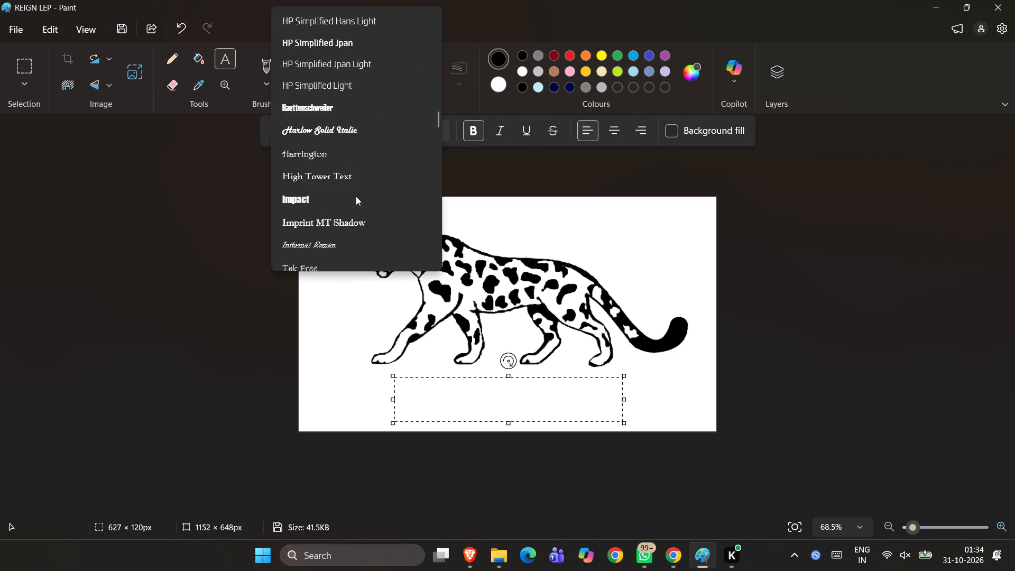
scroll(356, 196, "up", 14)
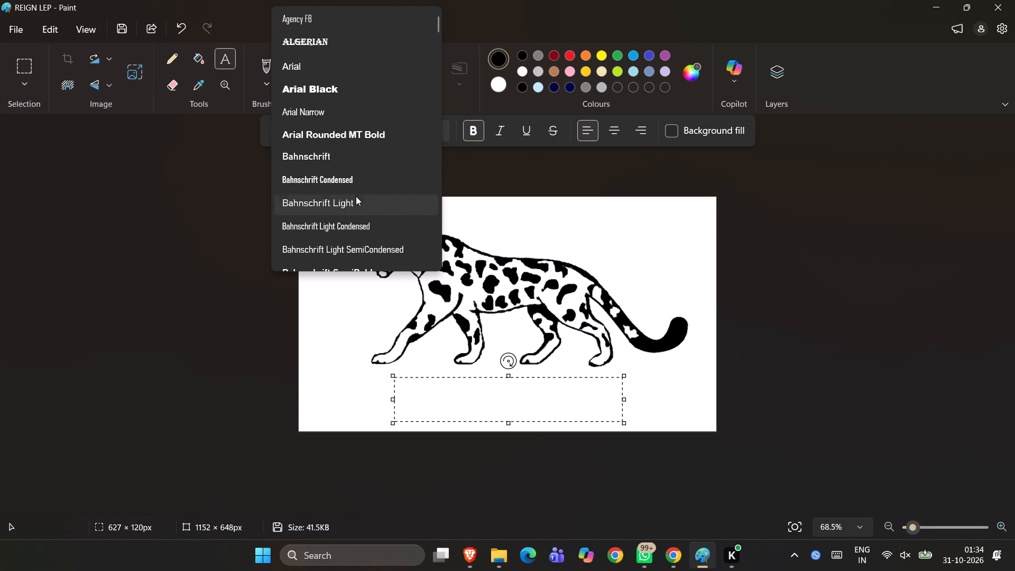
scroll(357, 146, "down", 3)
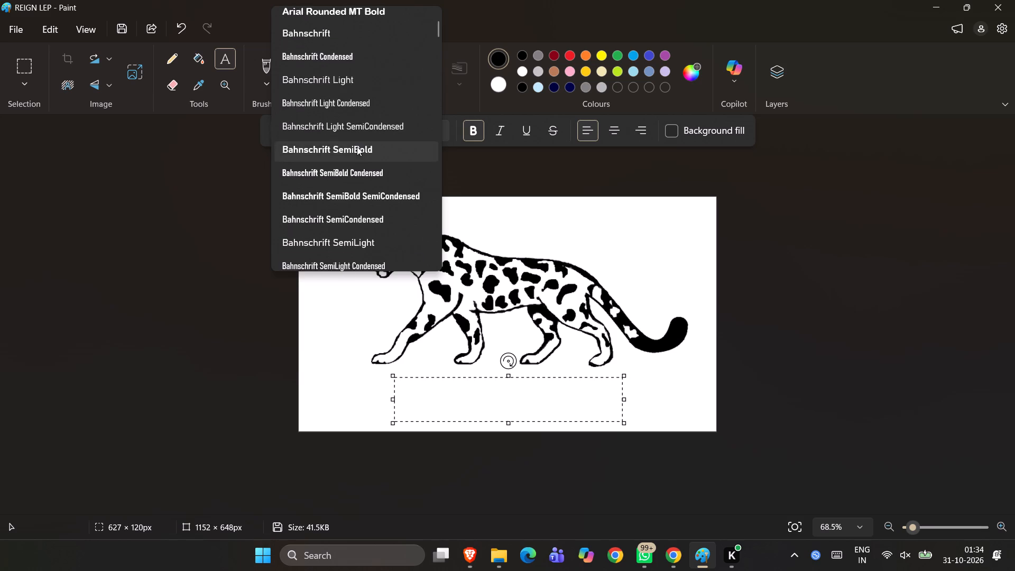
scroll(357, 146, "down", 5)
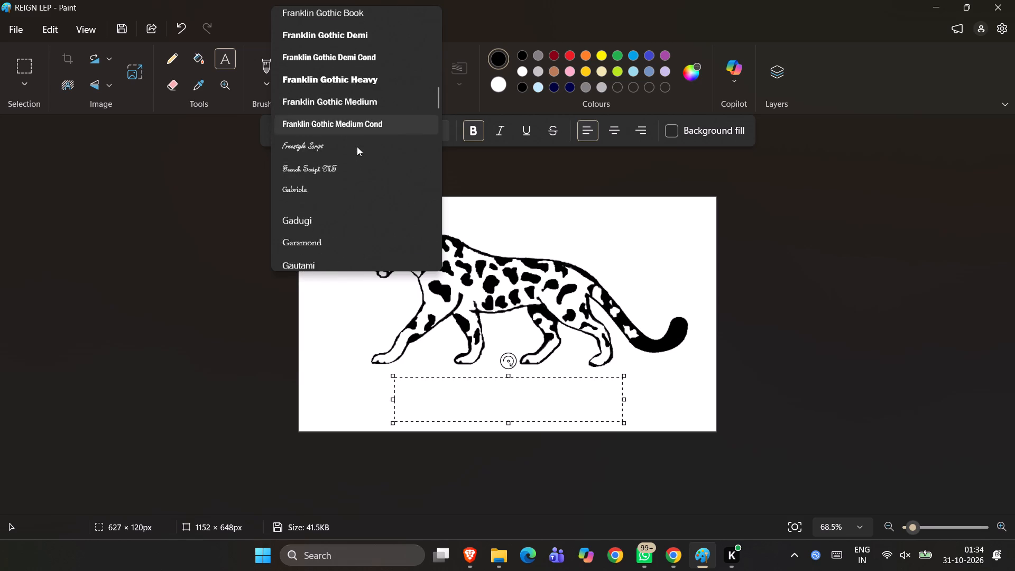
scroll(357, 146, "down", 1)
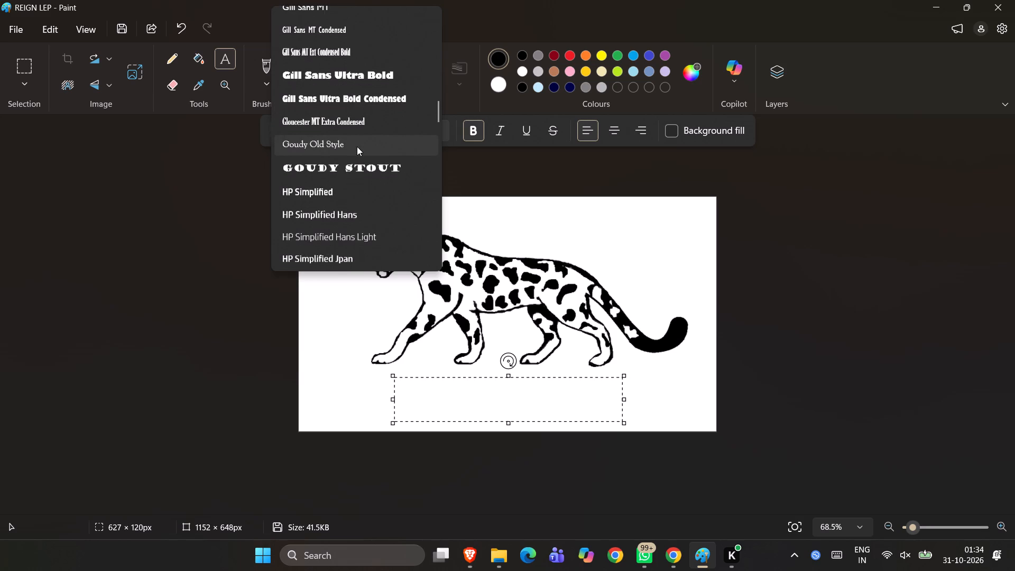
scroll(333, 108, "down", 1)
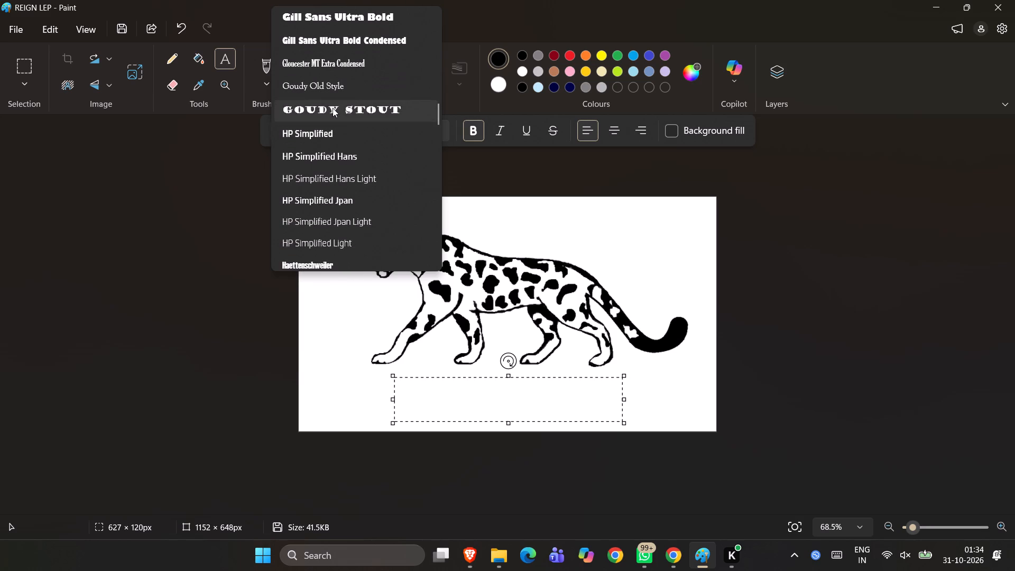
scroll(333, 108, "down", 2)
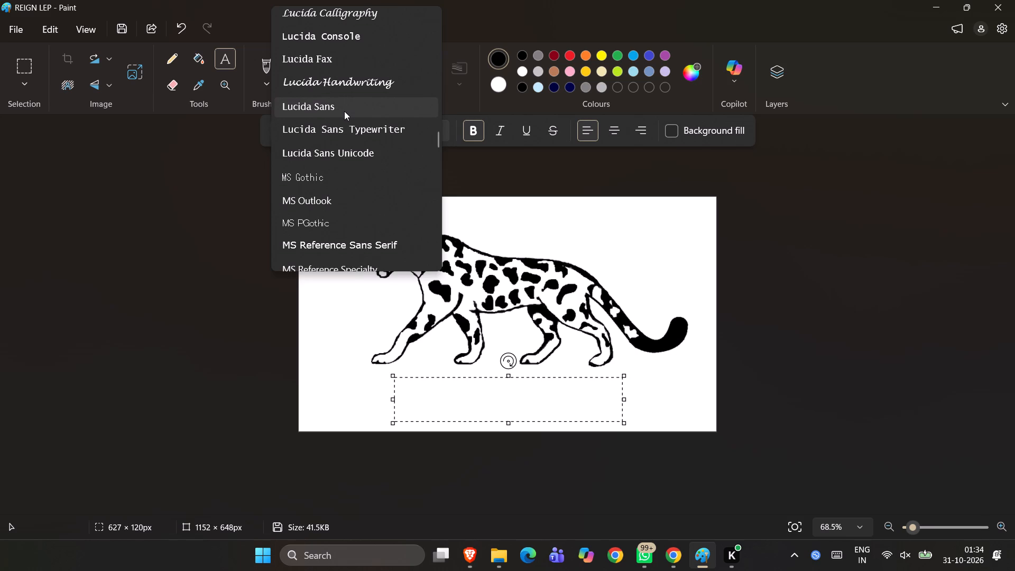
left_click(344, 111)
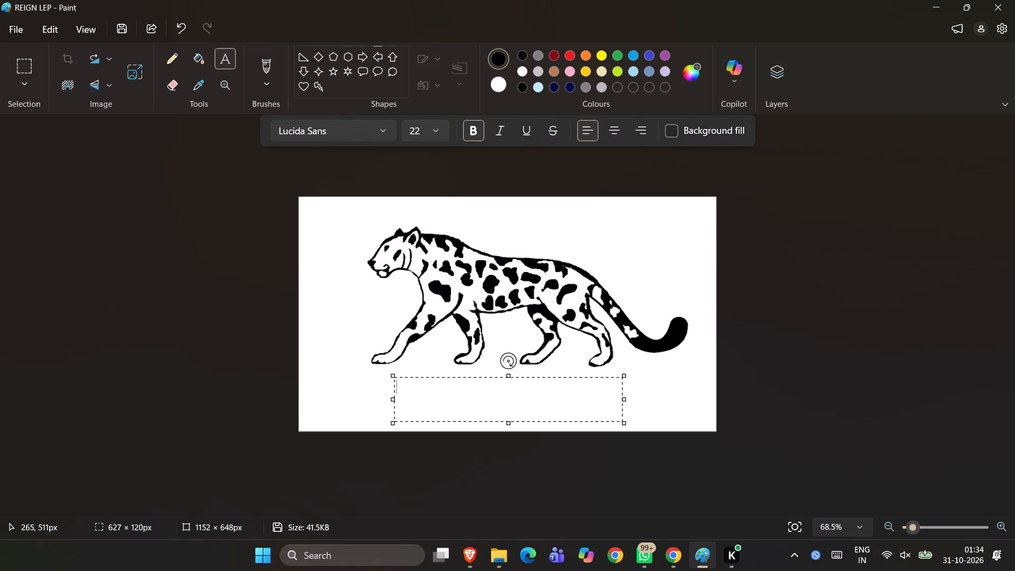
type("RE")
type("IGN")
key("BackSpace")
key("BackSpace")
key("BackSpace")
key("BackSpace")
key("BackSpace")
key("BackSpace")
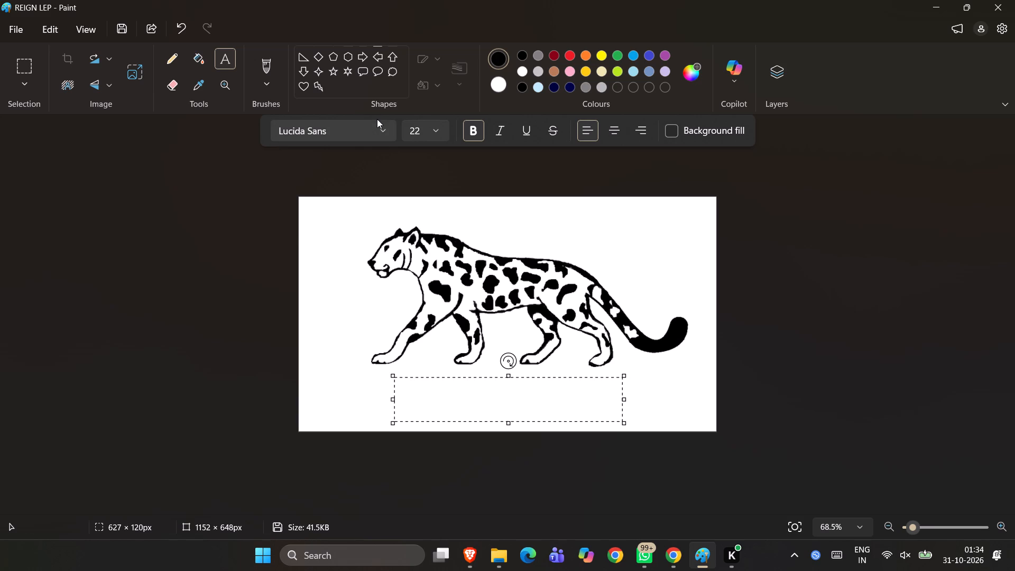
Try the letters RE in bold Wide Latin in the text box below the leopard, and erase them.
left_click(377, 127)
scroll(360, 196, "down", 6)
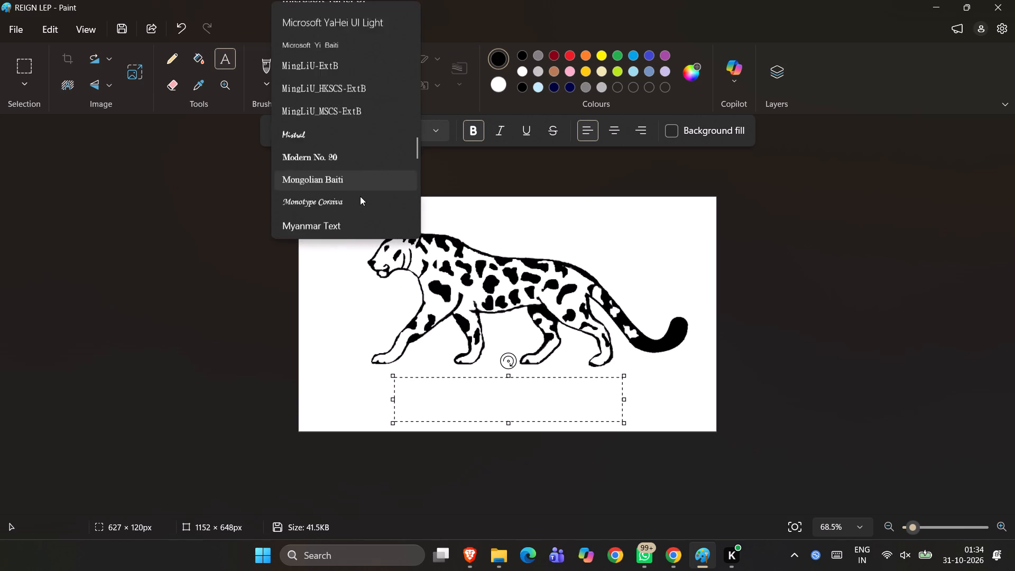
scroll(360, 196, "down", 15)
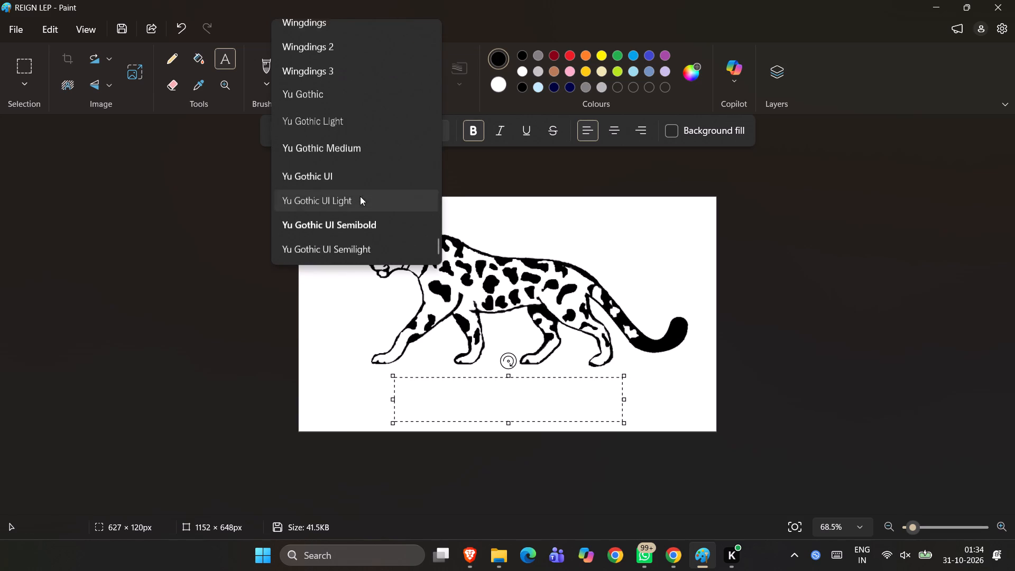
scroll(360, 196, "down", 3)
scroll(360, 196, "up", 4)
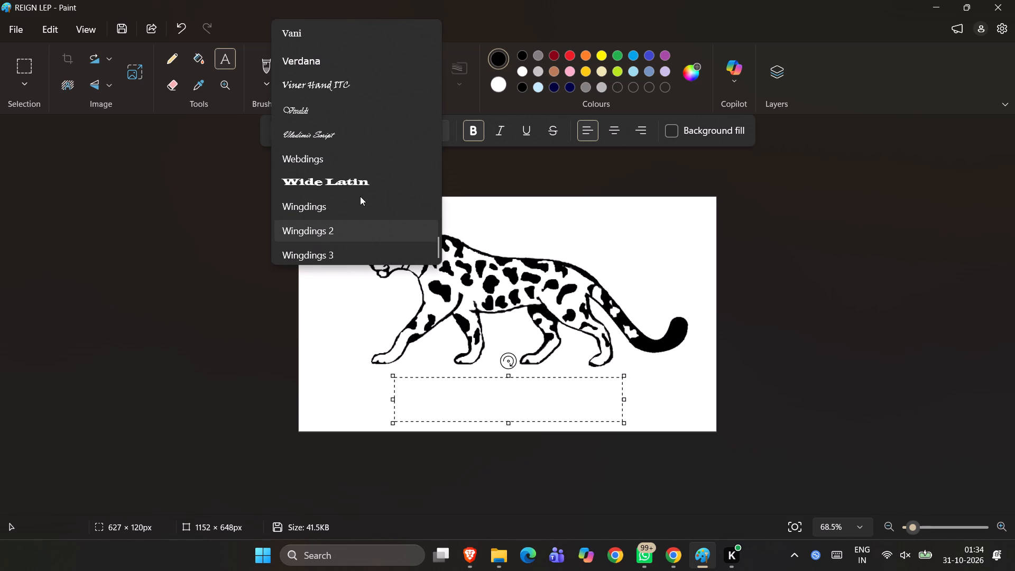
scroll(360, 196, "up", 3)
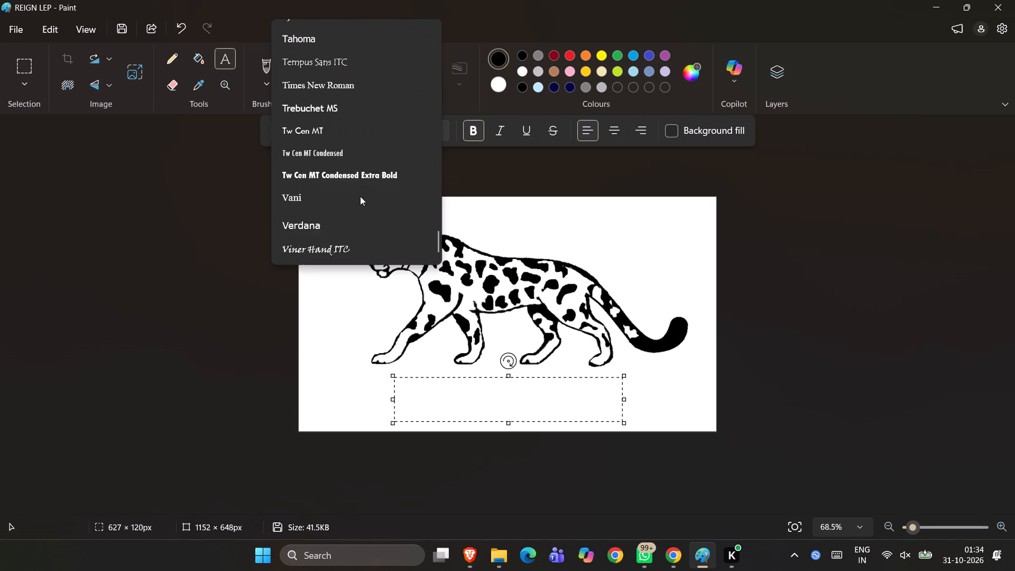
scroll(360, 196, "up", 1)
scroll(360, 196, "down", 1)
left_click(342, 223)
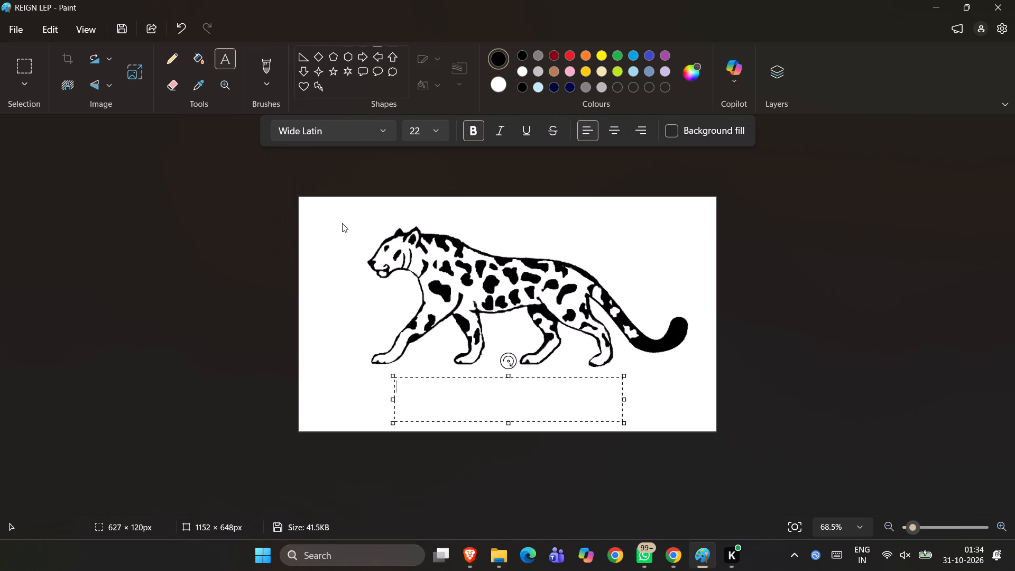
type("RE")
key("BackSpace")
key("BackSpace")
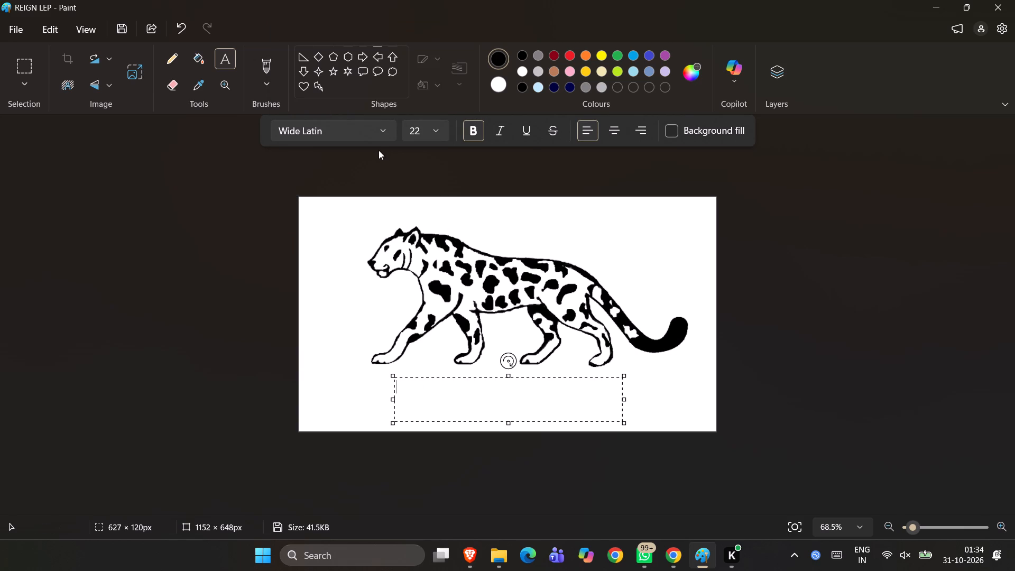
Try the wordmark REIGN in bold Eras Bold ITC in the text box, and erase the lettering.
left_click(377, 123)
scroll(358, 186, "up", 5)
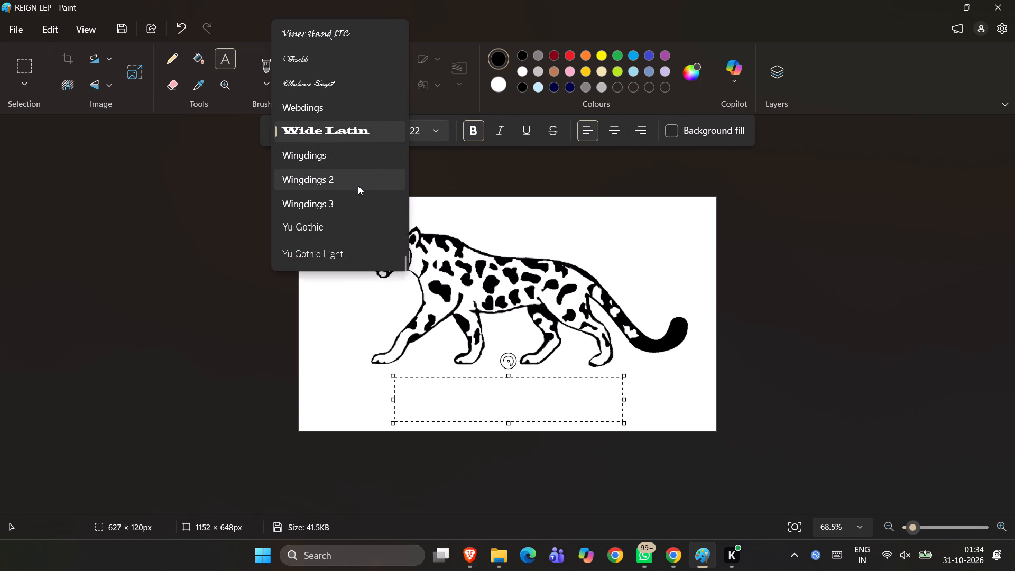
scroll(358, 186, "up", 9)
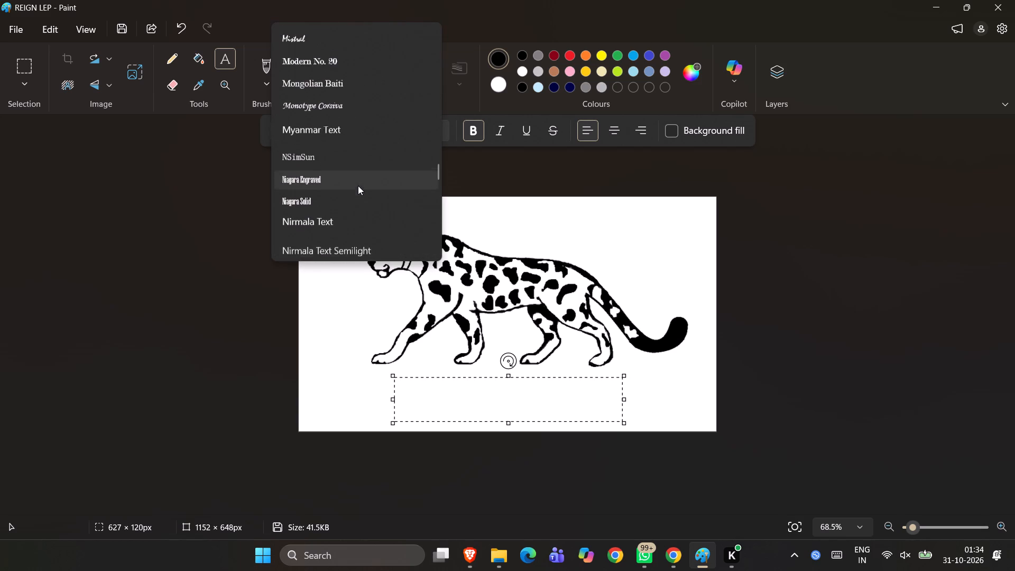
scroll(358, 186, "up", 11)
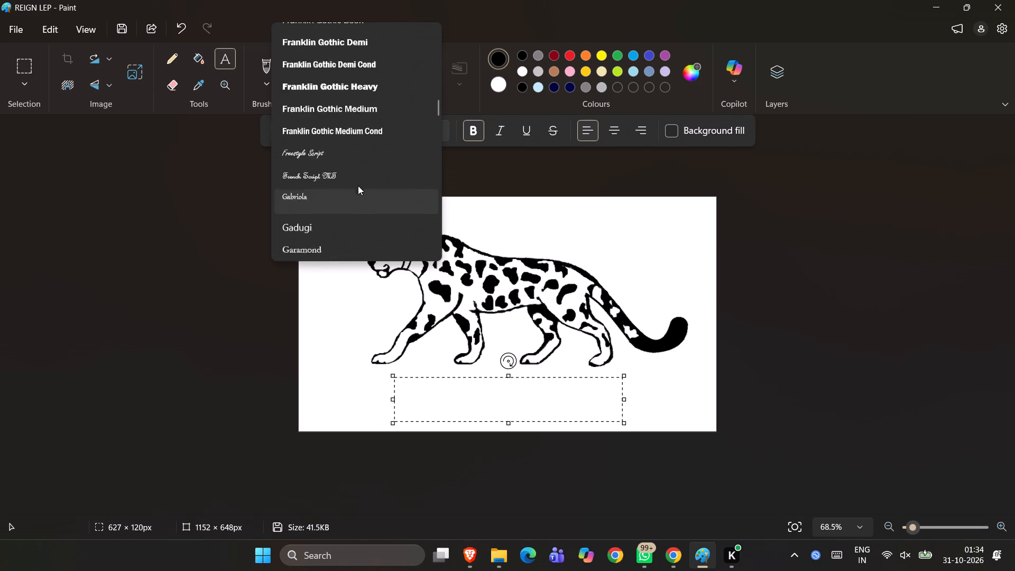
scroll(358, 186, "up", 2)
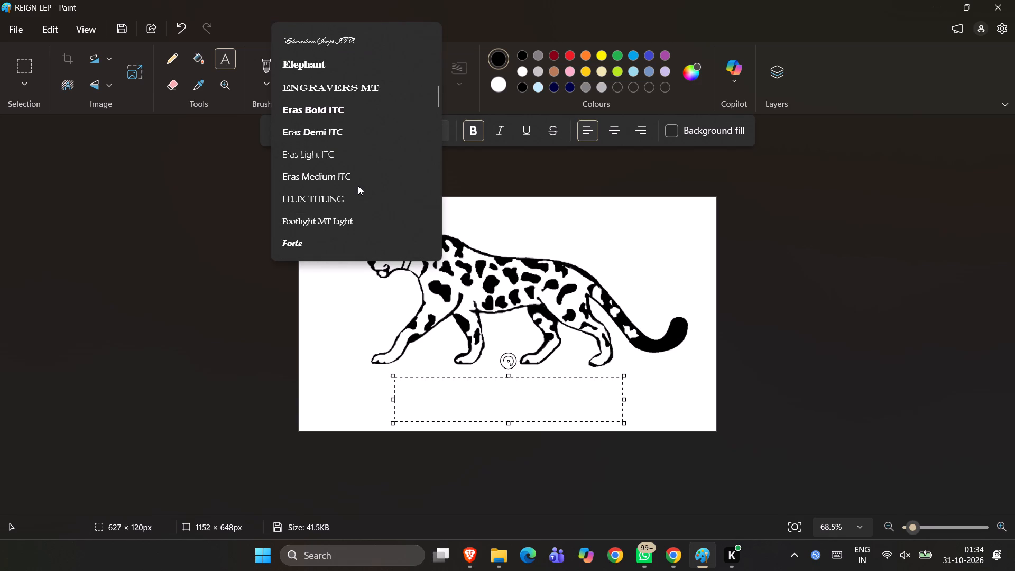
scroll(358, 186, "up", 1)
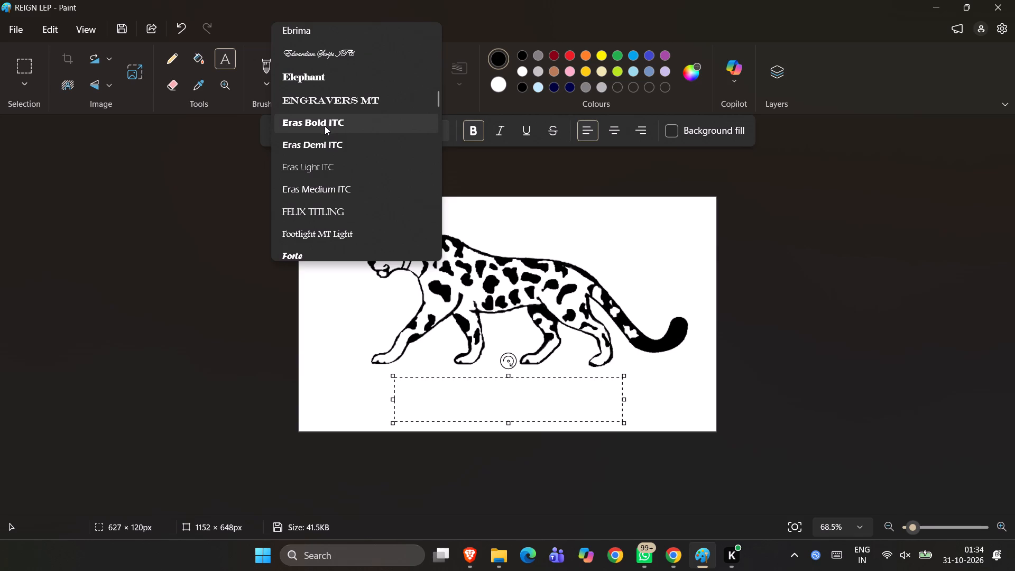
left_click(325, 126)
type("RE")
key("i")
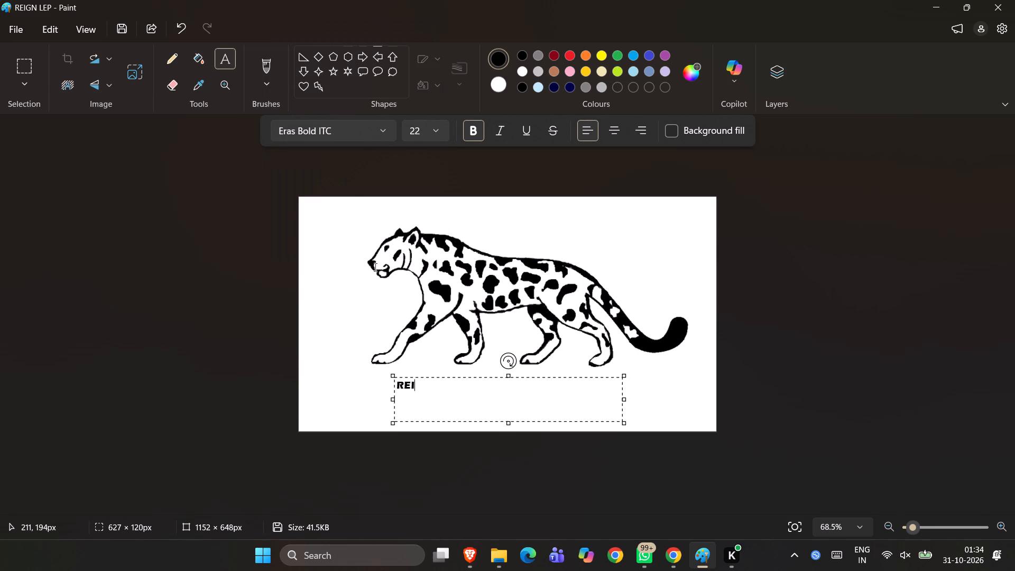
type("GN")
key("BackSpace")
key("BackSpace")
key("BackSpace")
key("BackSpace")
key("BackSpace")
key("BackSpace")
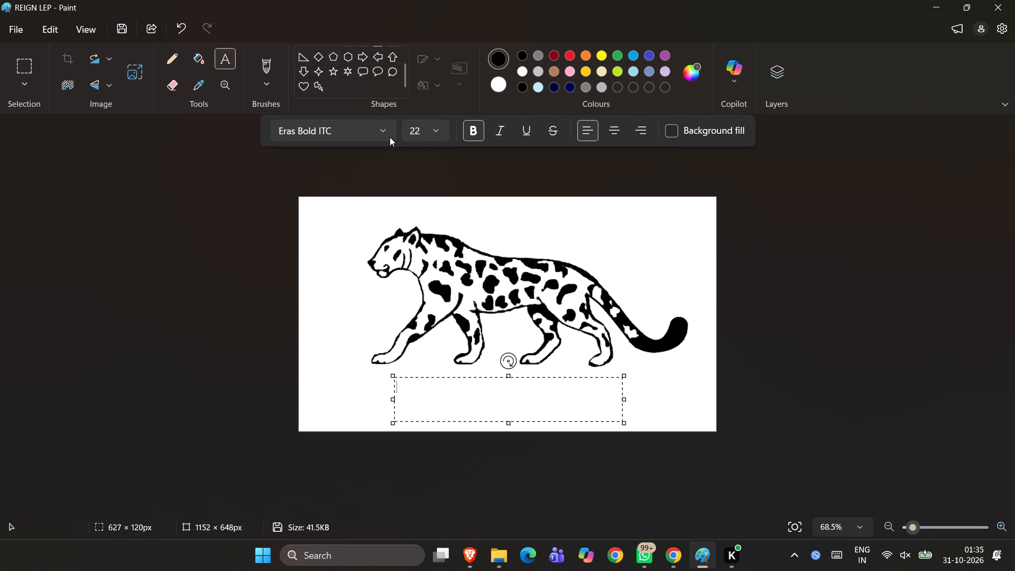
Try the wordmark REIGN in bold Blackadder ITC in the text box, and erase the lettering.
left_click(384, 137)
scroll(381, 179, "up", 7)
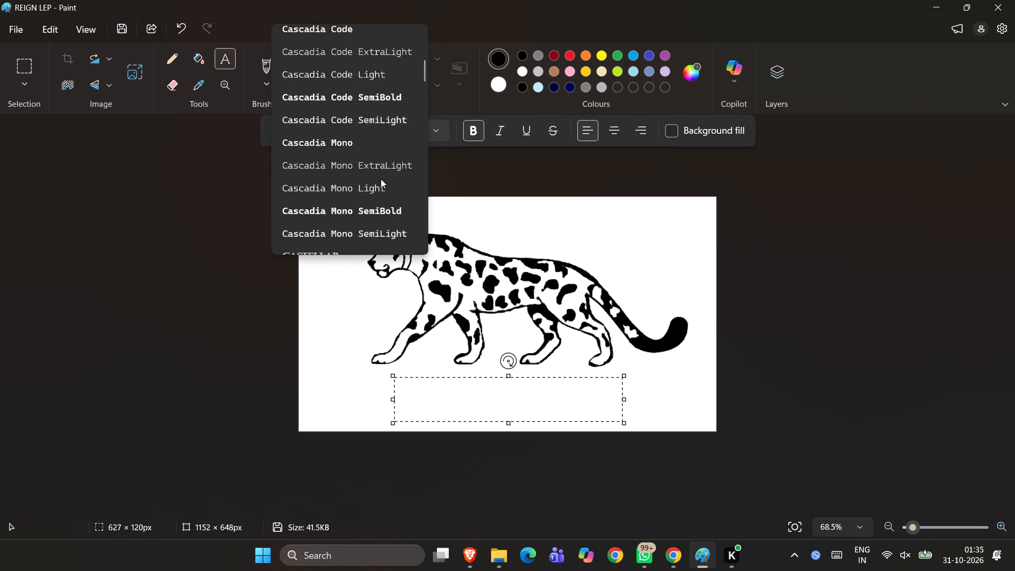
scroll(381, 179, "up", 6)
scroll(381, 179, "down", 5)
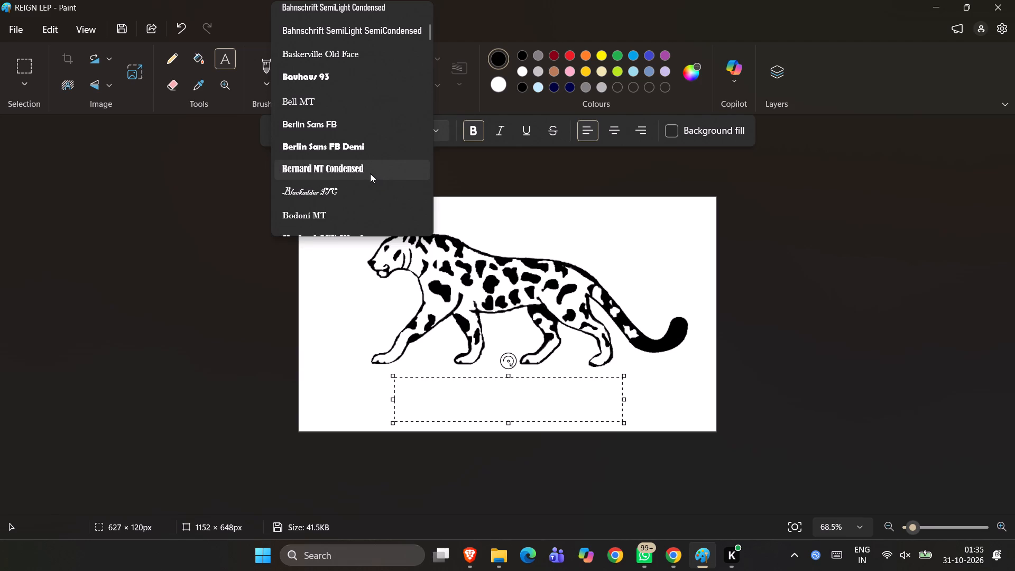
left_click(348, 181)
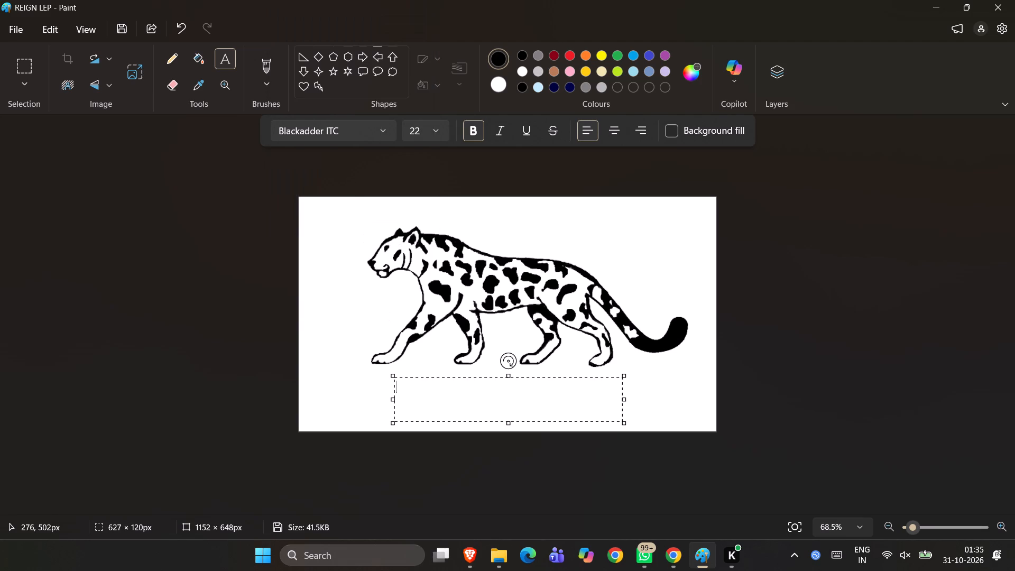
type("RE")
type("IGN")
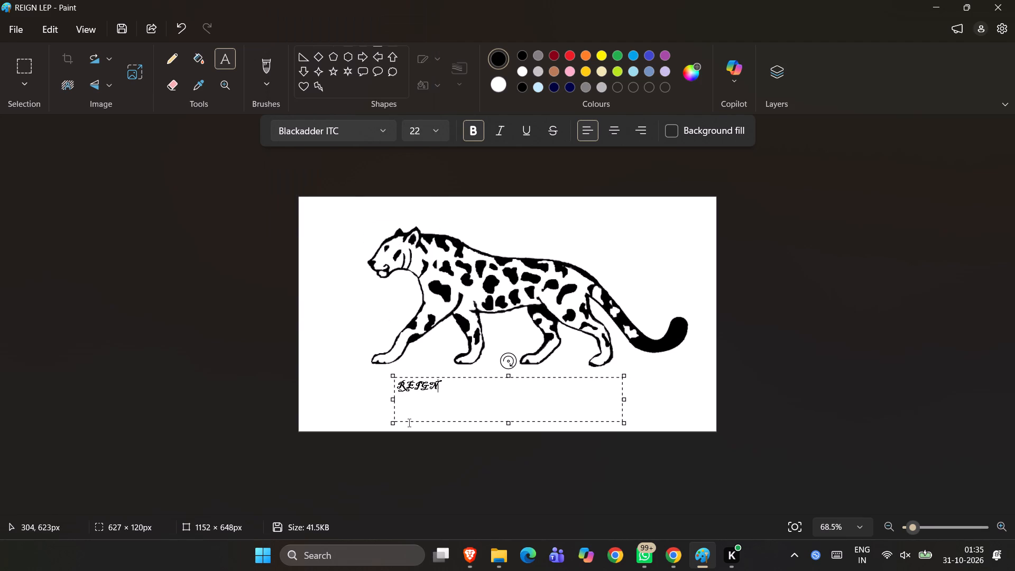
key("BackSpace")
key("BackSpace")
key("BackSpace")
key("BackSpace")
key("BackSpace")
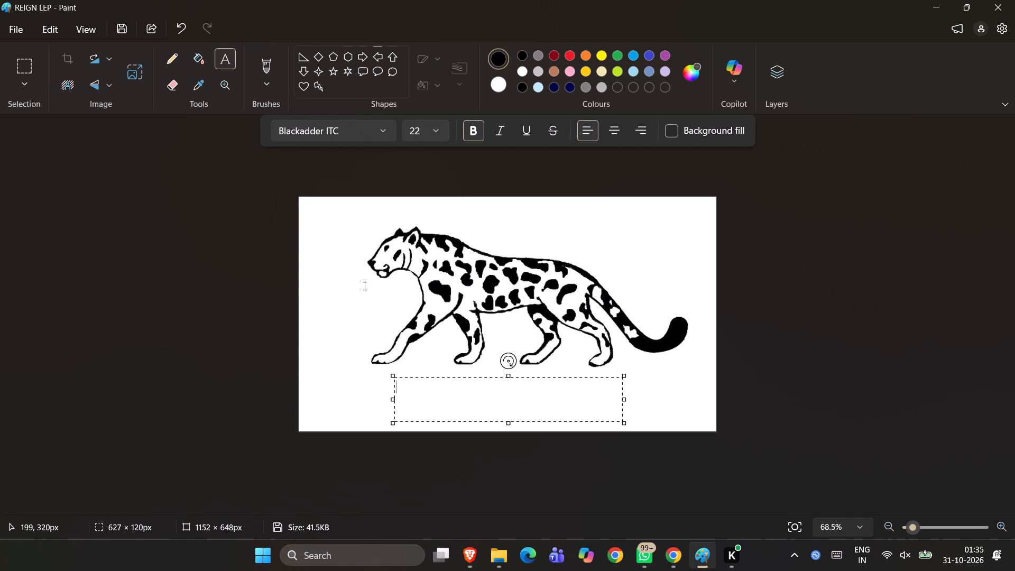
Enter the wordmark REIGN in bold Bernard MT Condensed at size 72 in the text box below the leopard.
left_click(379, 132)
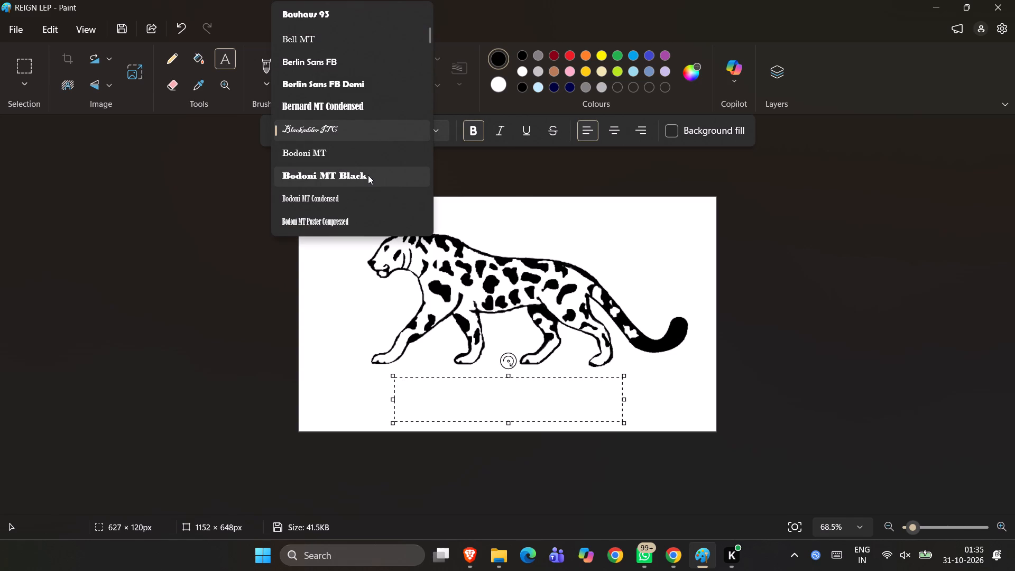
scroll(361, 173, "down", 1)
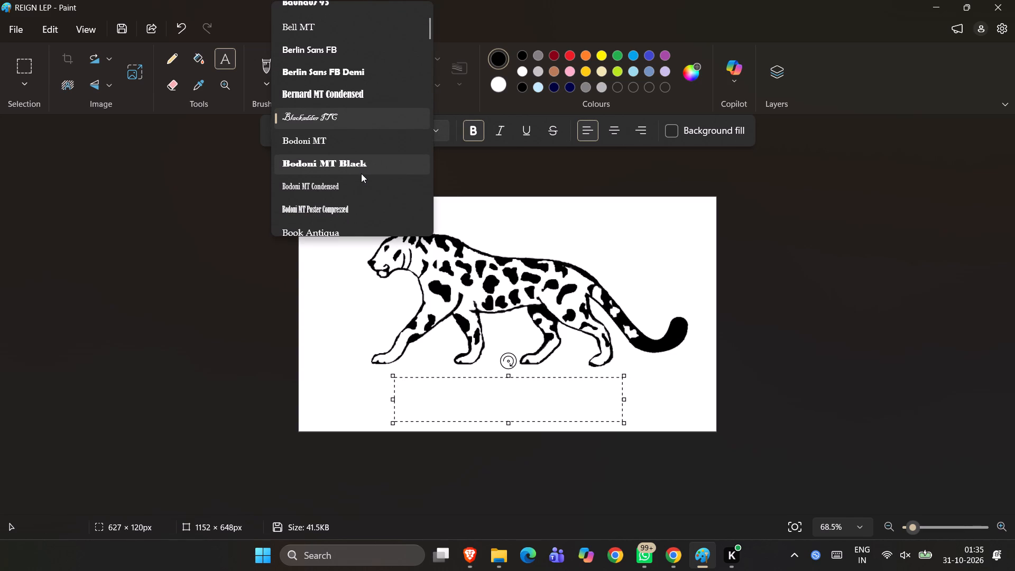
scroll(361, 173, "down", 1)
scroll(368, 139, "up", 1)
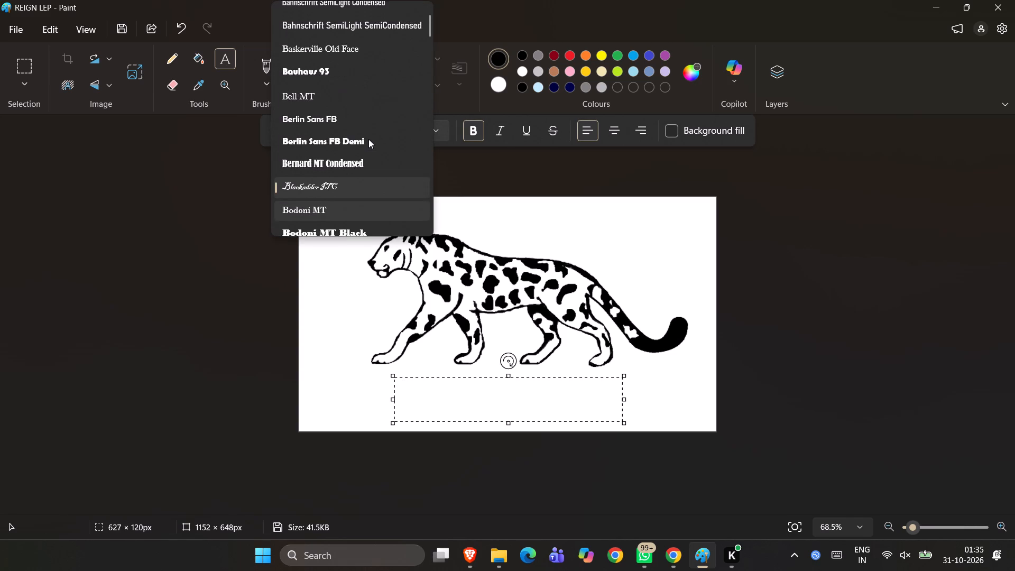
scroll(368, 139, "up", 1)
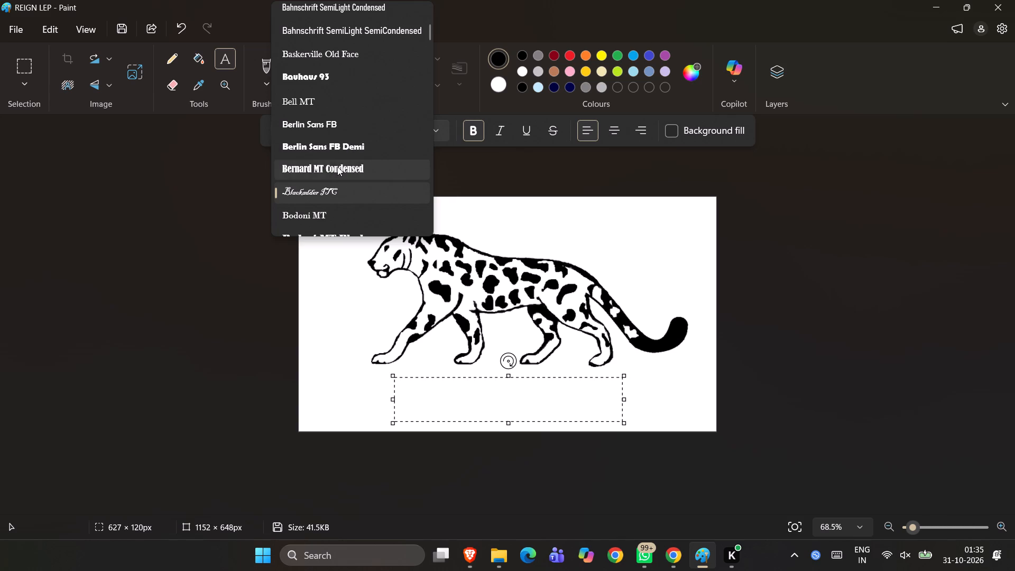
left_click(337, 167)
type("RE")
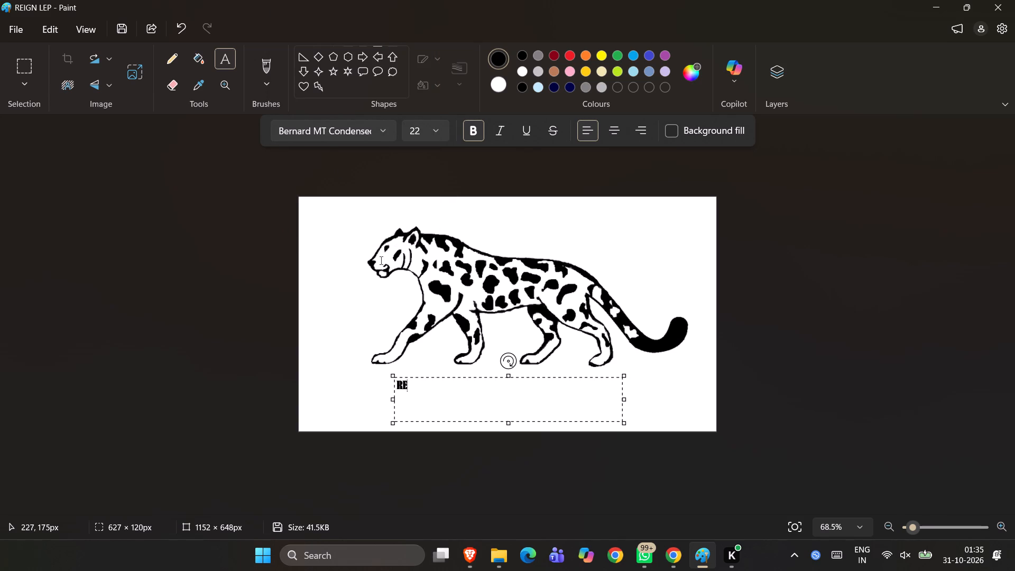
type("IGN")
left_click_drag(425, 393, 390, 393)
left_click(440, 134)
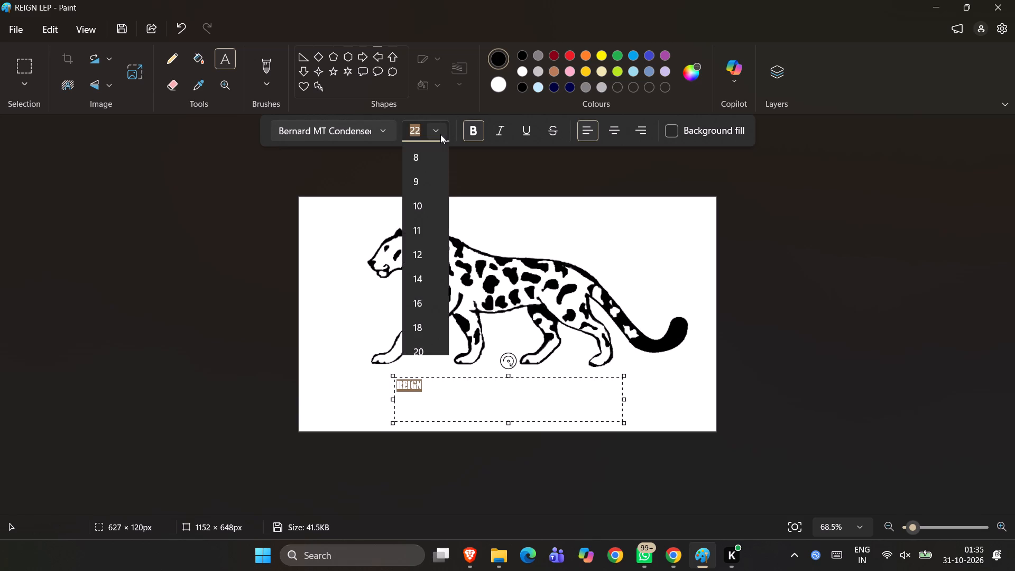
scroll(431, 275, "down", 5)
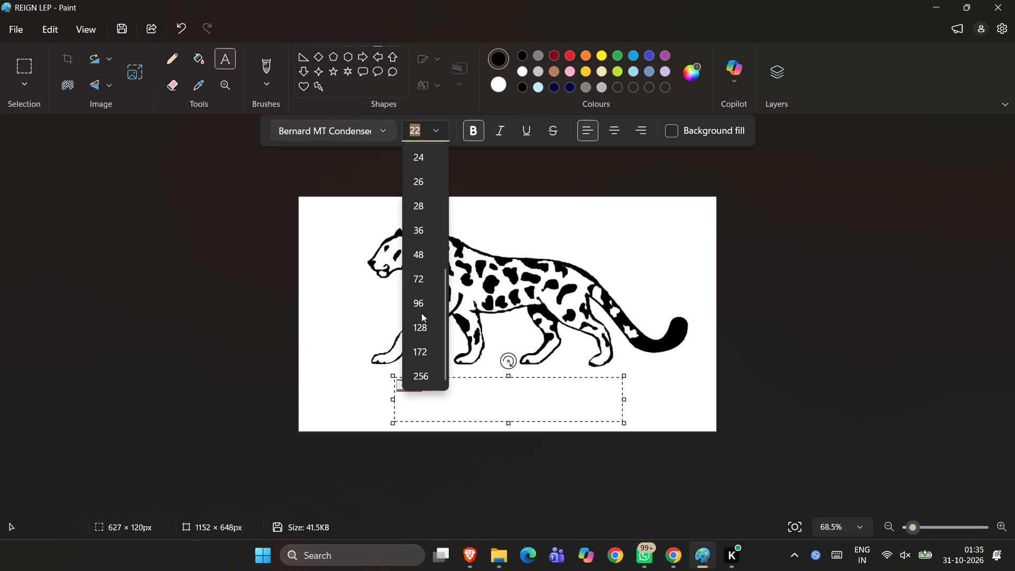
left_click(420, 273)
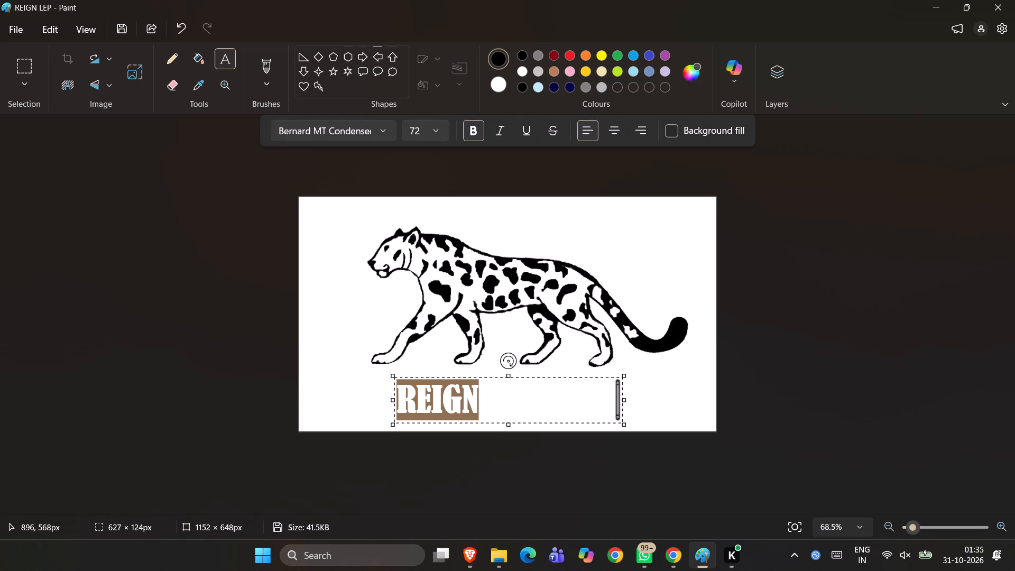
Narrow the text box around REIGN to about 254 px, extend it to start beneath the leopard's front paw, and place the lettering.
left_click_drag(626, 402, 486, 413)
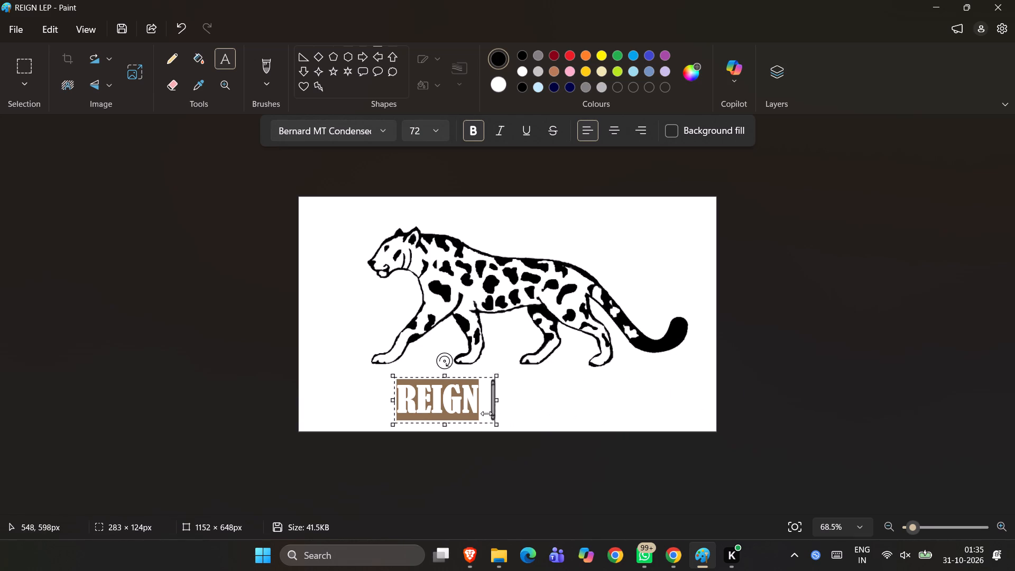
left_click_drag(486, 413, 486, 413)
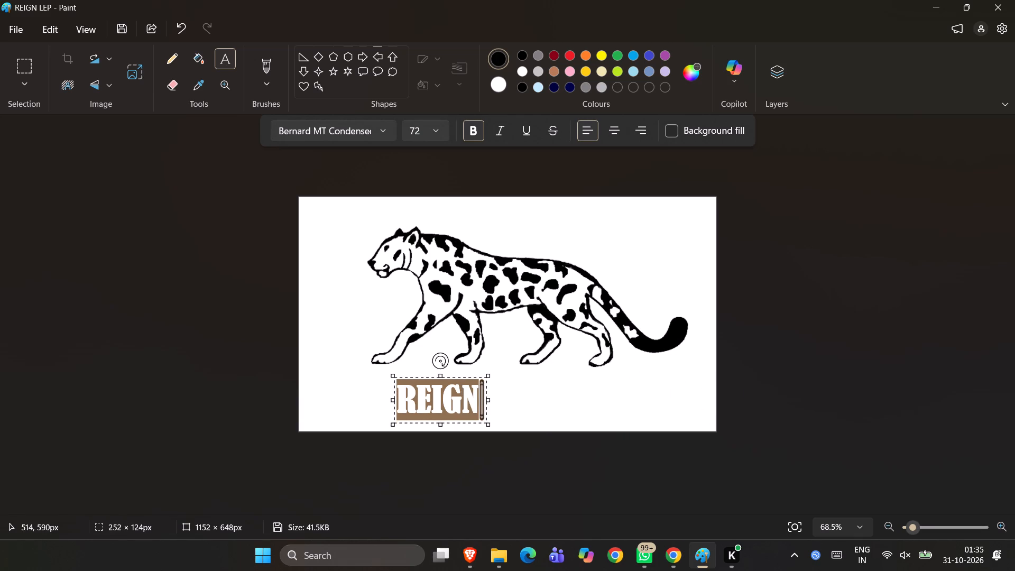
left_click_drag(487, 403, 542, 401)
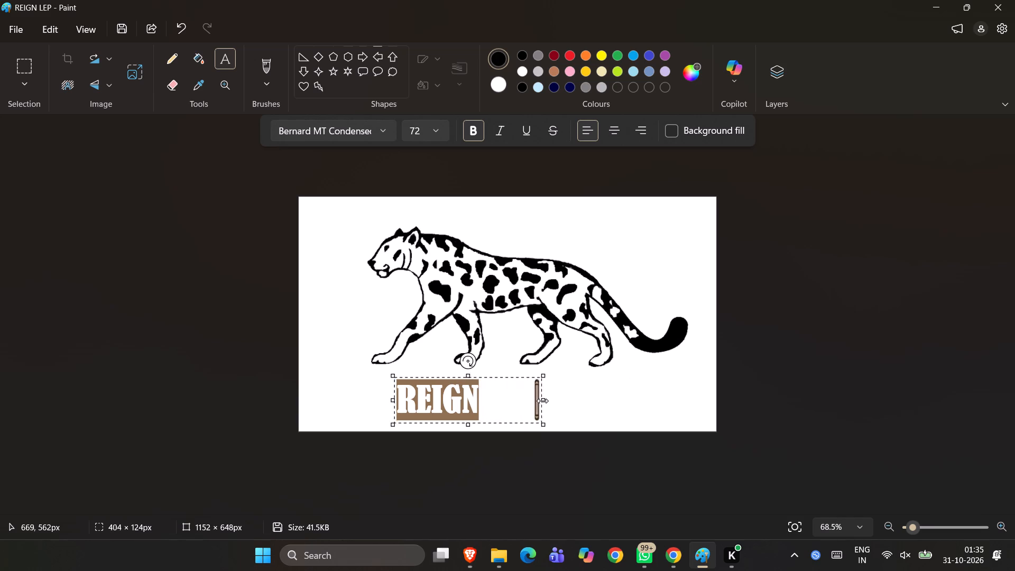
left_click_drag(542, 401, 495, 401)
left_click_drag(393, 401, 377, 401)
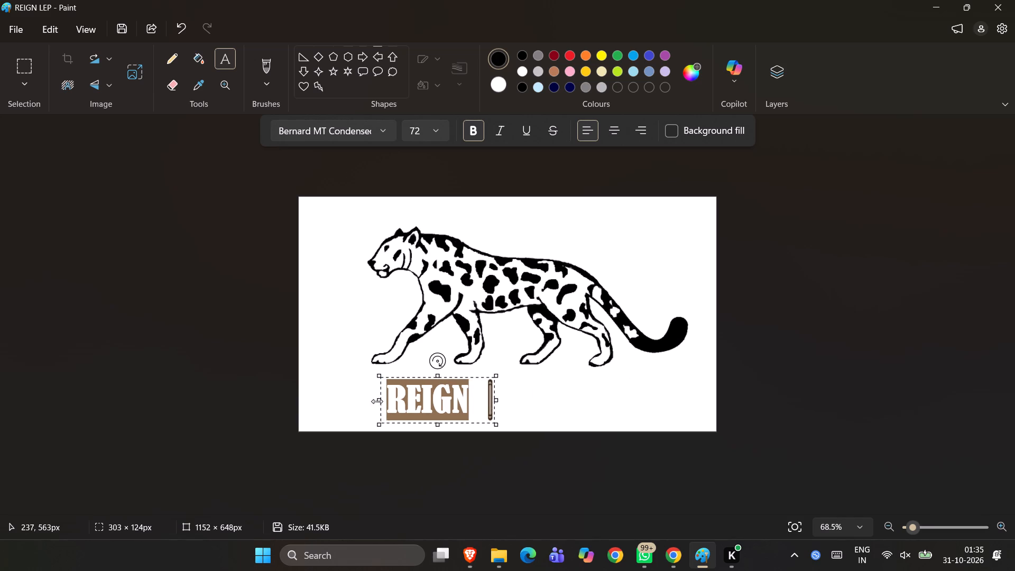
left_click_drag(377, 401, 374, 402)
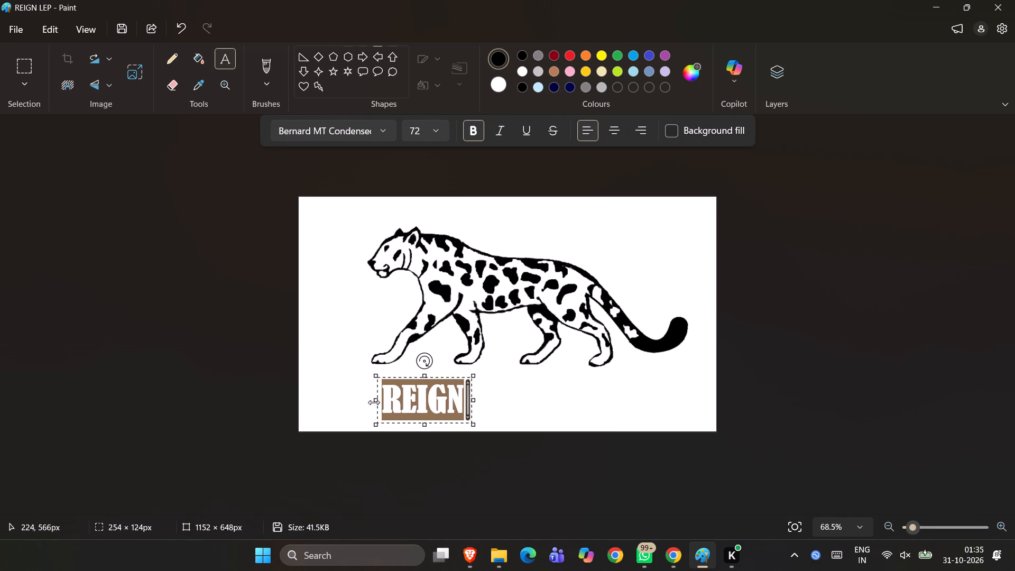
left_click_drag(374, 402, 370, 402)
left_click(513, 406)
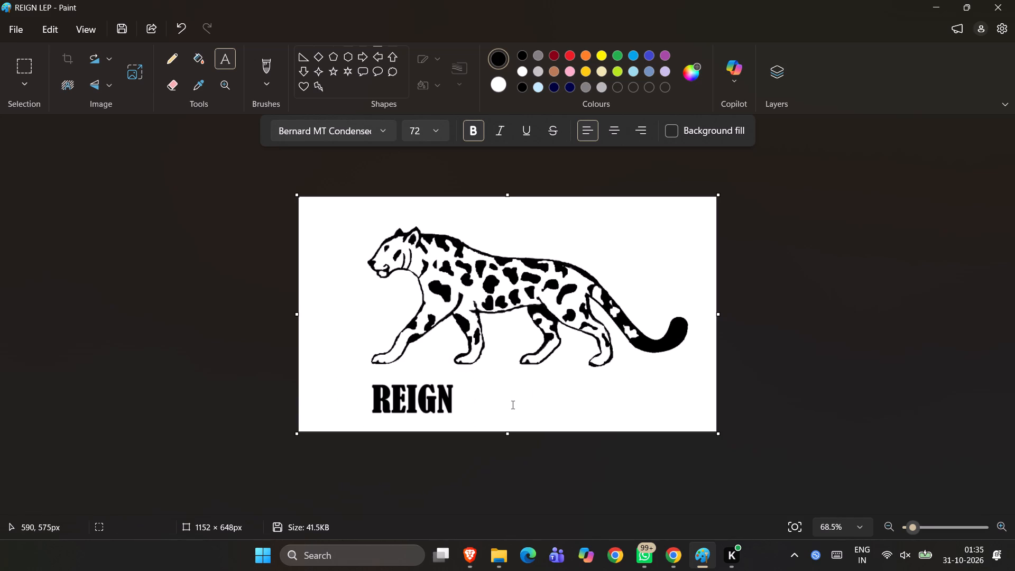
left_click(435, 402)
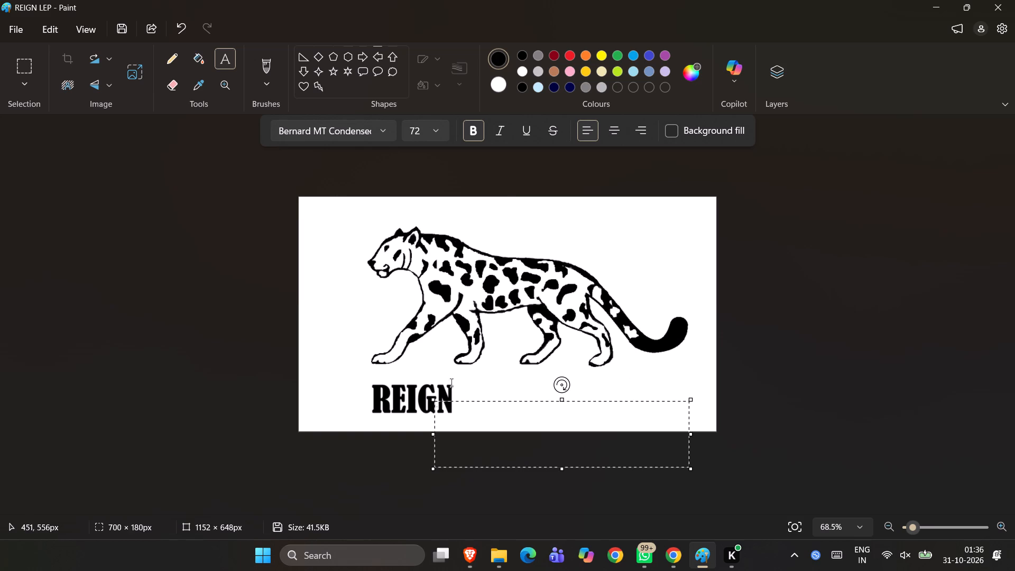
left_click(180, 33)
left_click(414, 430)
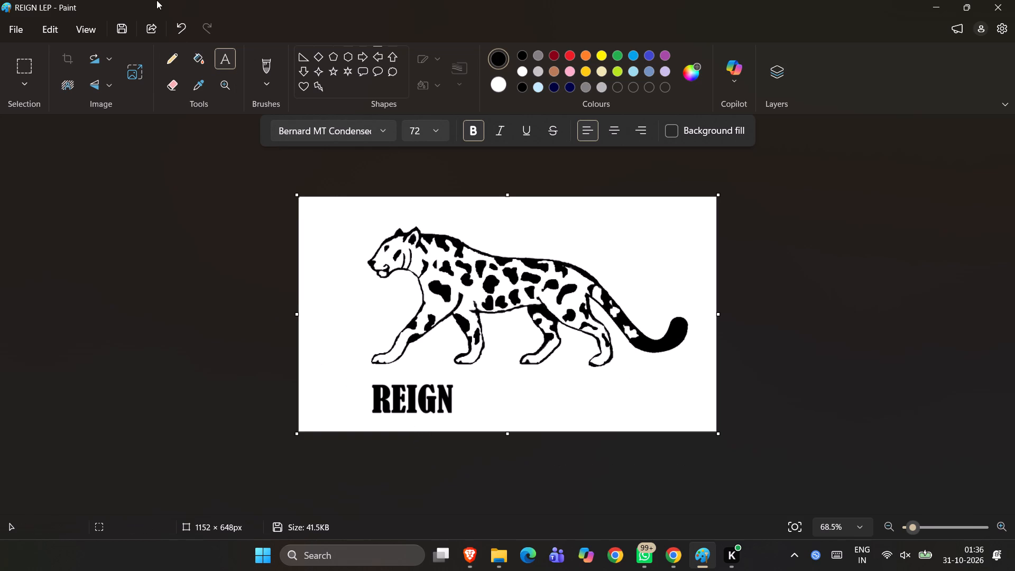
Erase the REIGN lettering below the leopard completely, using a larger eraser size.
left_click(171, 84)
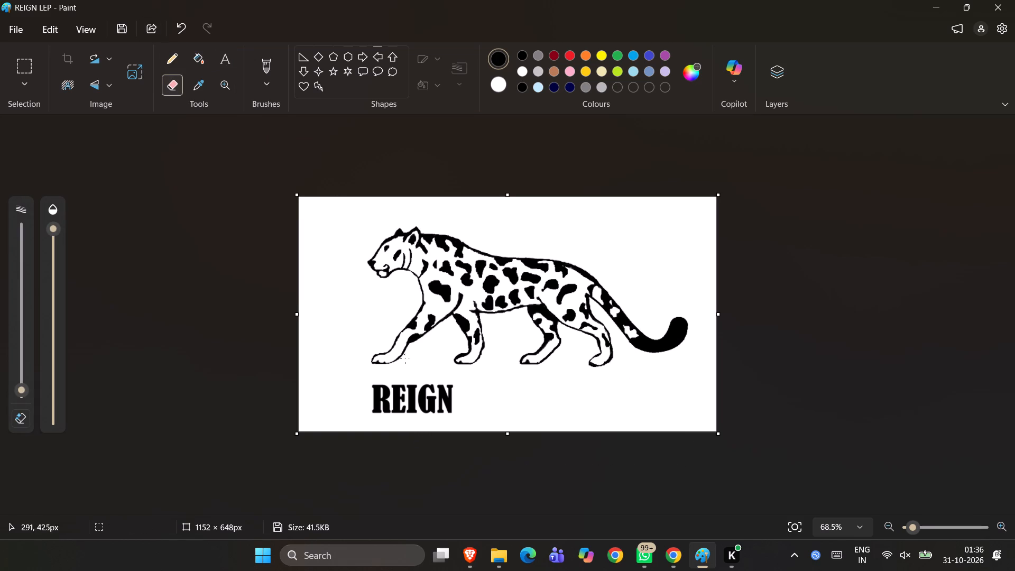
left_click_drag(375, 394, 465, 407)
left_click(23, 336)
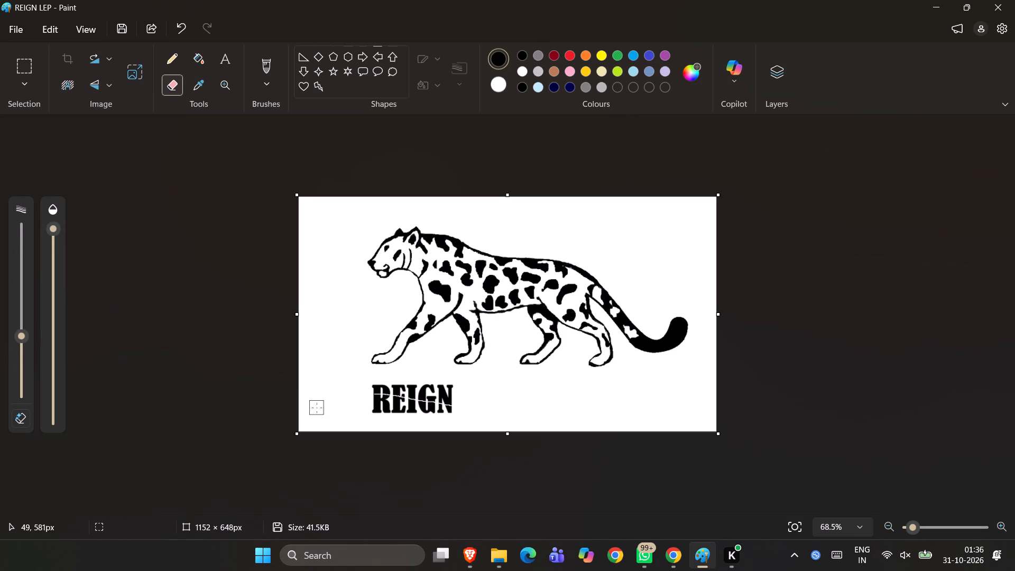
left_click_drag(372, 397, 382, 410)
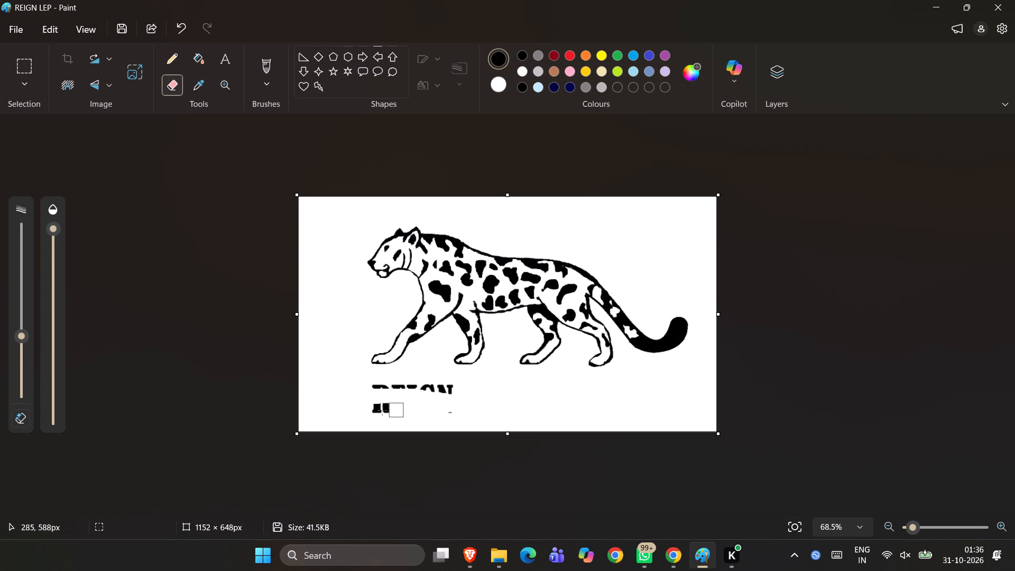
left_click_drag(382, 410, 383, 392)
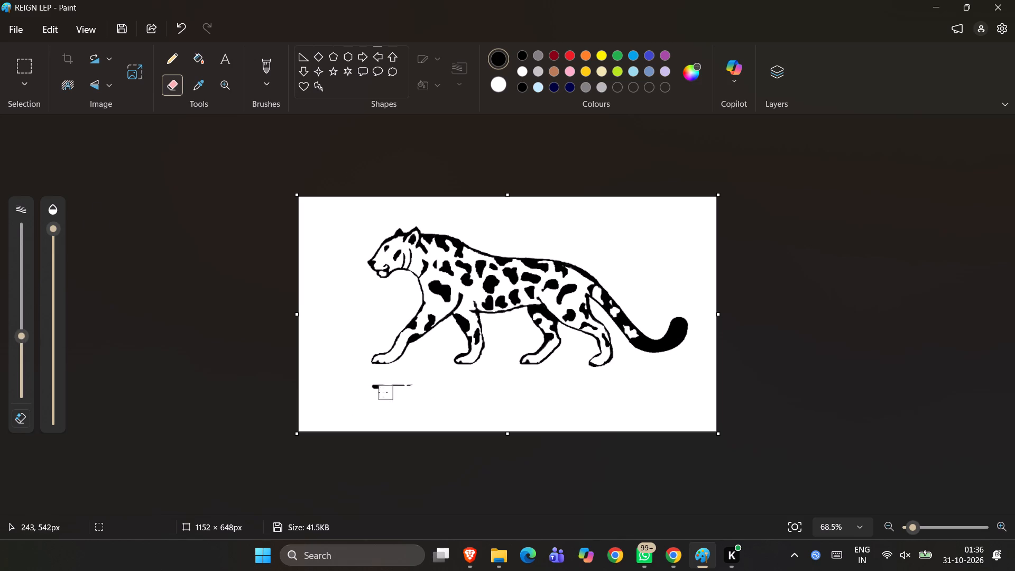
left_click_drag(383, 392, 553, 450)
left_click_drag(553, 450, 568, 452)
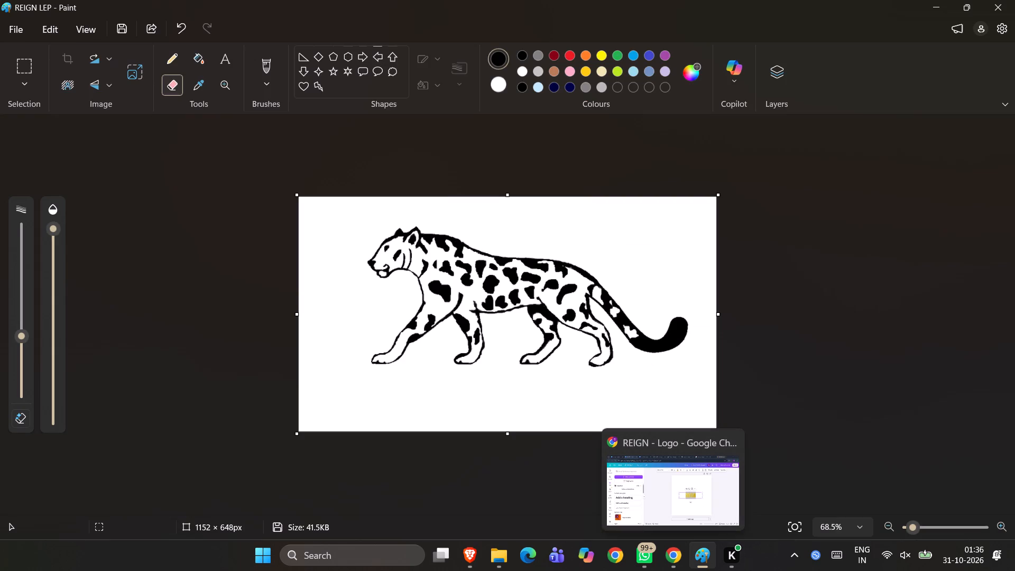
Draw a new text box about 700 × 180 px below the leopard for the wordmark.
left_click(227, 56)
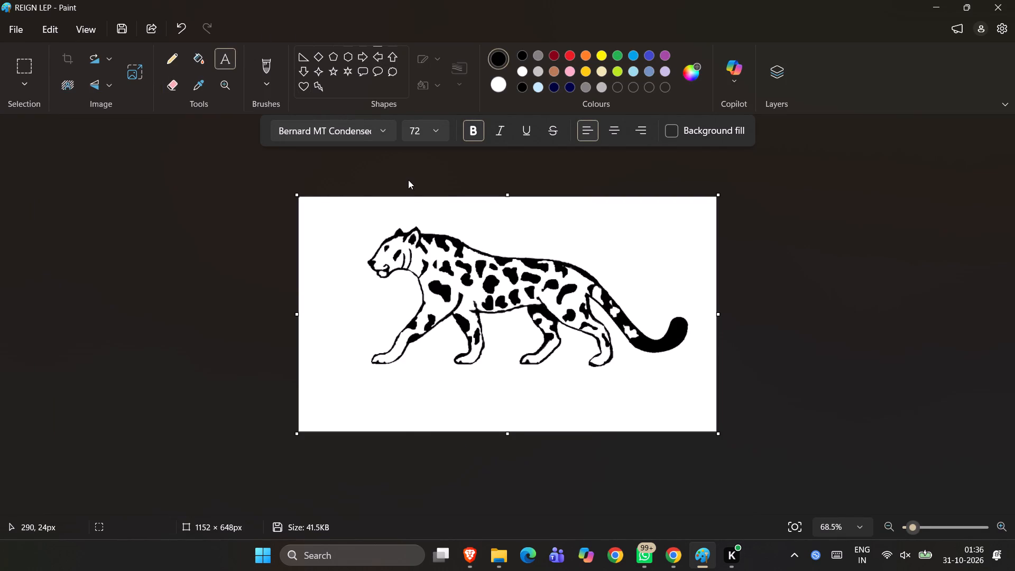
left_click_drag(389, 378, 578, 408)
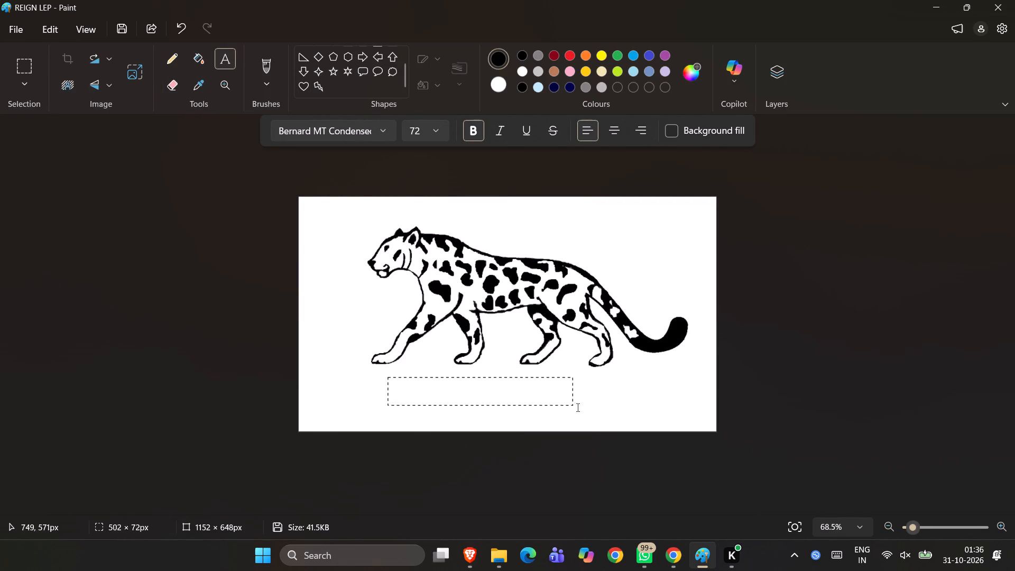
left_click_drag(578, 408, 617, 420)
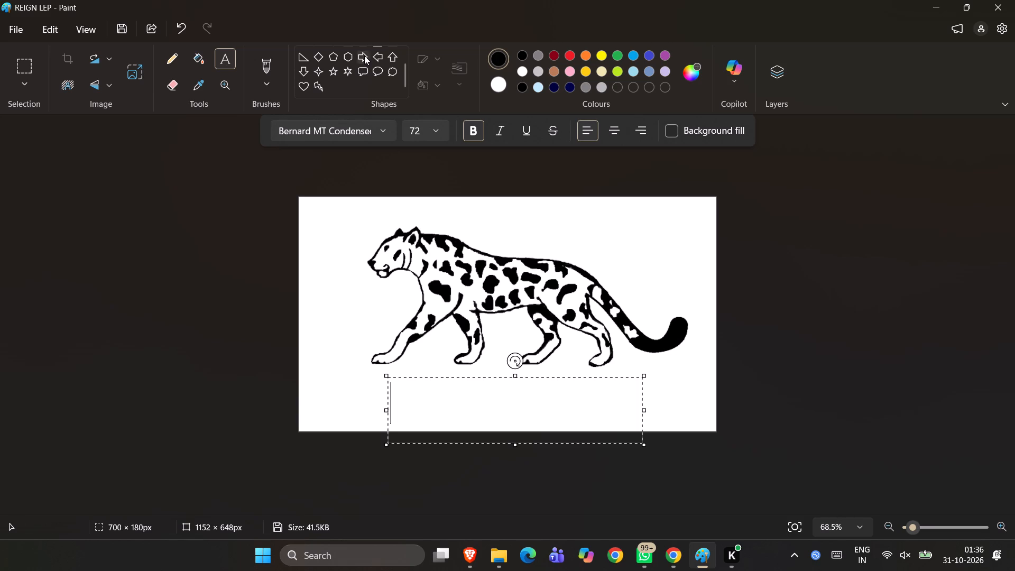
Enter the wordmark REIGN in Impact in the text box below the leopard and narrow the box to about 575 px.
left_click(385, 125)
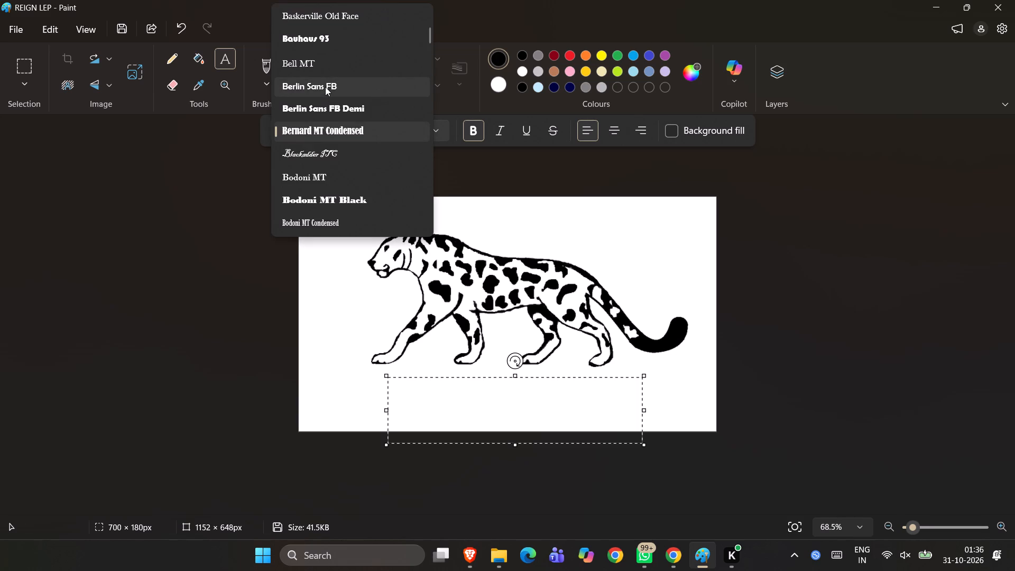
scroll(325, 87, "down", 4)
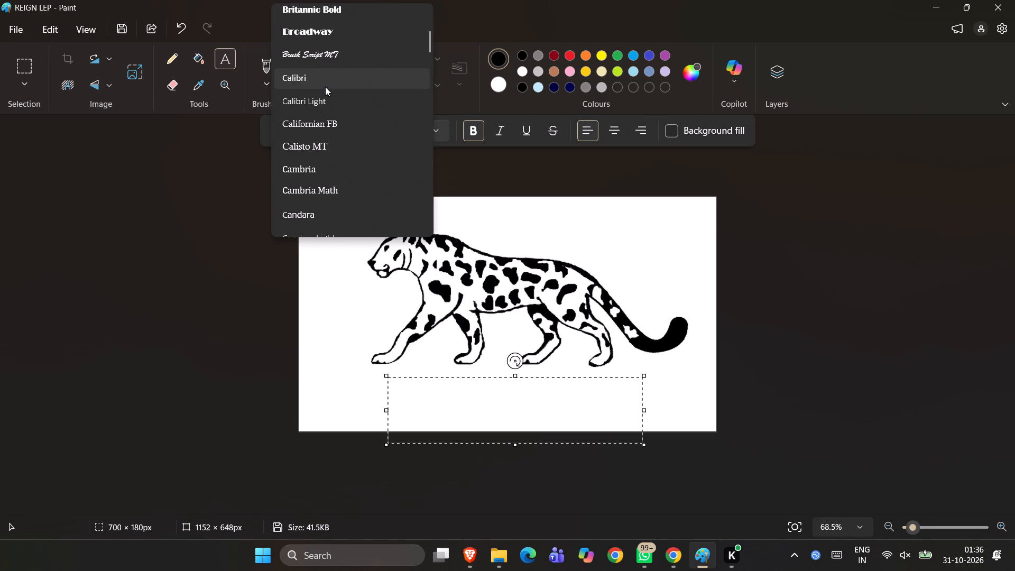
scroll(342, 142, "down", 5)
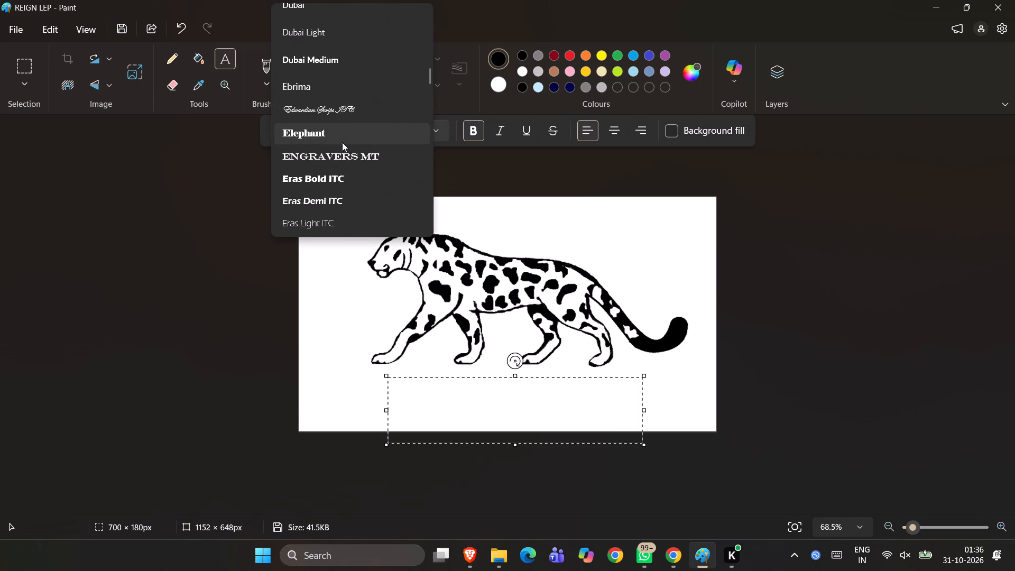
scroll(342, 142, "down", 2)
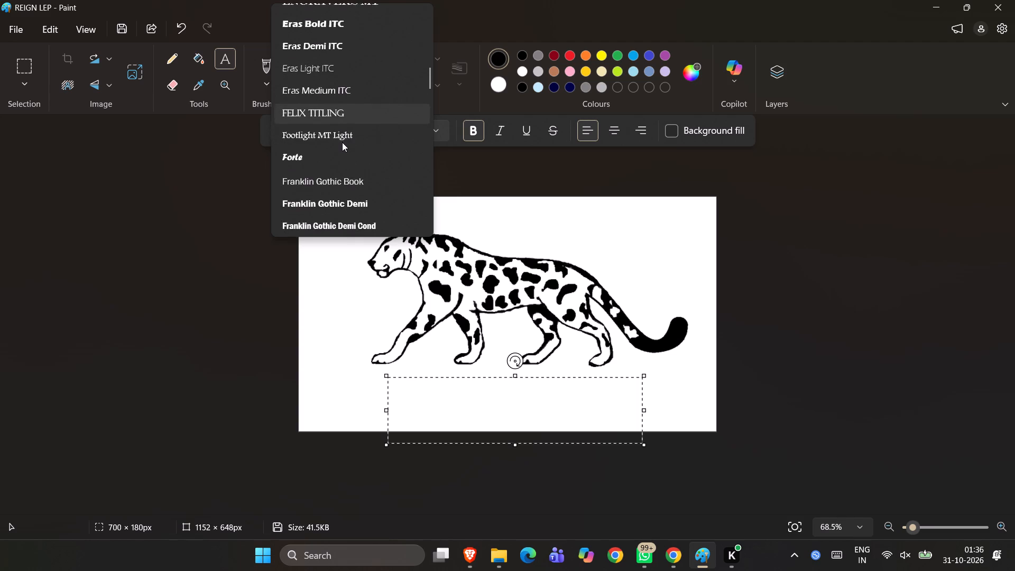
scroll(342, 142, "down", 2)
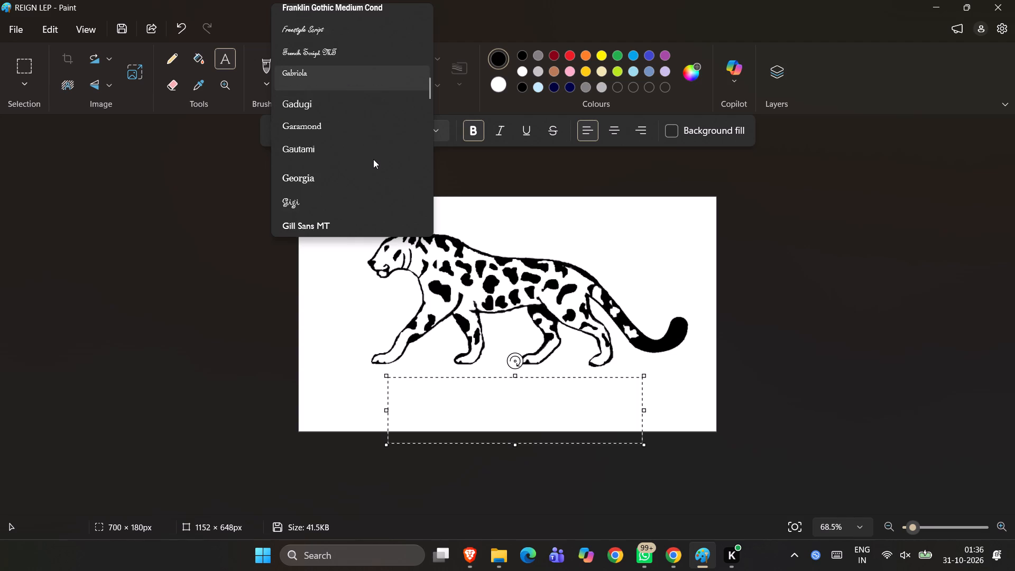
scroll(373, 159, "down", 2)
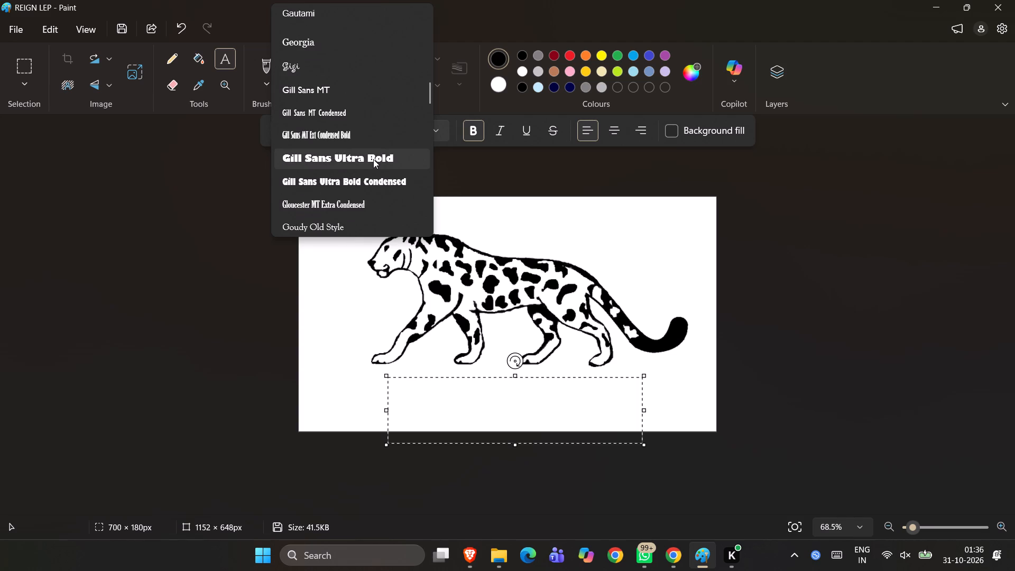
scroll(334, 160, "down", 4)
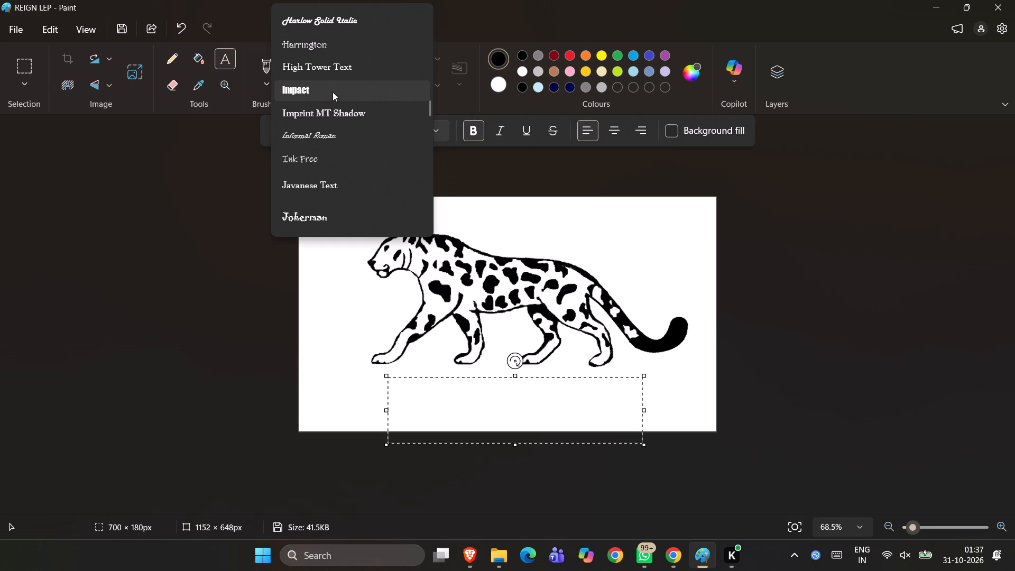
left_click(331, 92)
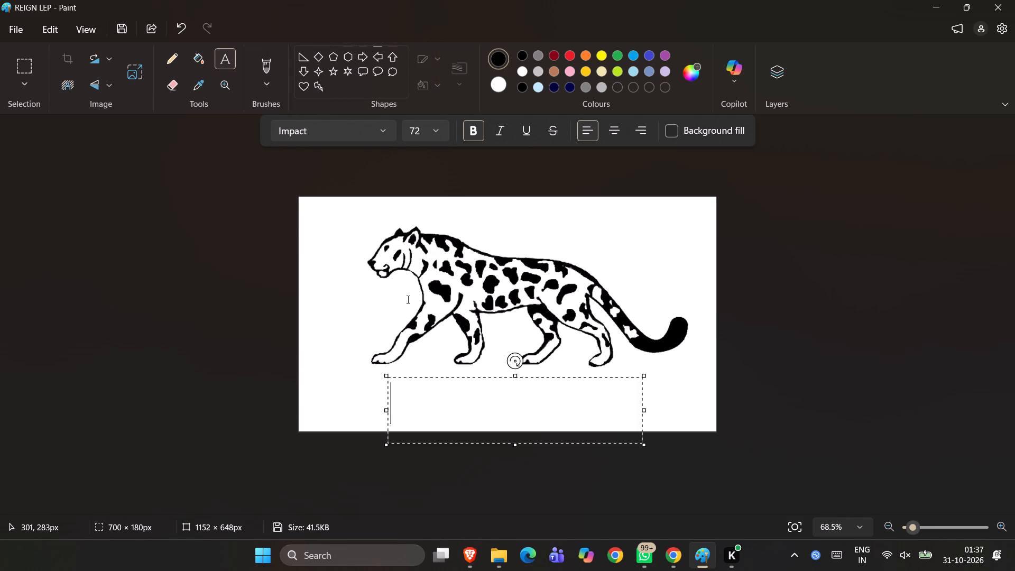
type("RE")
type("IGN")
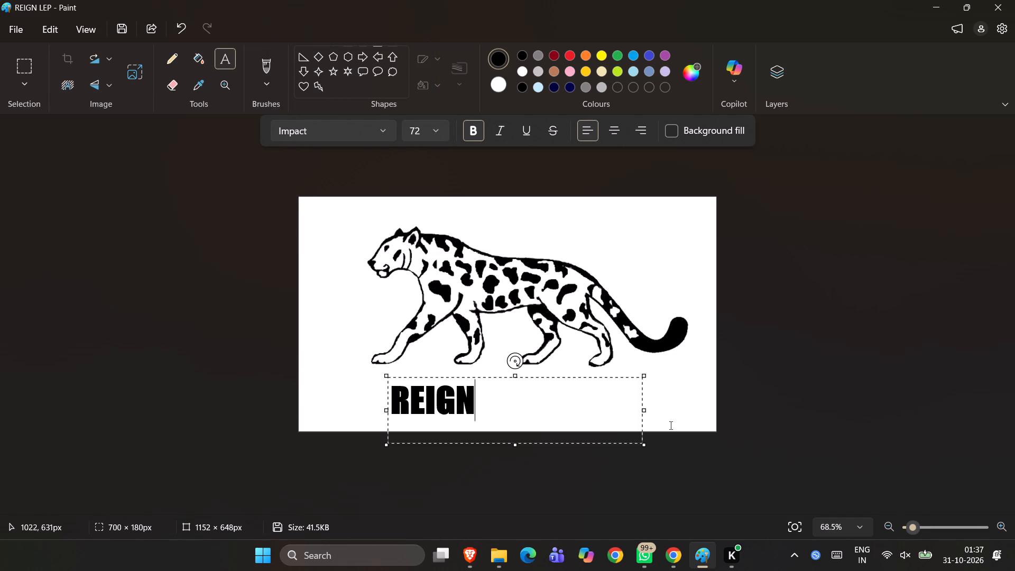
left_click_drag(644, 410, 597, 419)
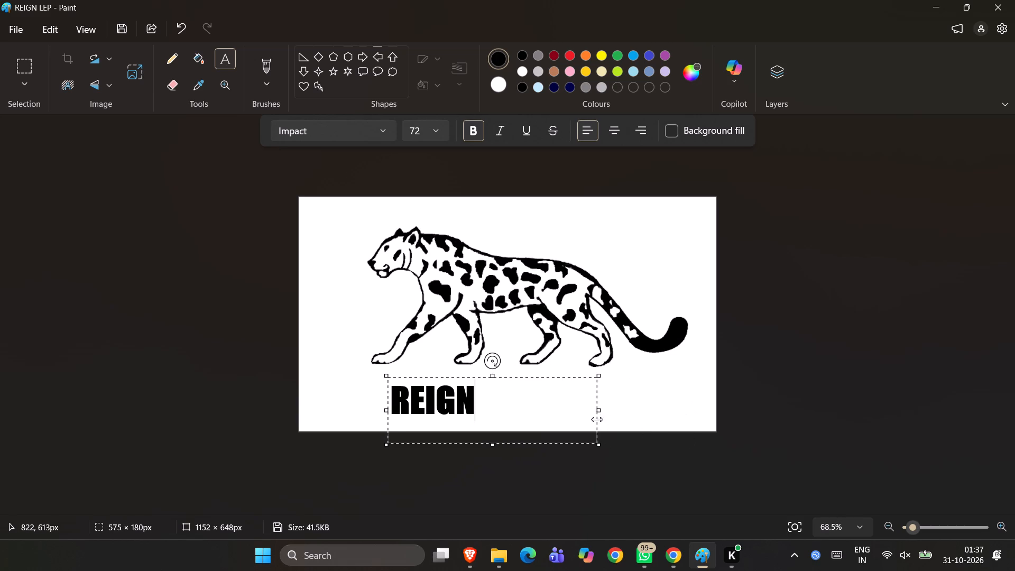
Set the REIGN lettering to size 96, turn off its bold style and place it on the canvas.
left_click(322, 130)
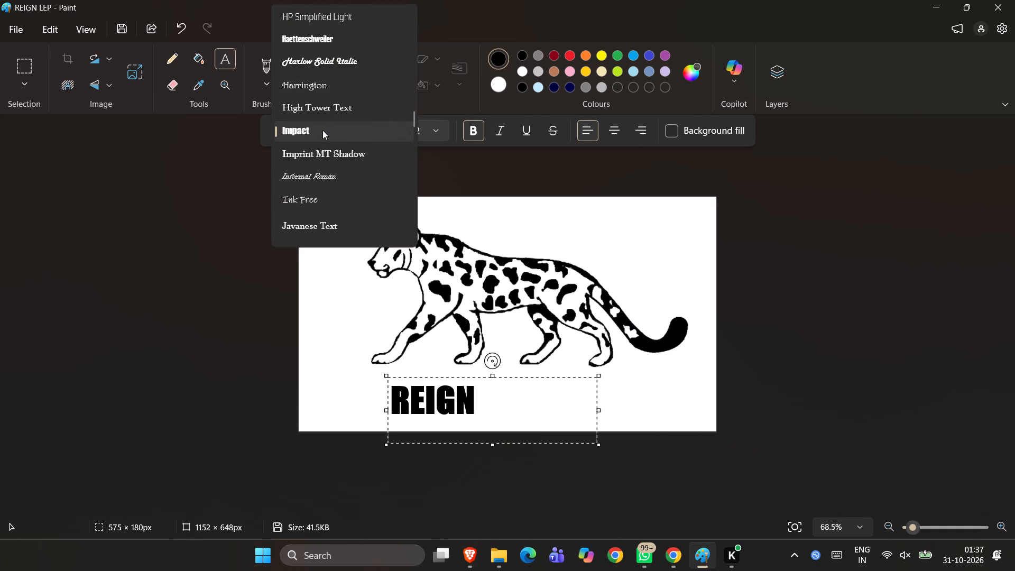
left_click(440, 134)
left_click(440, 133)
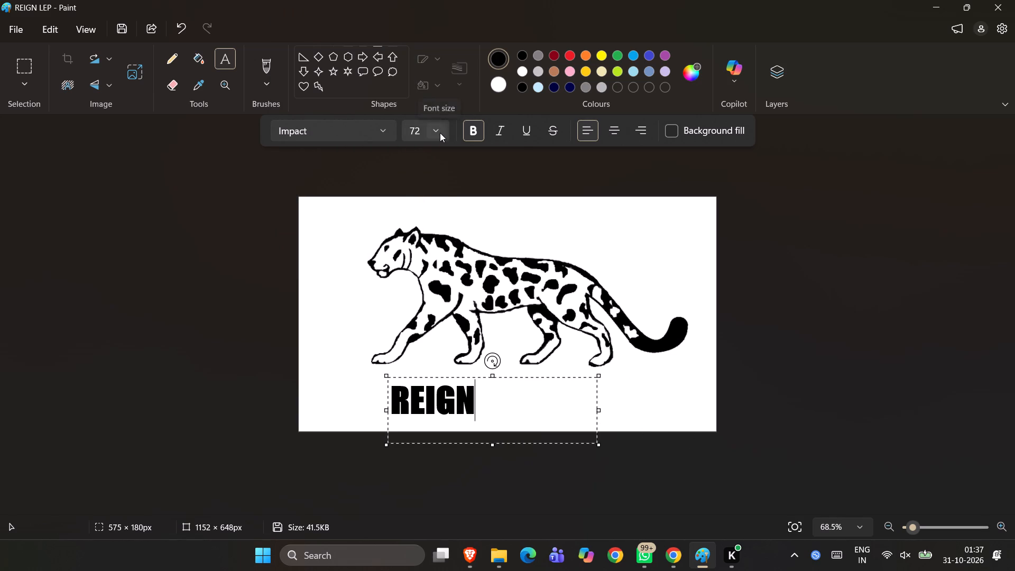
scroll(426, 364, "down", 1)
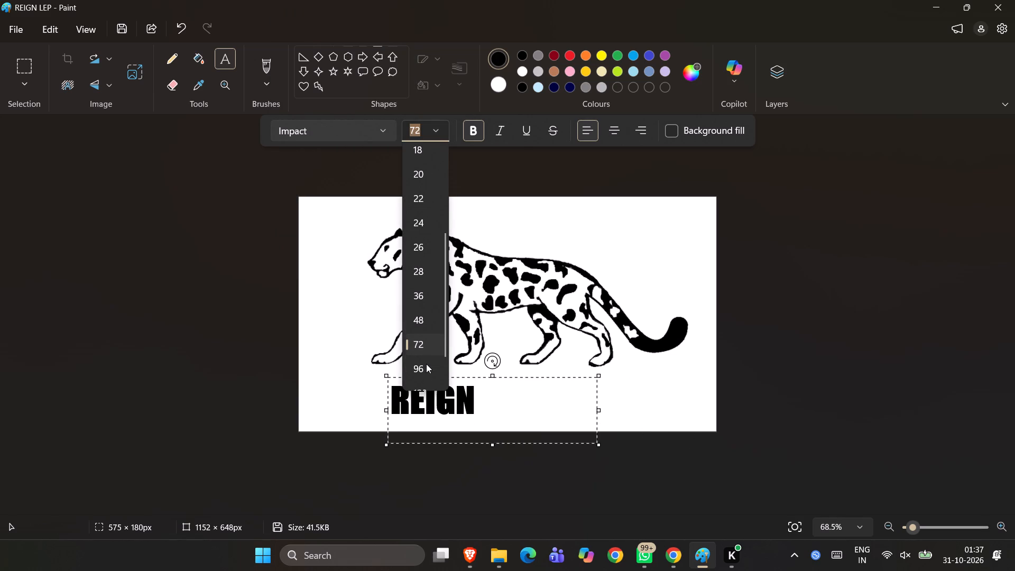
left_click(426, 364)
left_click_drag(475, 402, 457, 403)
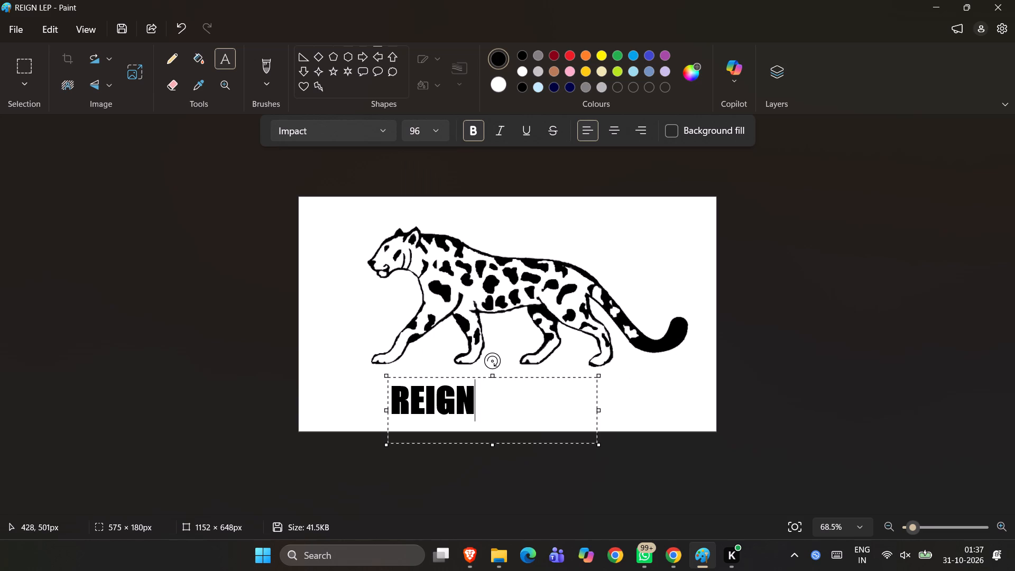
left_click_drag(457, 403, 393, 406)
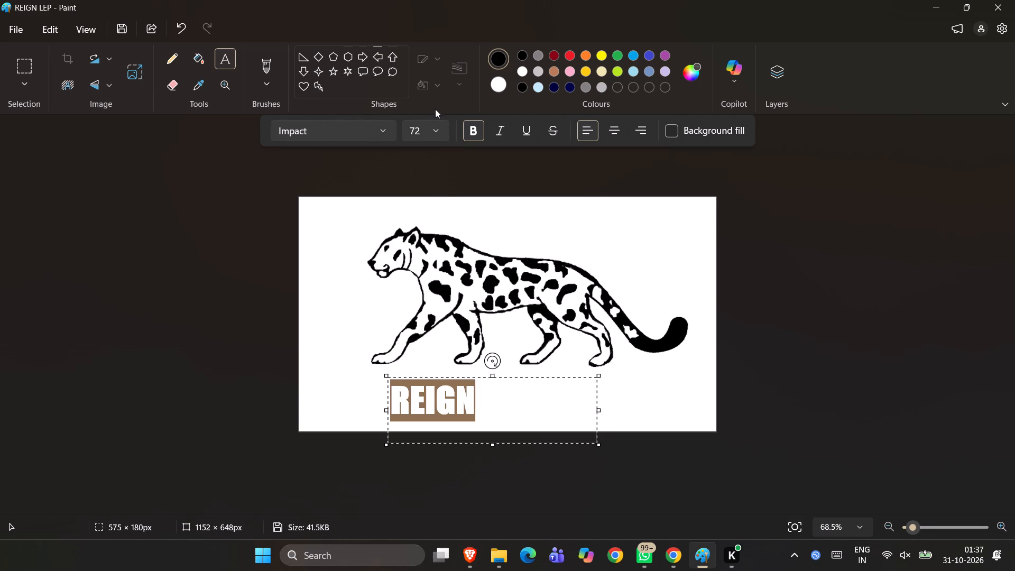
left_click(438, 127)
left_click(426, 363)
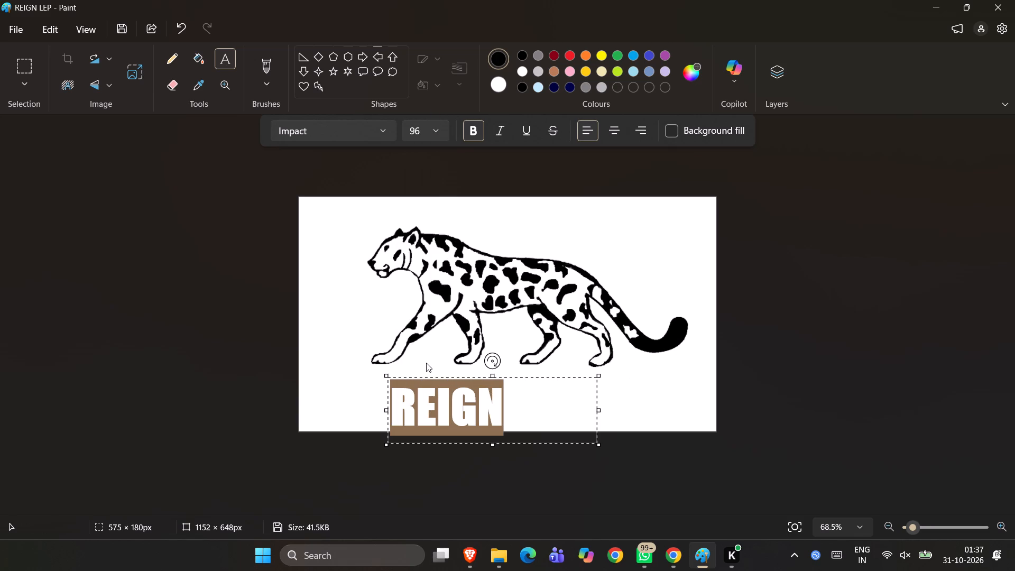
left_click(473, 132)
left_click(644, 425)
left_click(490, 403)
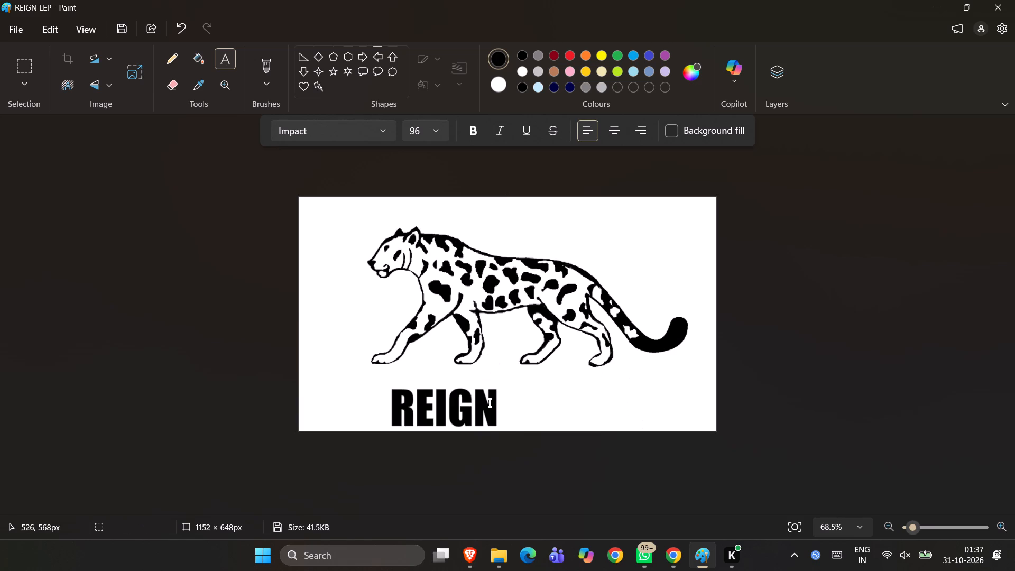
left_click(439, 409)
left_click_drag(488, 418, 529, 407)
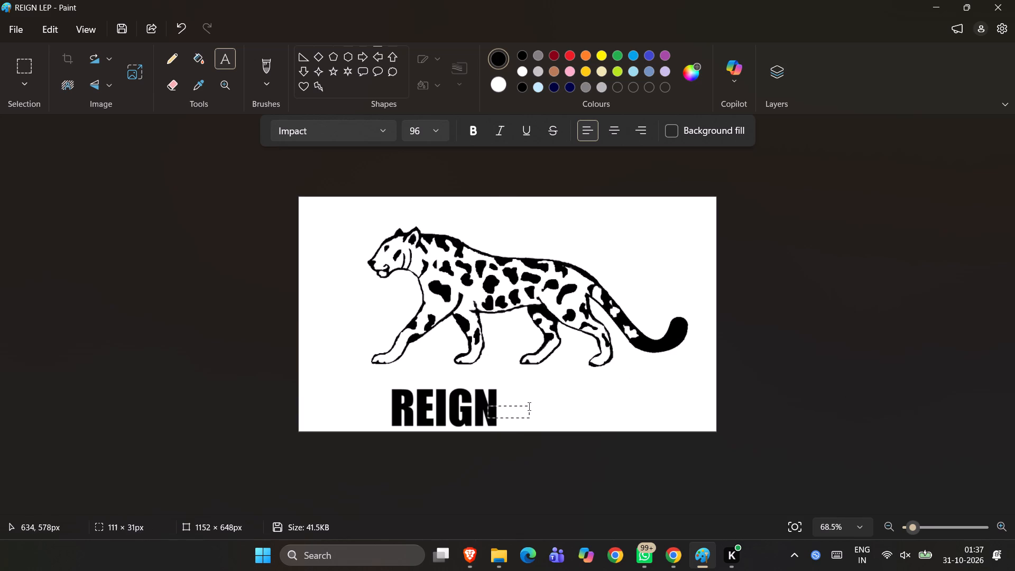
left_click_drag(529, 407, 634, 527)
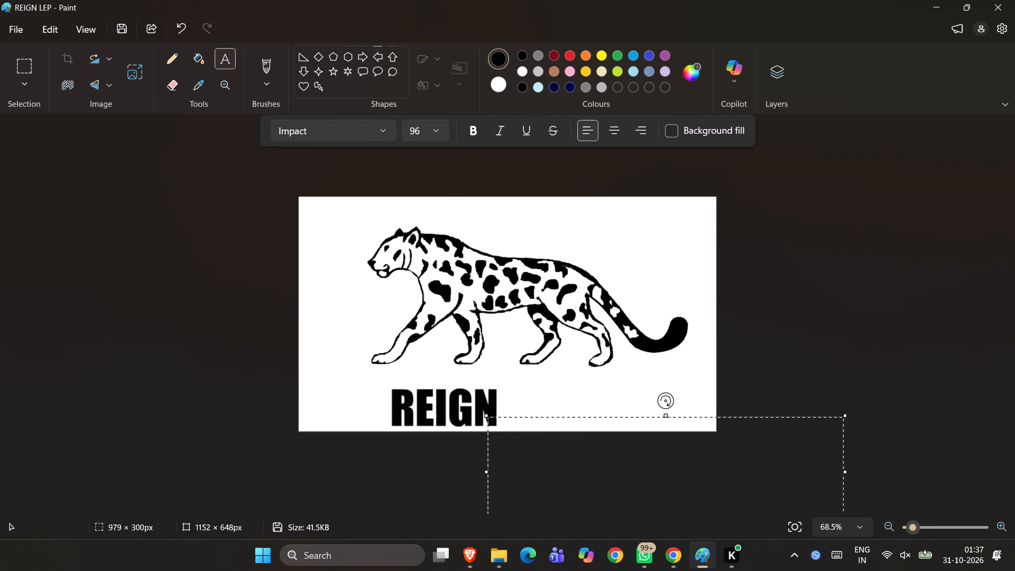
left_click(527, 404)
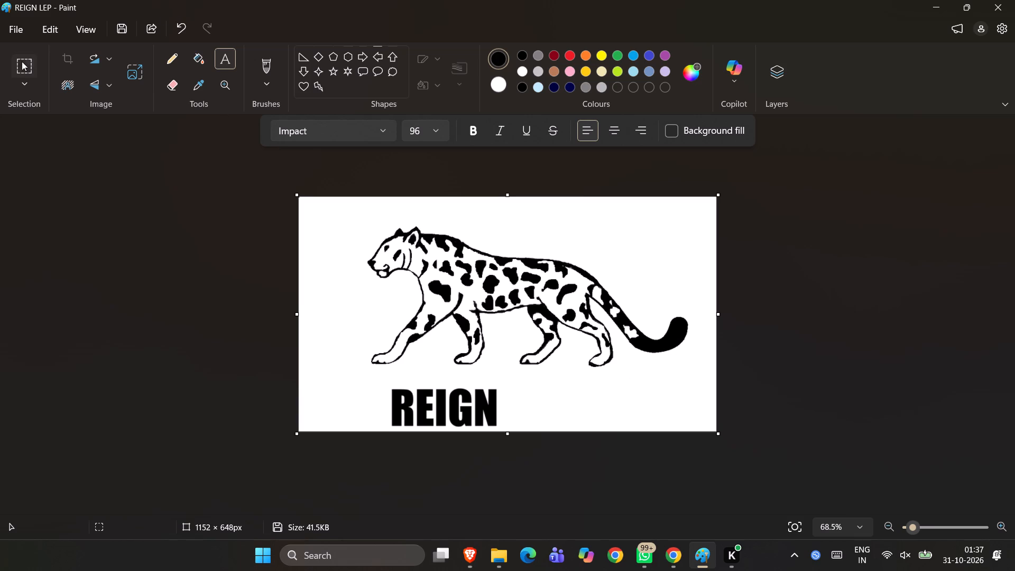
Select the REIGN lettering, stretch the selection horizontally to about 705 px wide and move it up just beneath the leopard's paws.
left_click(17, 63)
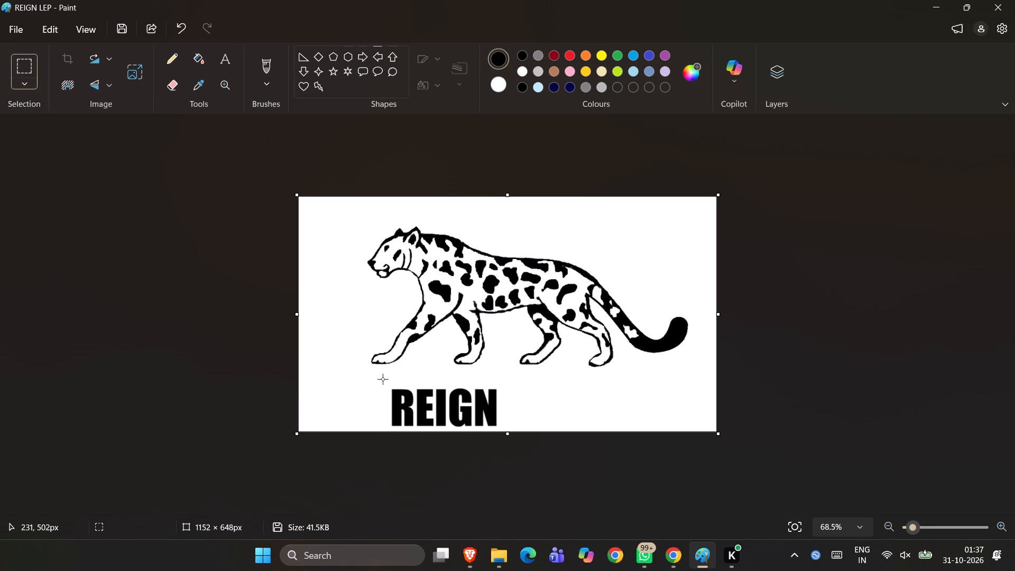
left_click_drag(383, 379, 530, 437)
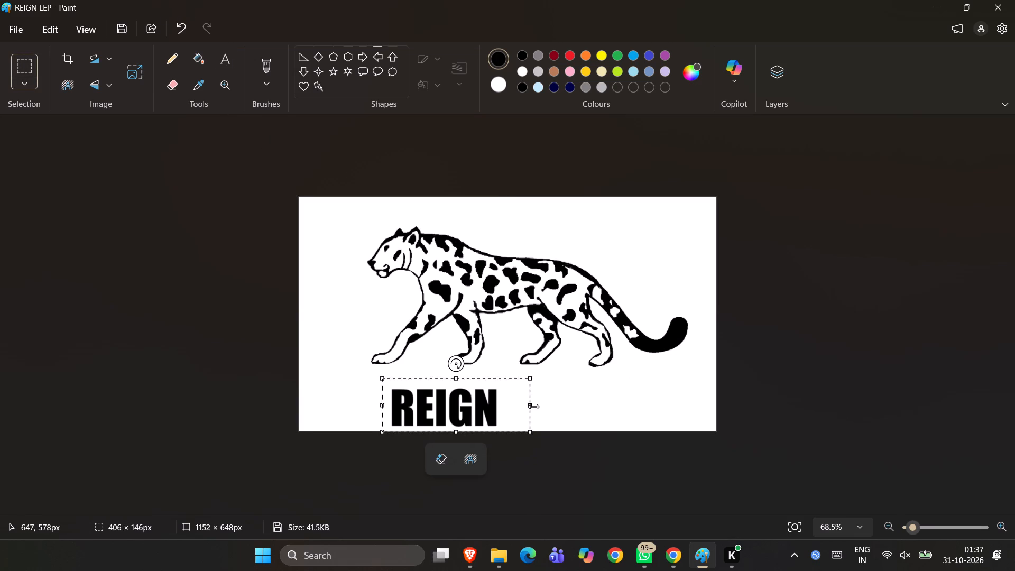
left_click_drag(533, 407, 676, 390)
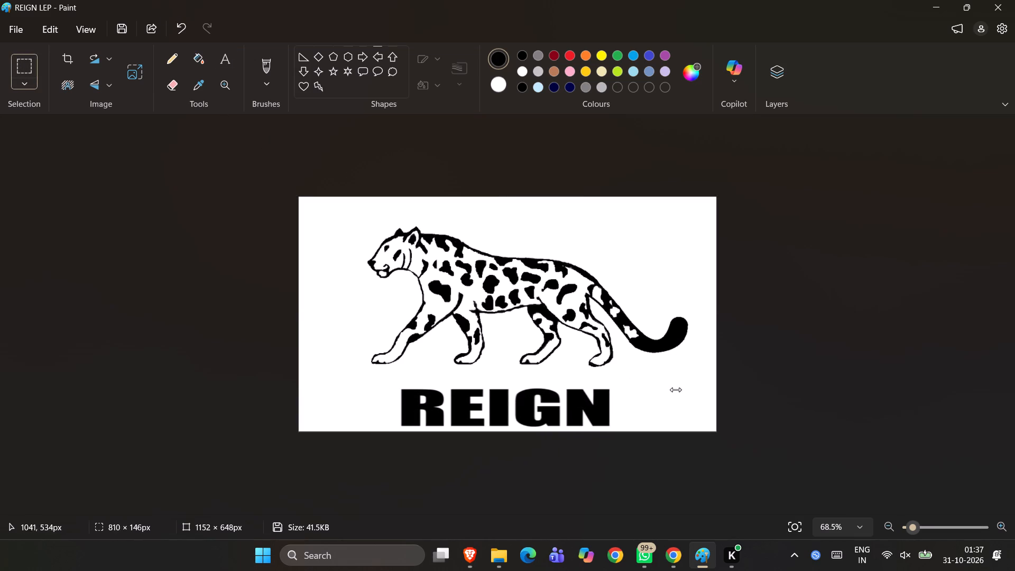
left_click_drag(676, 390, 627, 393)
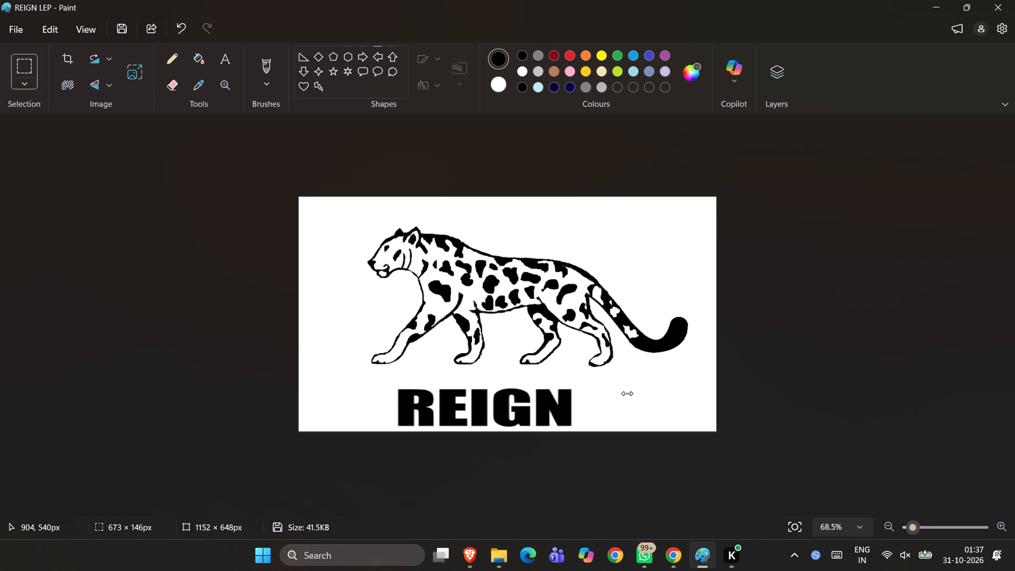
left_click_drag(627, 393, 638, 393)
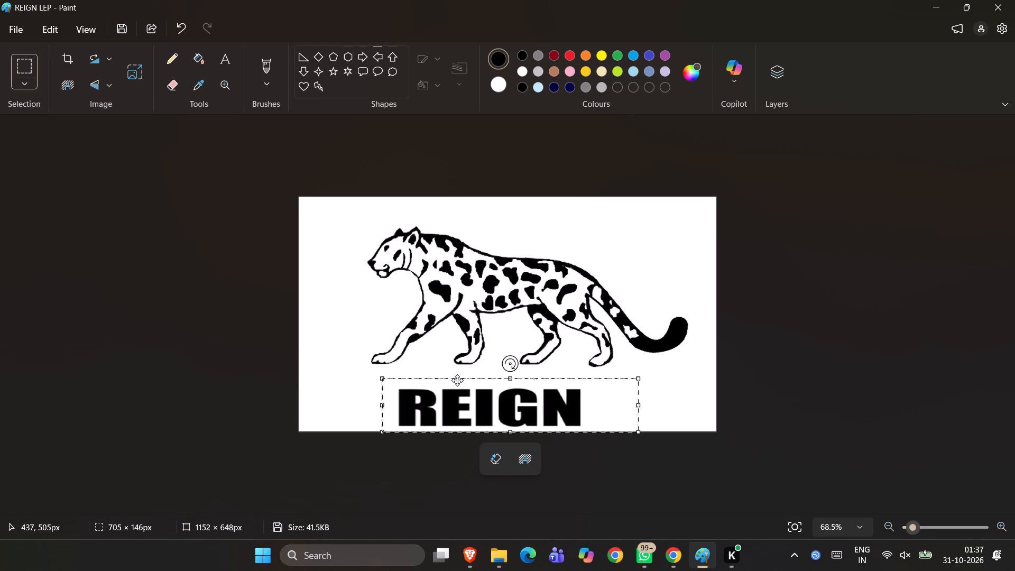
left_click_drag(457, 380, 469, 366)
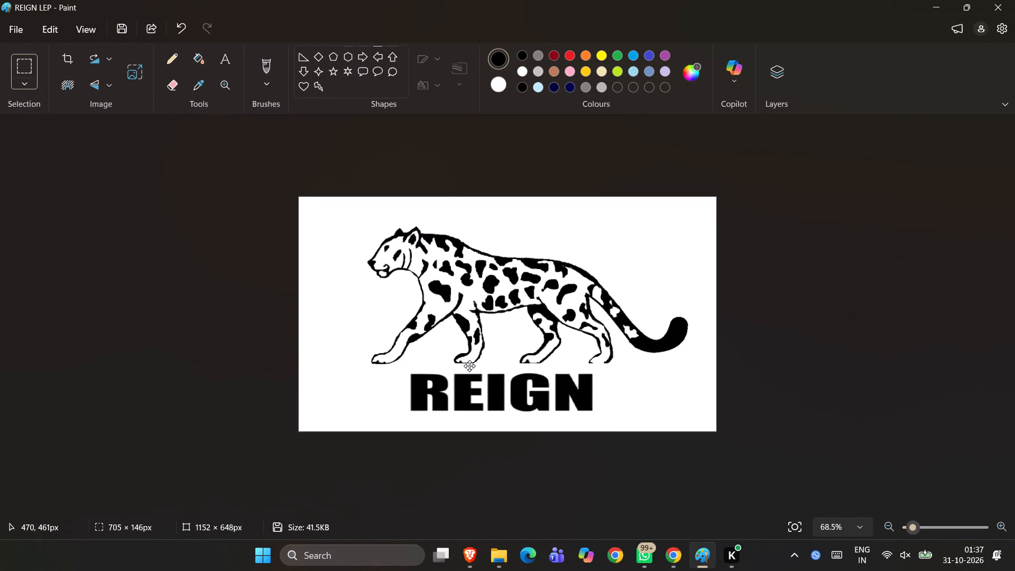
left_click_drag(469, 366, 469, 368)
left_click(684, 415)
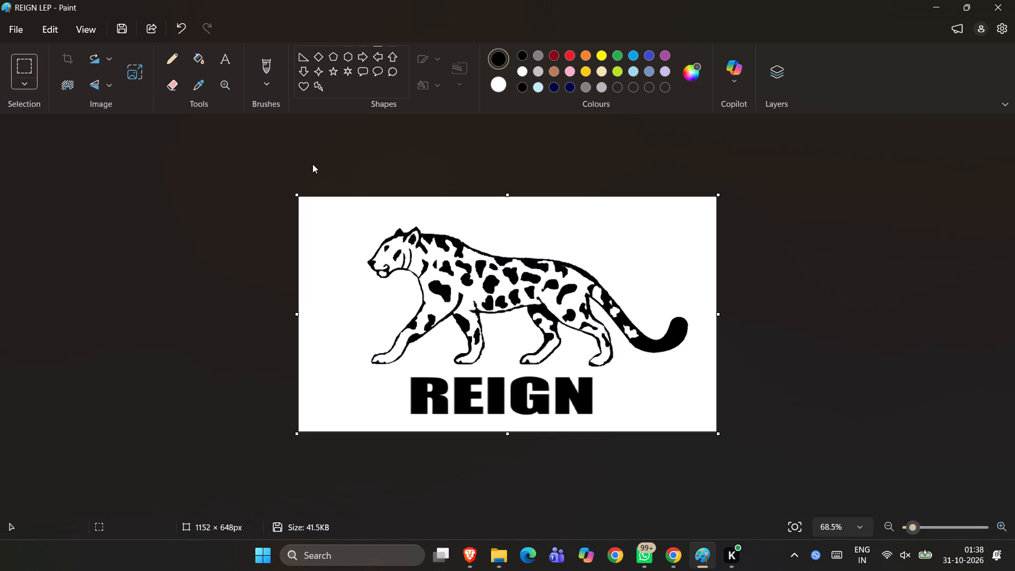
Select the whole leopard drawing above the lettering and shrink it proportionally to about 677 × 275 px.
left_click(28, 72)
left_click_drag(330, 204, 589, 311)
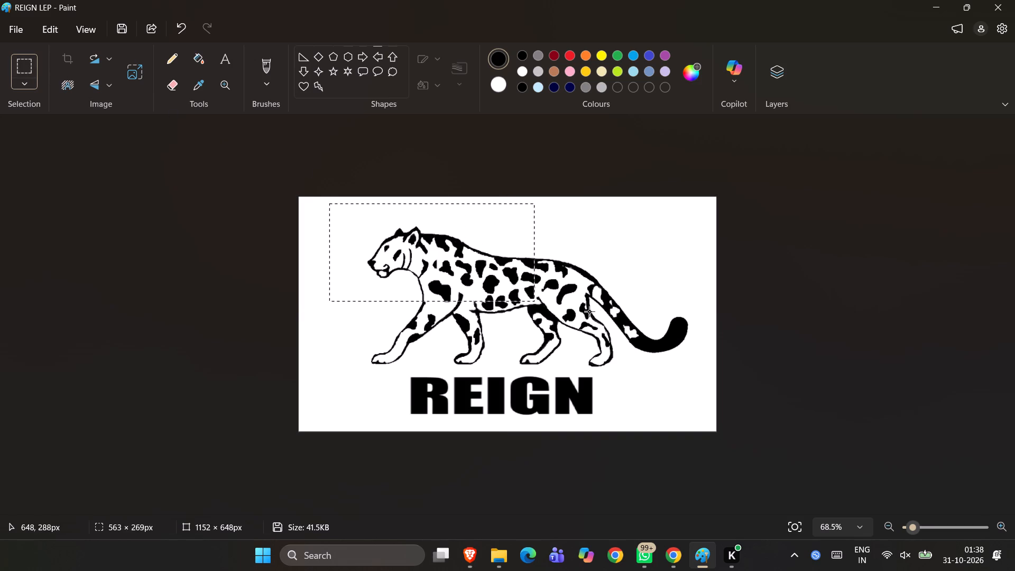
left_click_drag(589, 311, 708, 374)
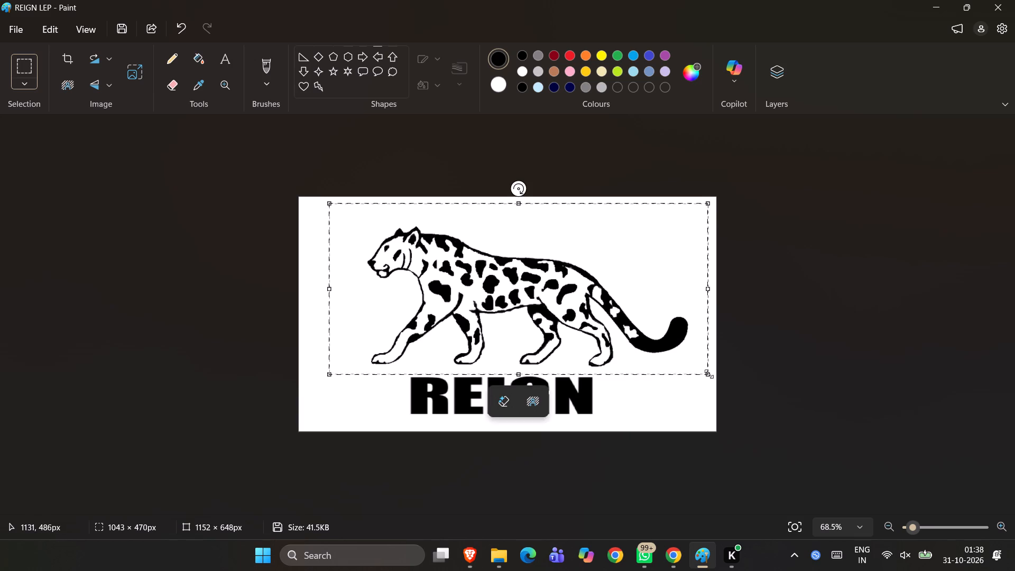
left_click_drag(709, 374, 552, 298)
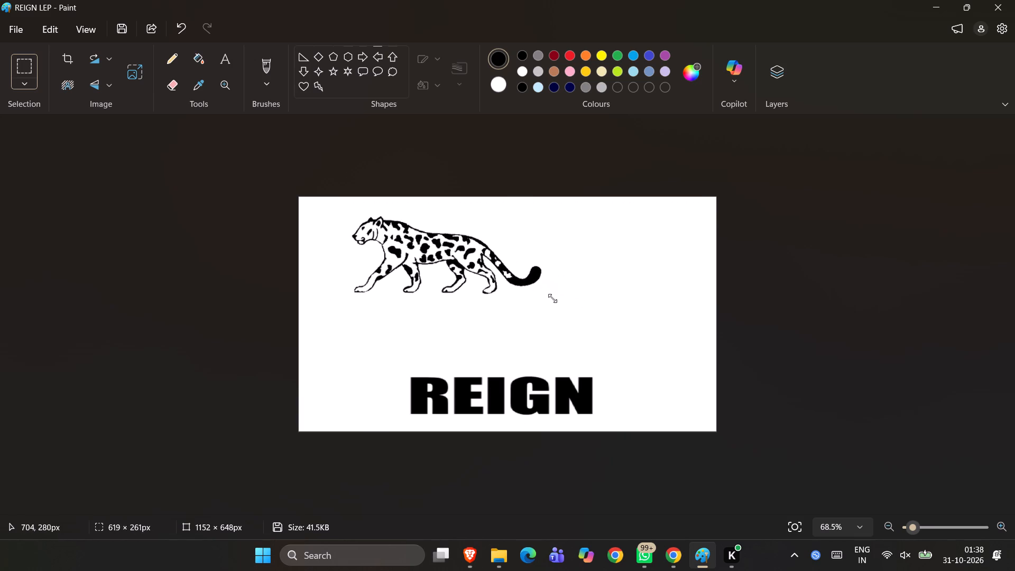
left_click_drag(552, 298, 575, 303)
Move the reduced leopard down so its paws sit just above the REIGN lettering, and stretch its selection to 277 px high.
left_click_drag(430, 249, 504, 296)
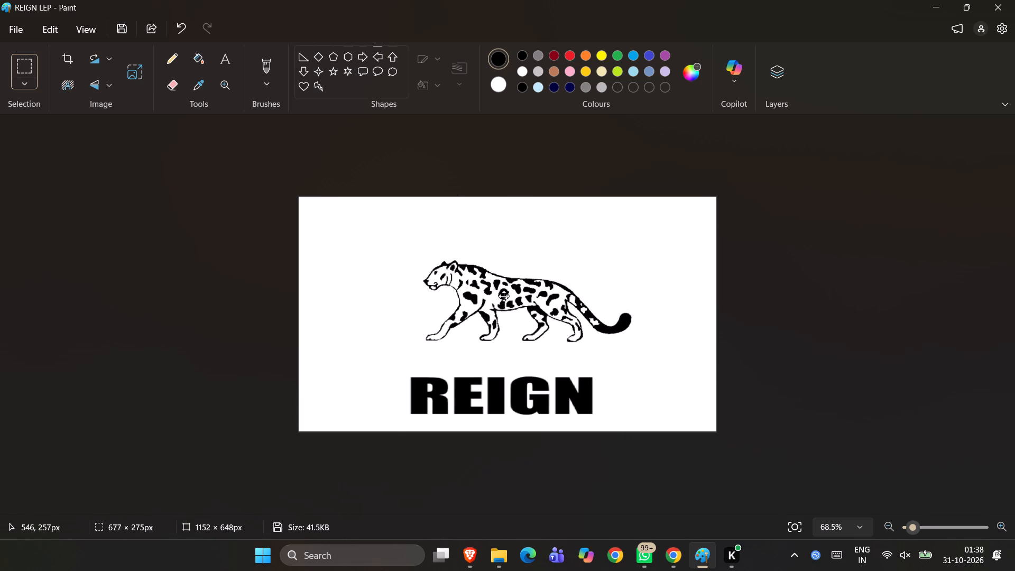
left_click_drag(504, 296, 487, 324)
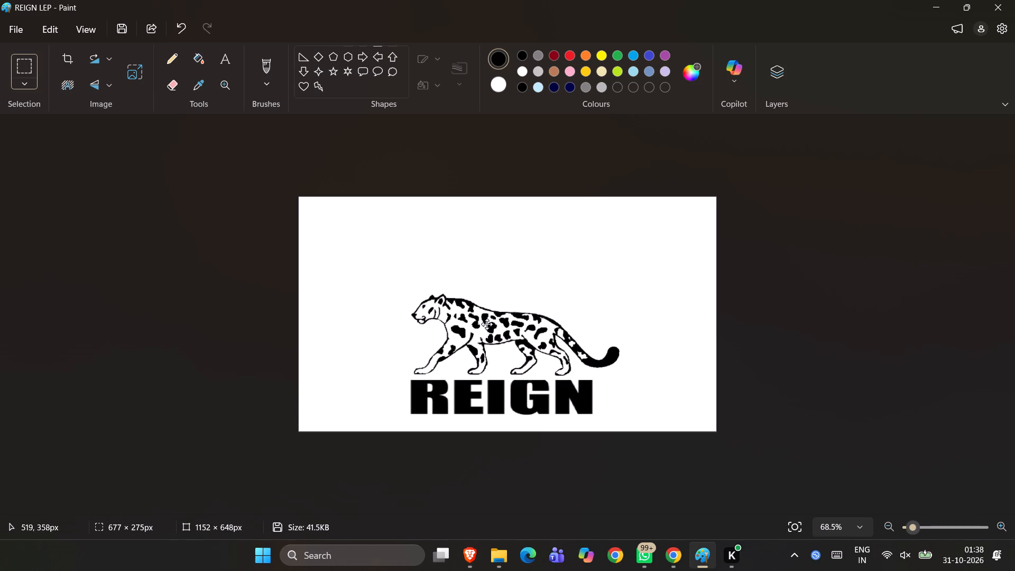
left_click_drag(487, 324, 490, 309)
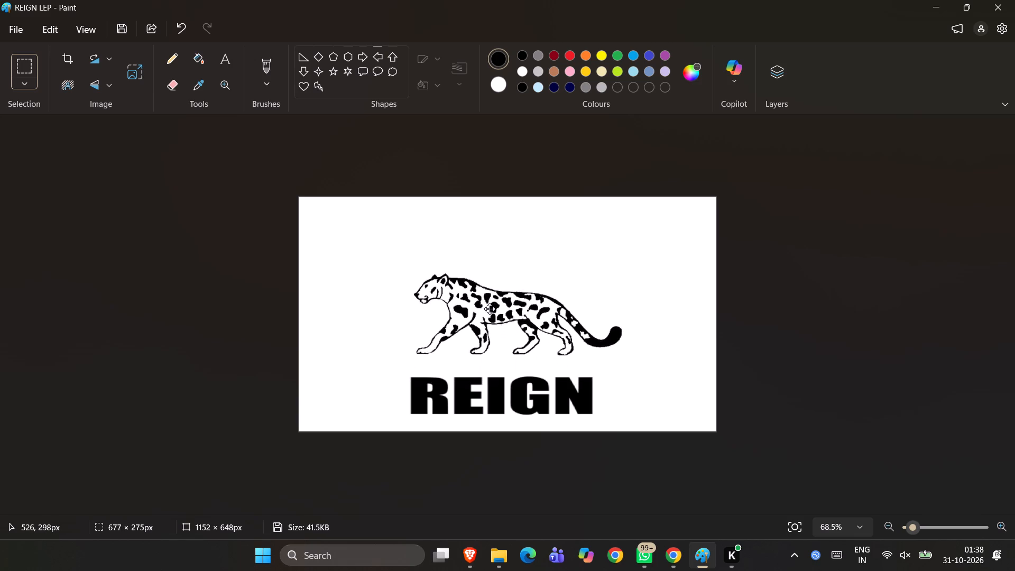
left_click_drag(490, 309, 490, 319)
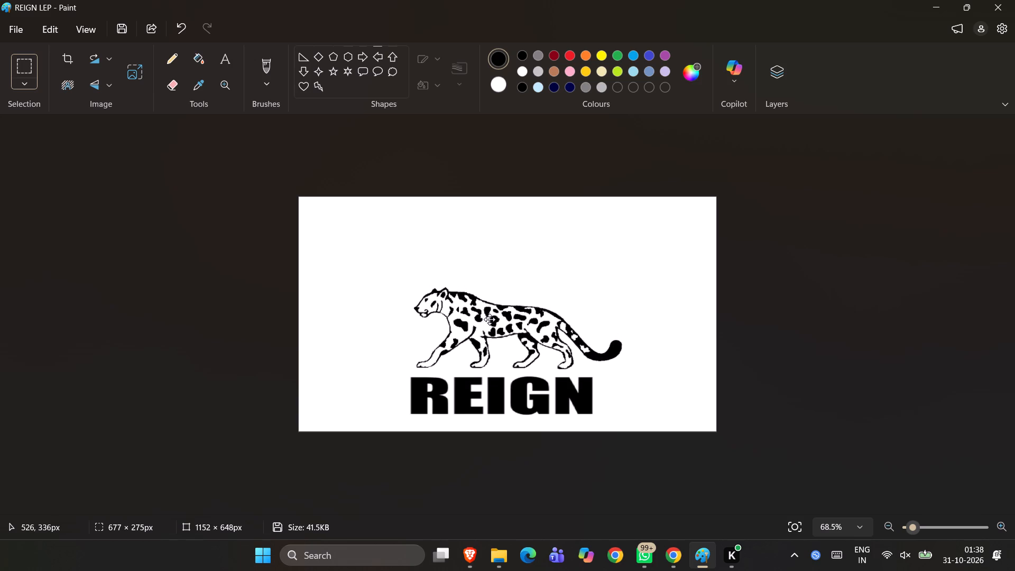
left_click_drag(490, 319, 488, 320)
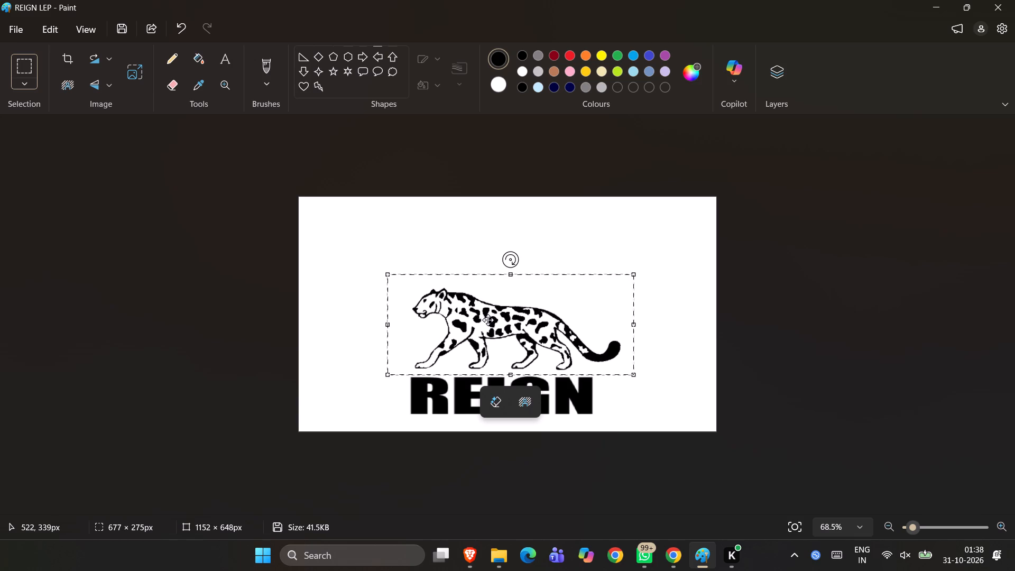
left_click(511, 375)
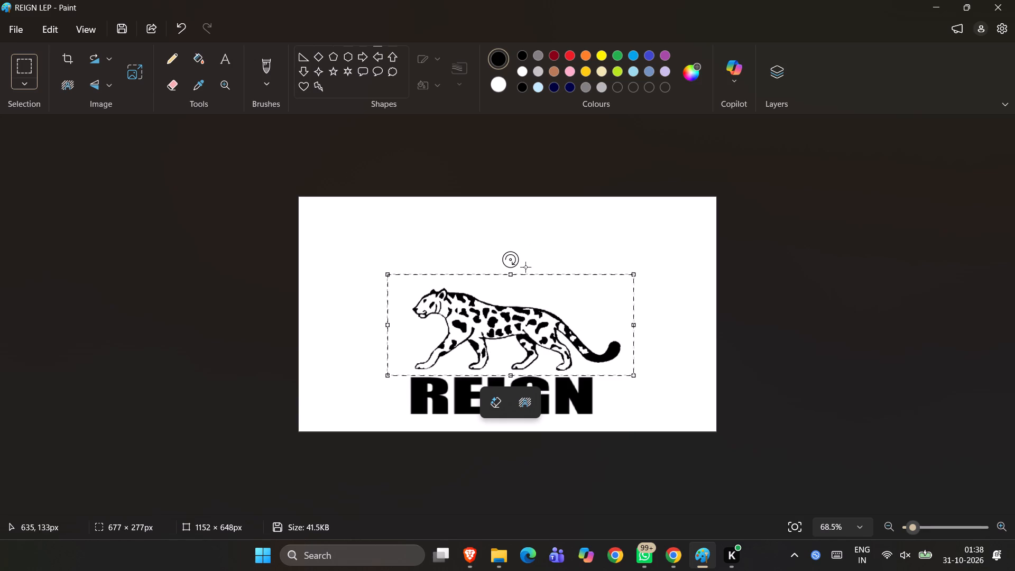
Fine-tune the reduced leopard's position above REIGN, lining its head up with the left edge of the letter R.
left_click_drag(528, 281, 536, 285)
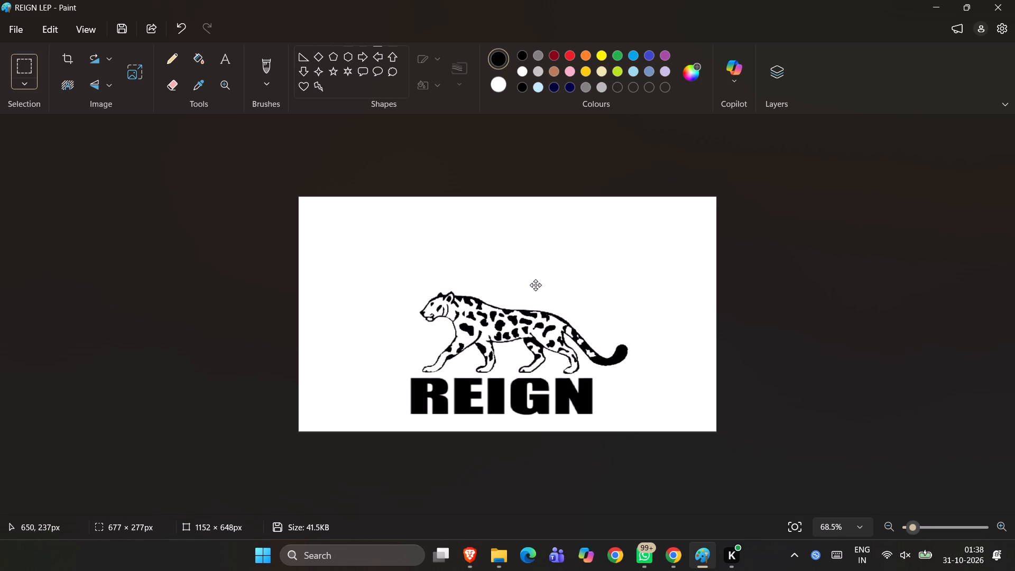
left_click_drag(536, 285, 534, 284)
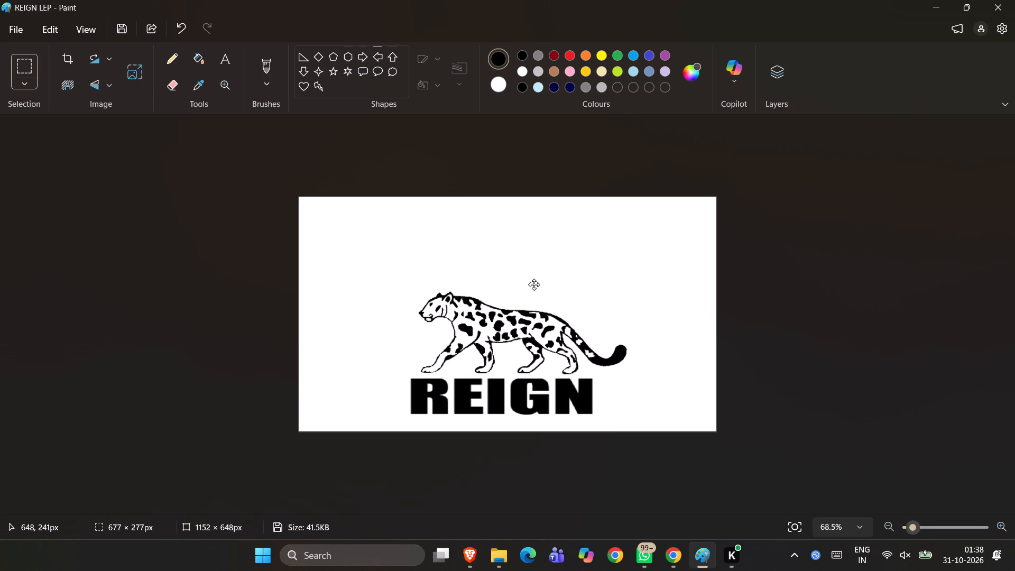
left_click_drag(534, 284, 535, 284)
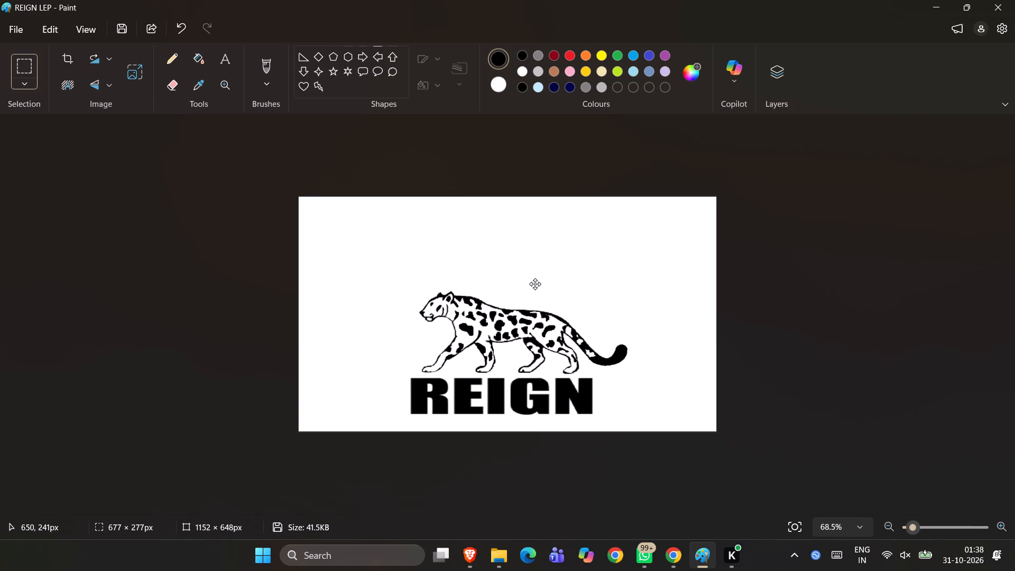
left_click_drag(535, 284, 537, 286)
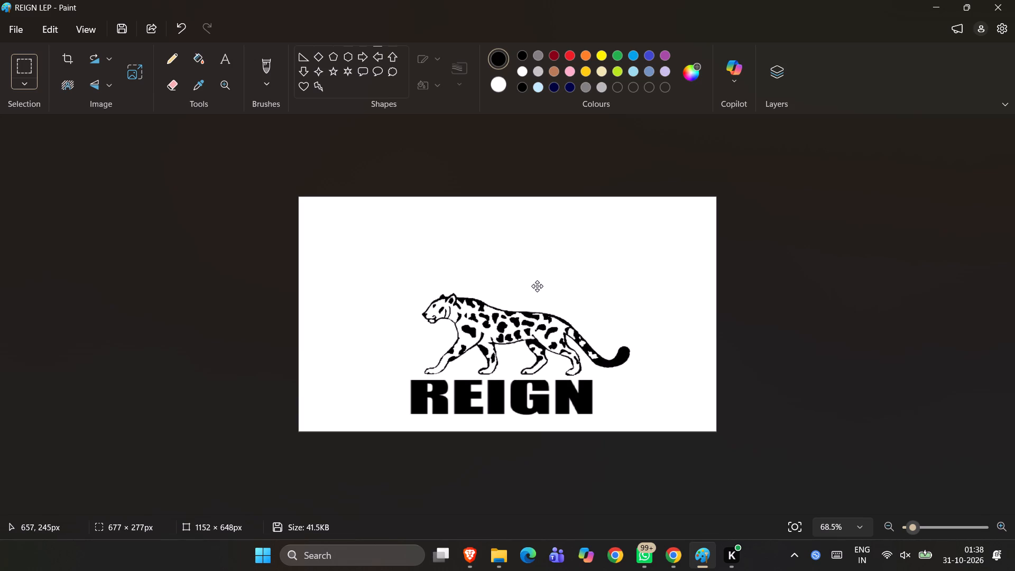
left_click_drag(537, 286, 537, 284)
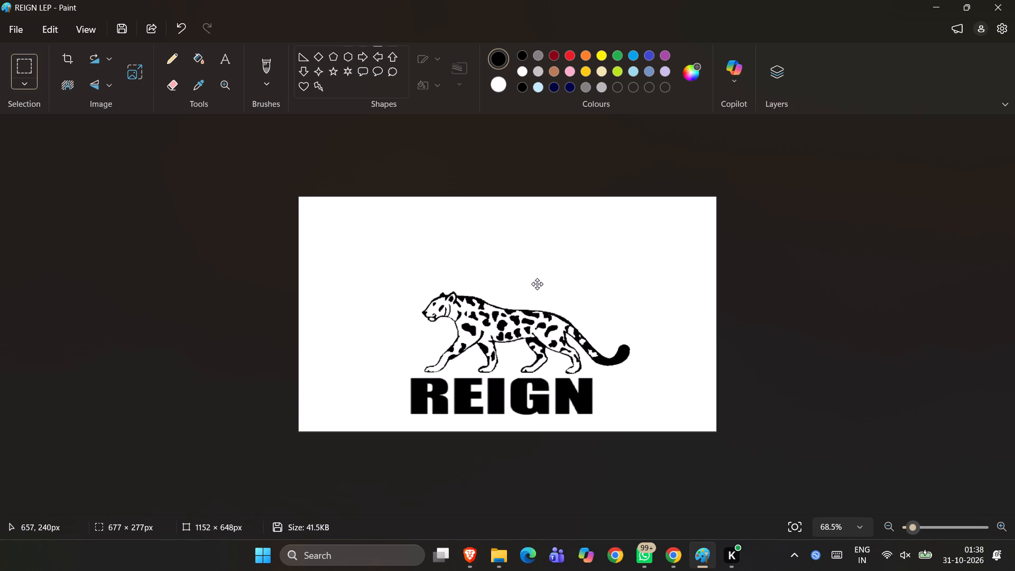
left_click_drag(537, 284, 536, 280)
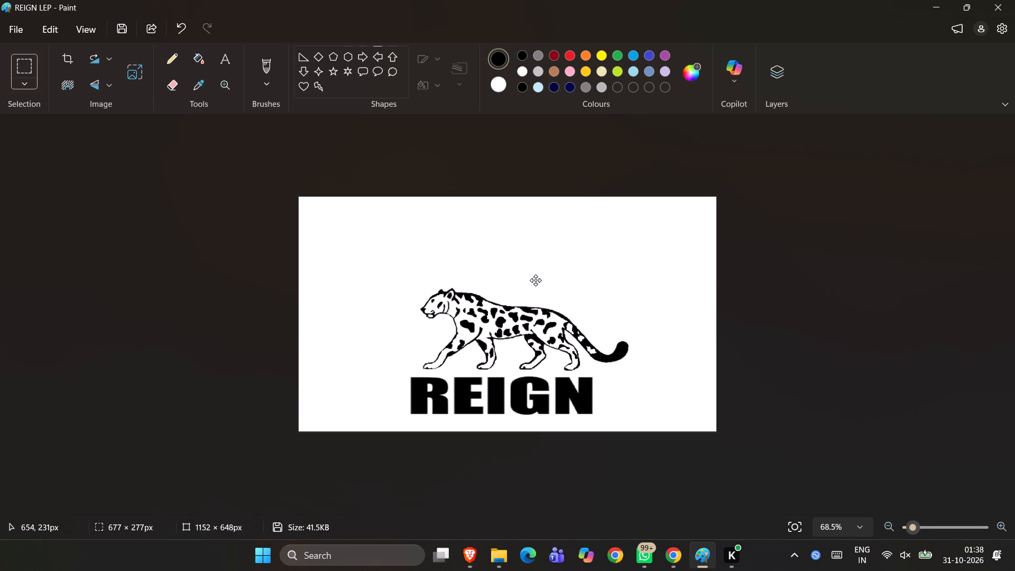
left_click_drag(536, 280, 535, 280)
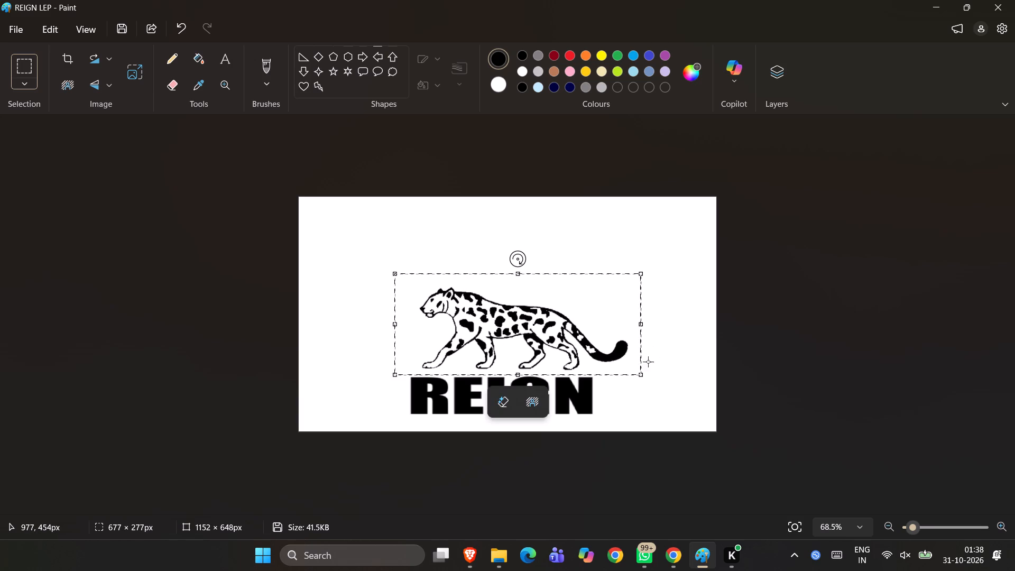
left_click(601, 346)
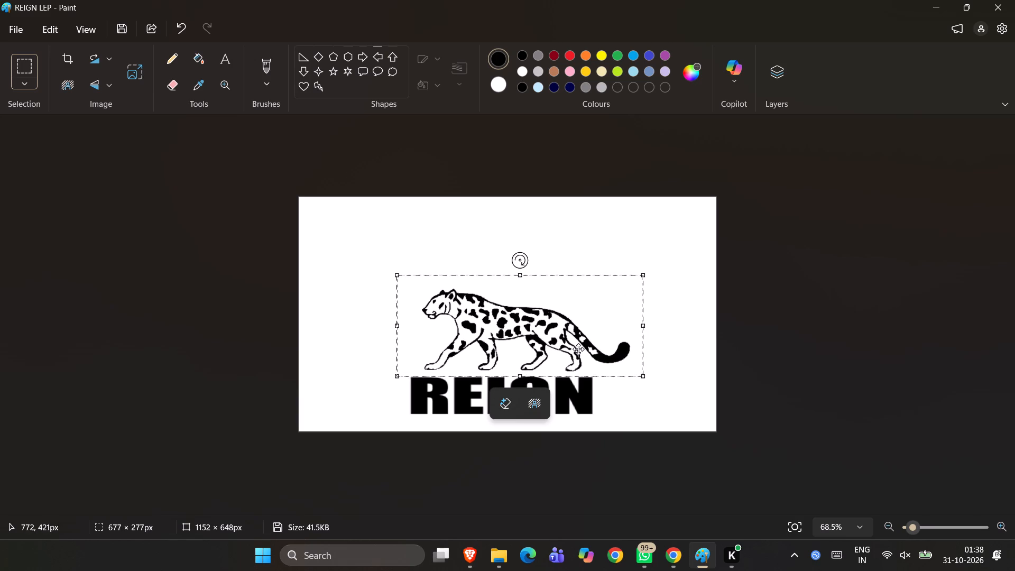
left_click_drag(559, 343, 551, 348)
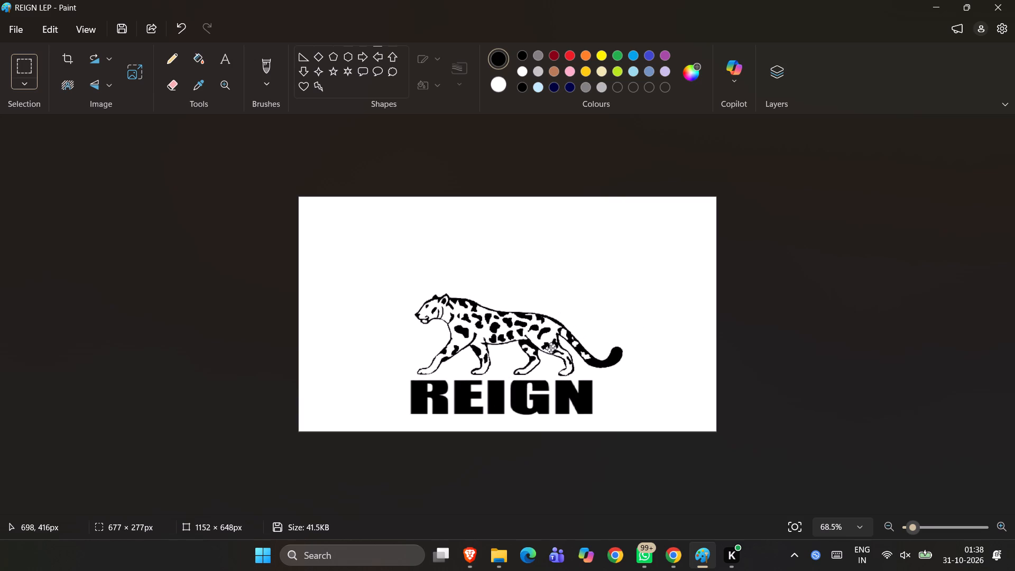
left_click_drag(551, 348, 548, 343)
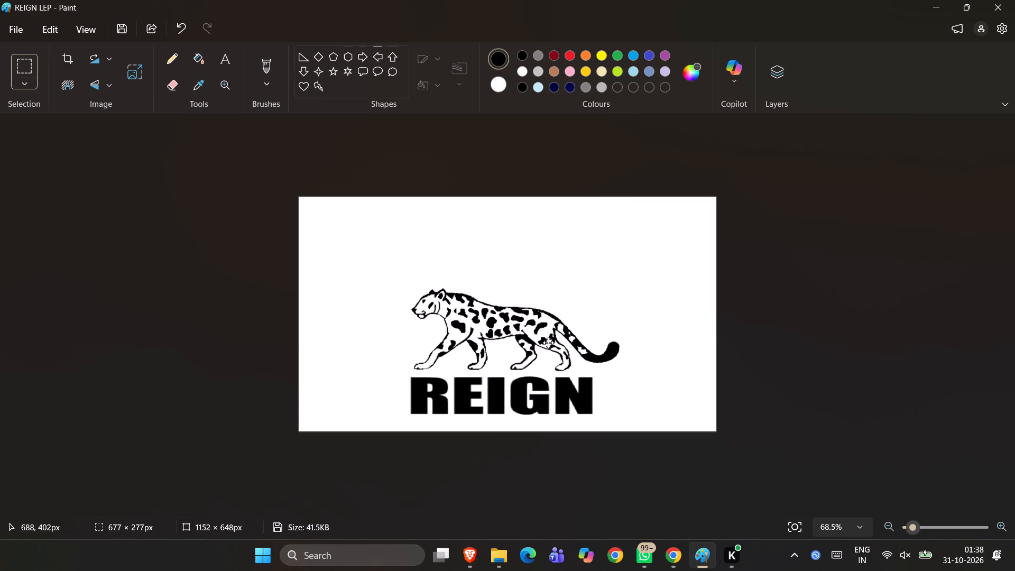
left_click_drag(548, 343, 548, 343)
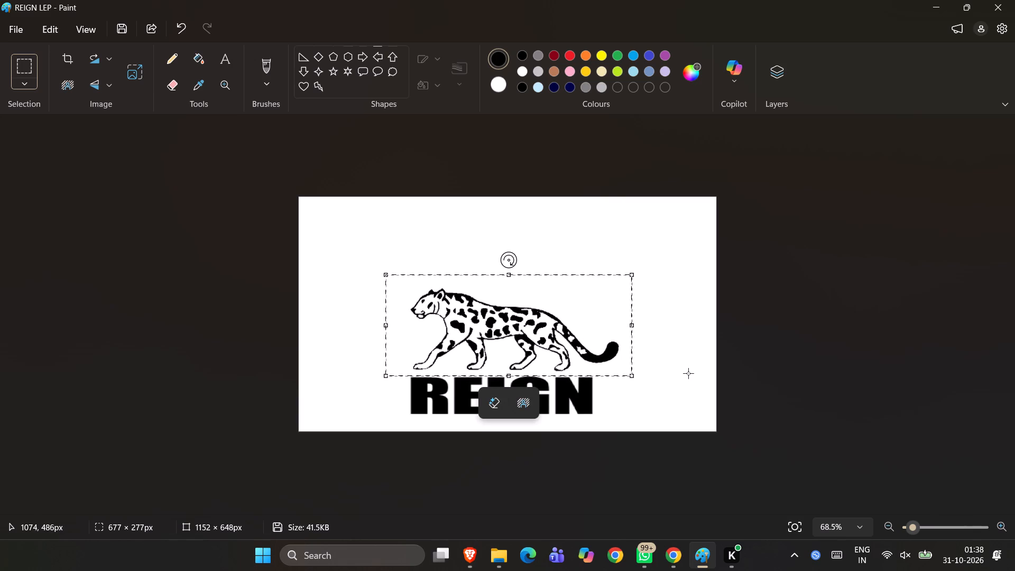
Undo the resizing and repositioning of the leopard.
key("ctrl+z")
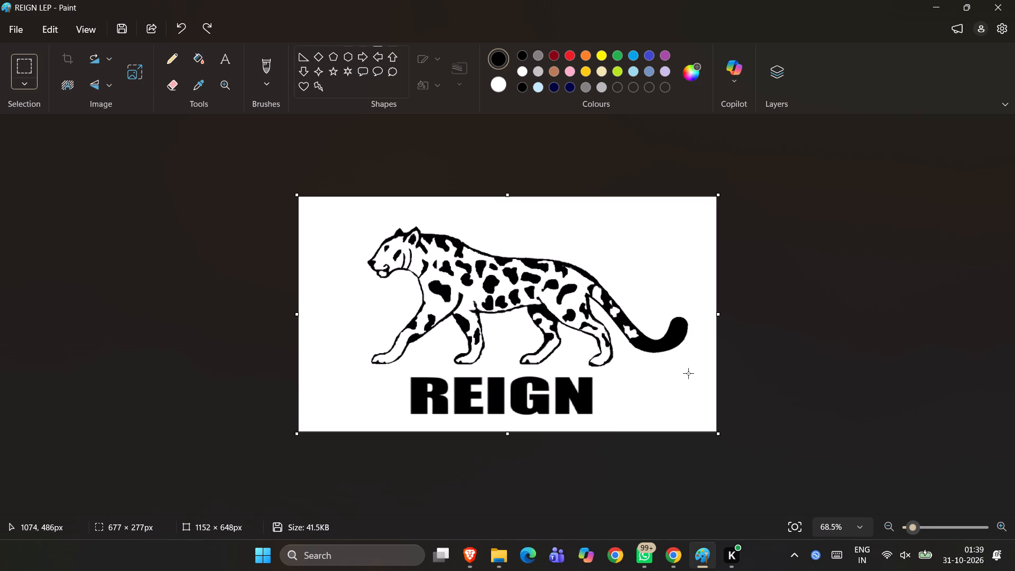
Erase a small white letter R into the black lower curve of the leopard's tail, using a thin eraser.
scroll(624, 349, "up", 2, "ctrl")
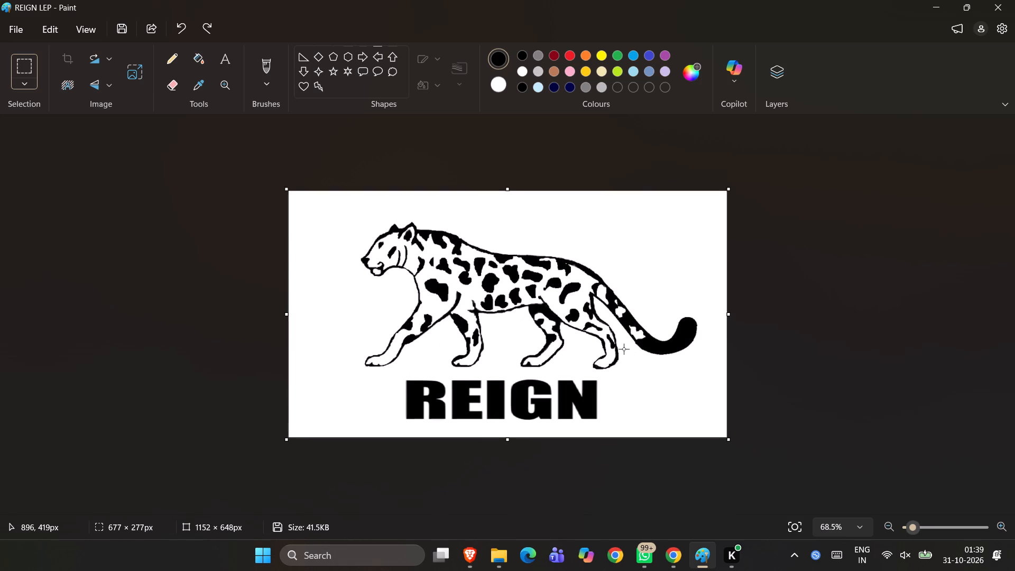
scroll(624, 349, "up", 3, "ctrl")
scroll(624, 349, "left", 1)
scroll(624, 349, "down", 1)
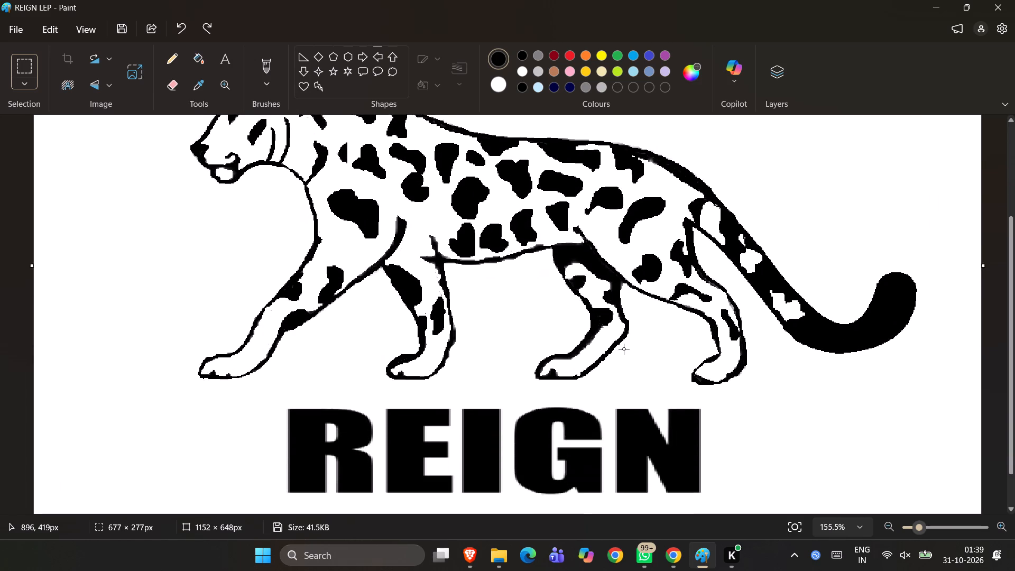
scroll(624, 349, "down", 1)
left_click(181, 85)
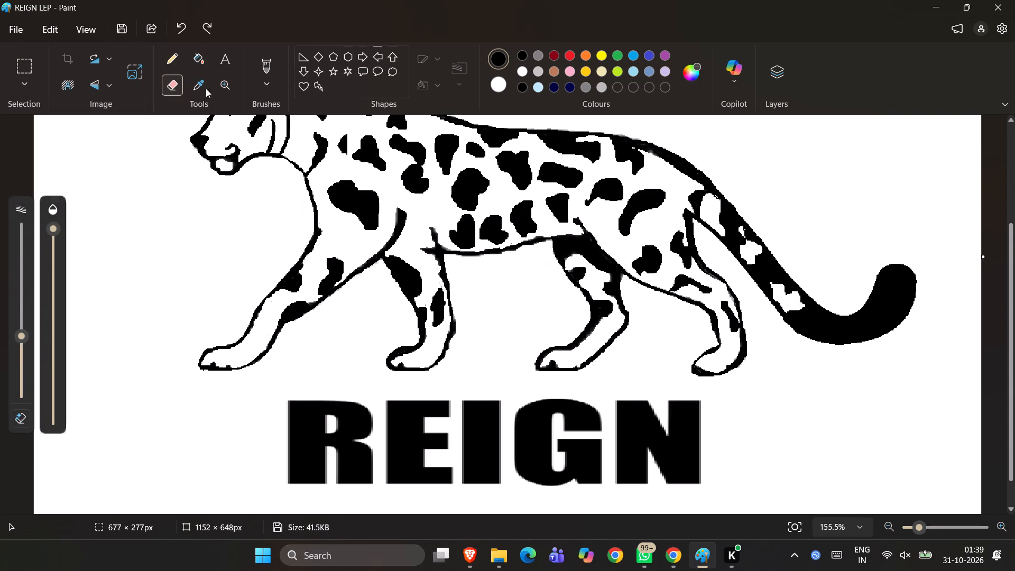
left_click(20, 386)
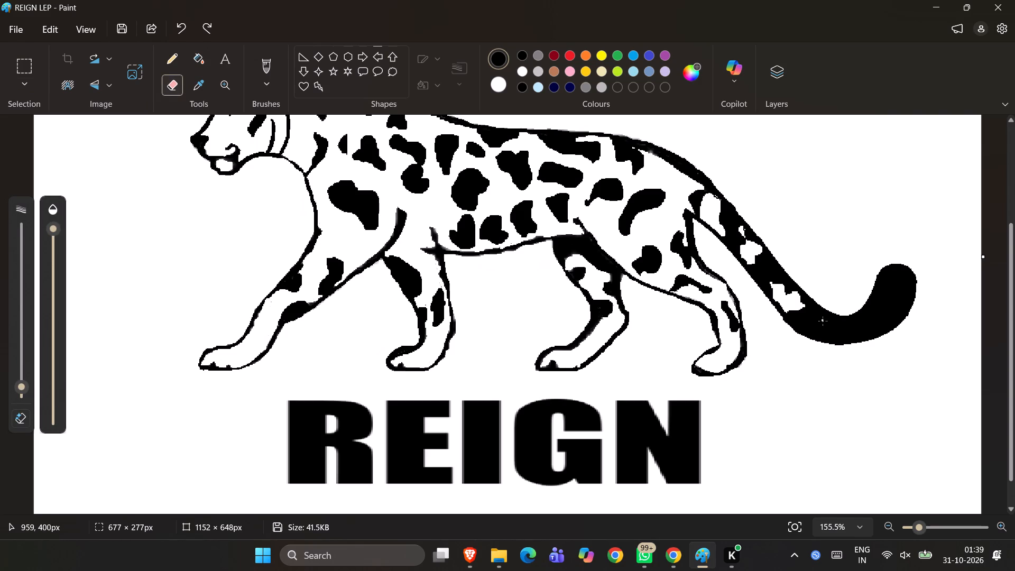
left_click(26, 388)
scroll(716, 439, "up", 6, "ctrl")
scroll(716, 439, "left", 5)
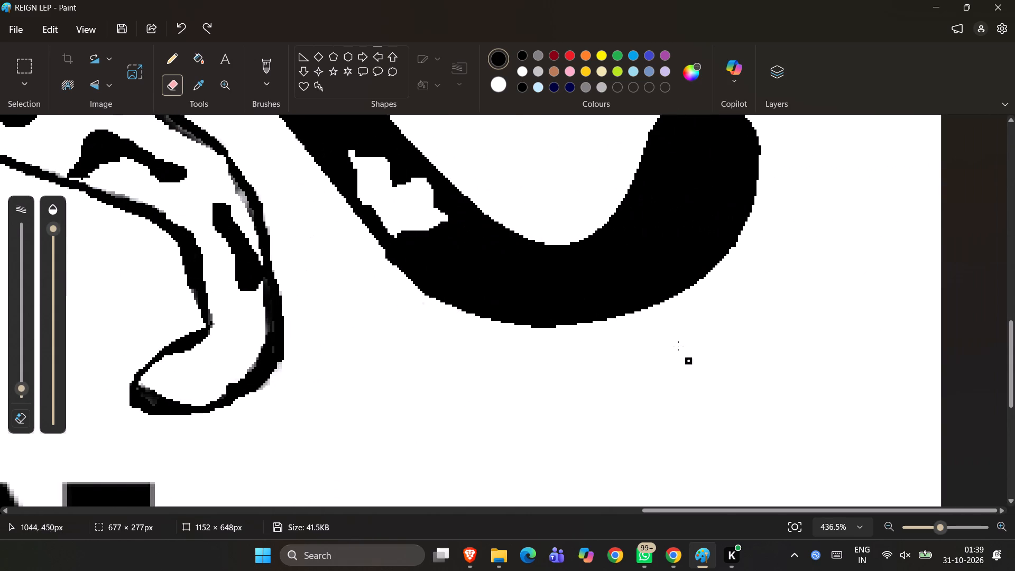
left_click_drag(515, 265, 506, 299)
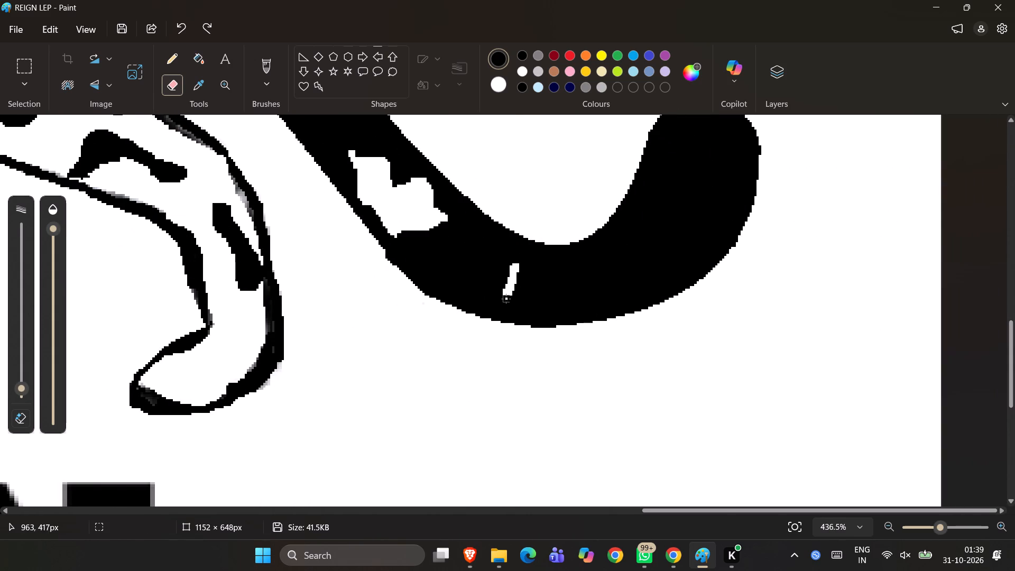
left_click_drag(506, 299, 504, 307)
left_click_drag(497, 264, 520, 288)
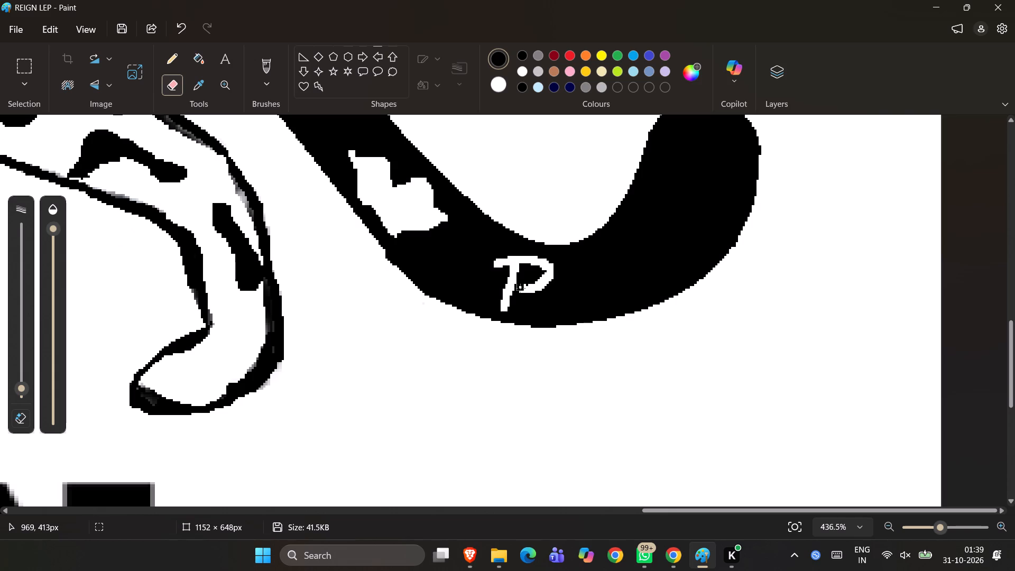
left_click_drag(520, 288, 538, 306)
left_click_drag(538, 306, 540, 309)
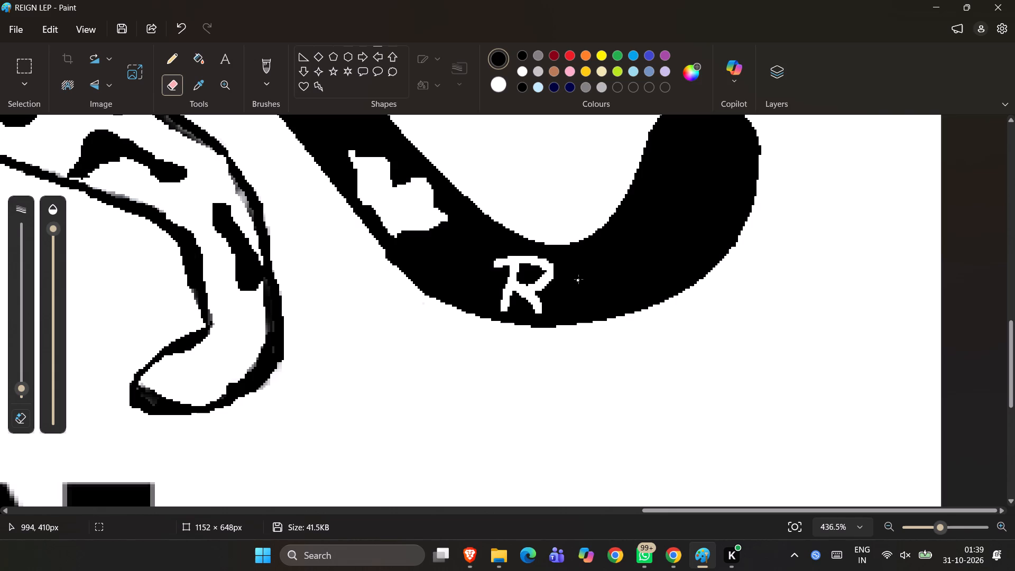
Erase a small white letter L immediately after the R in the black part of the tail.
left_click_drag(568, 260, 567, 297)
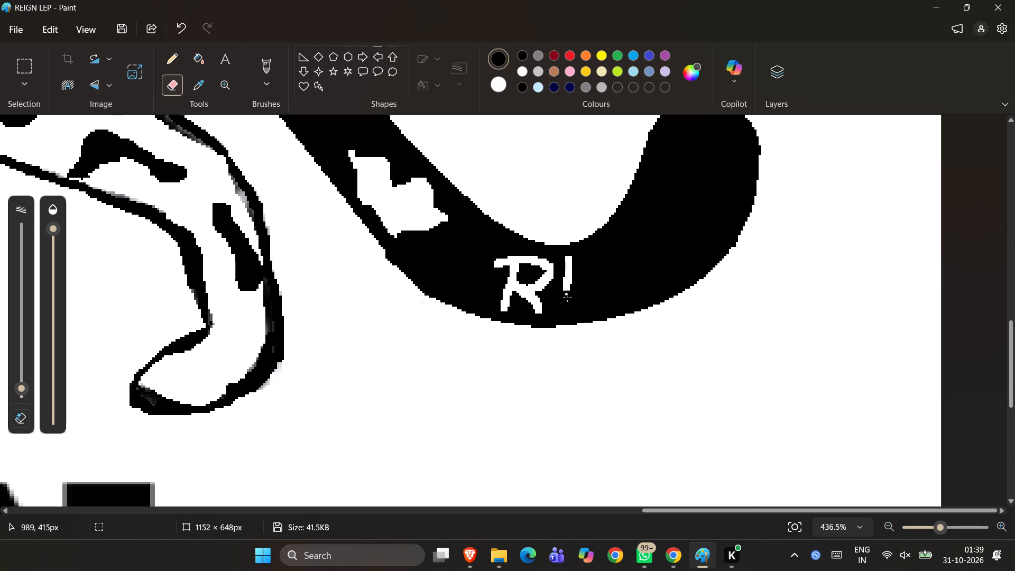
left_click_drag(567, 297, 593, 308)
Extend the white L in the tail into an E, and erase a white letter I immediately after it.
left_click_drag(593, 308, 604, 302)
left_click_drag(571, 260, 599, 257)
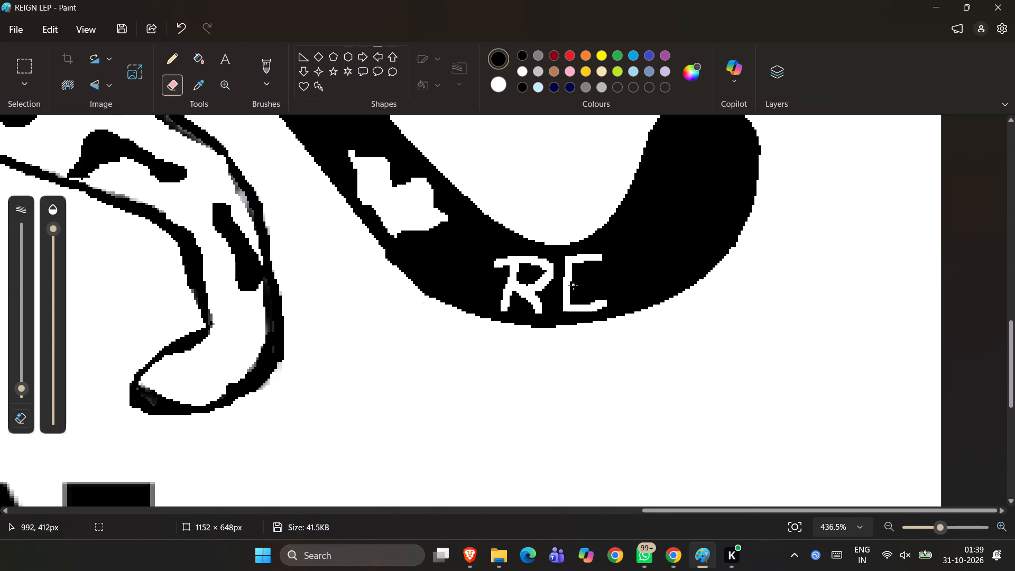
left_click_drag(573, 285, 601, 280)
left_click_drag(623, 242, 631, 293)
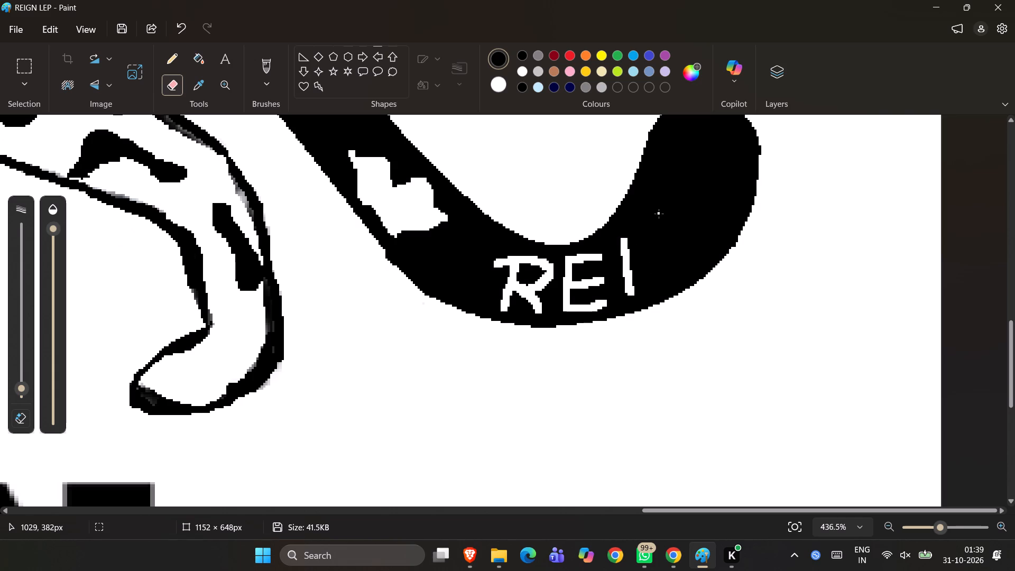
Erase a white letter G after the I, tilted to follow the upward curve of the black tail.
left_click_drag(661, 206, 642, 223)
left_click_drag(642, 223, 640, 228)
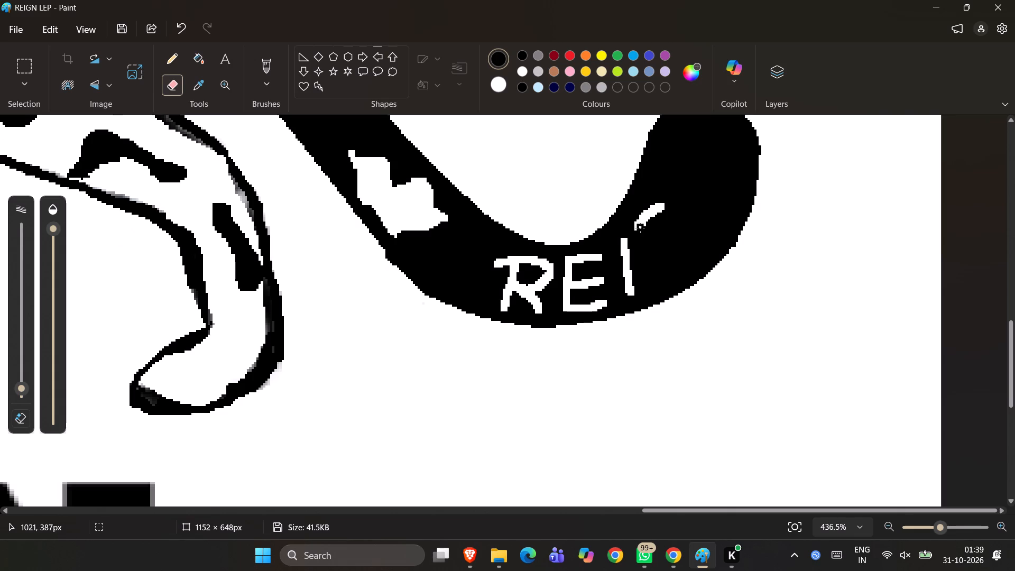
left_click_drag(640, 228, 678, 256)
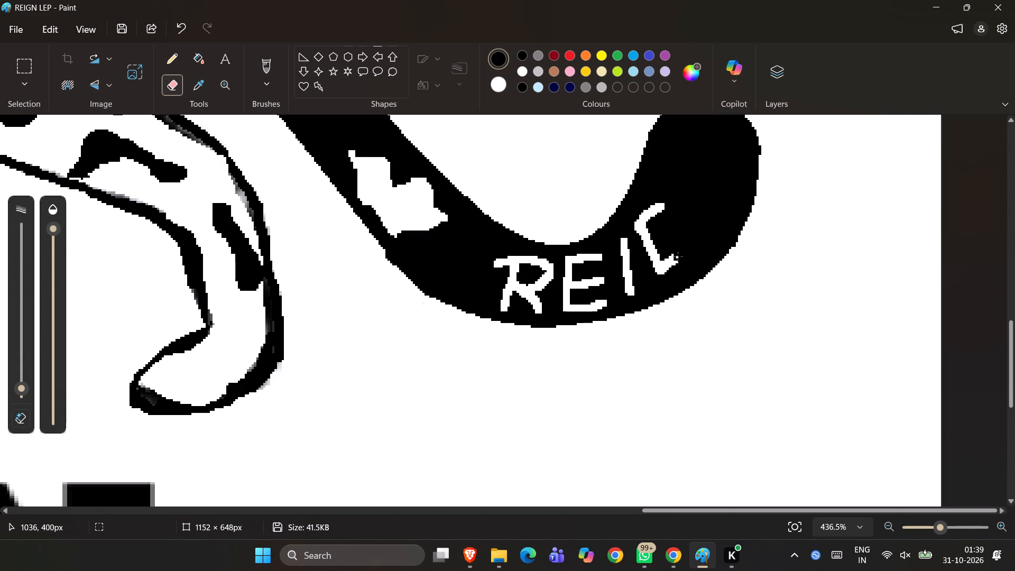
left_click_drag(678, 256, 689, 248)
left_click_drag(666, 233, 677, 222)
left_click_drag(677, 222, 708, 246)
left_click_drag(668, 196, 659, 202)
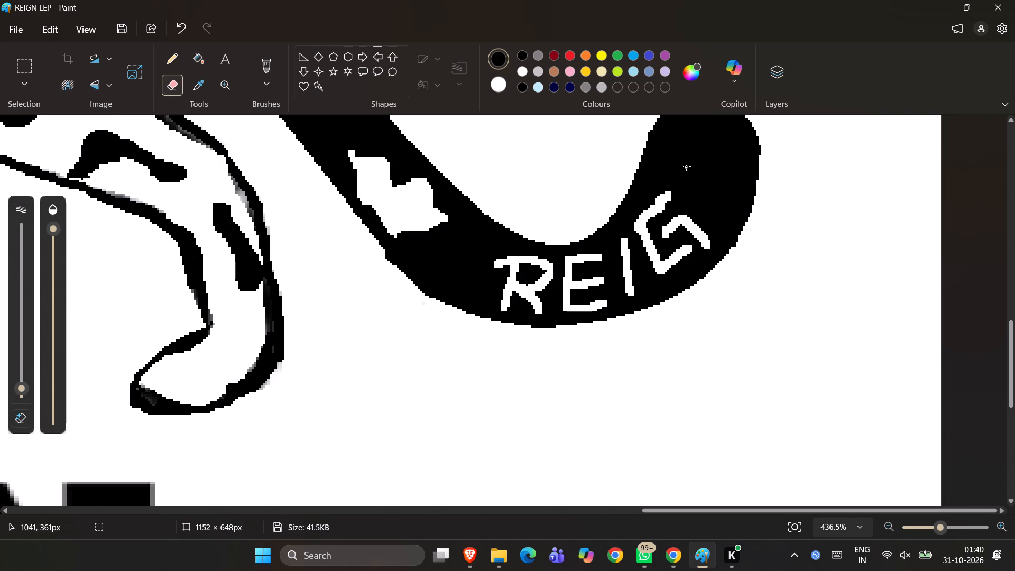
Erase a white letter N near the tail's tip to complete the word REIGN.
left_click_drag(686, 166, 721, 205)
left_click_drag(679, 159, 725, 153)
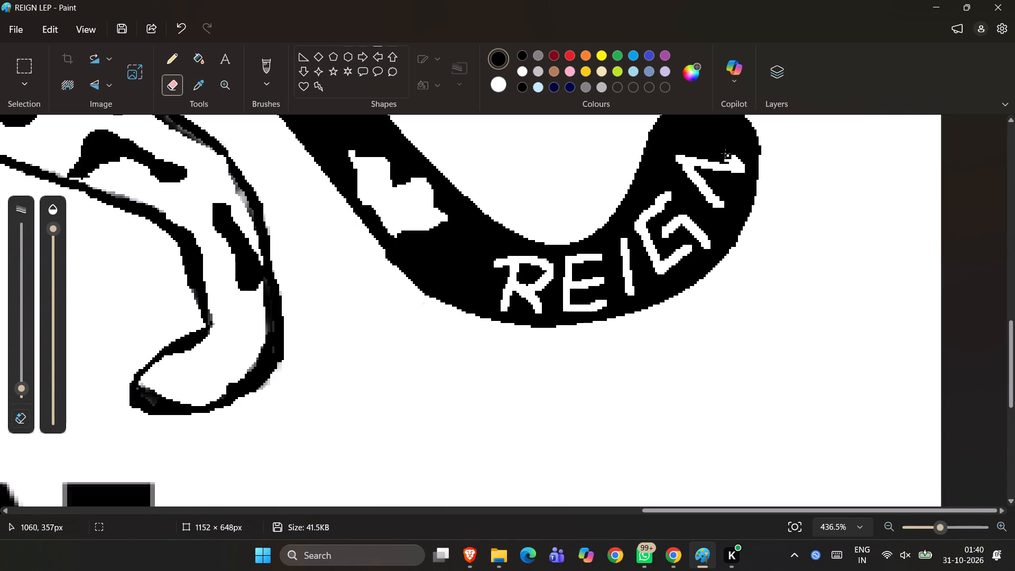
left_click_drag(725, 153, 703, 136)
Examine the whole logo at several zoom levels, checking how the tail lettering looks beside the leopard and the wordmark.
scroll(703, 136, "down", 8, "ctrl")
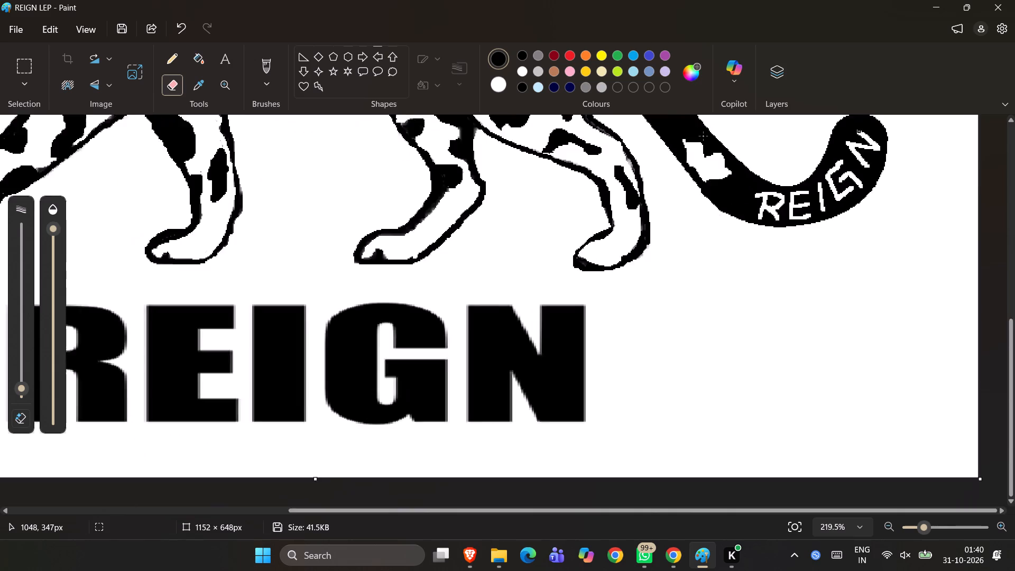
scroll(703, 136, "down", 2, "ctrl")
scroll(782, 354, "down", 5, "ctrl")
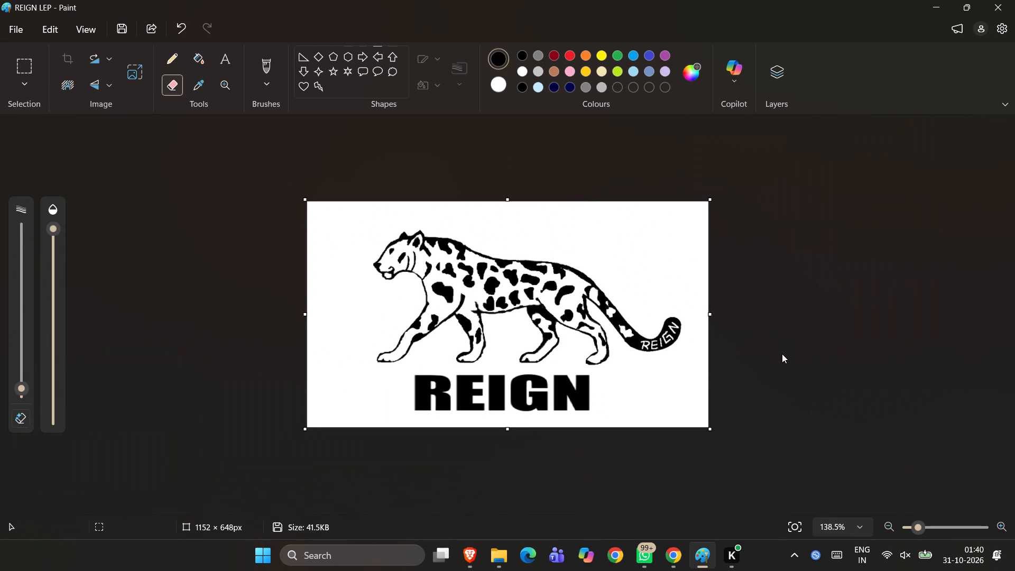
scroll(675, 337, "up", 3, "ctrl")
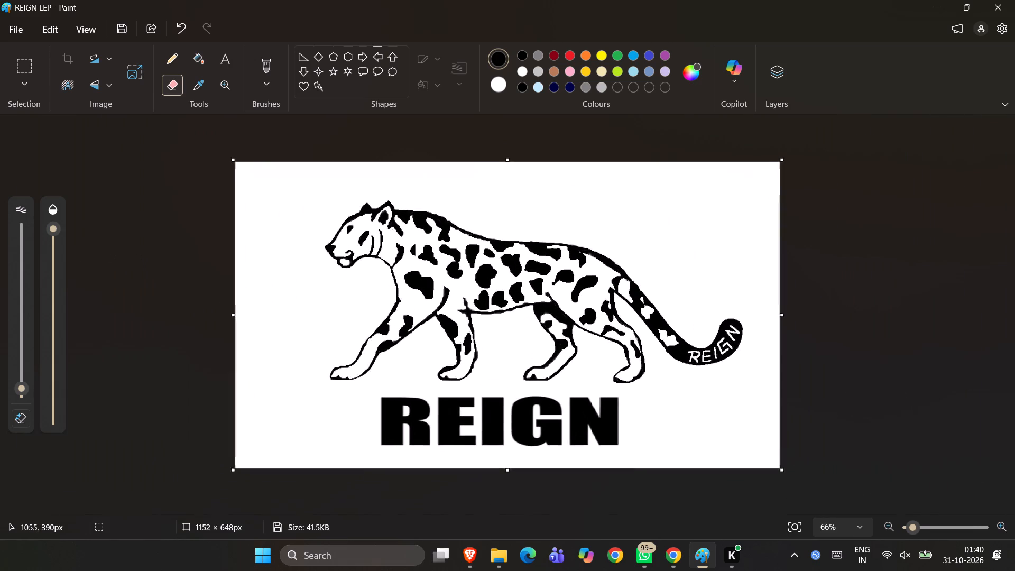
scroll(675, 337, "up", 2, "ctrl")
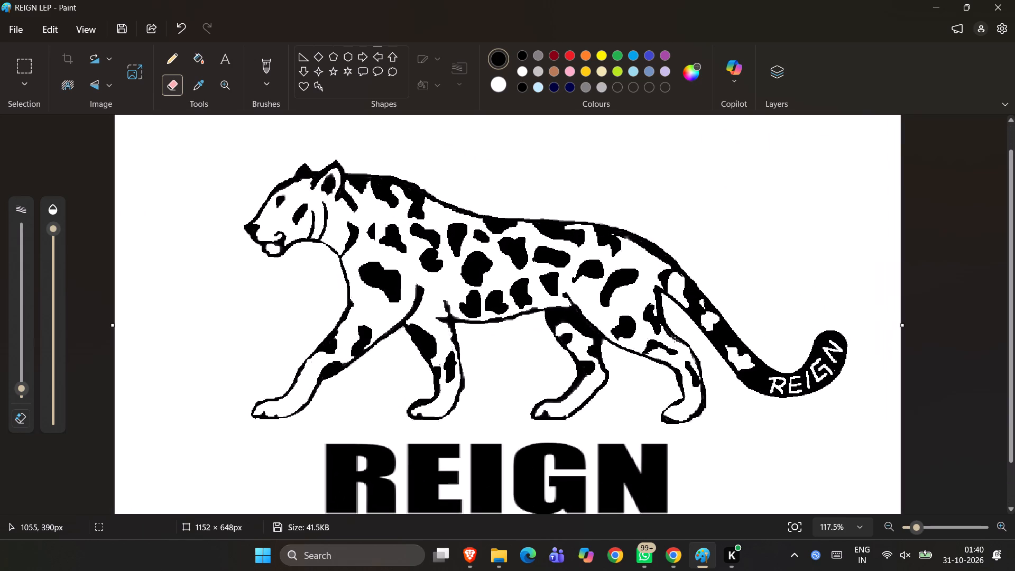
scroll(675, 337, "up", 1, "ctrl")
scroll(675, 337, "down", 1)
scroll(675, 337, "down", 1, "ctrl")
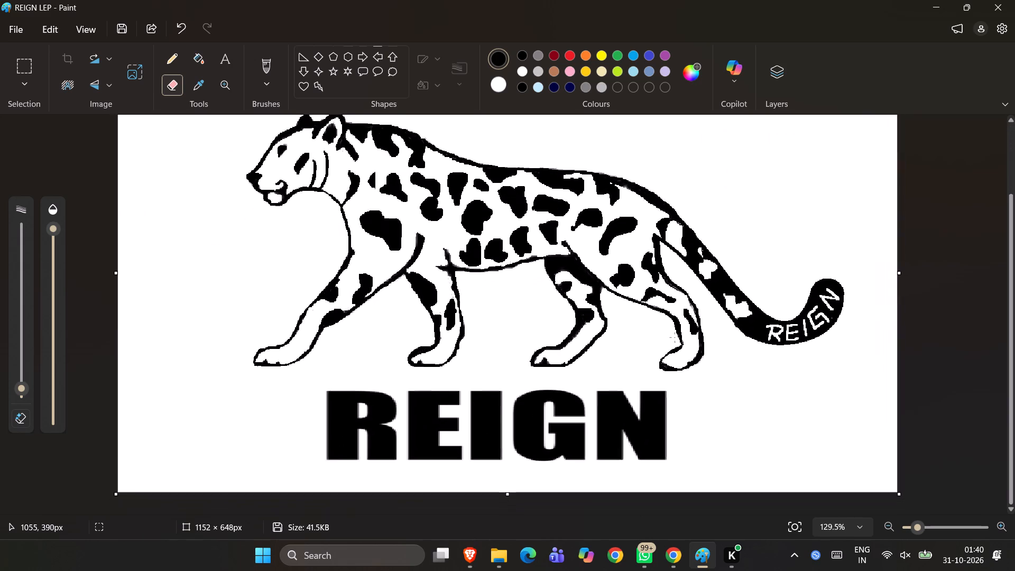
scroll(675, 337, "down", 7, "ctrl")
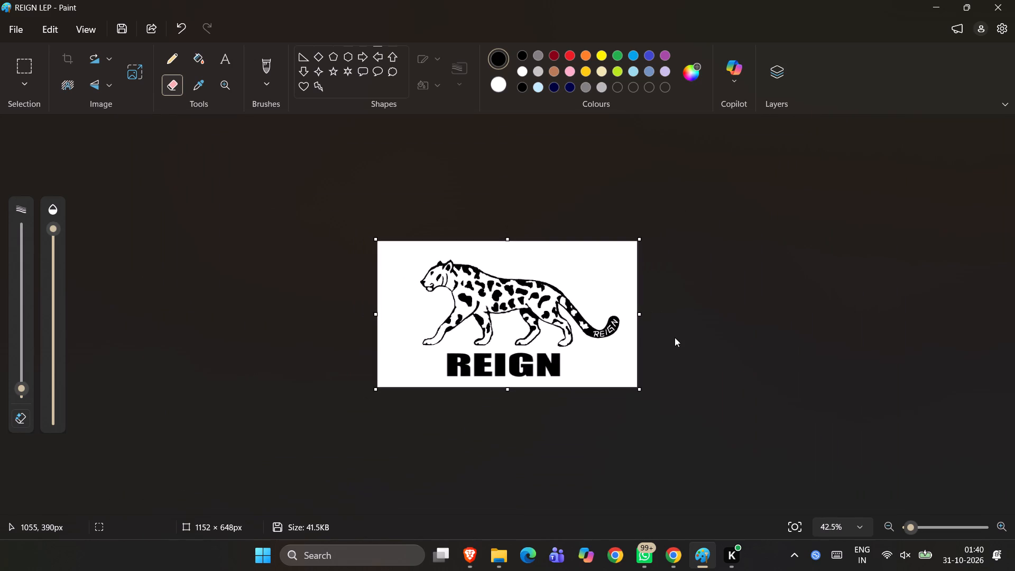
scroll(576, 336, "up", 2, "ctrl")
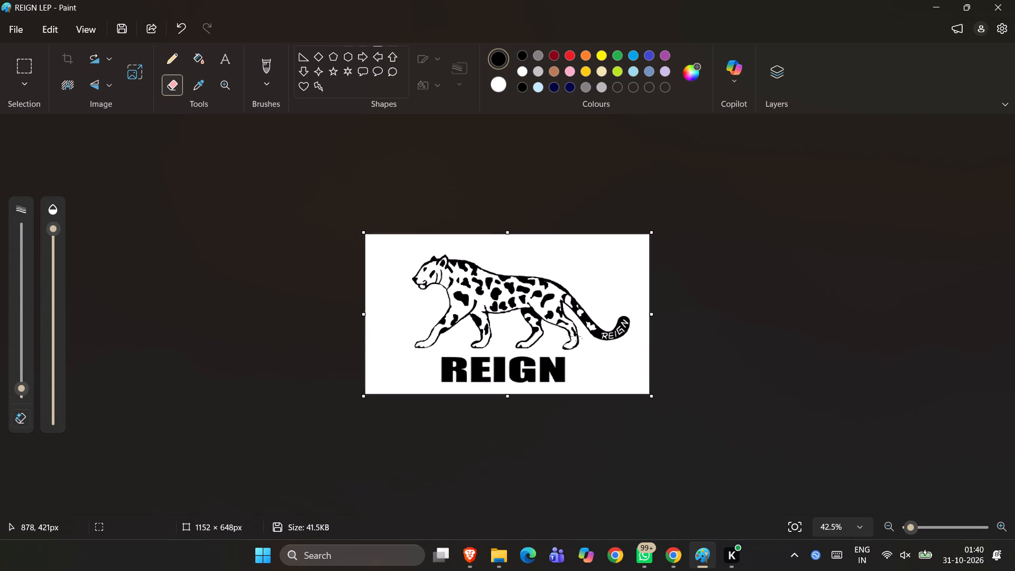
scroll(576, 336, "up", 6, "ctrl")
scroll(576, 336, "down", 2, "ctrl")
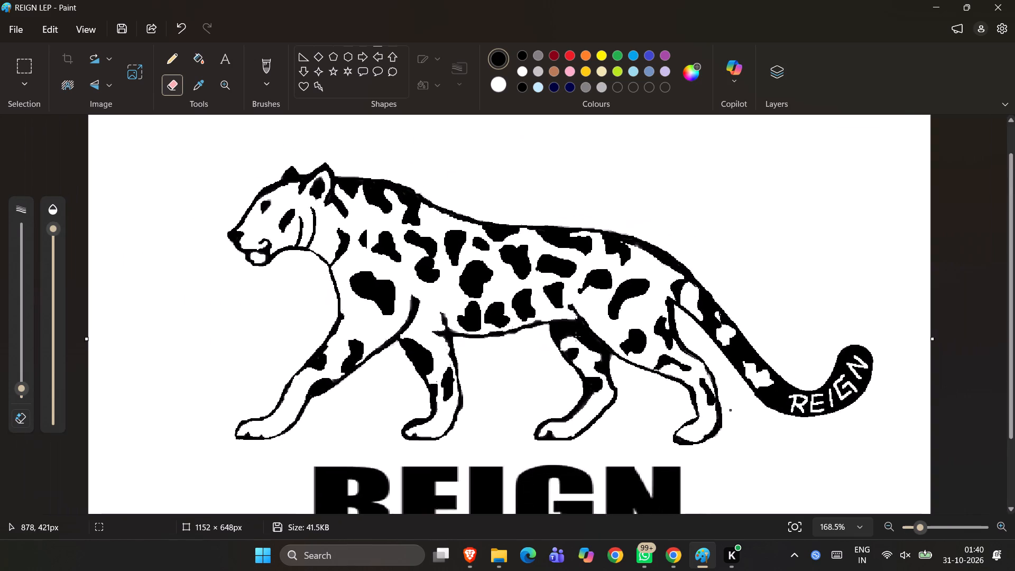
scroll(576, 336, "down", 2, "ctrl")
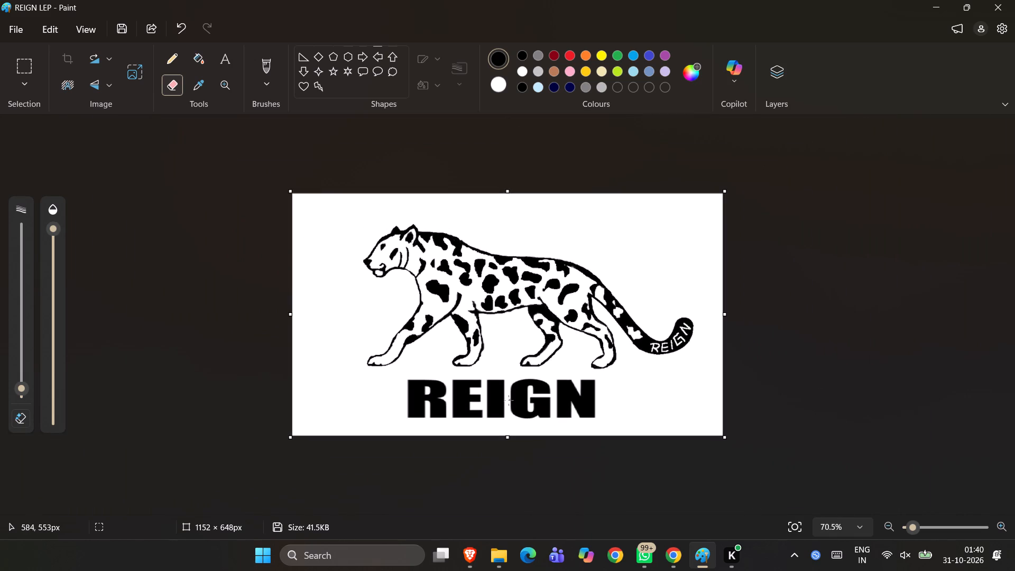
left_click(506, 400)
Select the whole leopard, excluding the REIGN wordmark, and move it slightly up and to the right on the canvas.
left_click(25, 76)
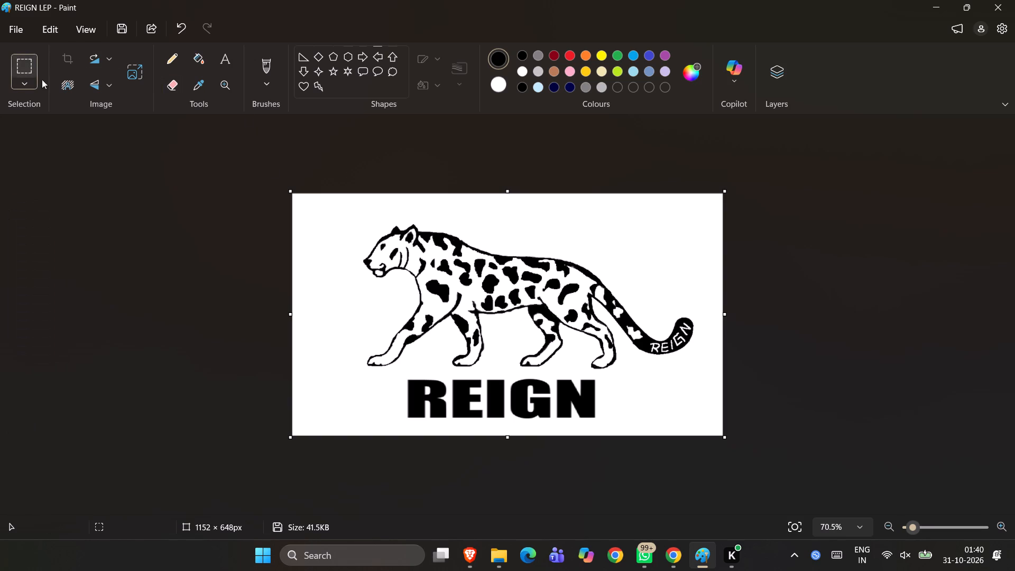
left_click_drag(327, 201, 610, 328)
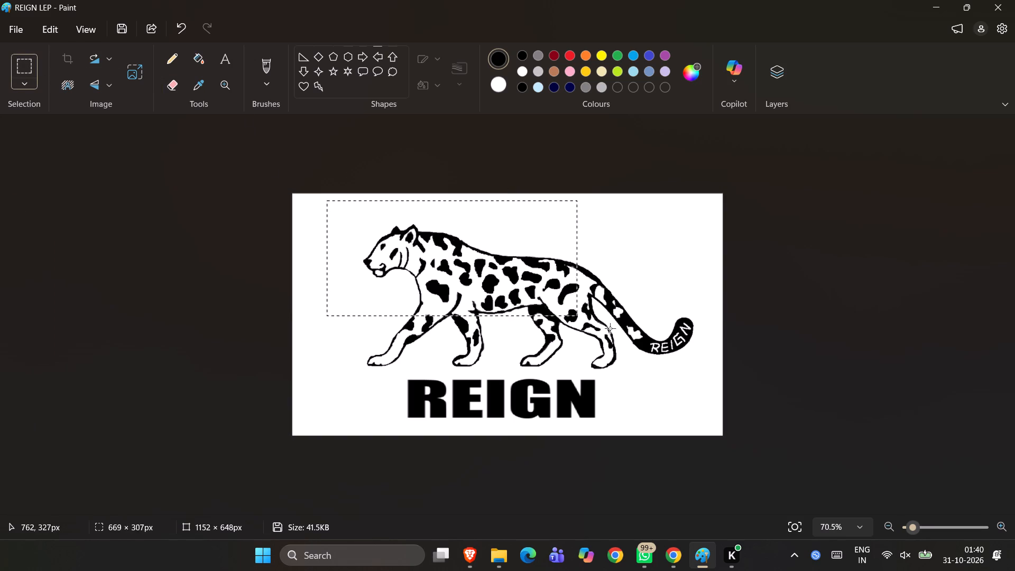
left_click_drag(610, 328, 718, 379)
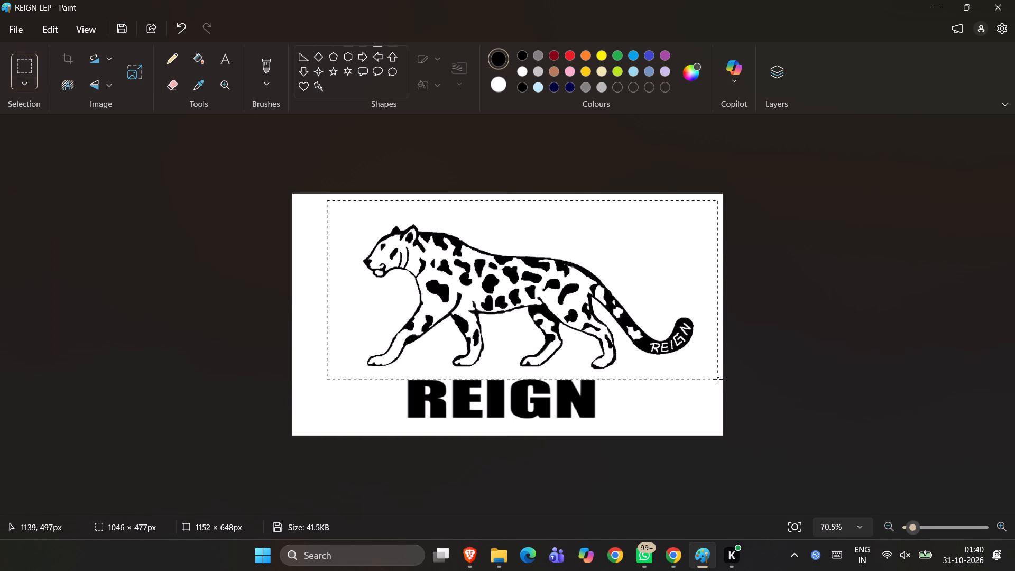
left_click_drag(718, 379, 719, 369)
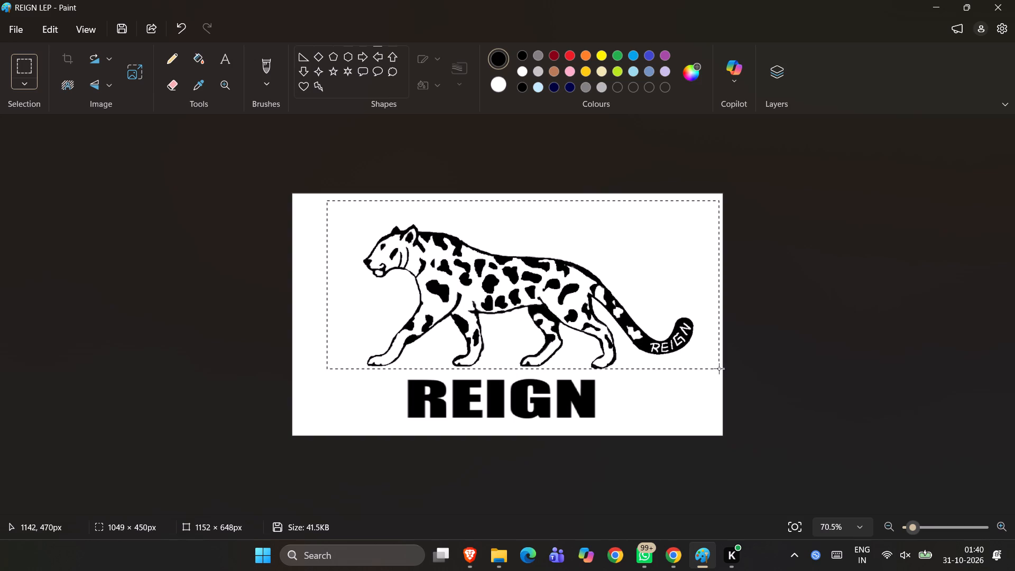
left_click_drag(719, 369, 719, 367)
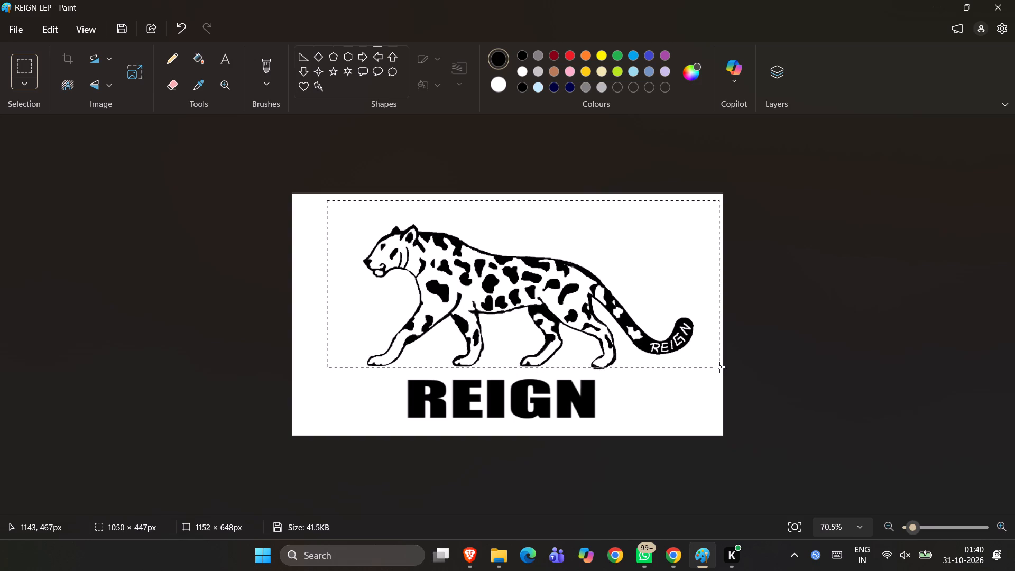
left_click_drag(719, 367, 719, 368)
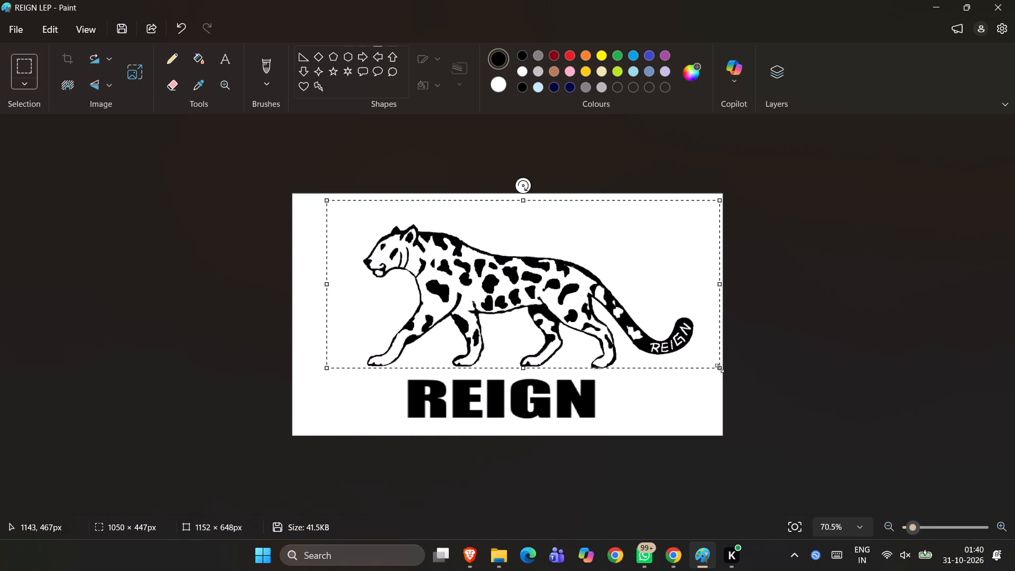
left_click_drag(622, 280, 639, 264)
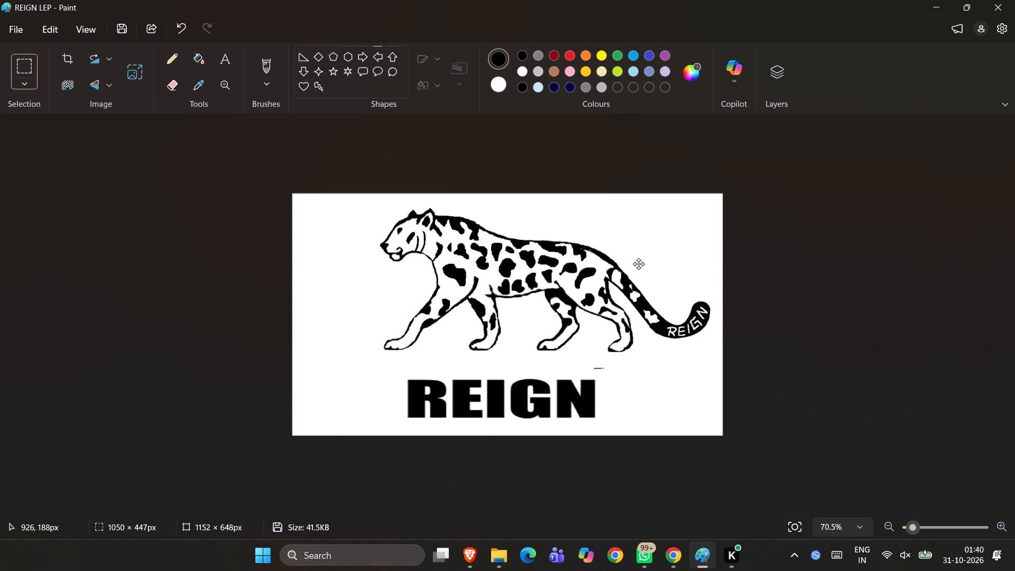
left_click_drag(639, 264, 628, 278)
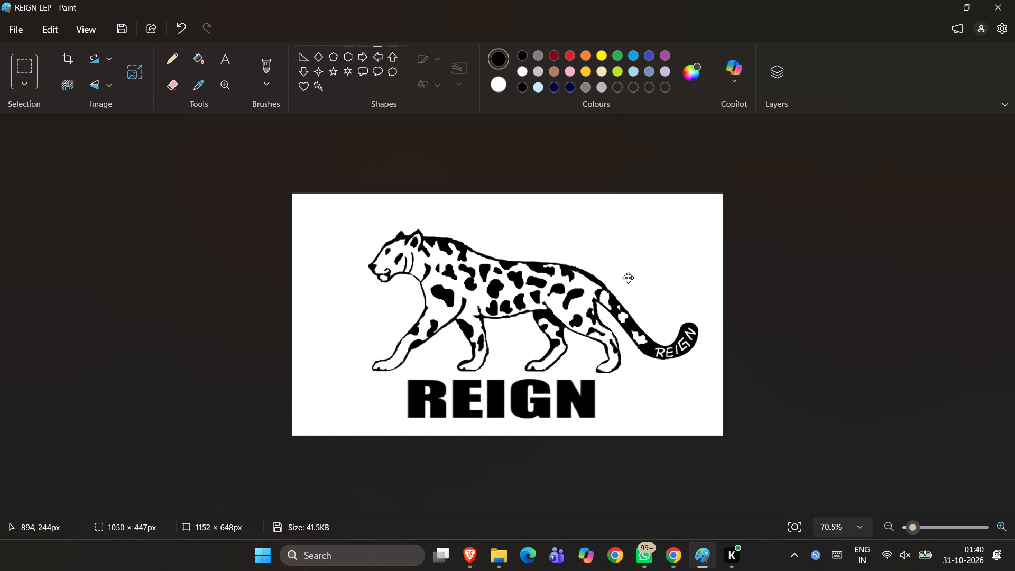
left_click_drag(628, 278, 627, 280)
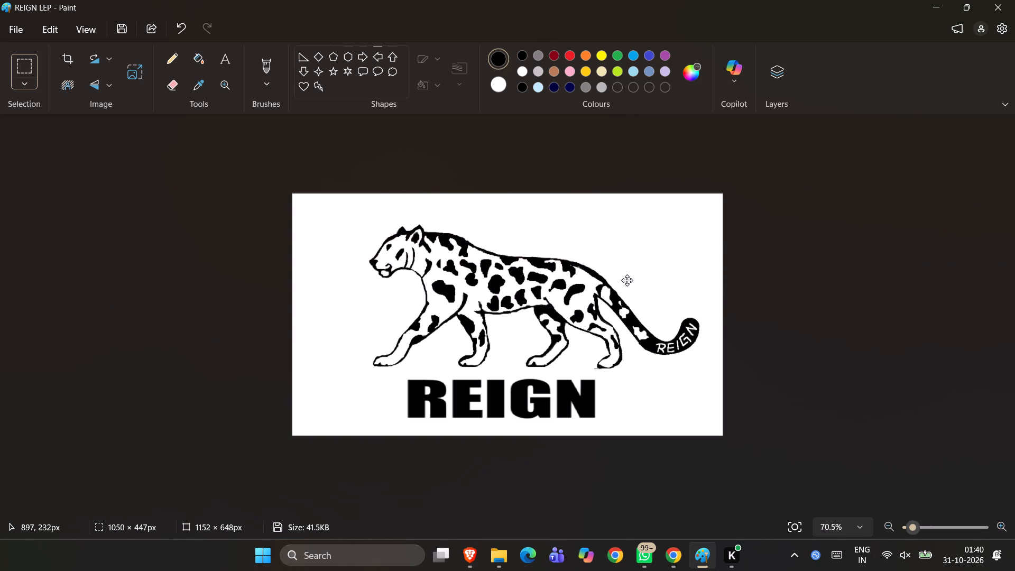
left_click_drag(627, 280, 627, 277)
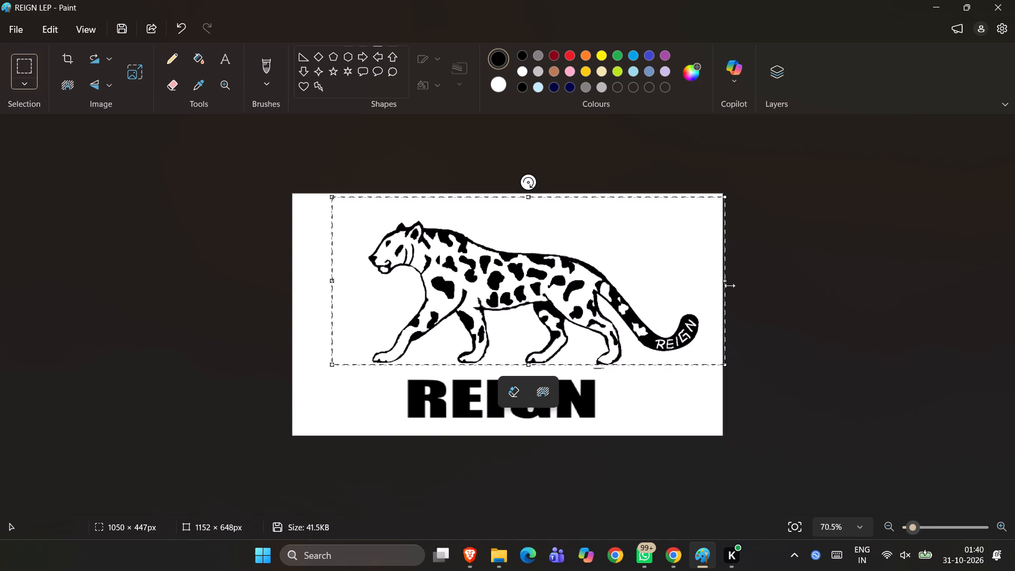
Shrink the selected leopard so its selection measures about 531 × 223 px.
left_click_drag(727, 282, 723, 284)
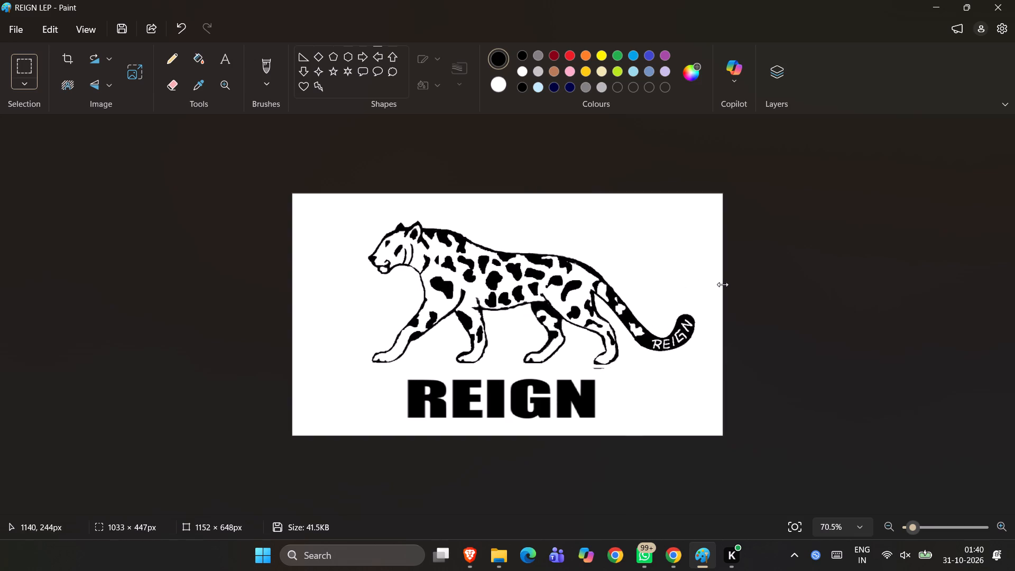
left_click_drag(723, 284, 737, 282)
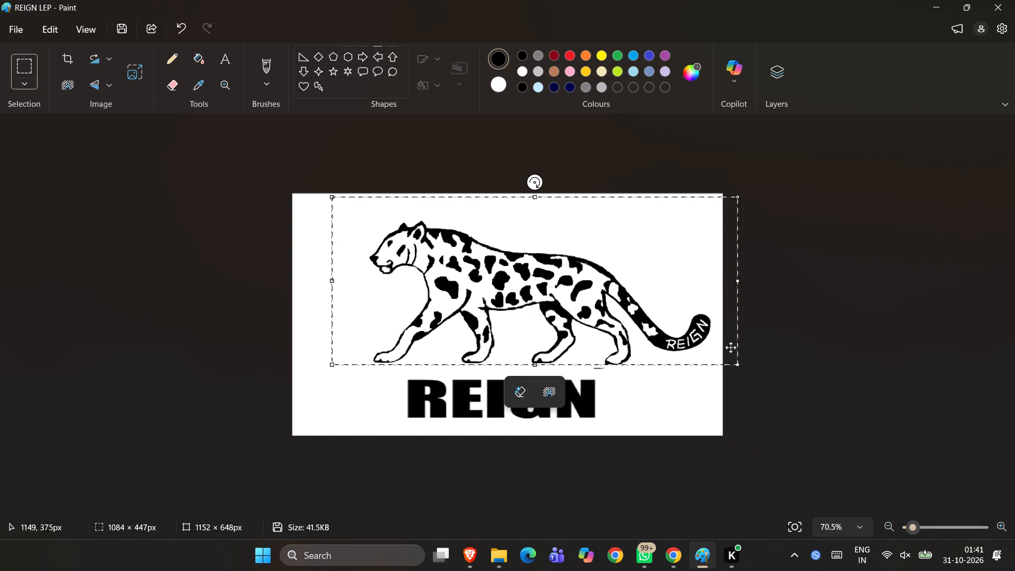
left_click_drag(737, 363, 571, 302)
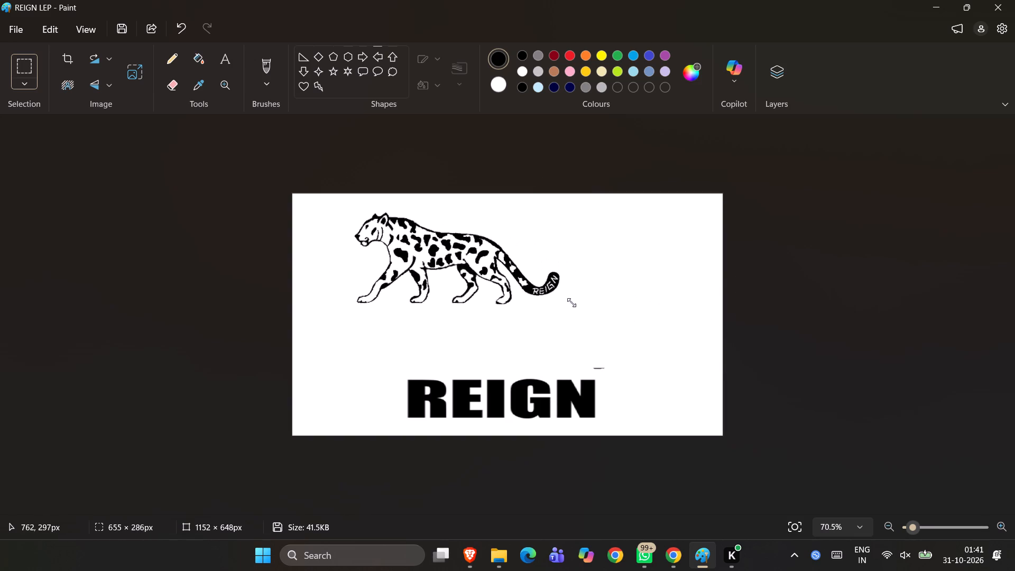
left_click_drag(571, 302, 548, 281)
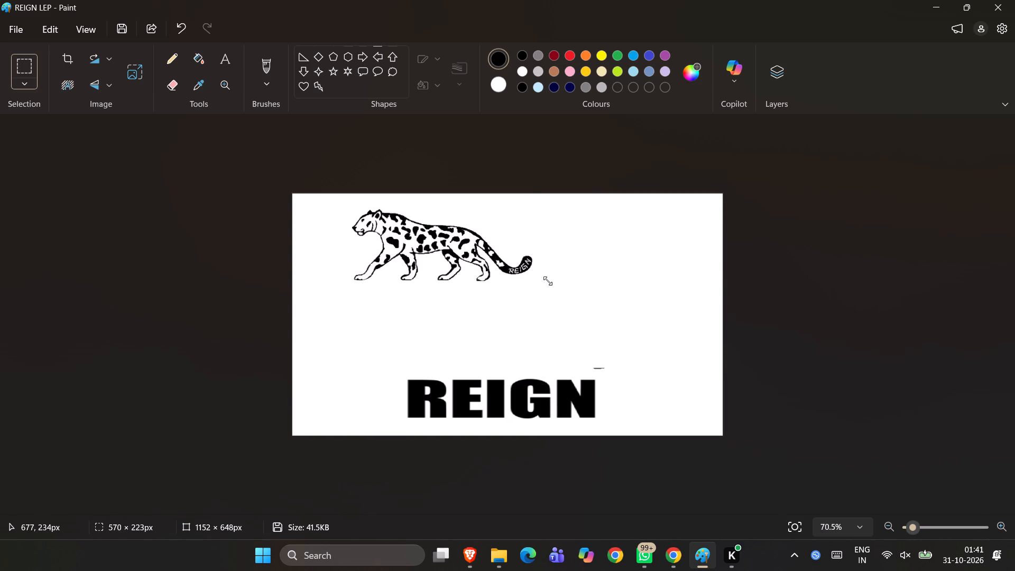
left_click_drag(548, 281, 531, 281)
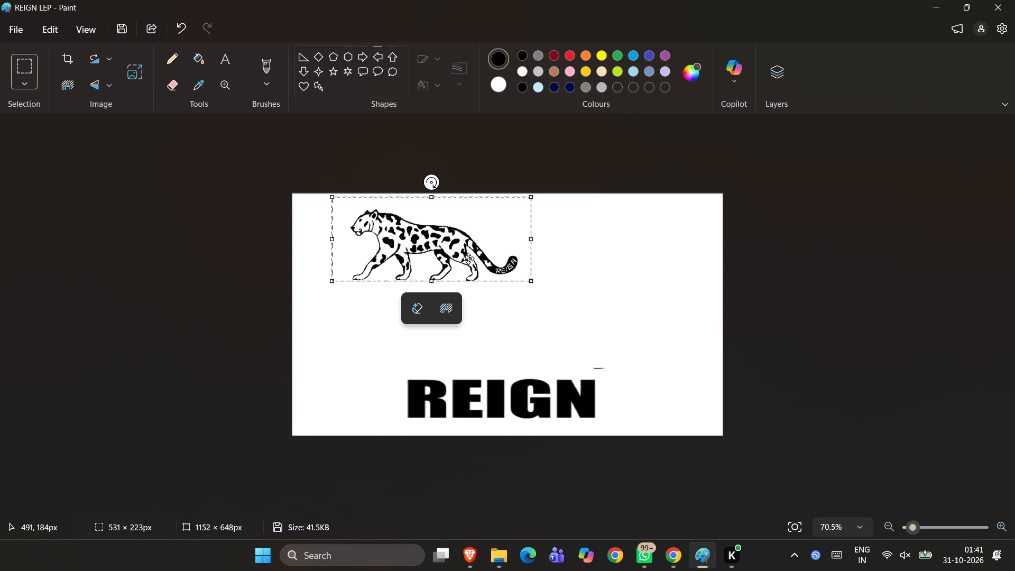
Move the leopard down over the REIGN wordmark, slightly right of the wordmark's centre, leaving a gap between them.
left_click_drag(455, 250, 532, 349)
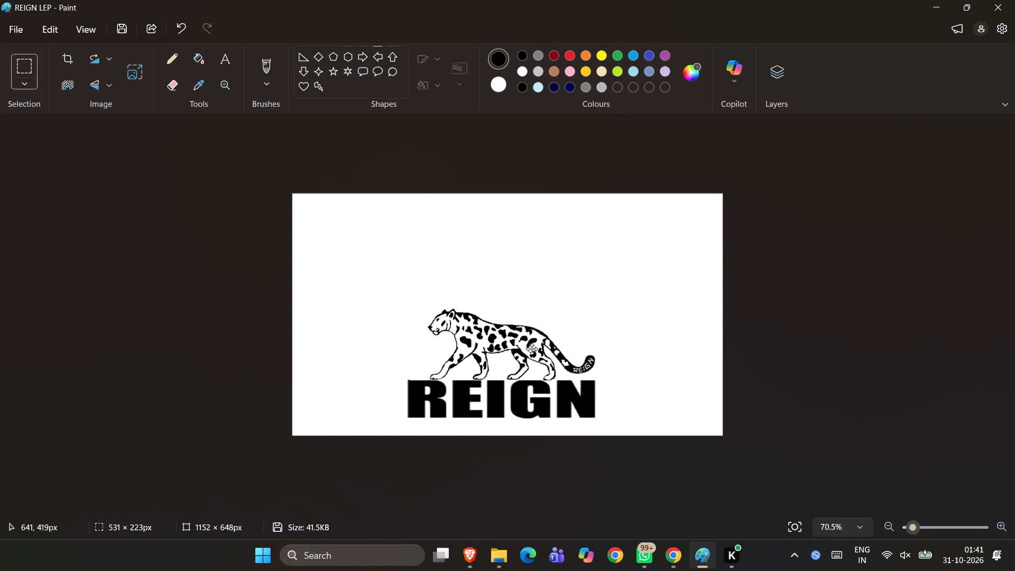
left_click_drag(532, 349, 548, 336)
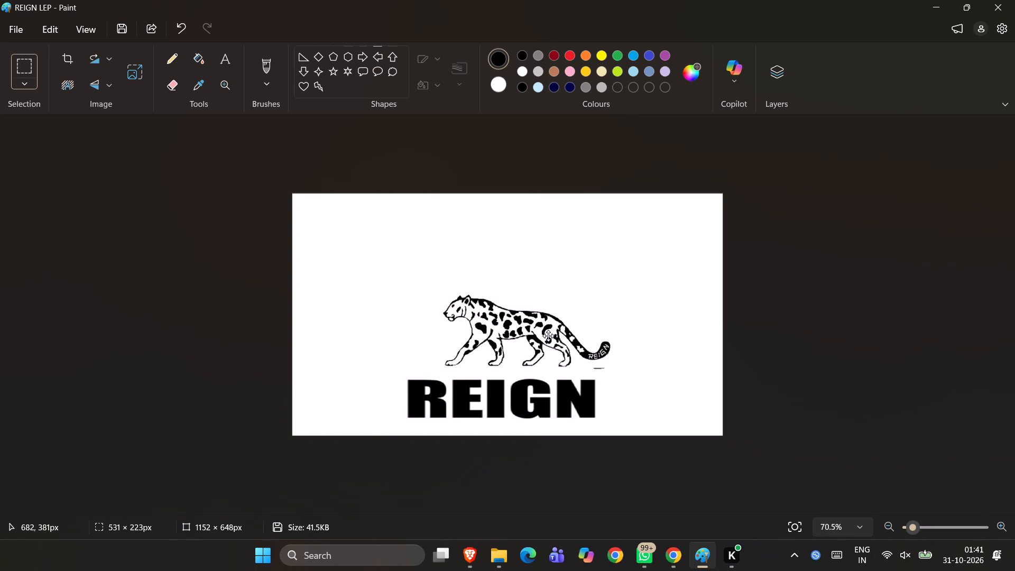
left_click_drag(548, 336, 579, 340)
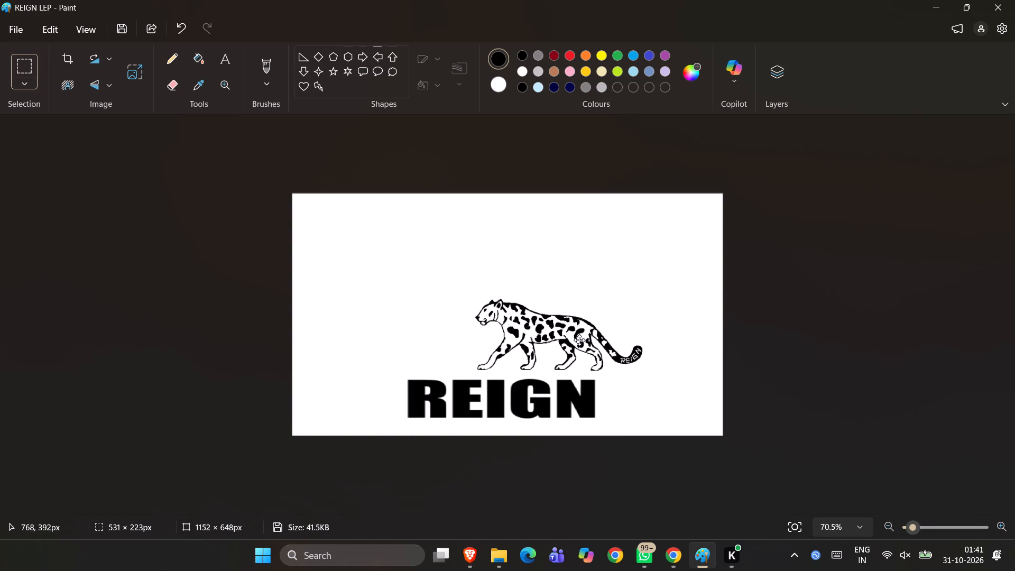
left_click_drag(579, 340, 549, 312)
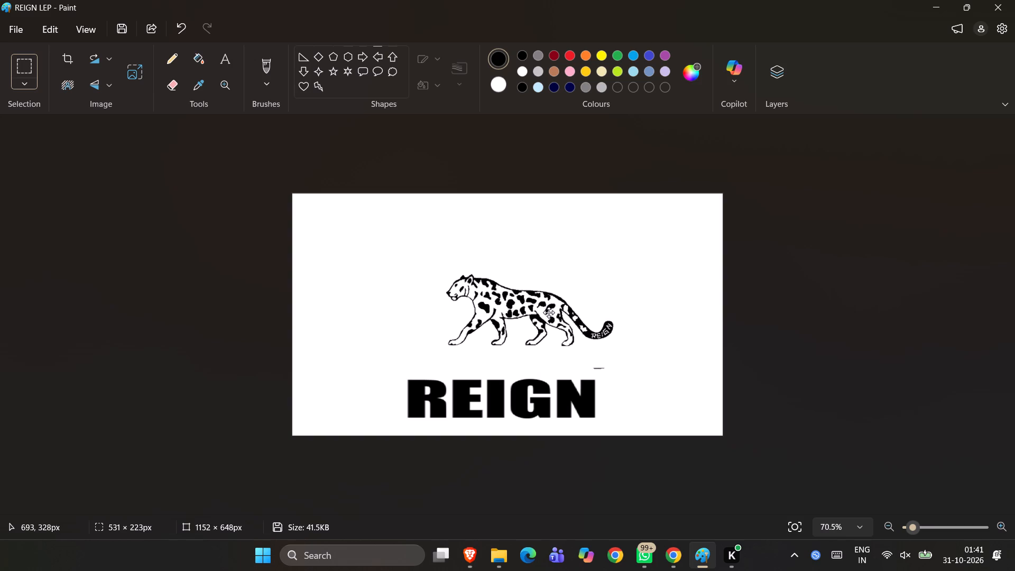
left_click_drag(549, 312, 550, 299)
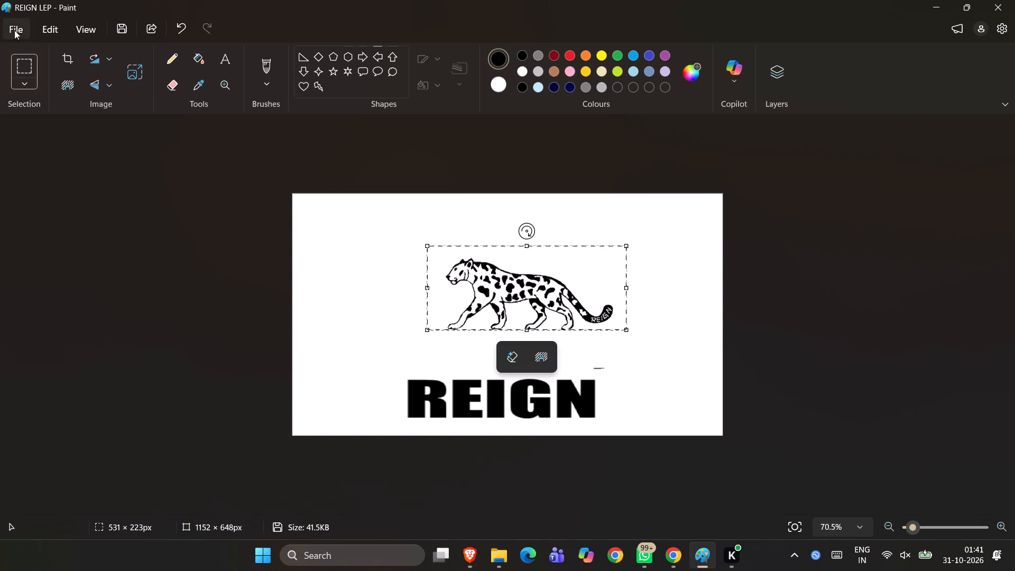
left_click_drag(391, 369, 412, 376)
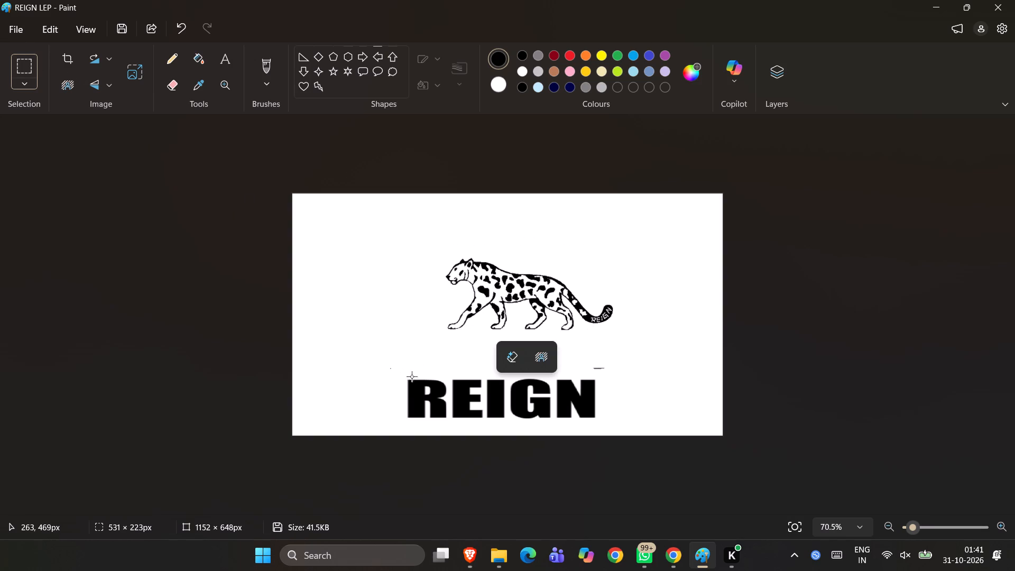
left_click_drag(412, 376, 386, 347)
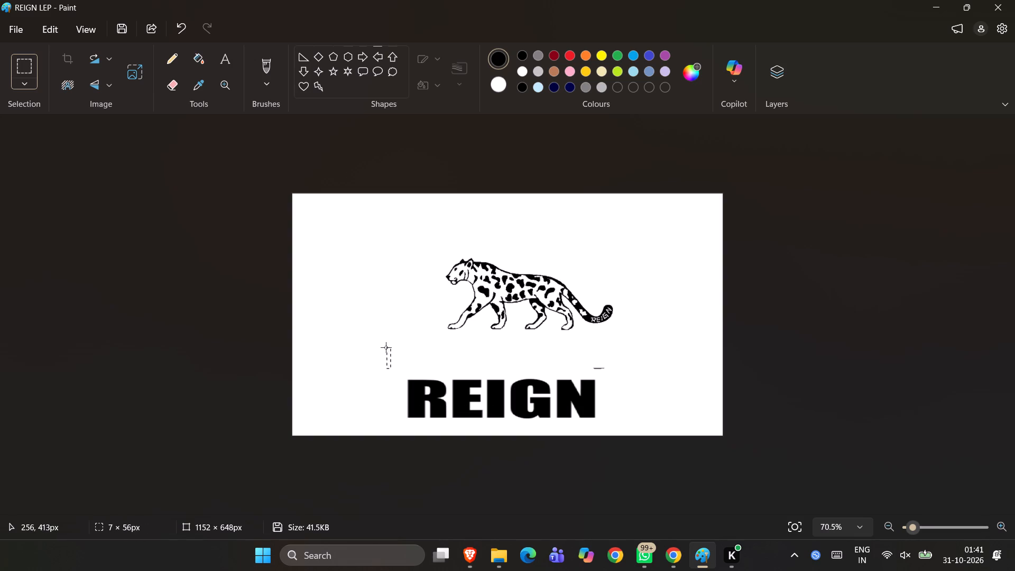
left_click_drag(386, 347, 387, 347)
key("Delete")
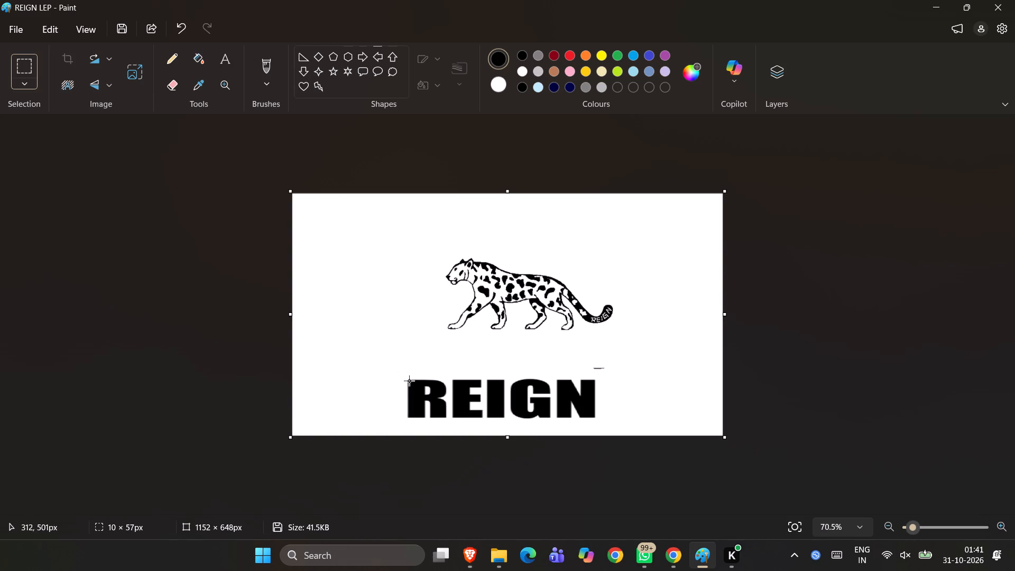
Select the REIGN wordmark, about 501 × 103 px, and move it up and slightly right to sit directly beneath the leopard's paws.
left_click_drag(408, 379, 597, 404)
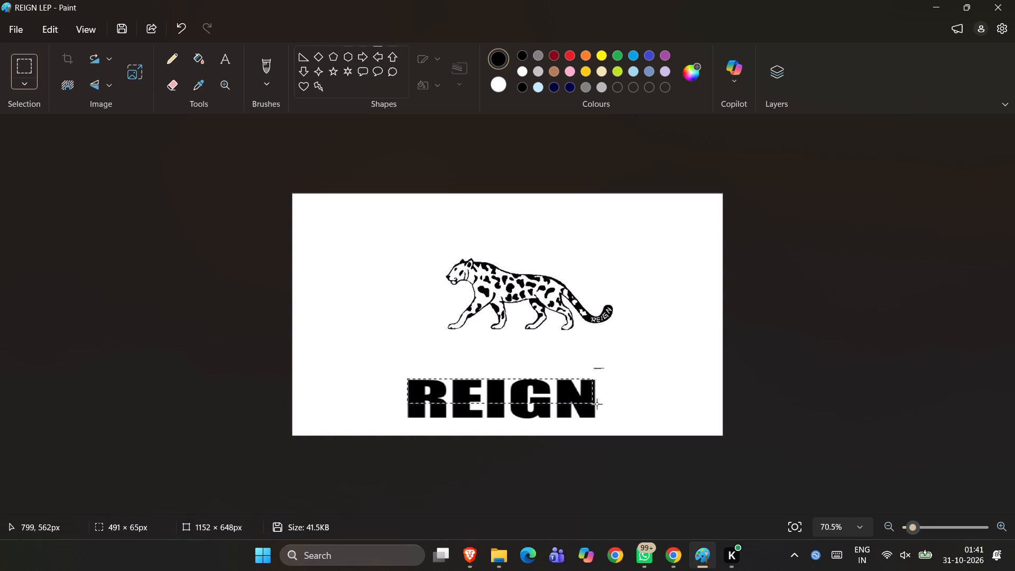
left_click_drag(597, 404, 595, 419)
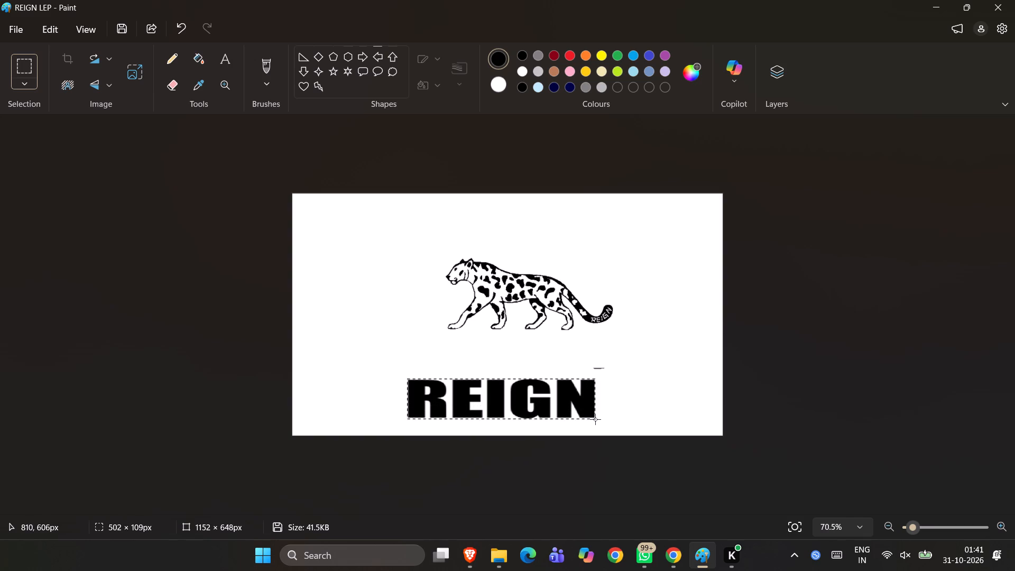
left_click_drag(595, 419, 597, 417)
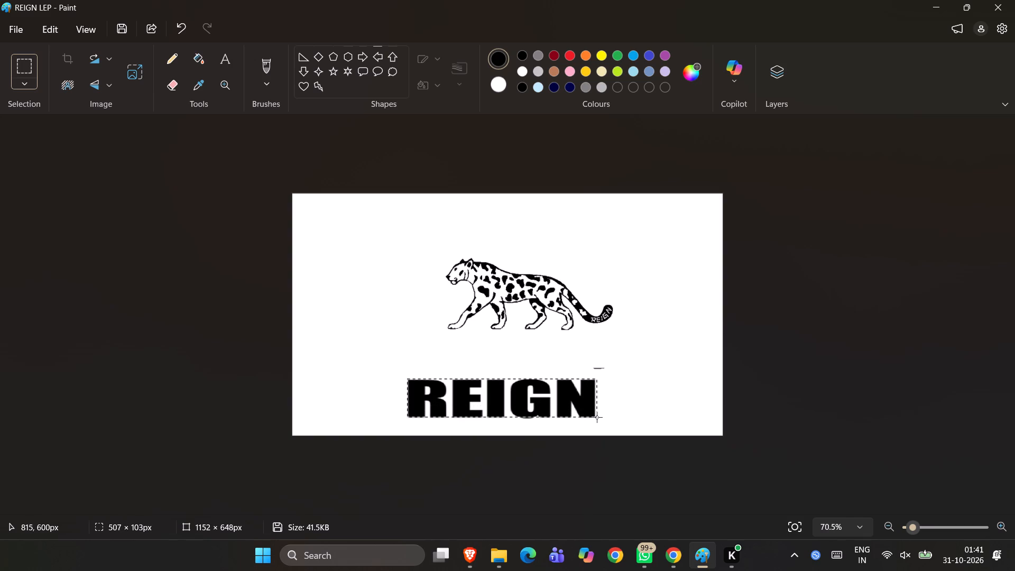
left_click_drag(597, 417, 595, 418)
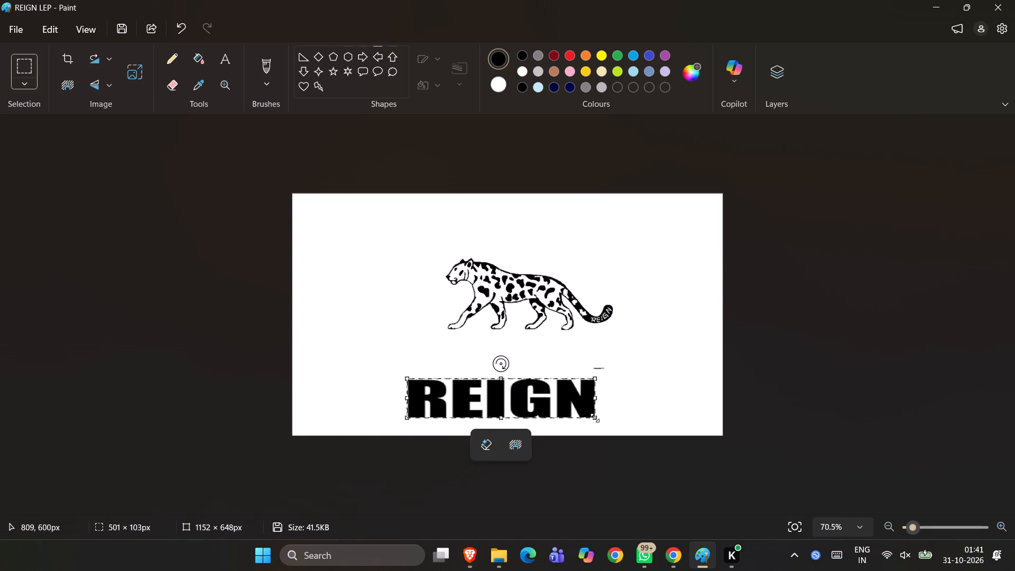
left_click_drag(541, 380, 555, 334)
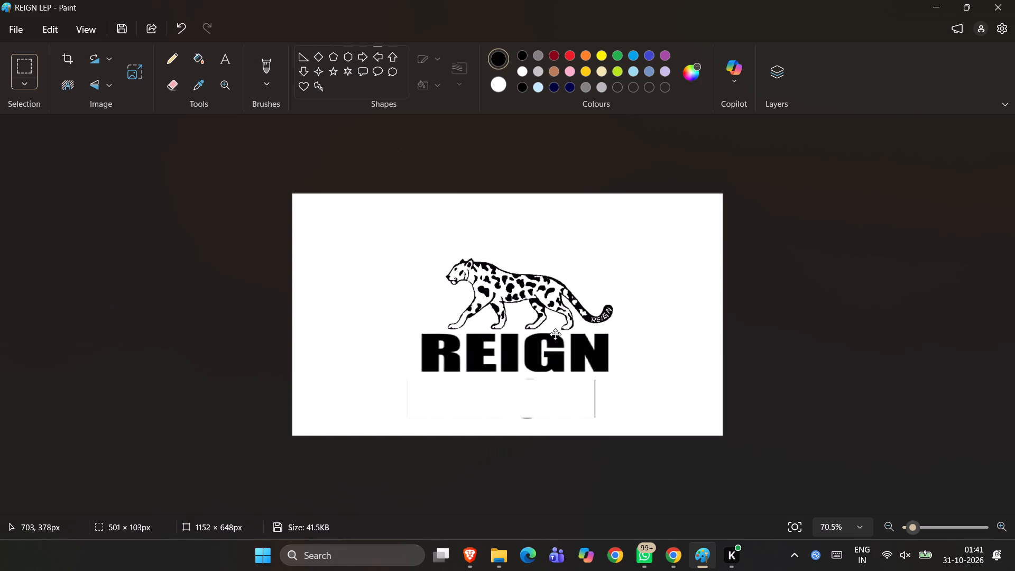
left_click_drag(555, 334, 558, 329)
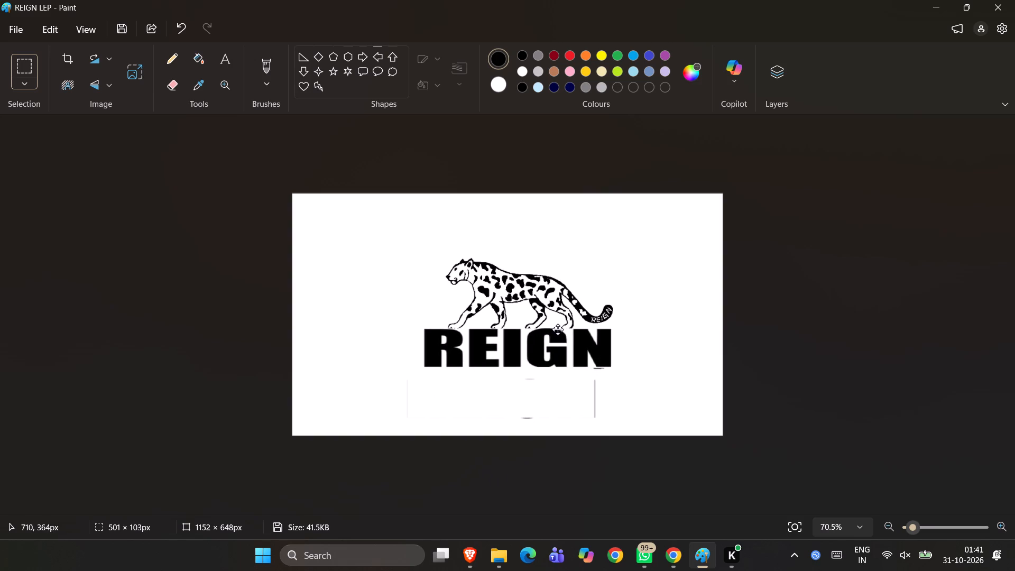
left_click_drag(558, 329, 558, 330)
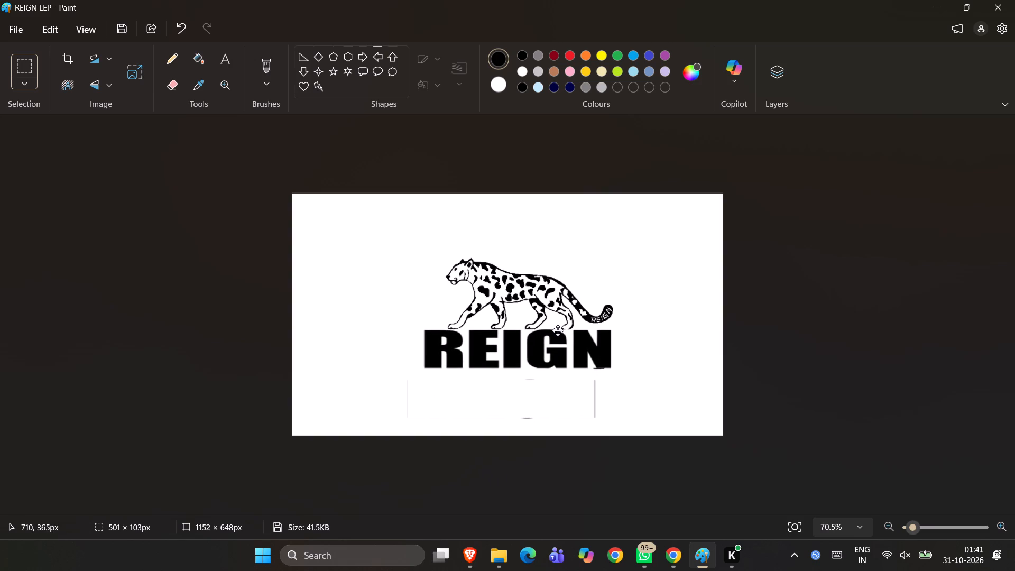
left_click_drag(558, 330, 555, 330)
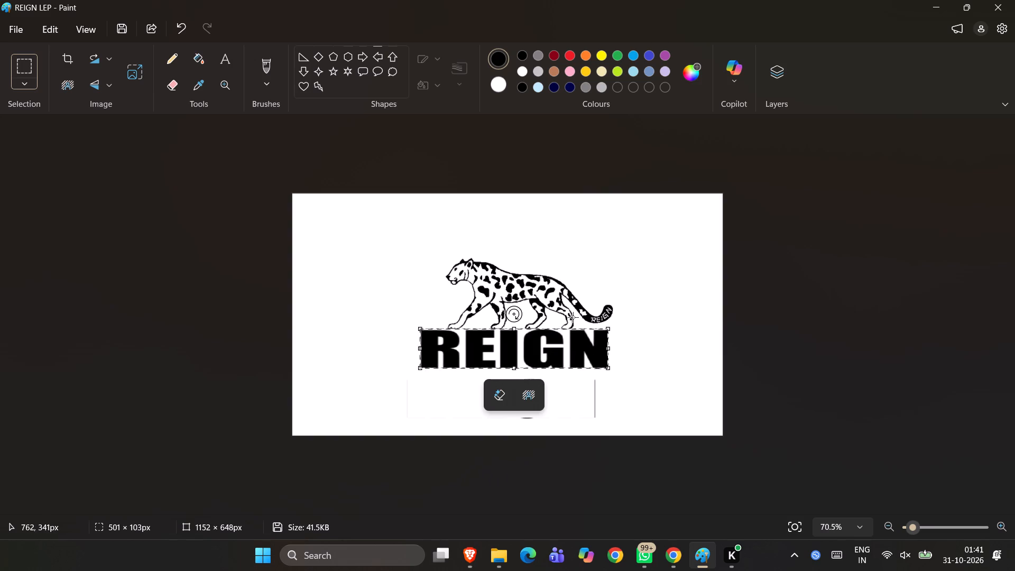
Delete a narrow vertical selection of about 5 × 54 px on the leopard's hindquarters.
left_click_drag(548, 296, 549, 302)
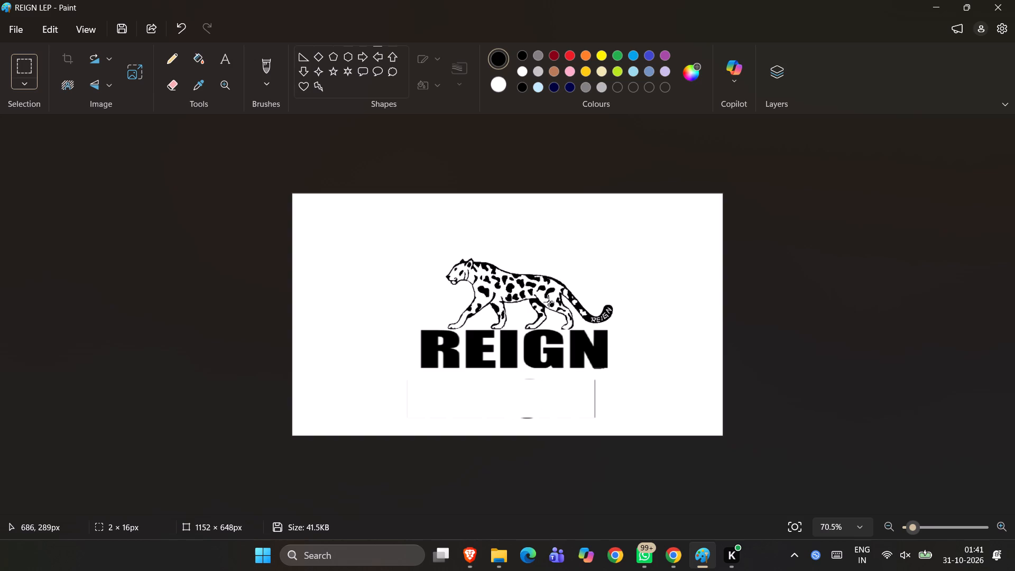
left_click_drag(549, 302, 549, 309)
left_click_drag(549, 309, 550, 316)
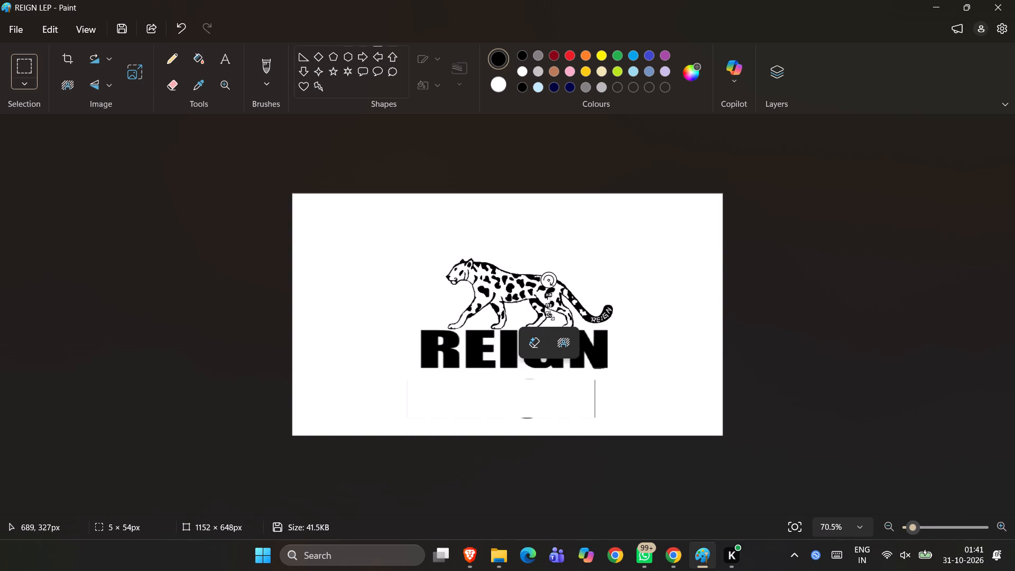
key("Delete")
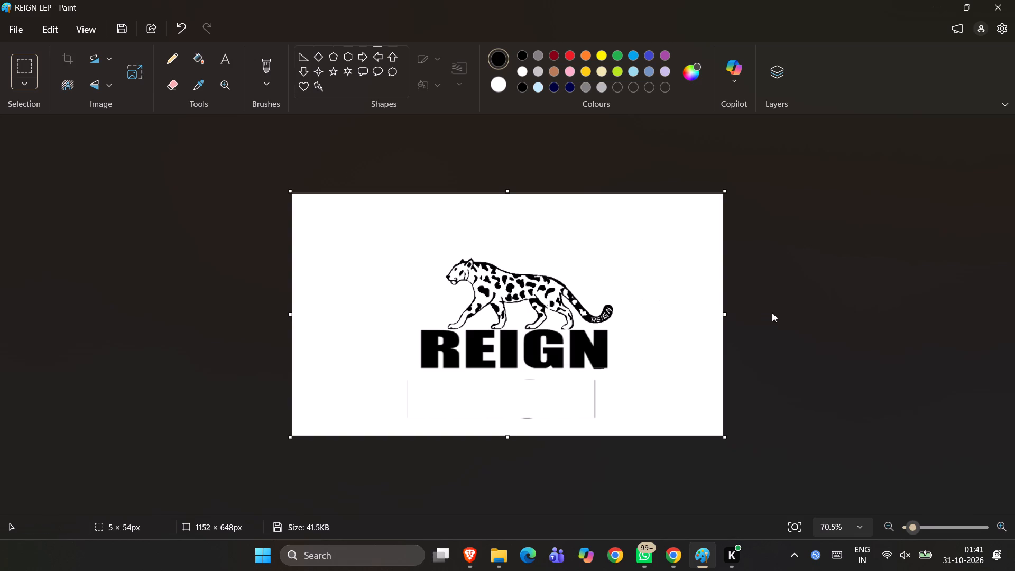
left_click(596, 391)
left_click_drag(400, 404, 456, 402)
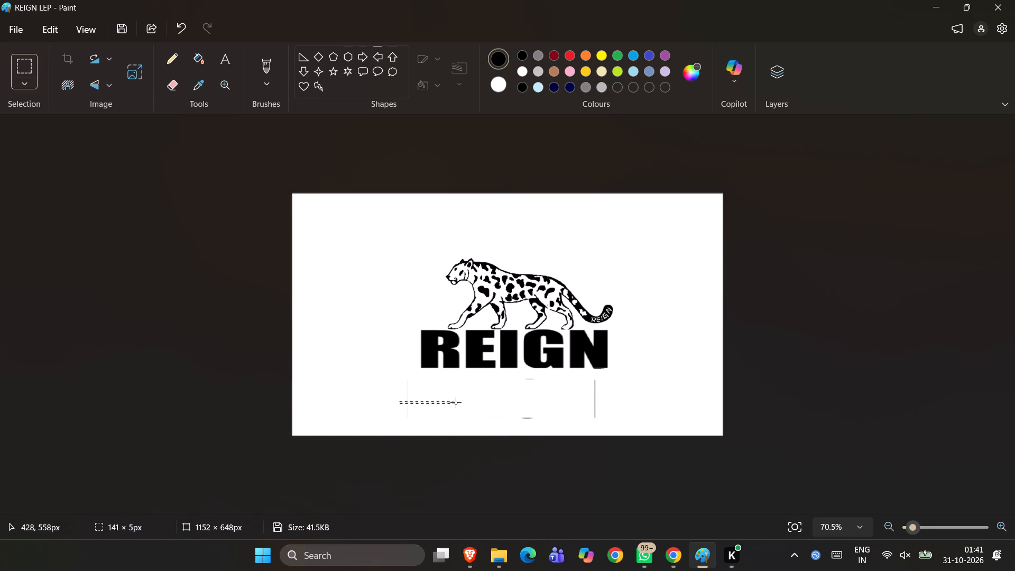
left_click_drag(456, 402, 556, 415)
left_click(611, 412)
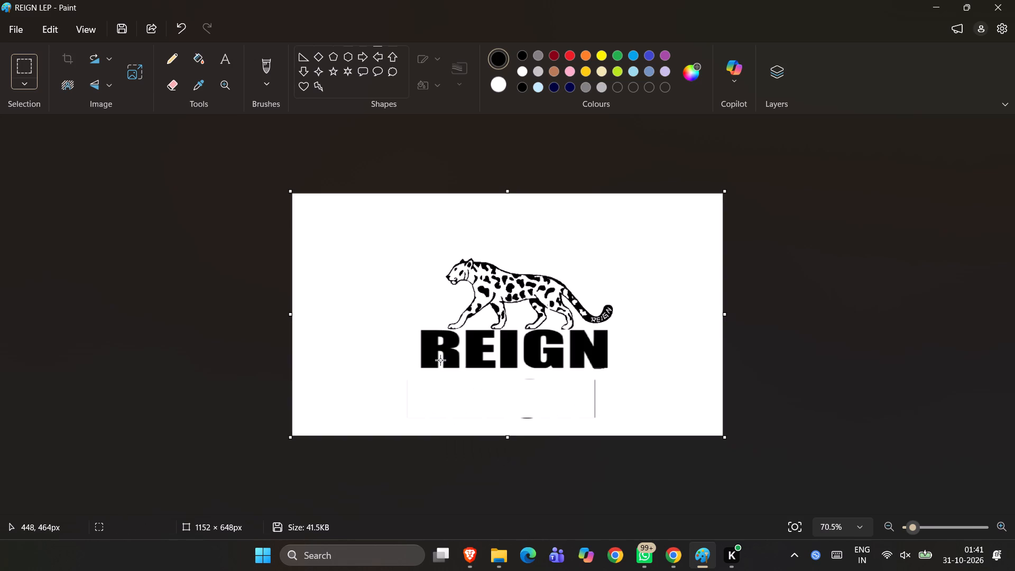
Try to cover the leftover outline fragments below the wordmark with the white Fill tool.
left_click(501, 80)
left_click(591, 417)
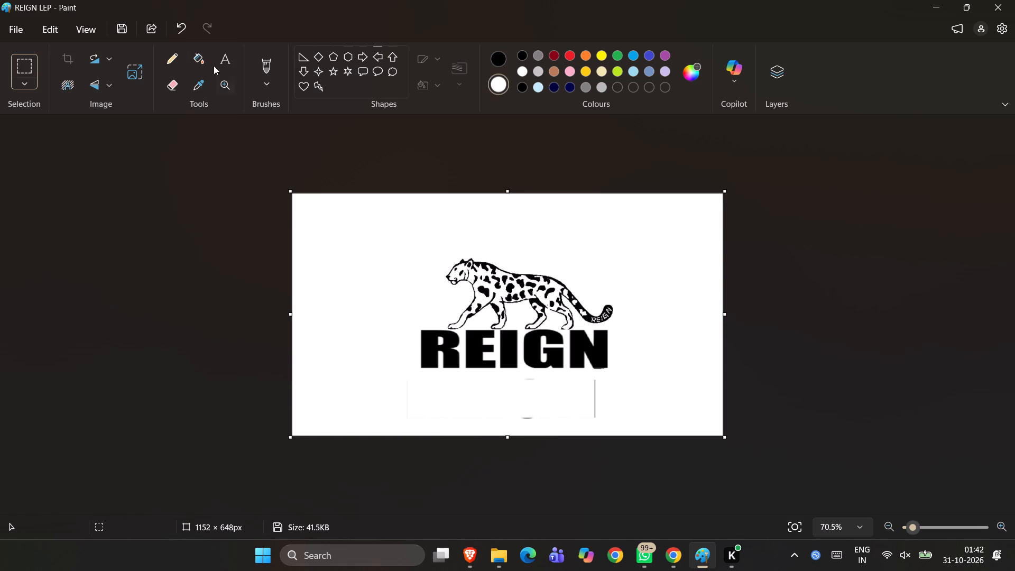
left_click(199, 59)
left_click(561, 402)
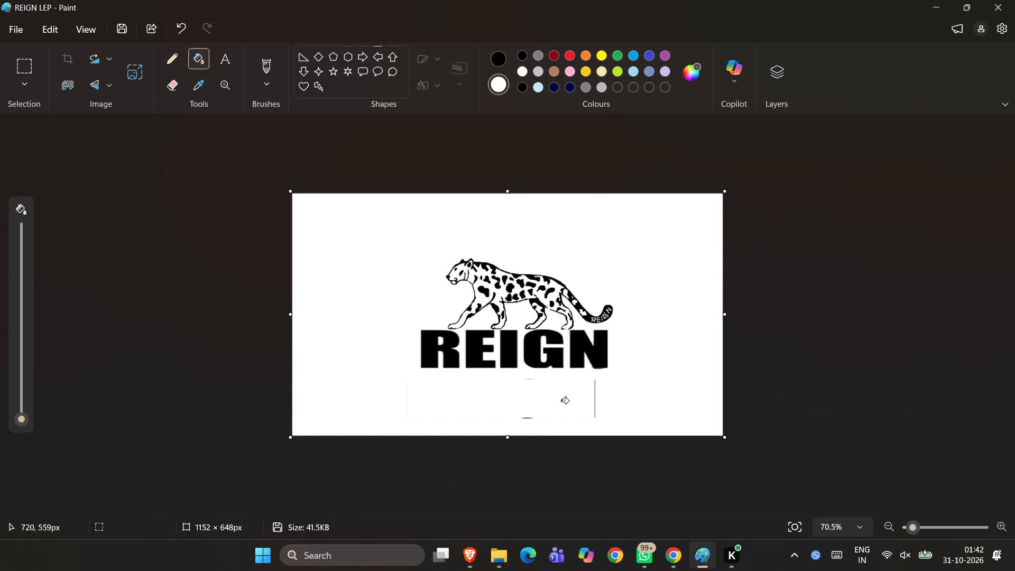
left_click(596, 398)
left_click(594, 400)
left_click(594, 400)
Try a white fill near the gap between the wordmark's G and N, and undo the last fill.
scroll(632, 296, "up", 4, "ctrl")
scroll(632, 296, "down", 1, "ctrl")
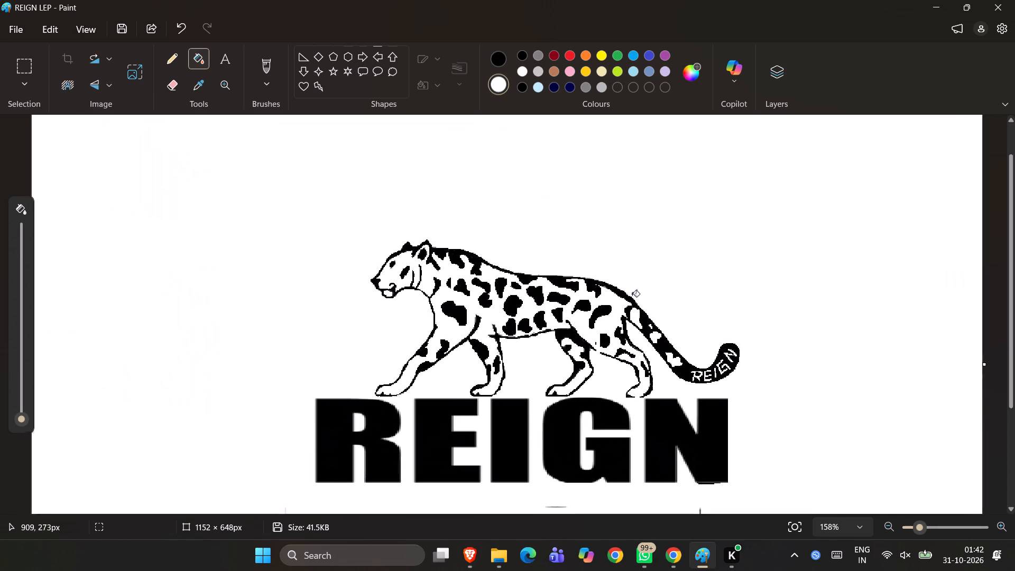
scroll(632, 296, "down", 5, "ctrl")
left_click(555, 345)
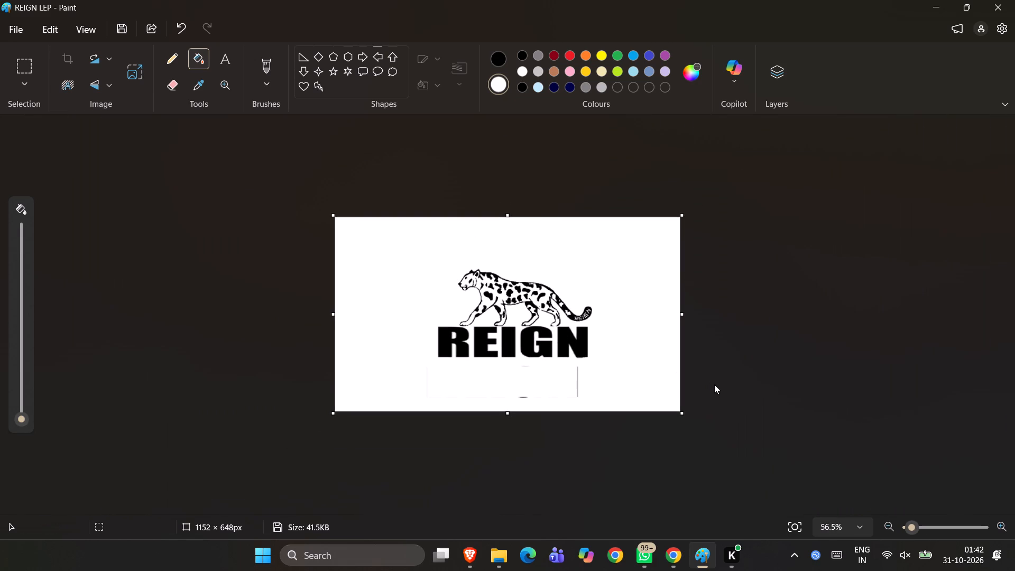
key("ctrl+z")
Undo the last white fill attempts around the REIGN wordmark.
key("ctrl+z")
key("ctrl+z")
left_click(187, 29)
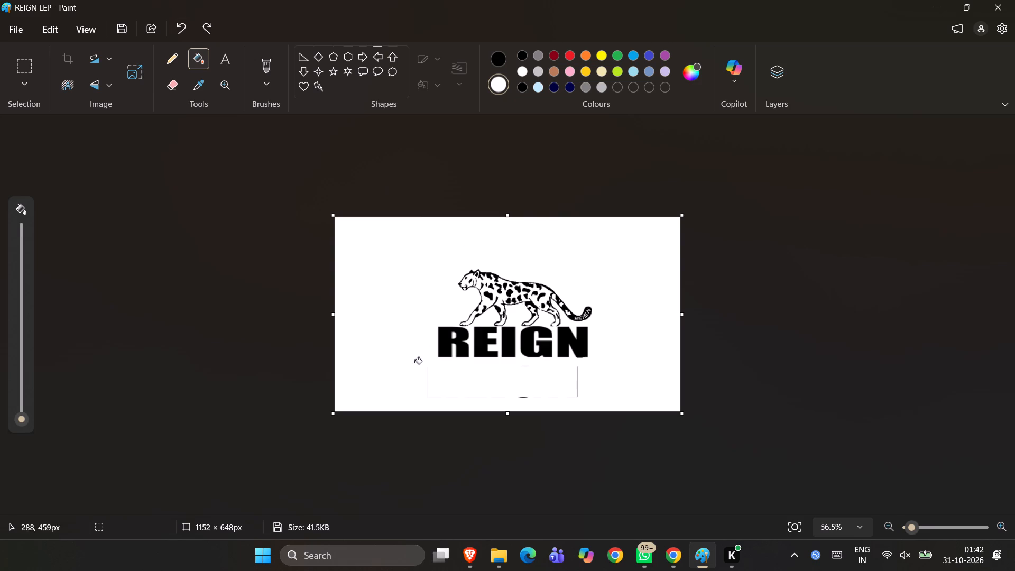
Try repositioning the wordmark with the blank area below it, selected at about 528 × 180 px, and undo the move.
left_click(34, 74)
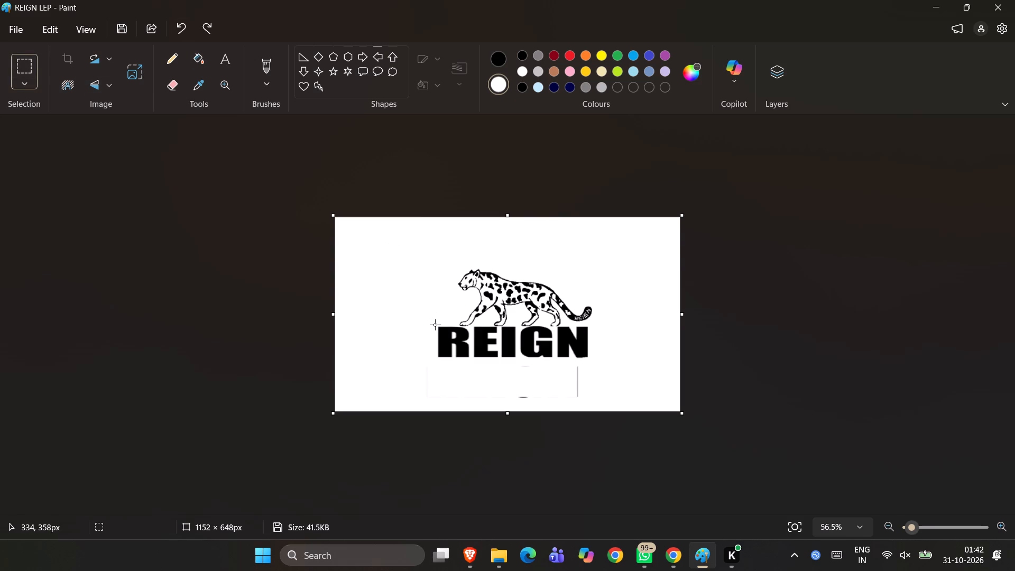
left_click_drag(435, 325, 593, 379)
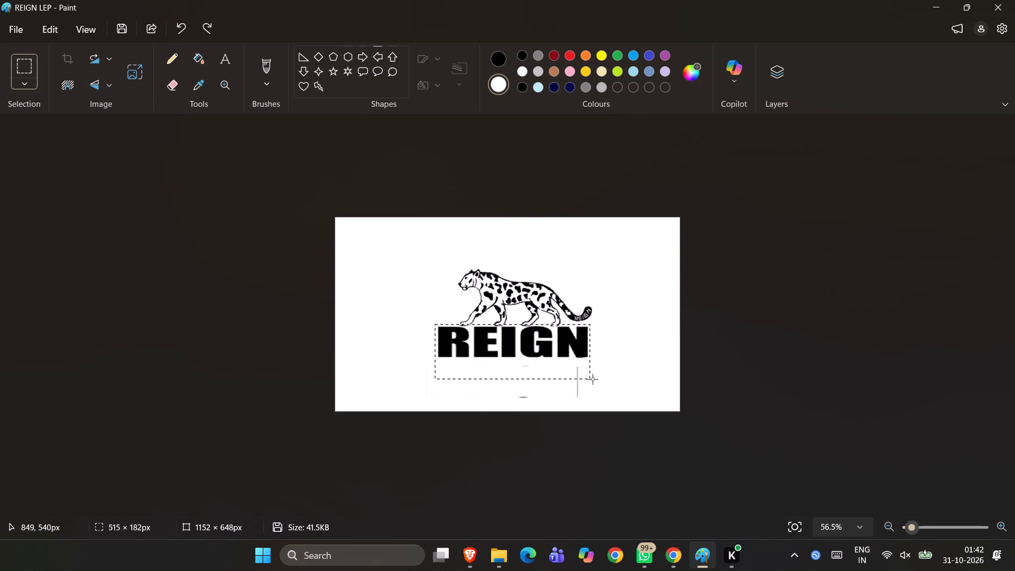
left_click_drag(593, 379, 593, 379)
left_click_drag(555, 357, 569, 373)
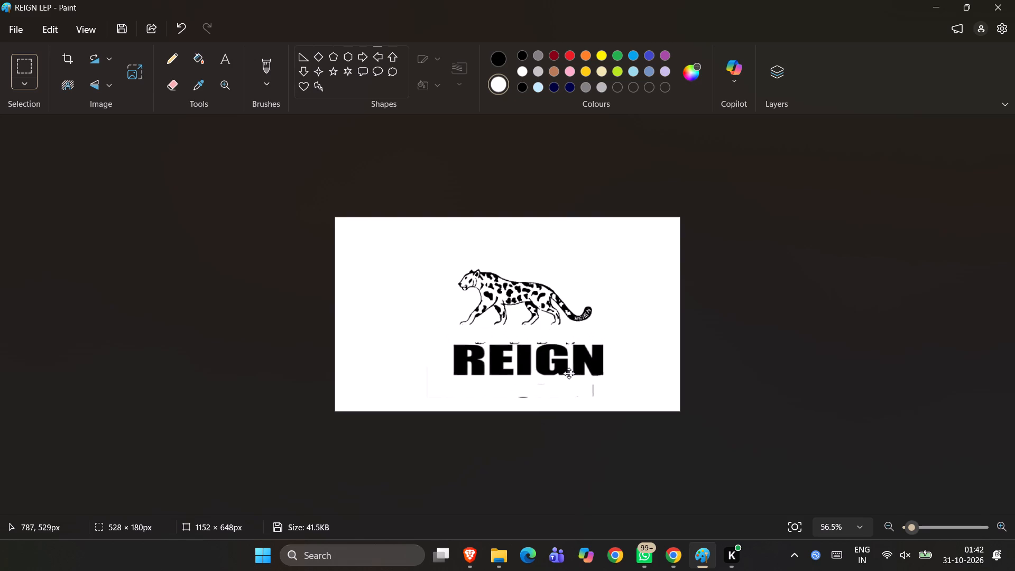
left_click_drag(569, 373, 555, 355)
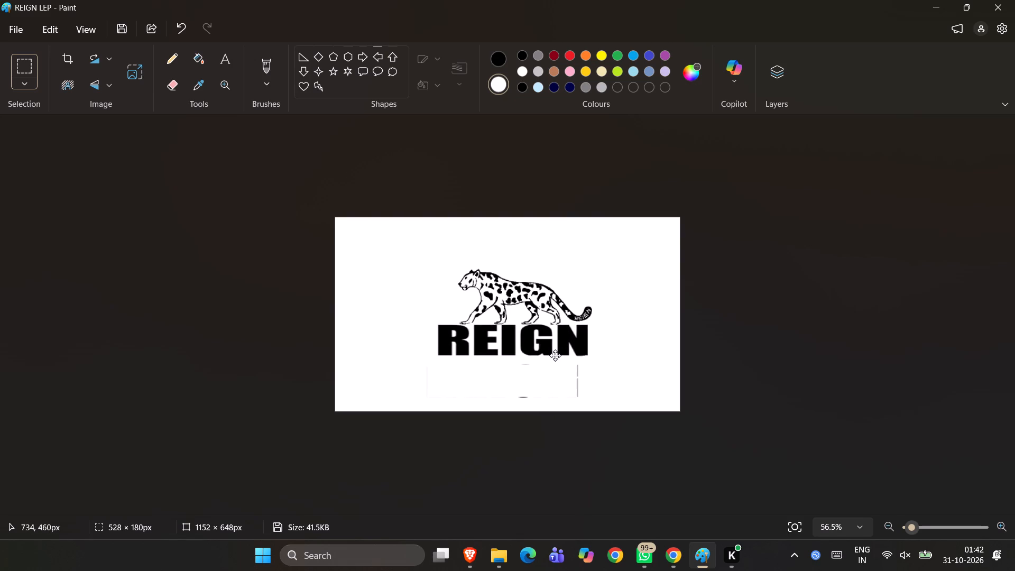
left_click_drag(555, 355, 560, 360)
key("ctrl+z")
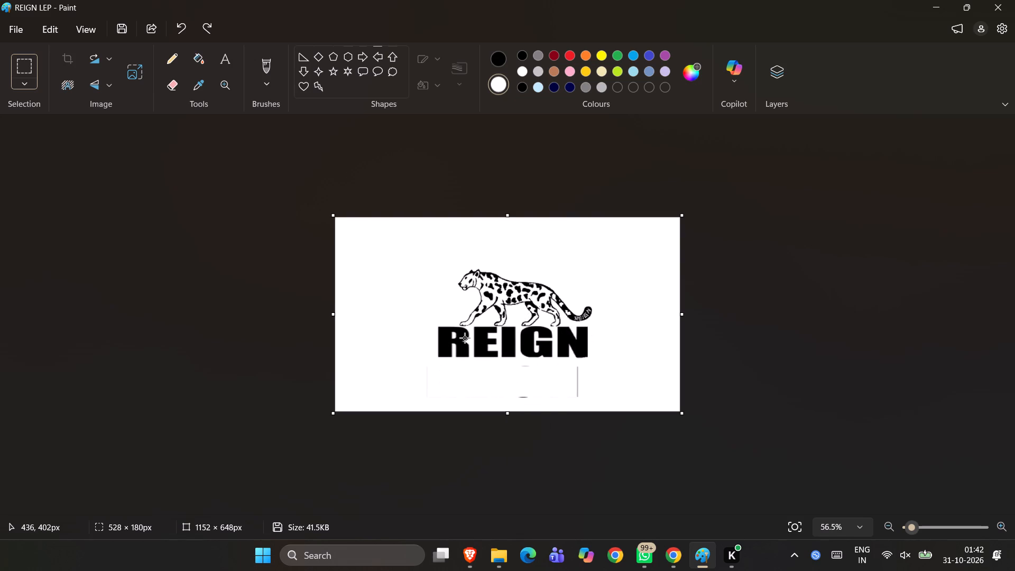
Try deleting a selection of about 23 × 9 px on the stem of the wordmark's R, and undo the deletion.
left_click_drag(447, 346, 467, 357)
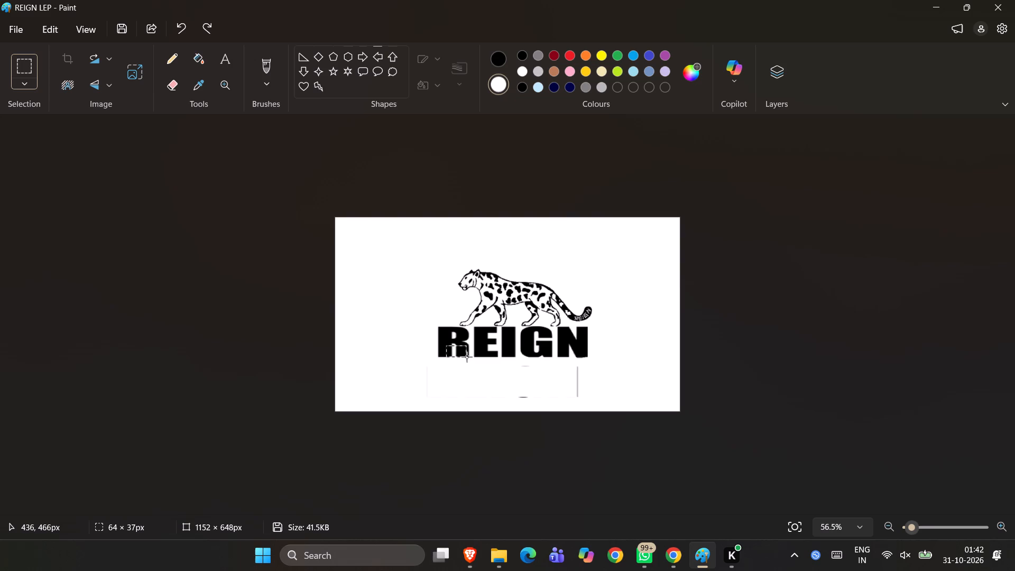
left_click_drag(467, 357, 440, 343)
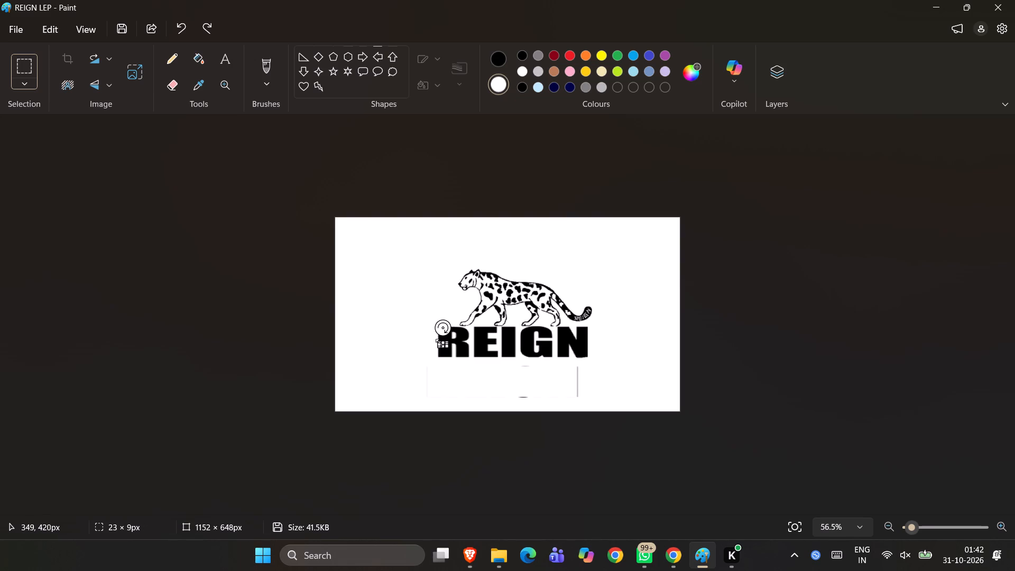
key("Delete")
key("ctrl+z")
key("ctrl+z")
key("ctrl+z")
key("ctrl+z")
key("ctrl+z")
Select the REIGN wordmark, about 505 × 106 px, and shrink it to about 435 × 71 px directly beneath the leopard's paws.
left_click_drag(438, 326, 510, 351)
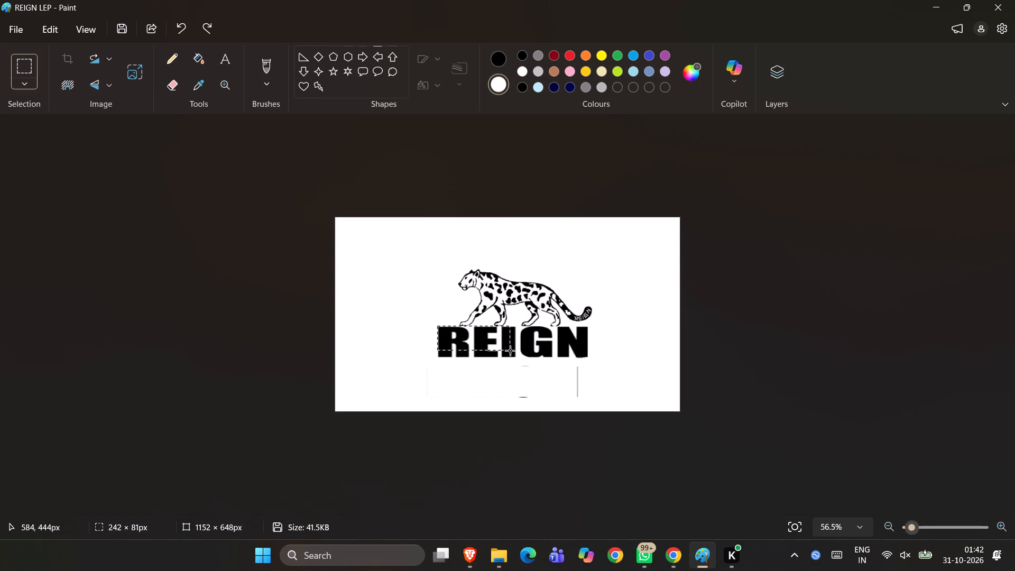
left_click_drag(510, 351, 589, 357)
scroll(554, 353, "right", 1)
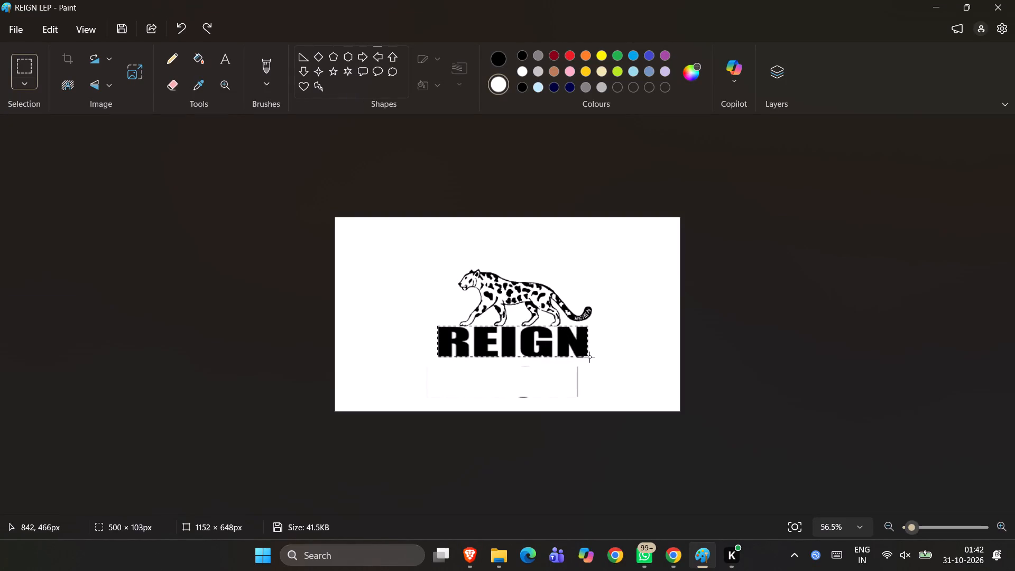
left_click_drag(589, 357, 587, 359)
scroll(589, 357, "right", 1)
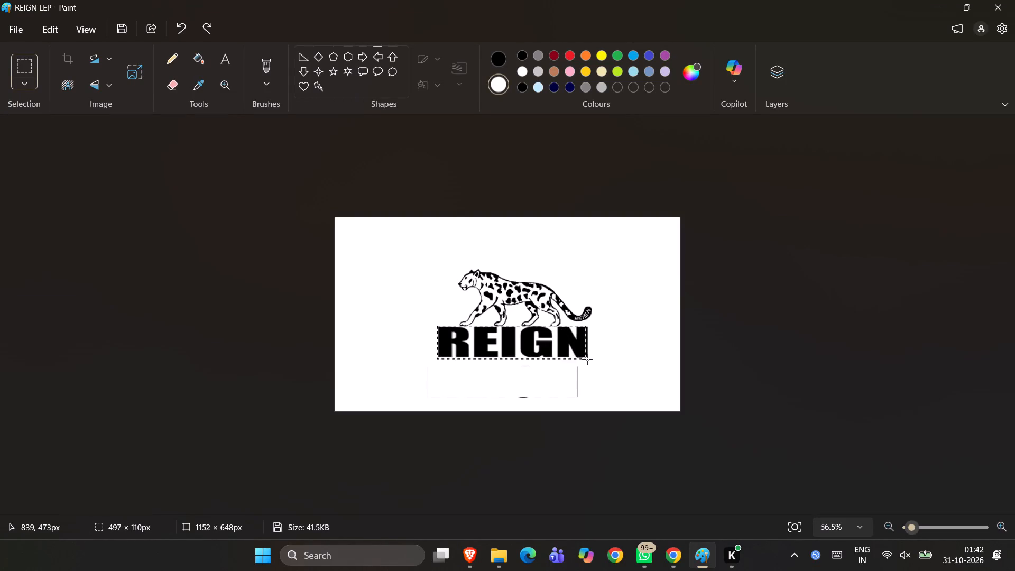
scroll(587, 359, "right", 1)
left_click_drag(587, 359, 589, 358)
scroll(589, 358, "right", 1)
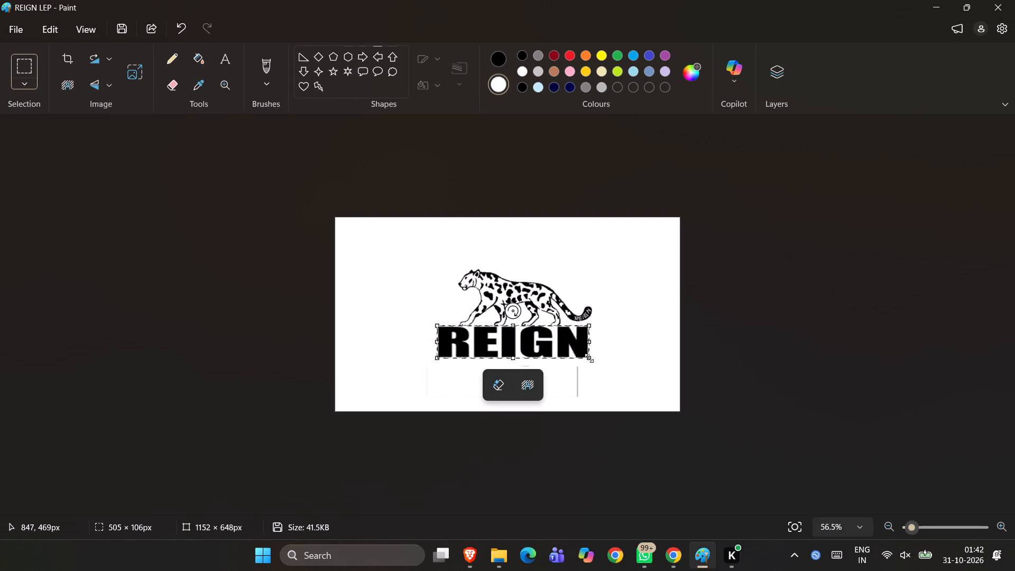
left_click_drag(439, 355, 451, 352)
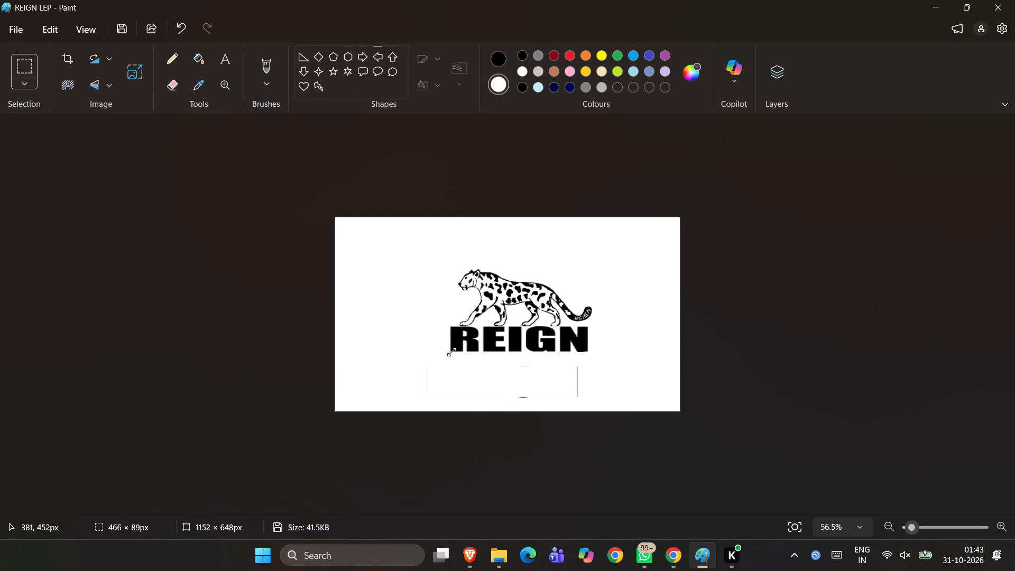
left_click_drag(451, 352, 458, 346)
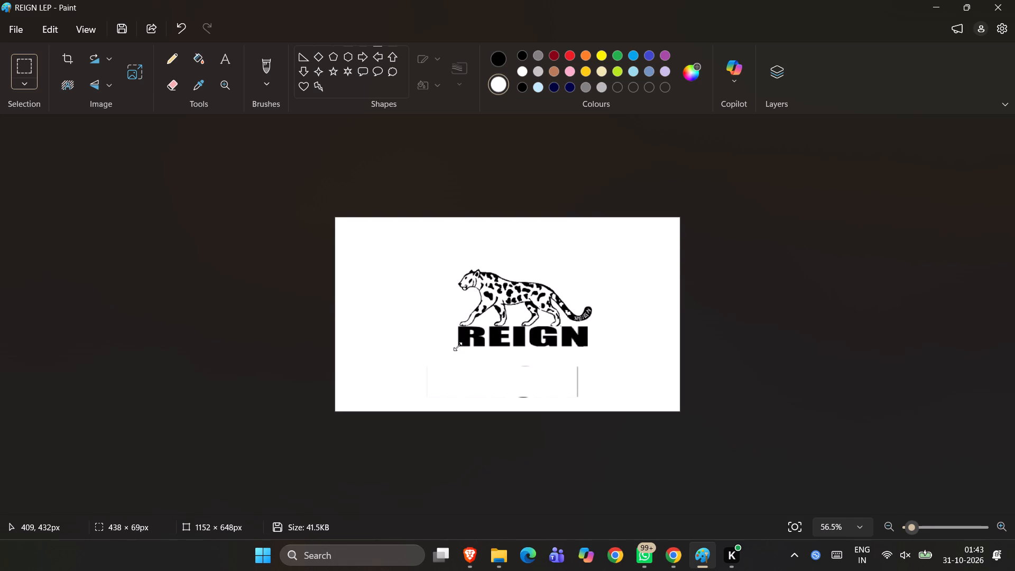
left_click_drag(458, 346, 456, 346)
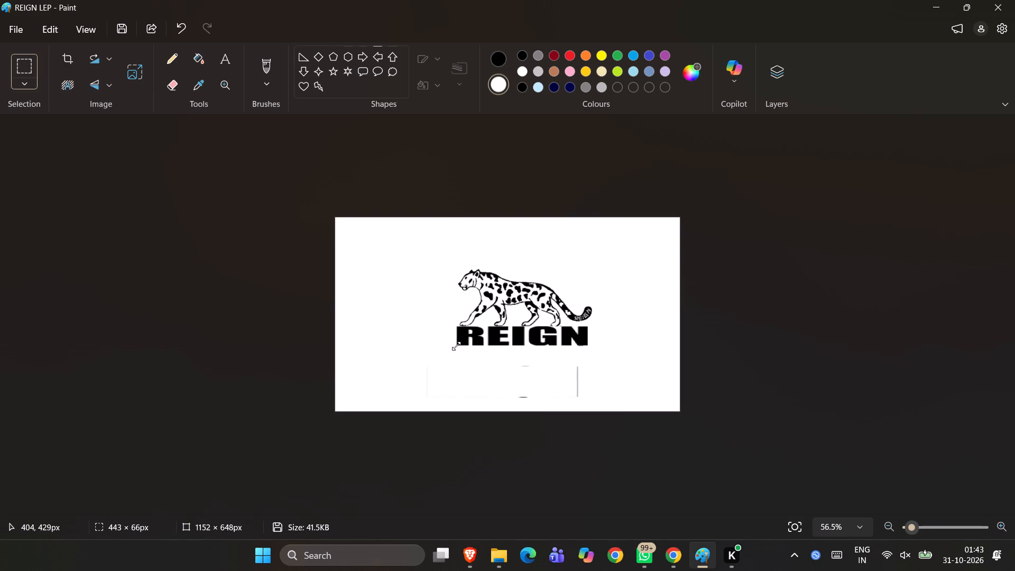
left_click_drag(456, 346, 476, 344)
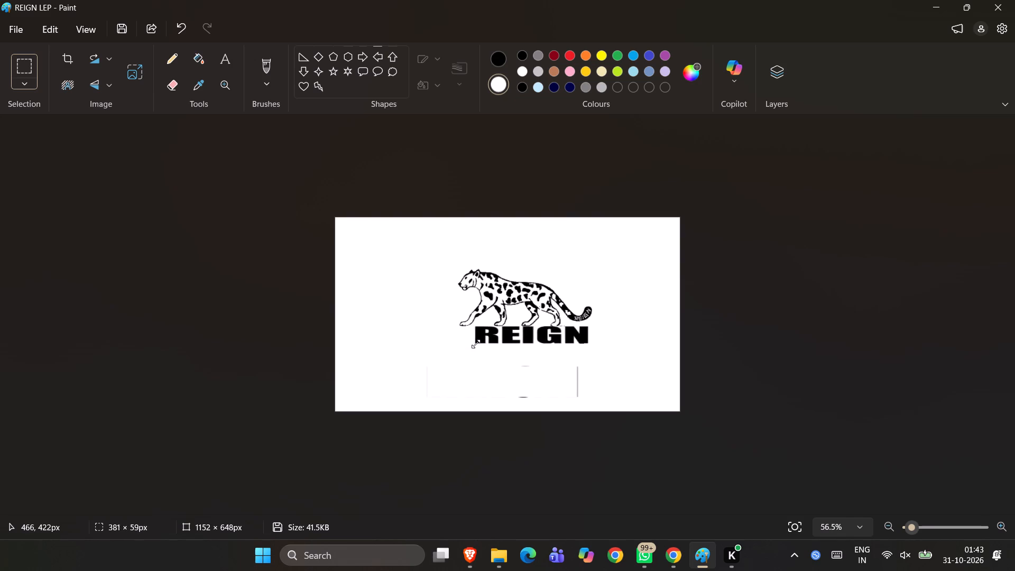
left_click_drag(476, 344, 466, 347)
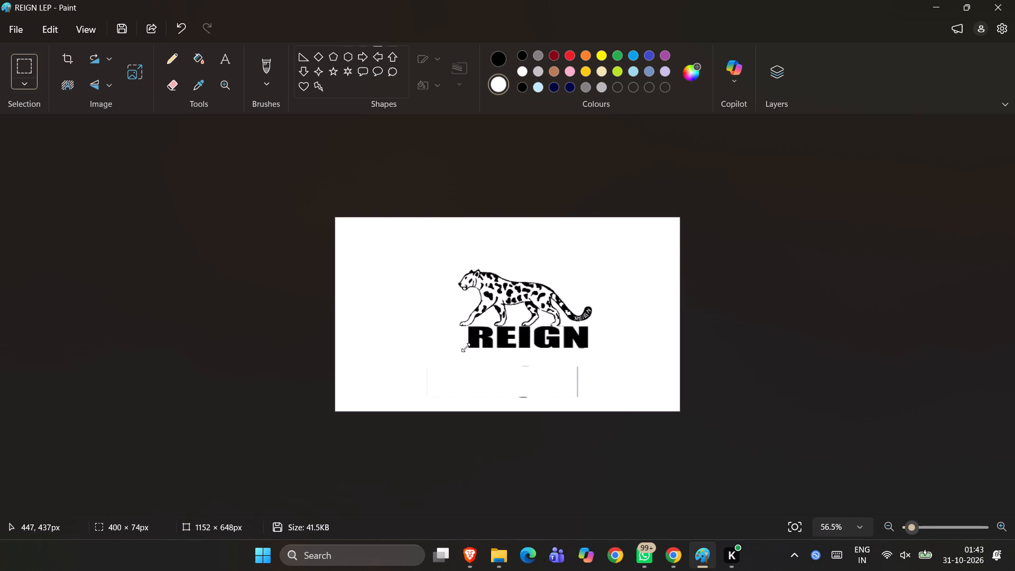
left_click_drag(466, 347, 460, 347)
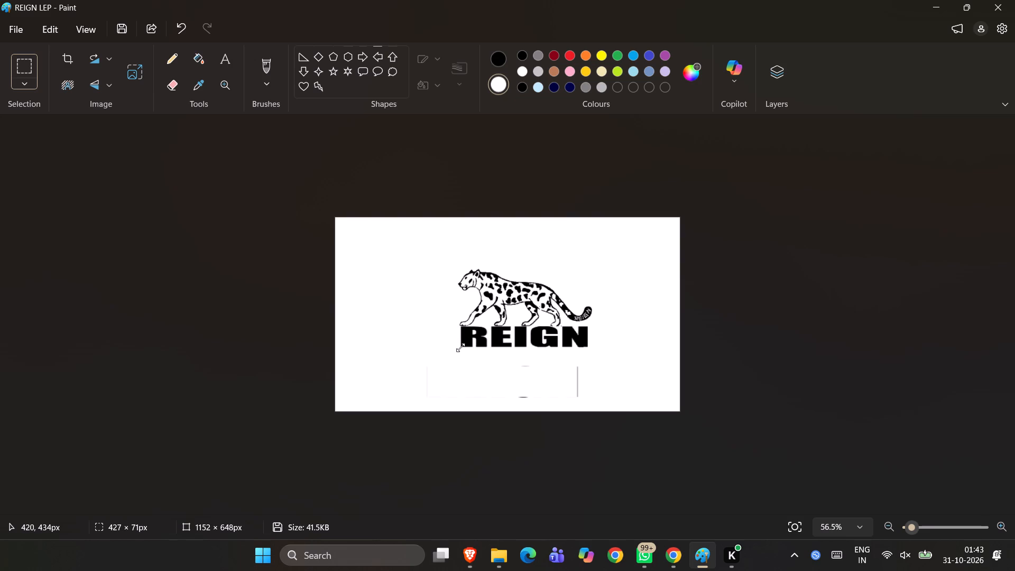
left_click_drag(460, 347, 456, 348)
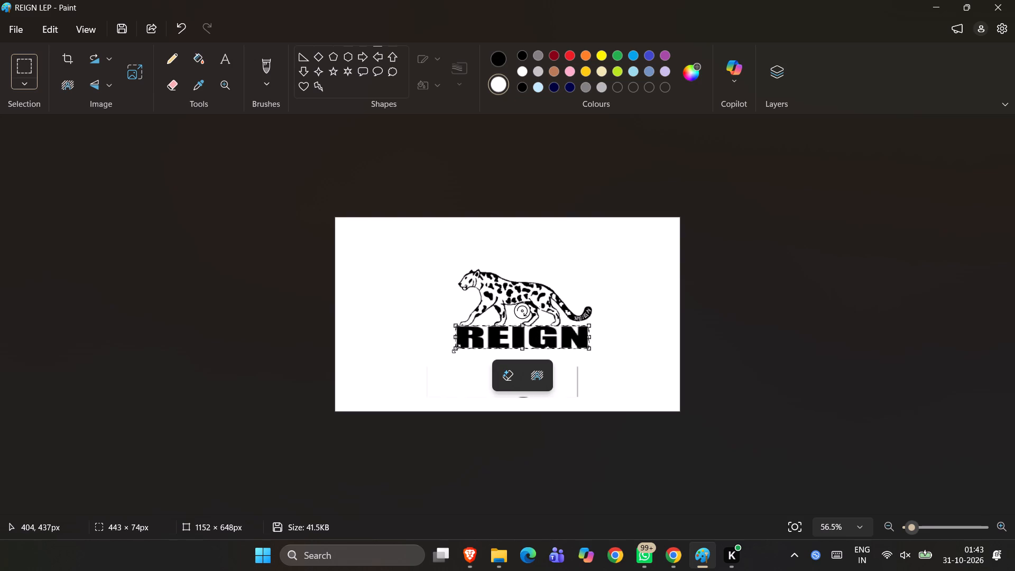
left_click(589, 349)
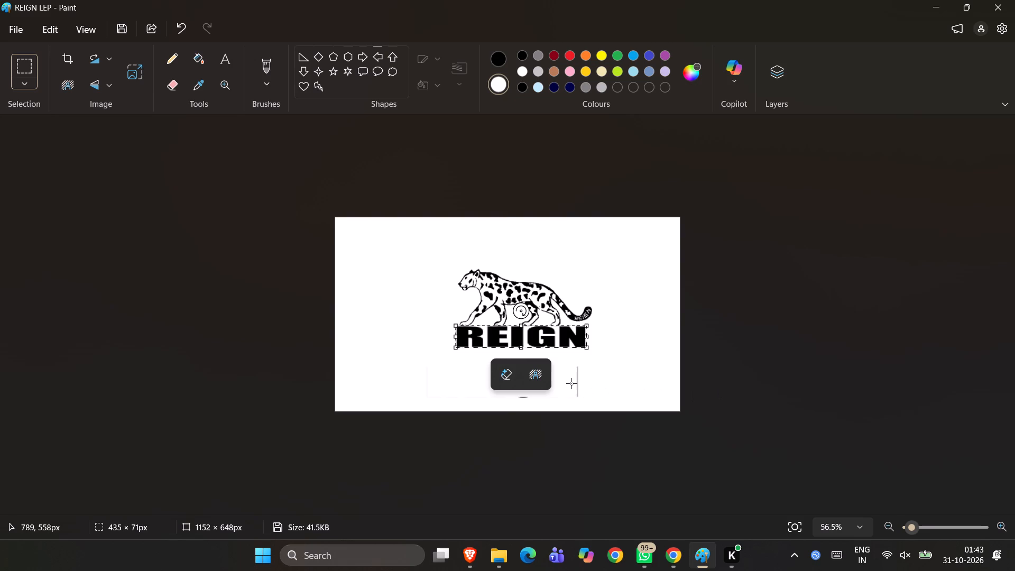
left_click(636, 379)
scroll(661, 342, "up", 7, "ctrl")
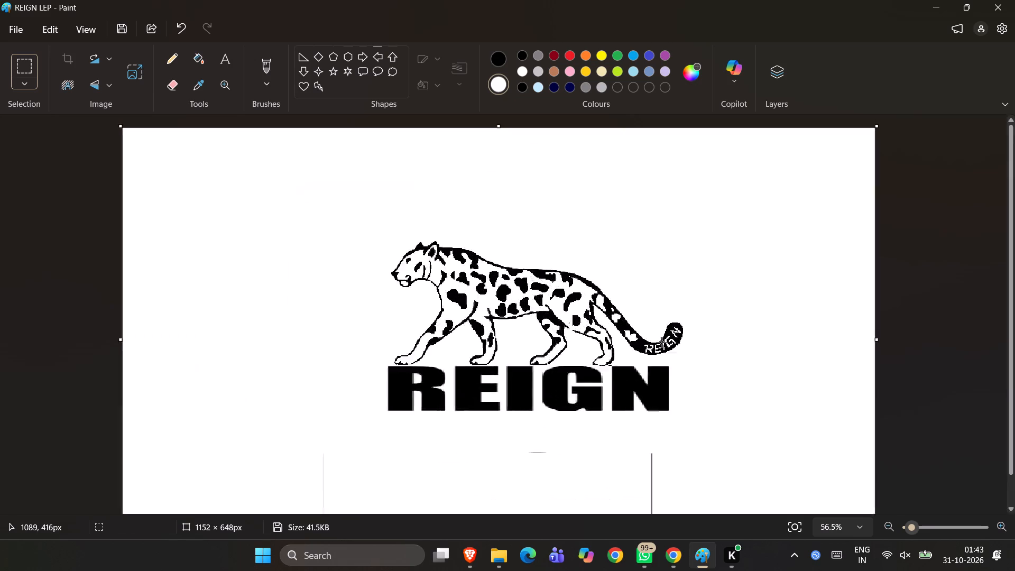
scroll(661, 342, "up", 1, "ctrl")
scroll(661, 342, "down", 3, "ctrl")
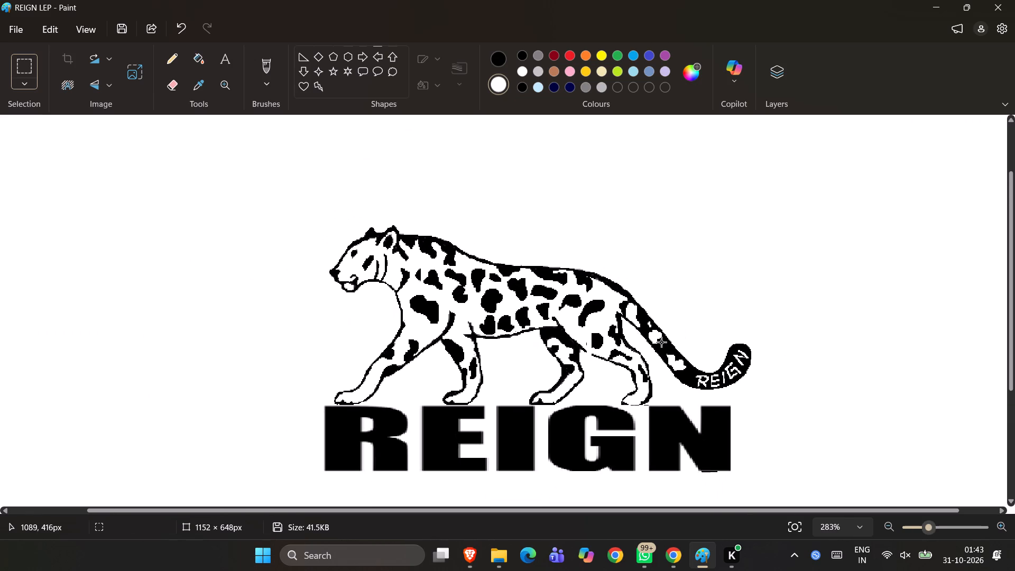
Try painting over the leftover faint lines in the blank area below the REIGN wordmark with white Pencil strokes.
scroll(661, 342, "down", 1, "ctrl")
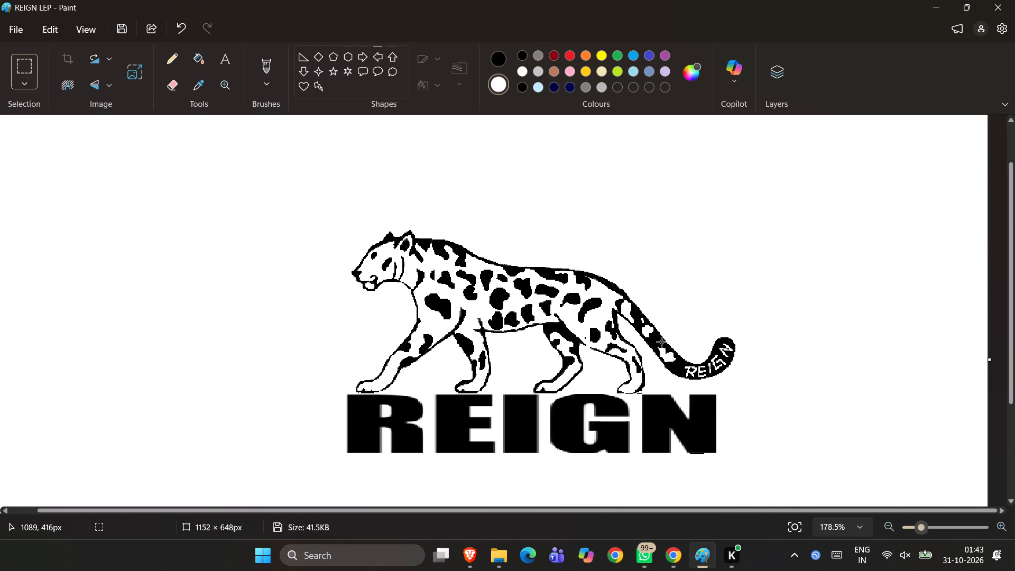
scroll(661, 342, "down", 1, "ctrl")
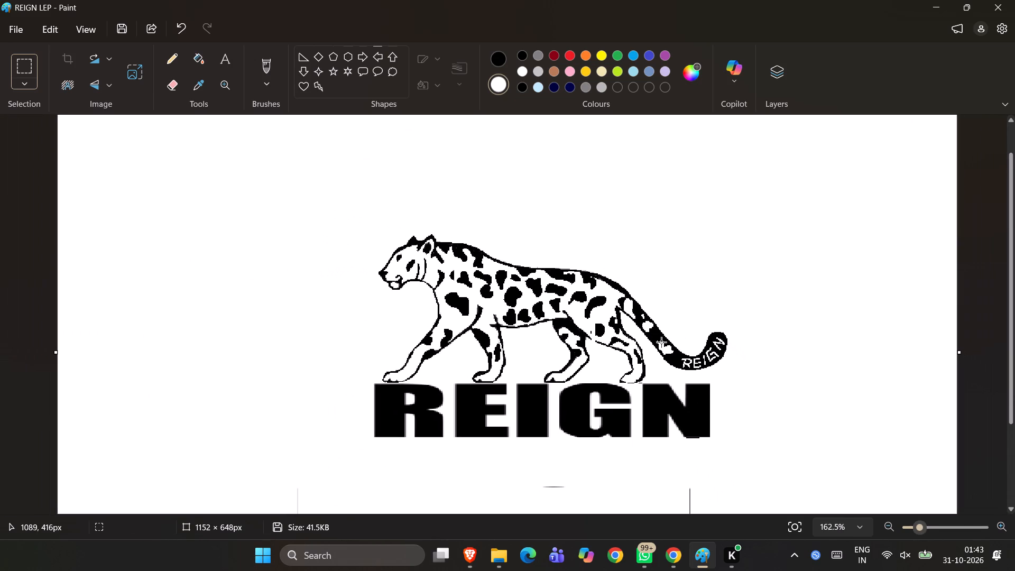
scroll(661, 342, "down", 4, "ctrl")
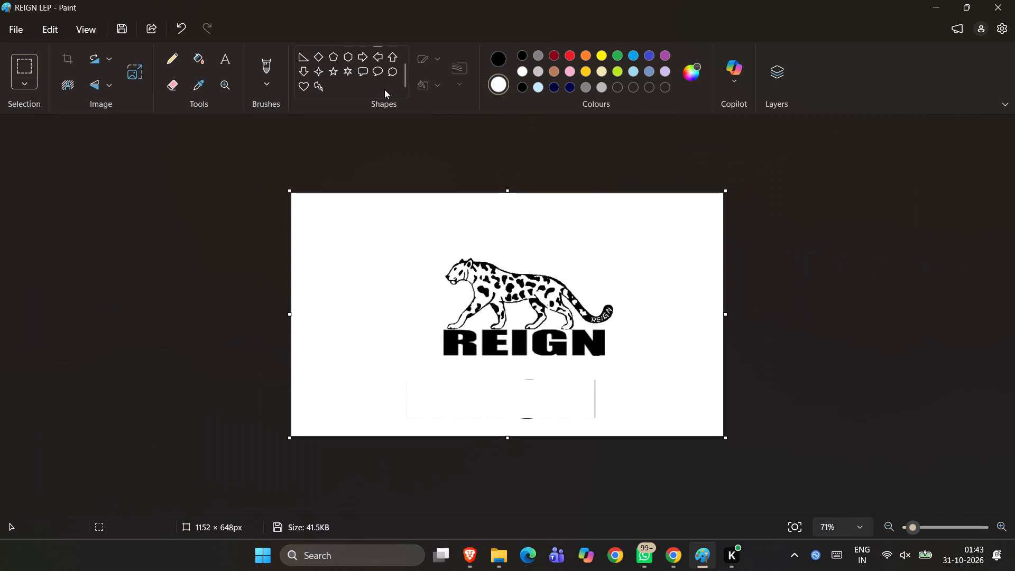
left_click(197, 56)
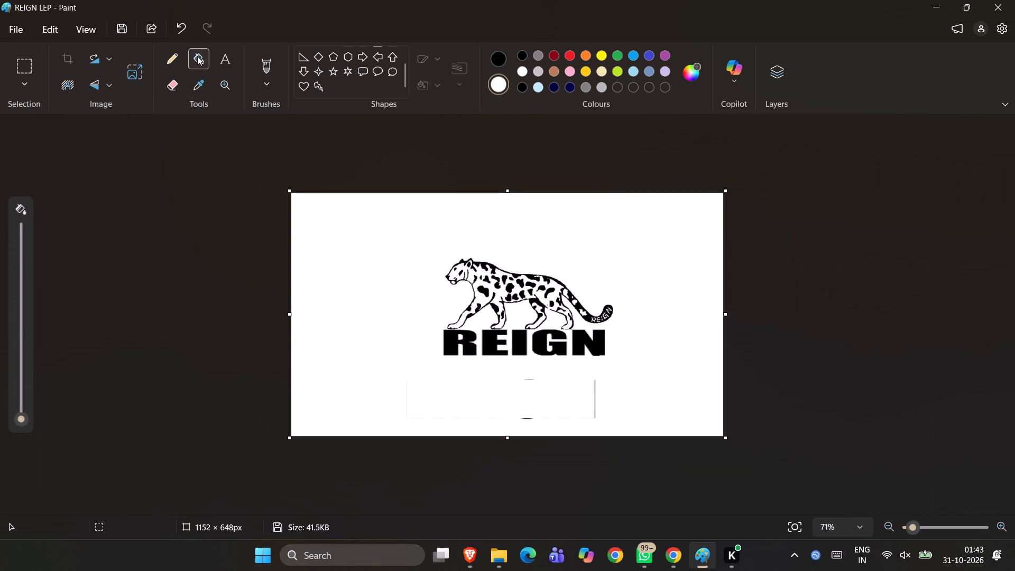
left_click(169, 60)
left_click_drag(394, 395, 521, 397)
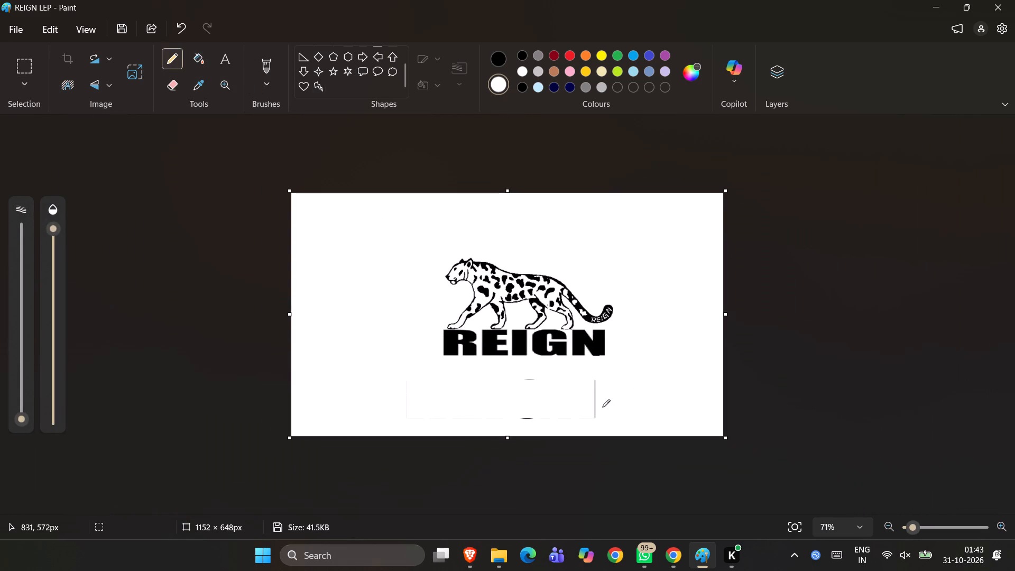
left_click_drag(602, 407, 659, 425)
scroll(659, 425, "down", 1, "ctrl")
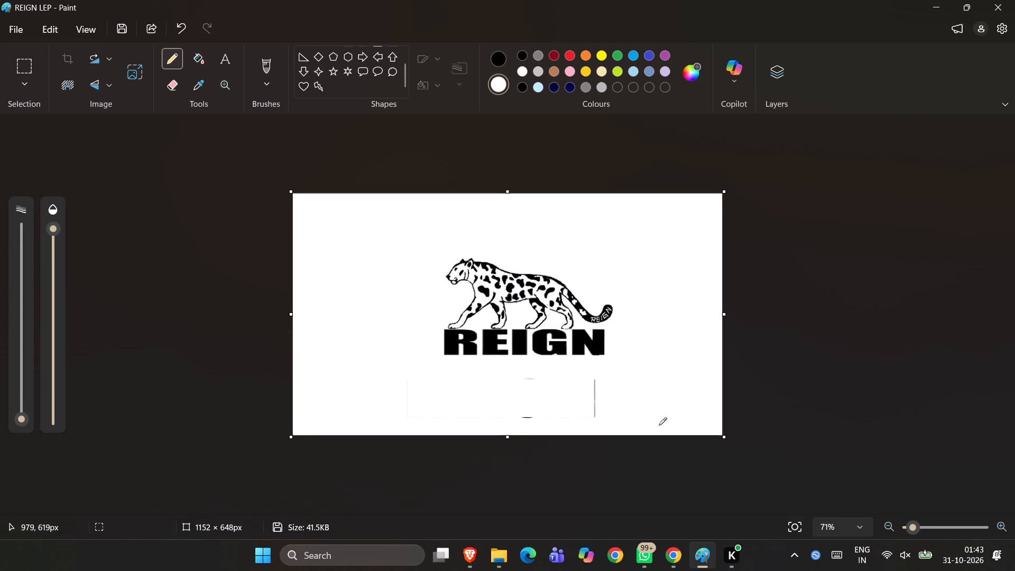
scroll(659, 425, "down", 1, "ctrl")
scroll(659, 425, "up", 5, "ctrl")
scroll(659, 425, "up", 3)
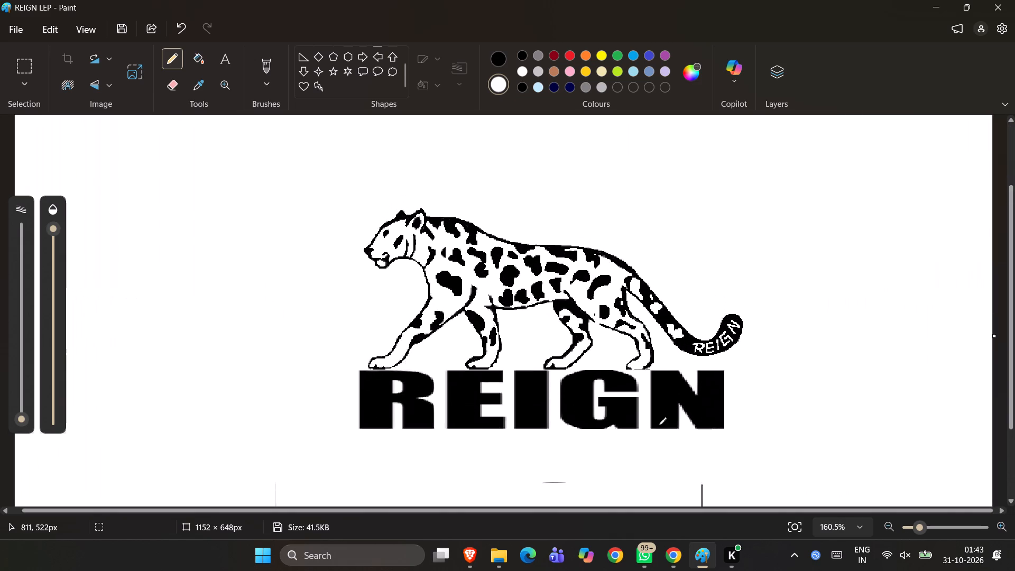
scroll(659, 425, "up", 1)
scroll(659, 425, "down", 1, "ctrl")
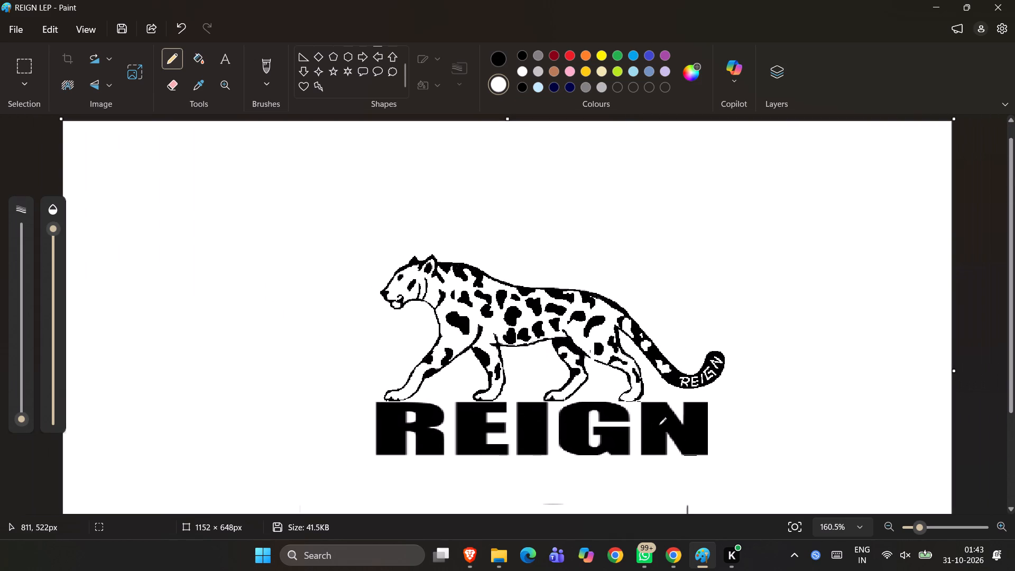